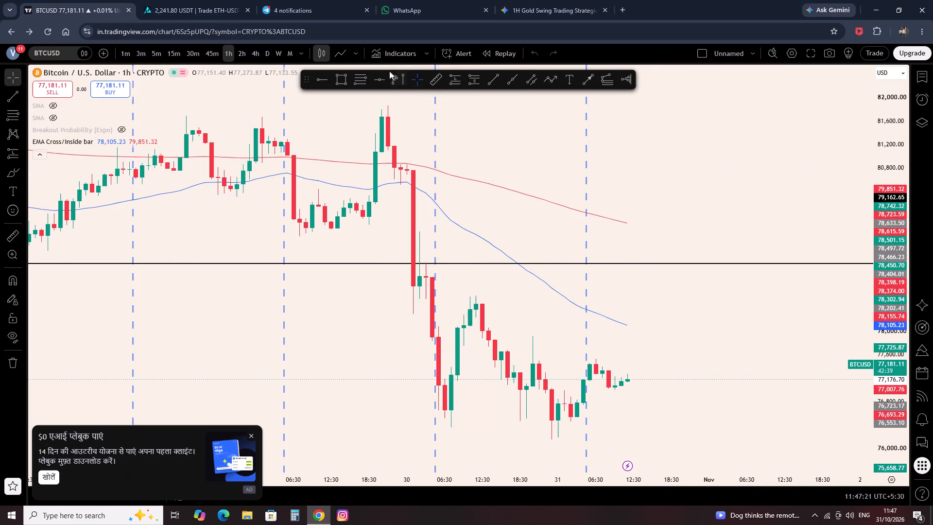
Draw a Fib retracement on the 1h chart from the 30 October swing high at about 78,622 down to about 76,129.
{"action": "left_click", "coordinate": [361, 79]}
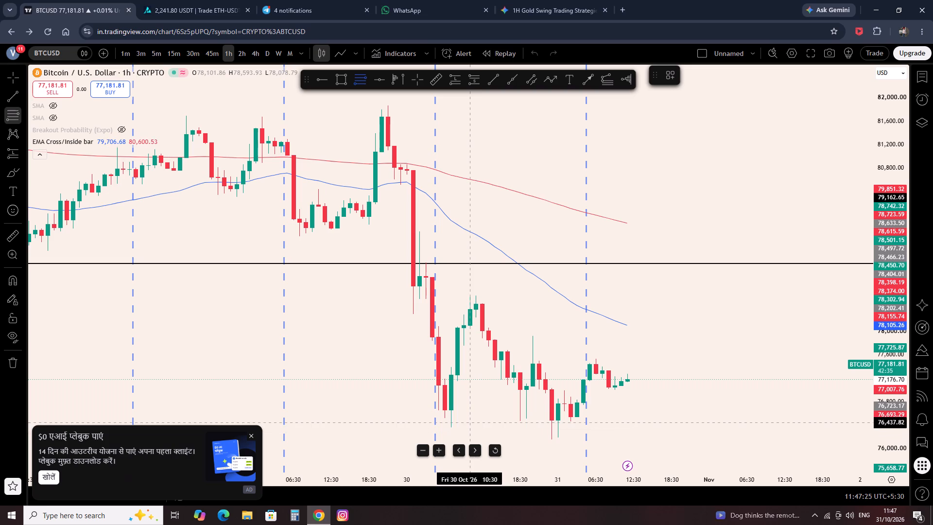
{"action": "left_click", "coordinate": [466, 295]}
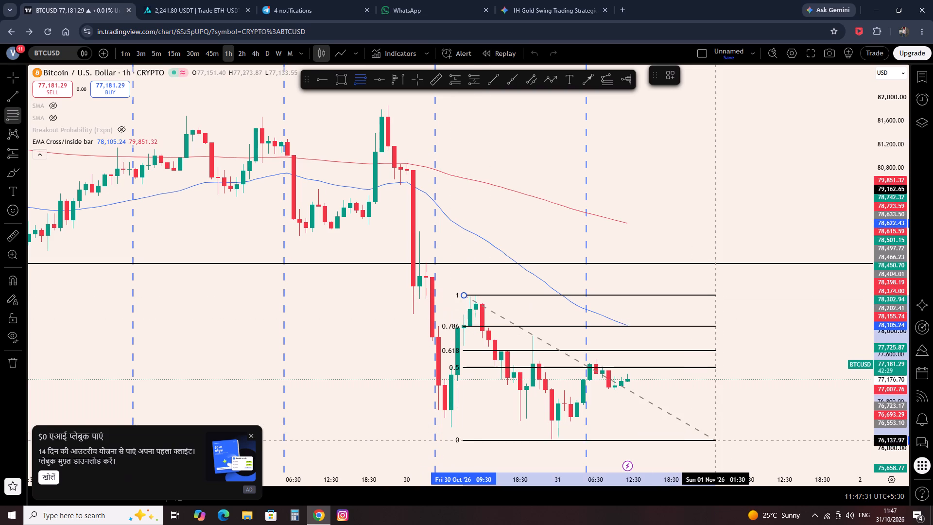
{"action": "left_click", "coordinate": [726, 441]}
{"action": "left_click", "coordinate": [731, 403]}
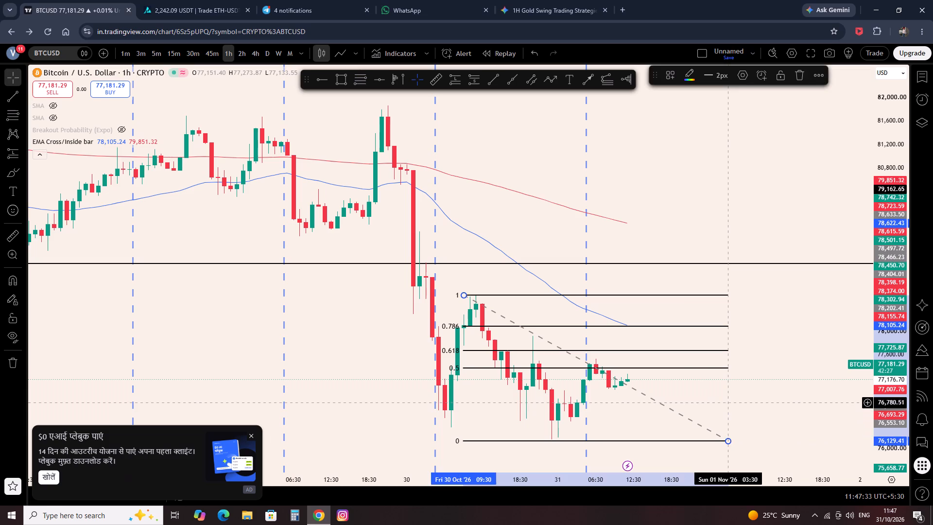
Draw a rectangle zone around the 0.5 retracement level, from about 77,337 to 77,449, extending past the current price.
{"action": "left_click", "coordinate": [339, 70]}
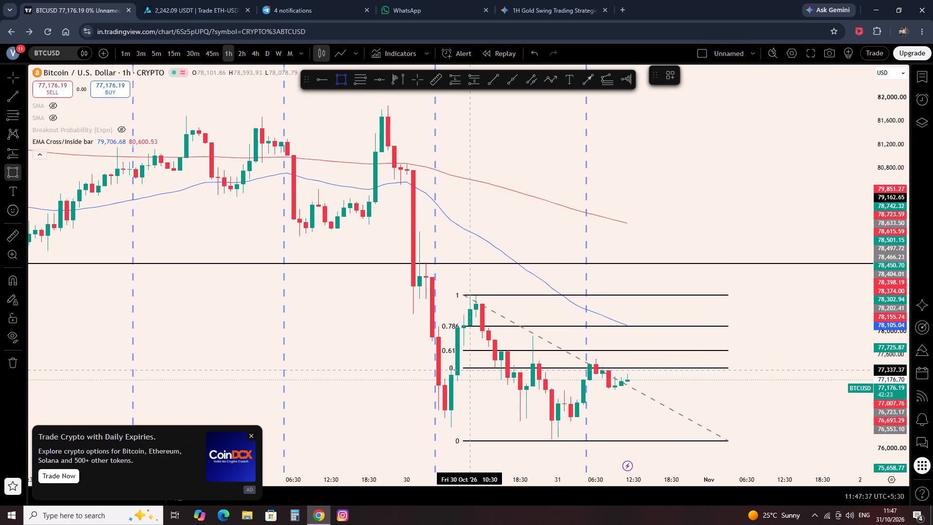
{"action": "left_click", "coordinate": [467, 370]}
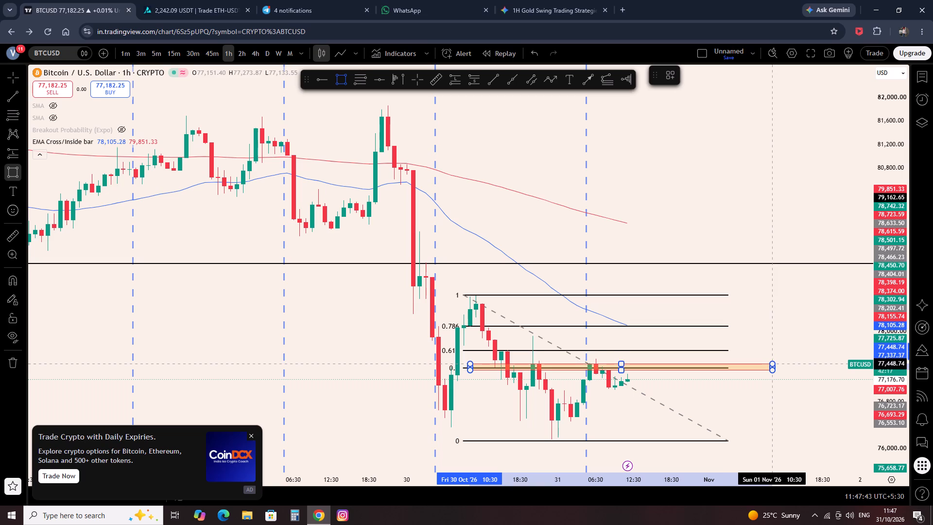
{"action": "left_click", "coordinate": [777, 365]}
{"action": "left_click", "coordinate": [777, 346]}
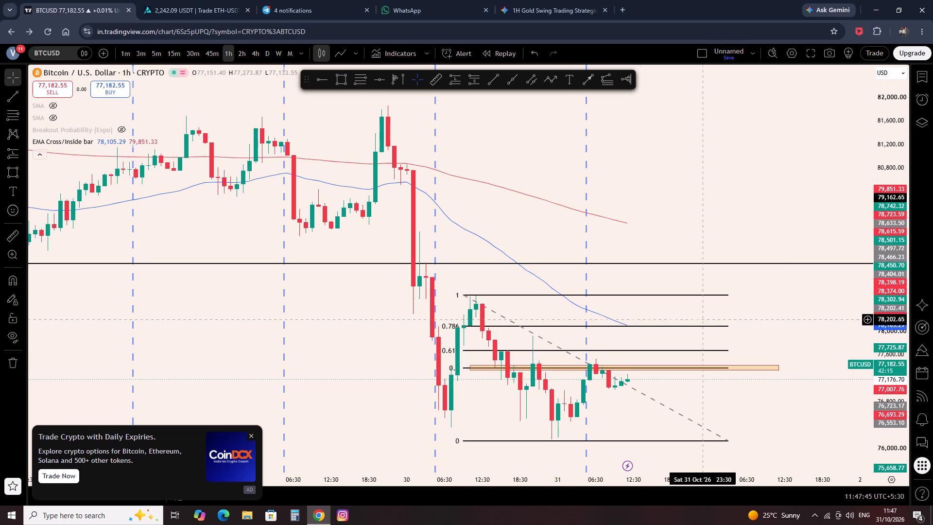
Draw a thin rectangle zone along the 0.618 retracement level at about 77,671, extending past the current price.
{"action": "left_click", "coordinate": [338, 79]}
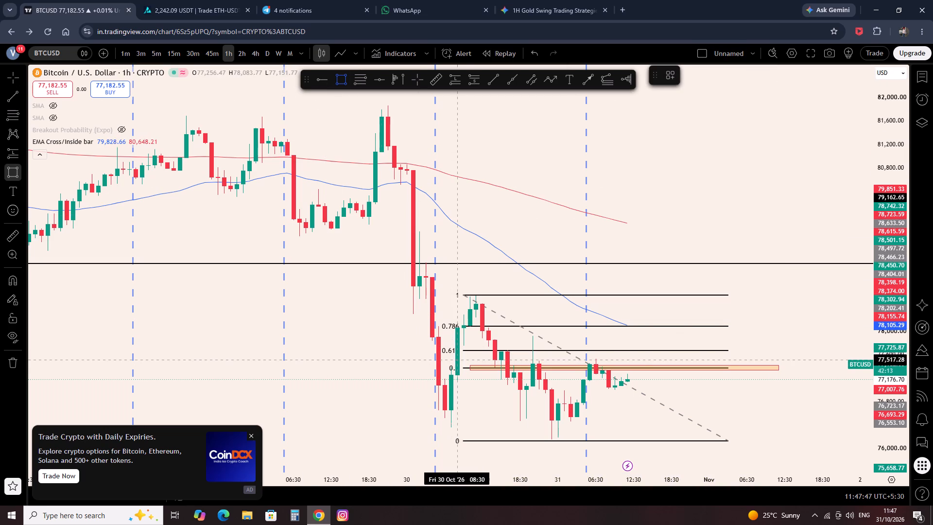
{"action": "left_click", "coordinate": [464, 353]}
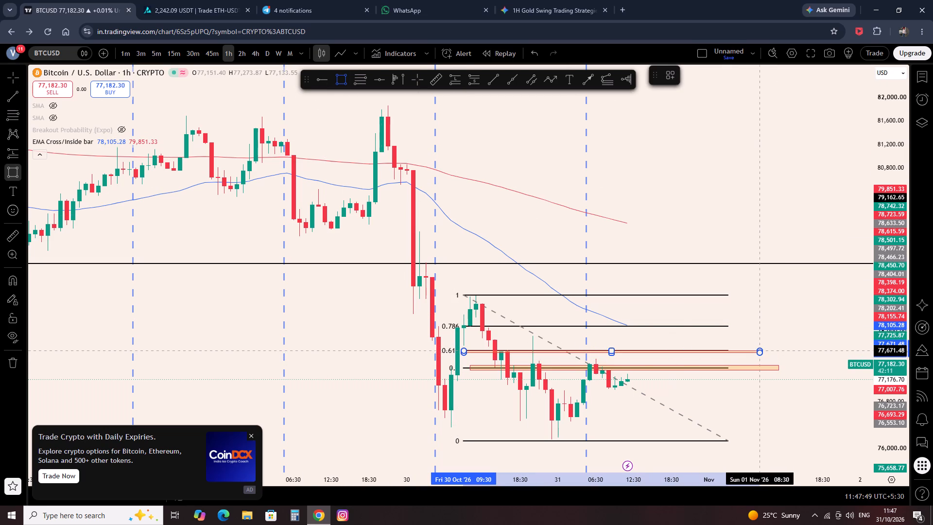
{"action": "left_click", "coordinate": [763, 350]}
{"action": "left_click", "coordinate": [772, 335]}
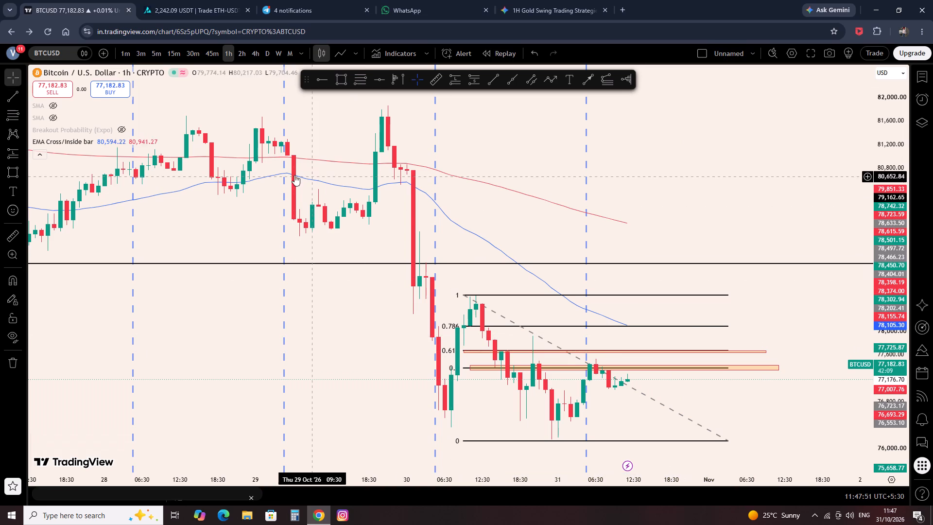
Delete the downswing Fib retracement, keeping the two rectangle zones.
{"action": "left_click", "coordinate": [464, 295]}
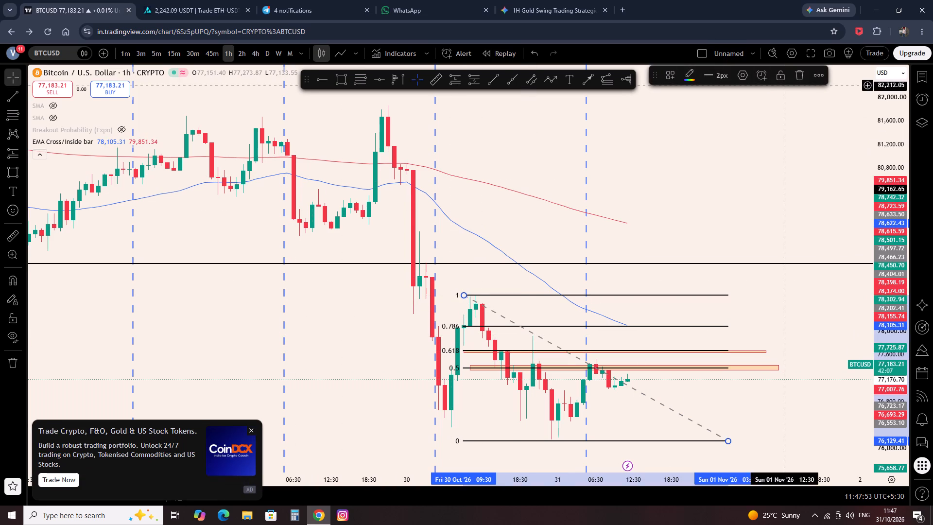
{"action": "left_click", "coordinate": [806, 75]}
Set the chart to 15m and draw a Fib retracement on the 31 October upswing from about 76,429 to 77,534.
{"action": "left_click", "coordinate": [168, 51]}
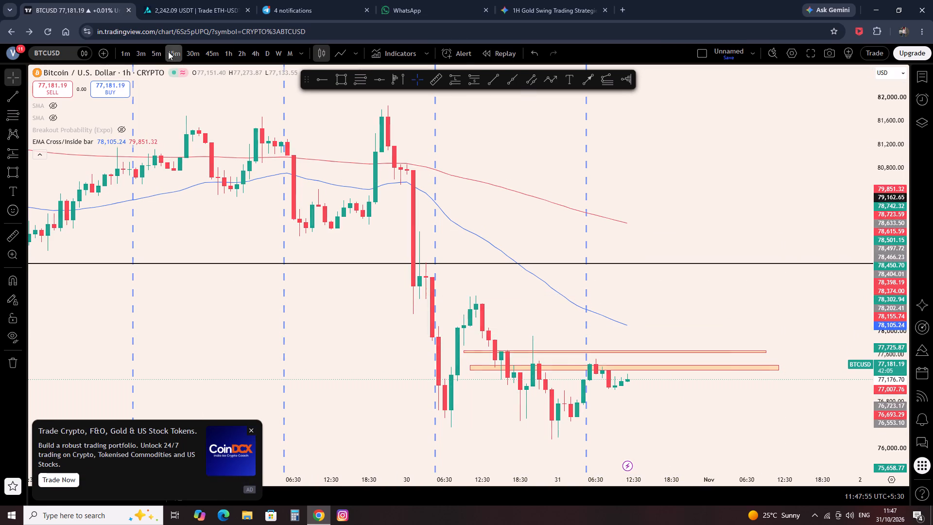
{"action": "scroll", "coordinate": [431, 210], "scroll_direction": "down", "scroll_amount": 9}
{"action": "left_click_drag", "start_coordinate": [699, 330], "coordinate": [617, 322]}
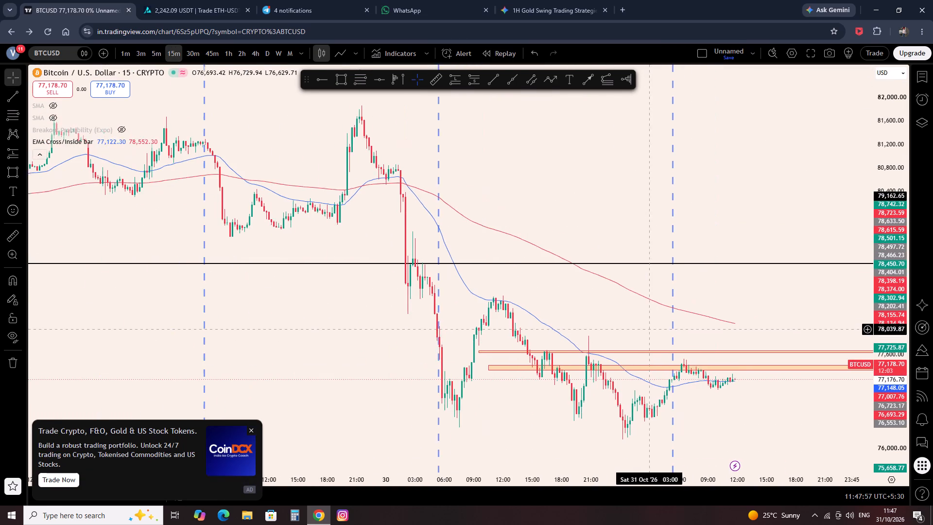
{"action": "left_click_drag", "start_coordinate": [617, 322], "coordinate": [548, 307]}
{"action": "left_click", "coordinate": [352, 79]}
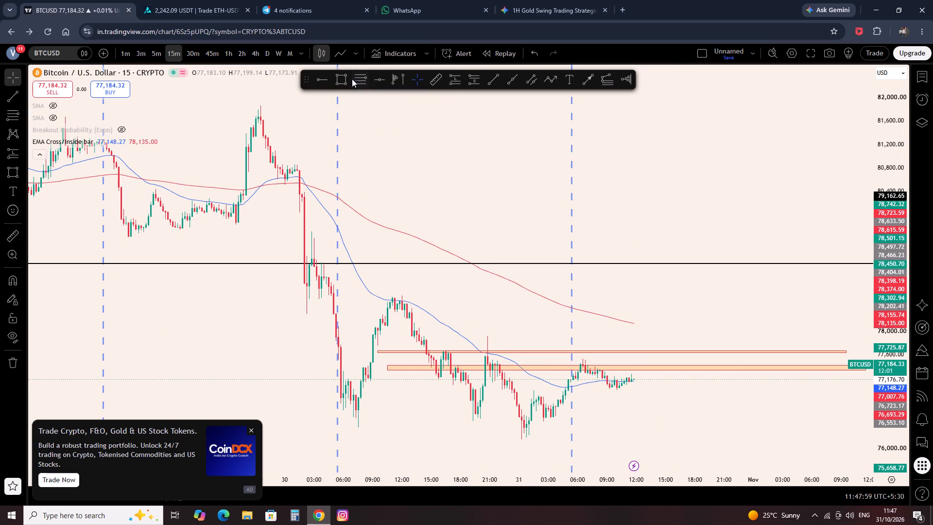
{"action": "left_click", "coordinate": [545, 423]}
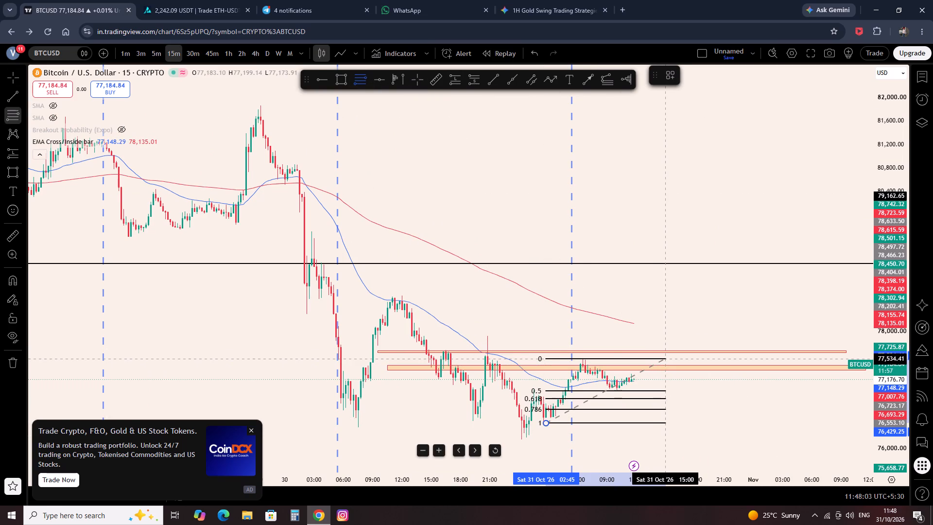
{"action": "left_click", "coordinate": [665, 359]}
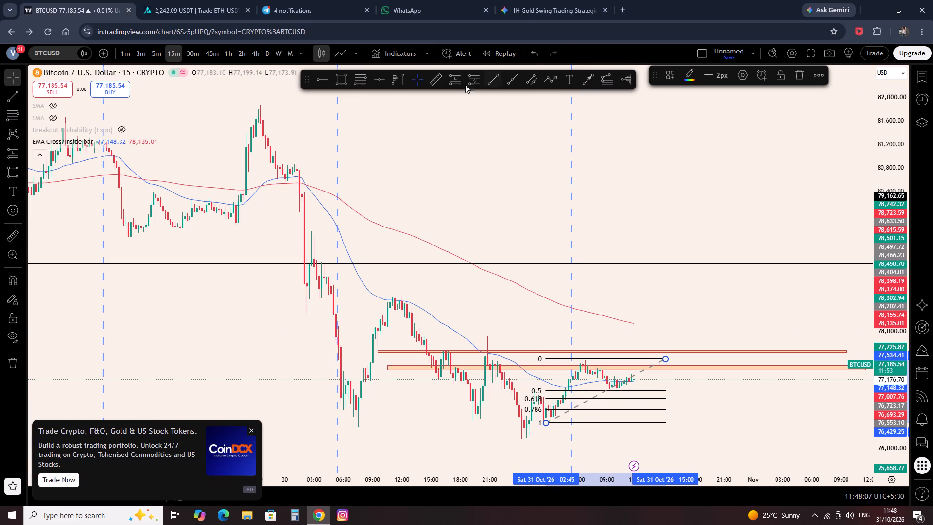
Draw a rectangle zone between the upswing's 0.5 and 0.618 retracement levels, from about 77,003 to 76,875, extending past the current price.
{"action": "left_click", "coordinate": [336, 75]}
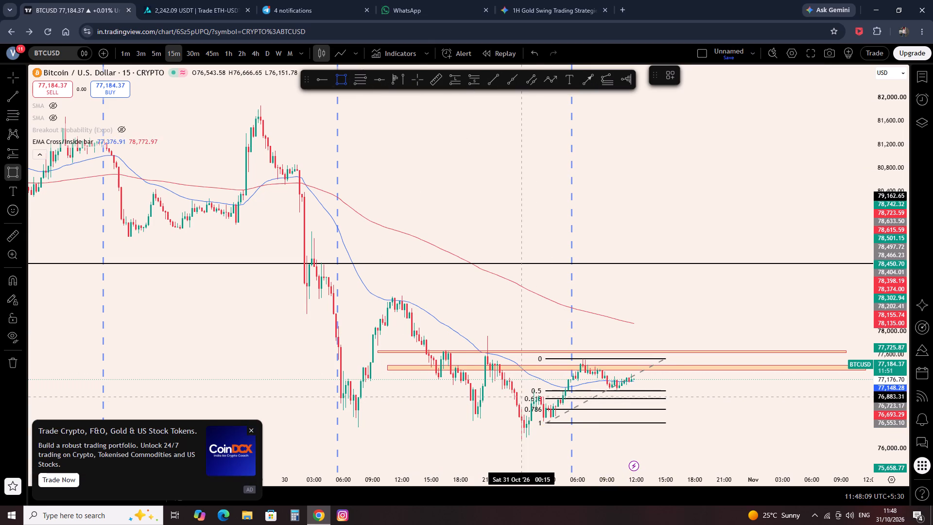
{"action": "left_click", "coordinate": [533, 390]}
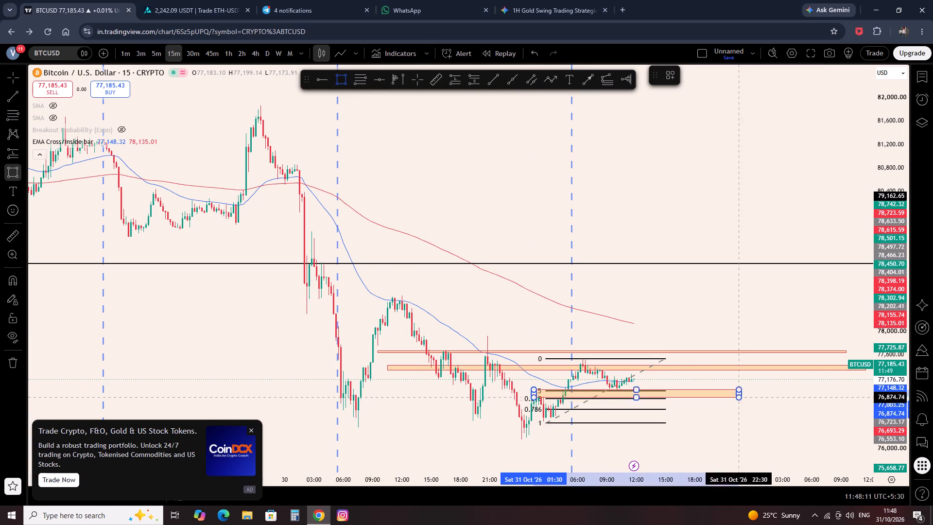
{"action": "left_click", "coordinate": [834, 399]}
{"action": "left_click", "coordinate": [819, 429]}
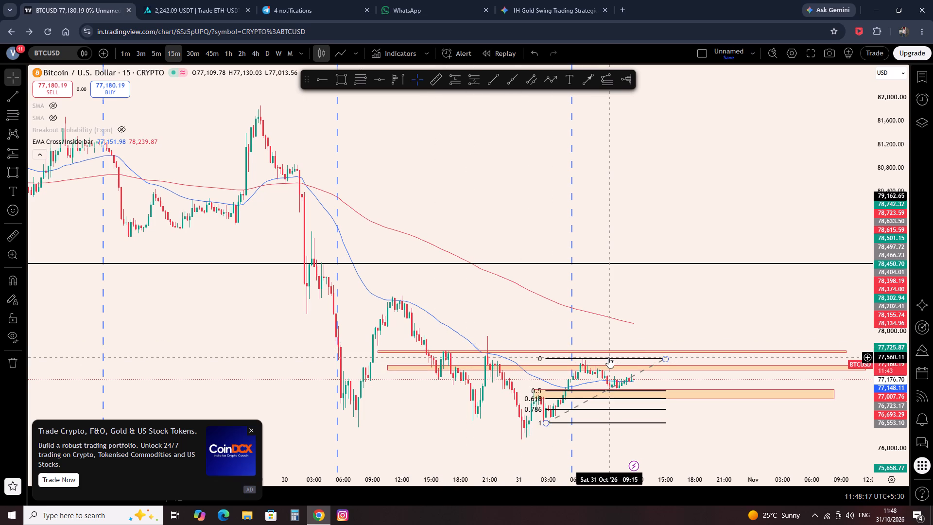
Delete the upswing Fib retracement, keeping its rectangle zone.
{"action": "left_click", "coordinate": [668, 359]}
{"action": "left_click", "coordinate": [802, 70]}
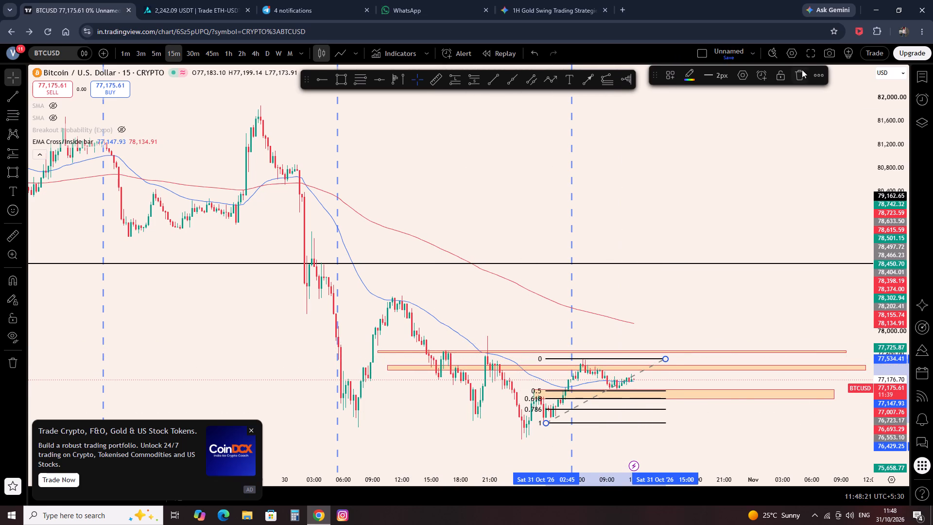
Declutter the chart by hiding the EMA Cross/Inside bar indicator and collapsing the indicator legend.
{"action": "scroll", "coordinate": [621, 264], "scroll_direction": "up", "scroll_amount": 5}
{"action": "left_click_drag", "start_coordinate": [336, 273], "coordinate": [453, 251]}
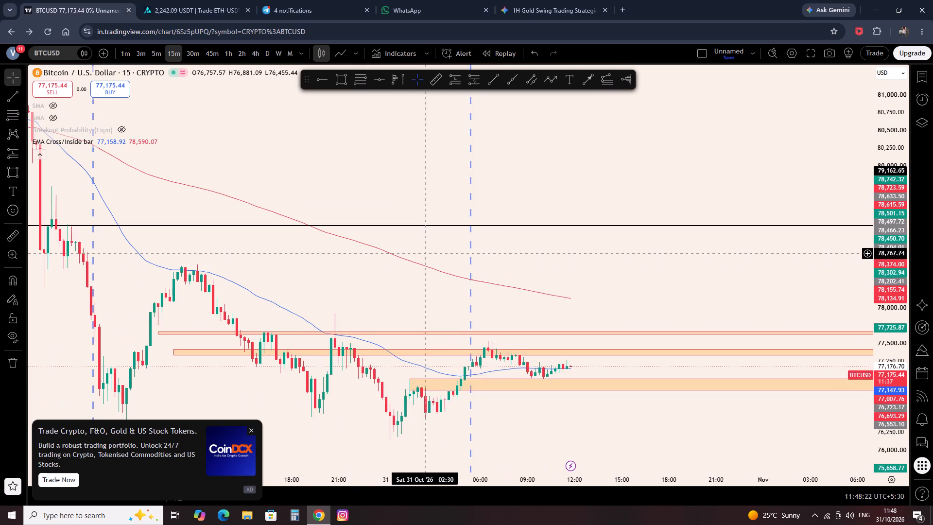
{"action": "left_click", "coordinate": [250, 432]}
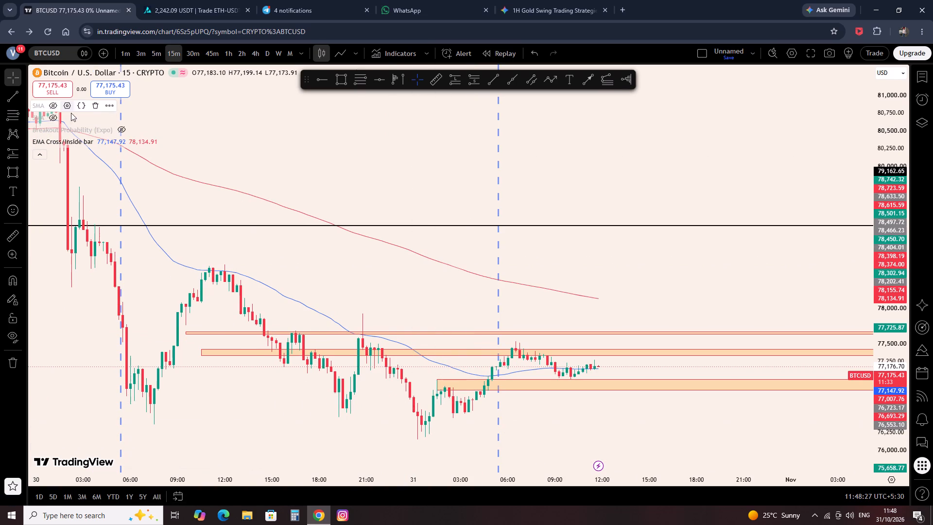
{"action": "left_click", "coordinate": [103, 145]}
{"action": "left_click", "coordinate": [272, 197]}
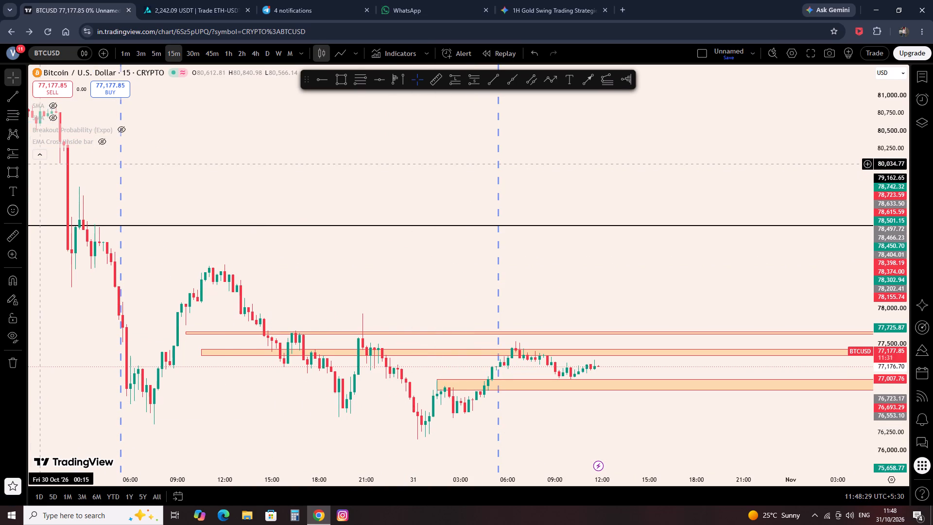
{"action": "left_click", "coordinate": [46, 156]}
Return to the 1h timeframe and draw a wide support rectangle from 24 October to 1 November, between about 79,171 and 79,505.
{"action": "scroll", "coordinate": [81, 172], "scroll_direction": "down", "scroll_amount": 4}
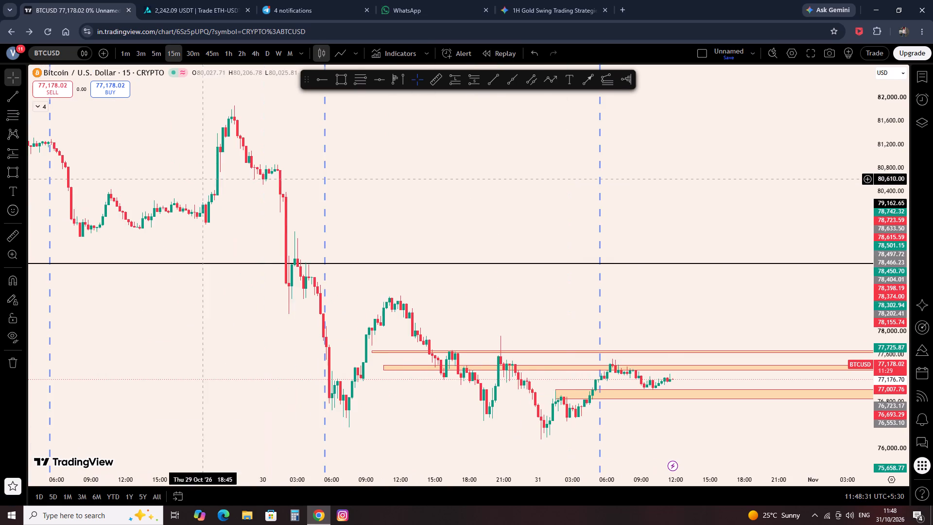
{"action": "scroll", "coordinate": [270, 196], "scroll_direction": "down", "scroll_amount": 2}
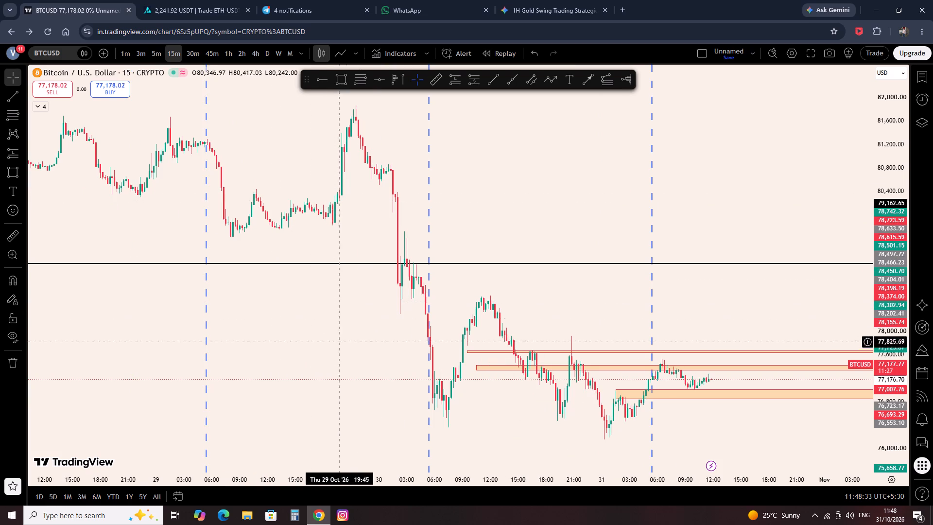
{"action": "left_click", "coordinate": [231, 52]}
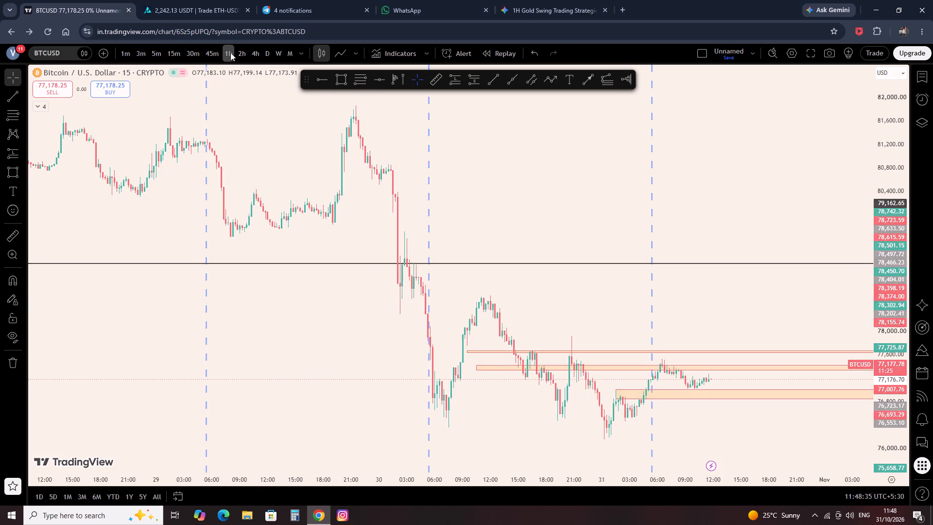
{"action": "scroll", "coordinate": [579, 187], "scroll_direction": "up", "scroll_amount": 4}
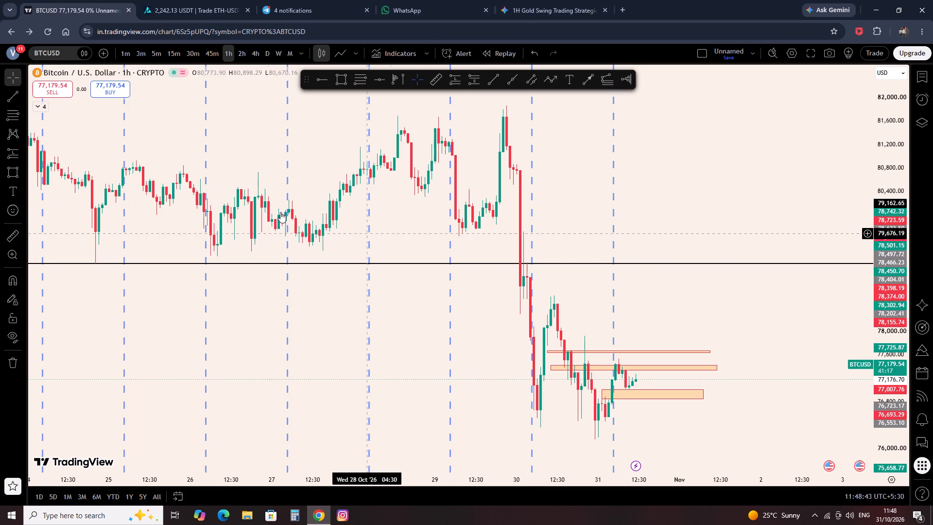
{"action": "left_click", "coordinate": [339, 88]}
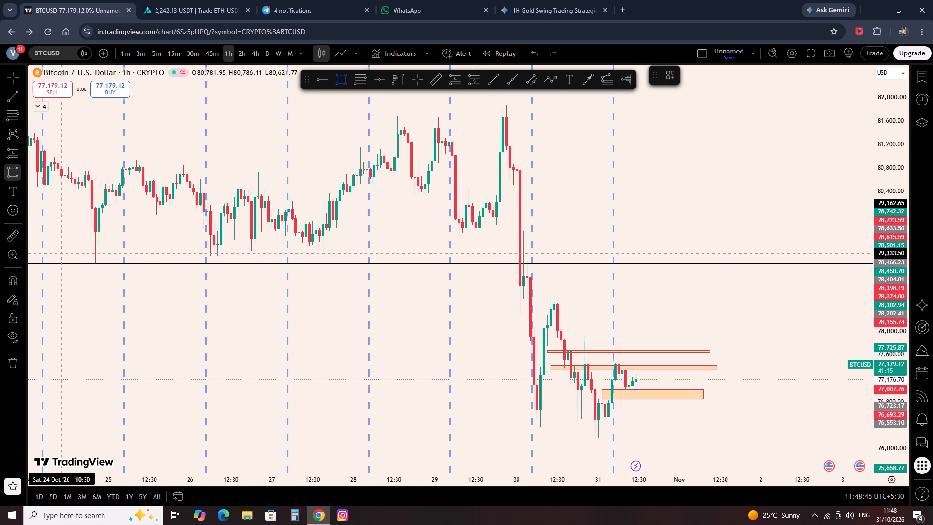
{"action": "left_click", "coordinate": [65, 263]}
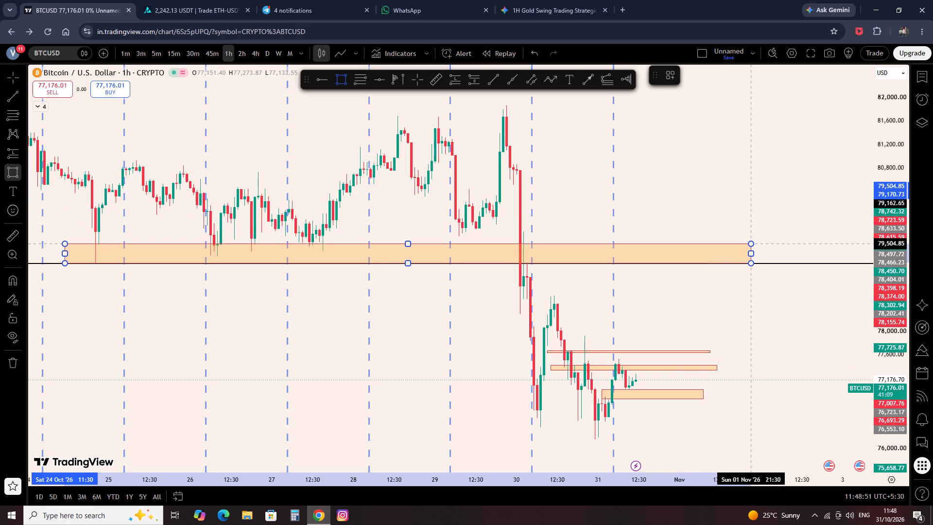
{"action": "left_click", "coordinate": [750, 244]}
{"action": "left_click", "coordinate": [752, 203]}
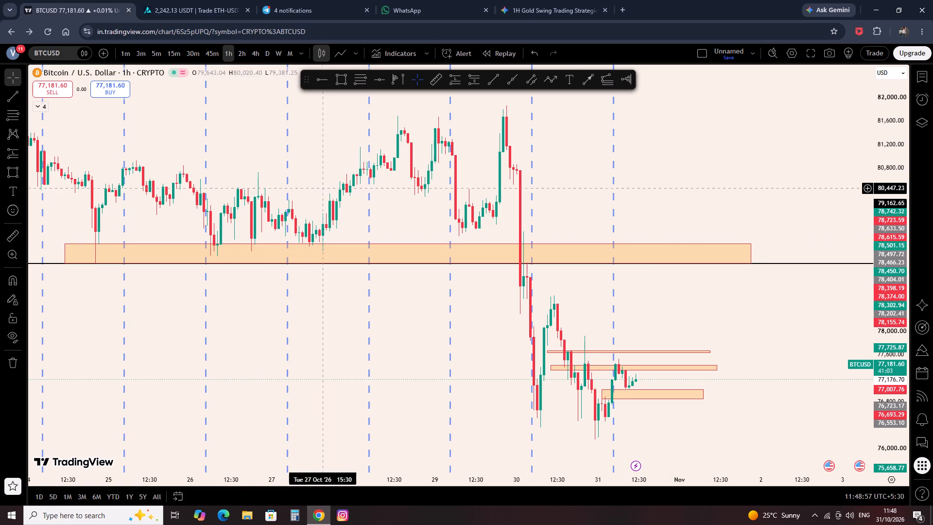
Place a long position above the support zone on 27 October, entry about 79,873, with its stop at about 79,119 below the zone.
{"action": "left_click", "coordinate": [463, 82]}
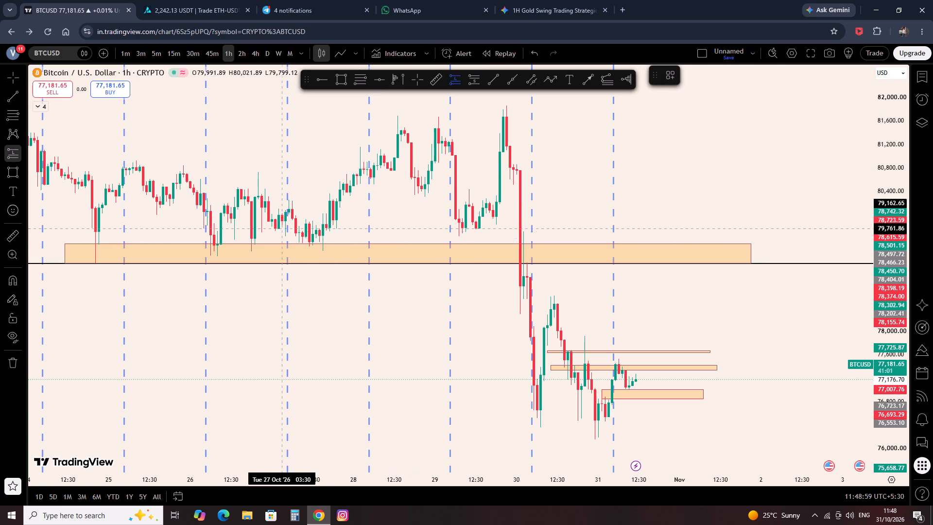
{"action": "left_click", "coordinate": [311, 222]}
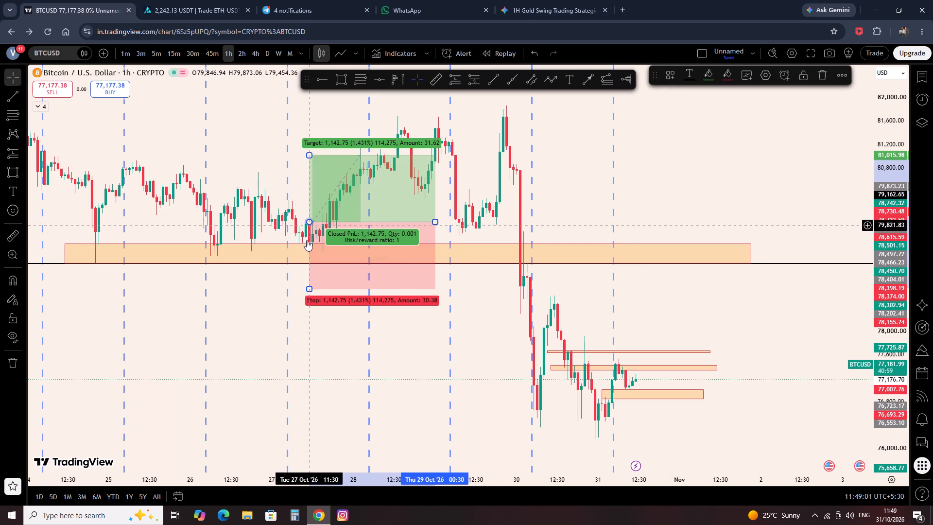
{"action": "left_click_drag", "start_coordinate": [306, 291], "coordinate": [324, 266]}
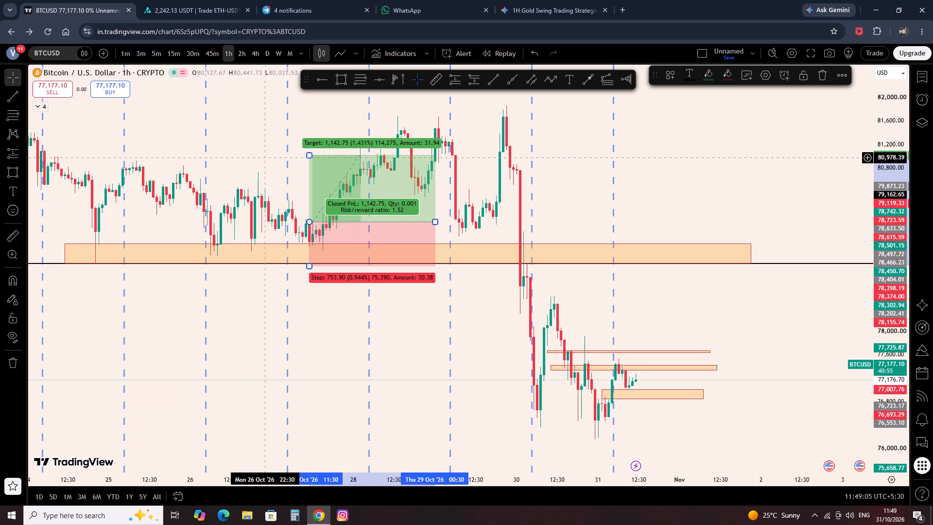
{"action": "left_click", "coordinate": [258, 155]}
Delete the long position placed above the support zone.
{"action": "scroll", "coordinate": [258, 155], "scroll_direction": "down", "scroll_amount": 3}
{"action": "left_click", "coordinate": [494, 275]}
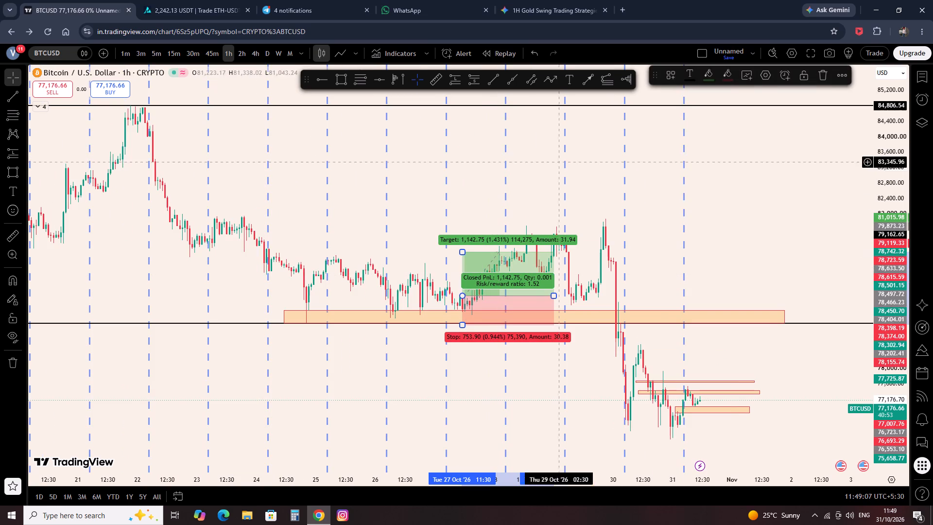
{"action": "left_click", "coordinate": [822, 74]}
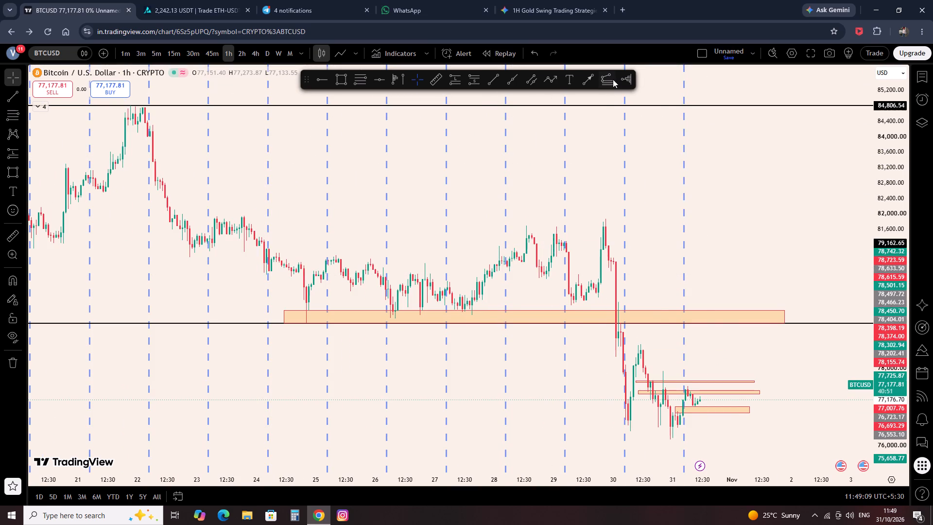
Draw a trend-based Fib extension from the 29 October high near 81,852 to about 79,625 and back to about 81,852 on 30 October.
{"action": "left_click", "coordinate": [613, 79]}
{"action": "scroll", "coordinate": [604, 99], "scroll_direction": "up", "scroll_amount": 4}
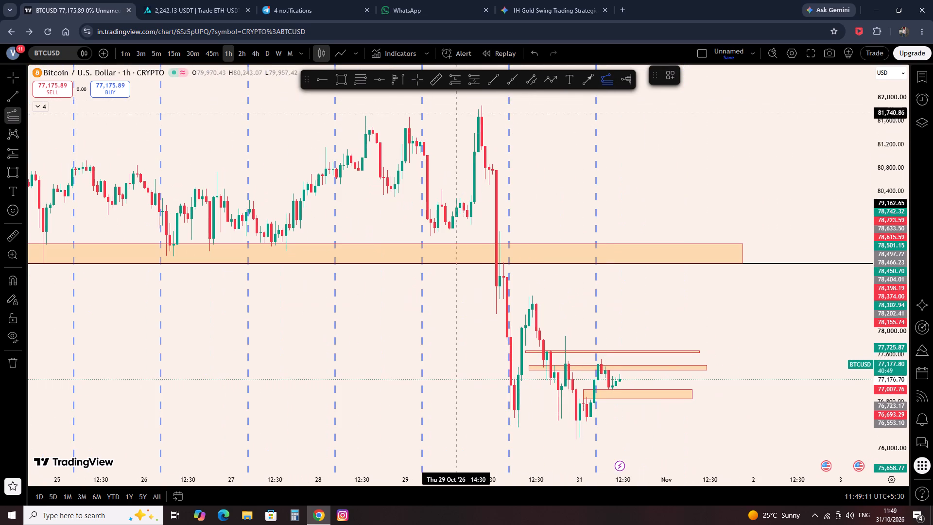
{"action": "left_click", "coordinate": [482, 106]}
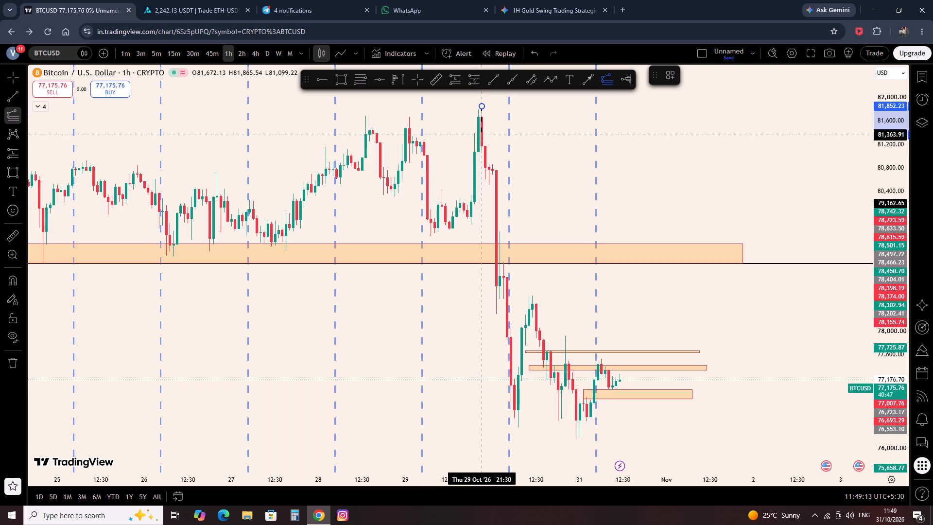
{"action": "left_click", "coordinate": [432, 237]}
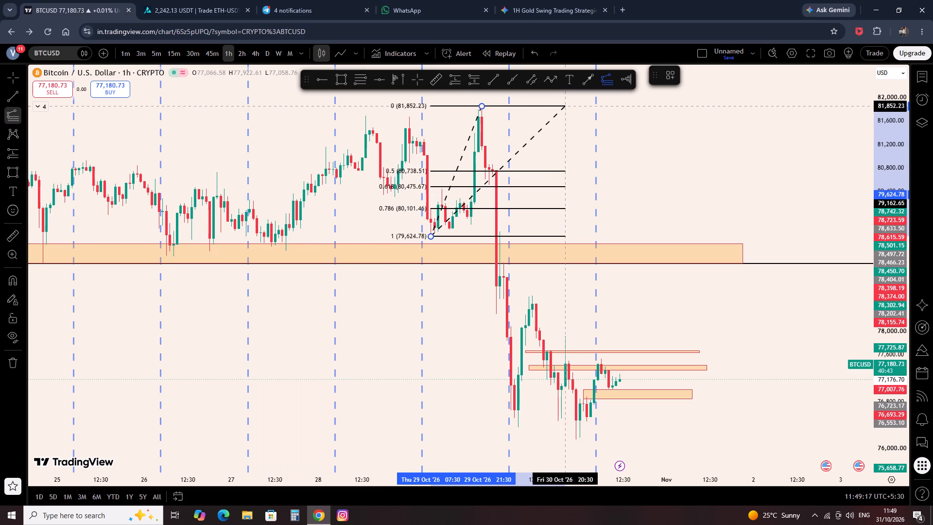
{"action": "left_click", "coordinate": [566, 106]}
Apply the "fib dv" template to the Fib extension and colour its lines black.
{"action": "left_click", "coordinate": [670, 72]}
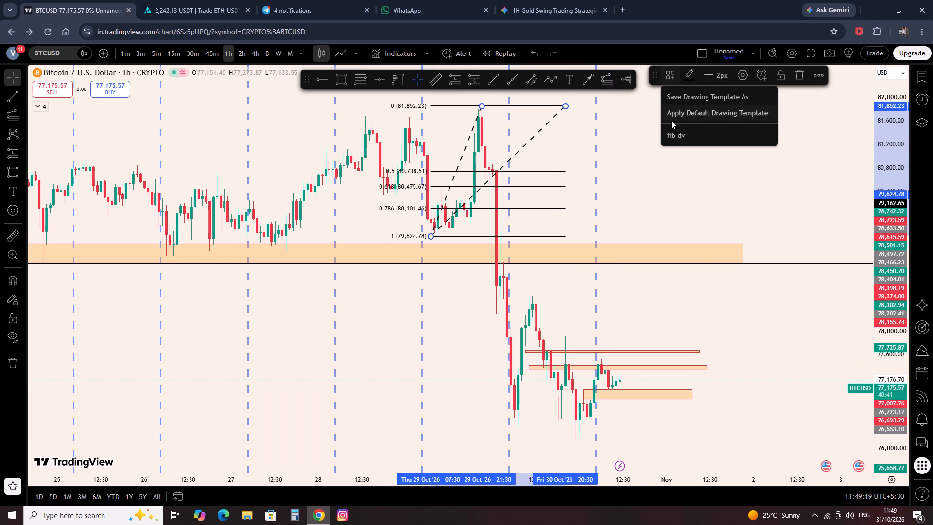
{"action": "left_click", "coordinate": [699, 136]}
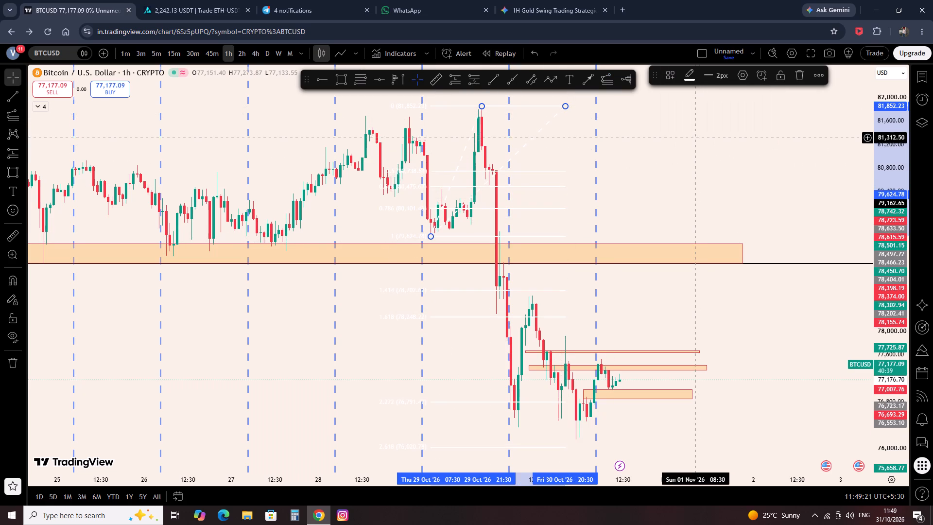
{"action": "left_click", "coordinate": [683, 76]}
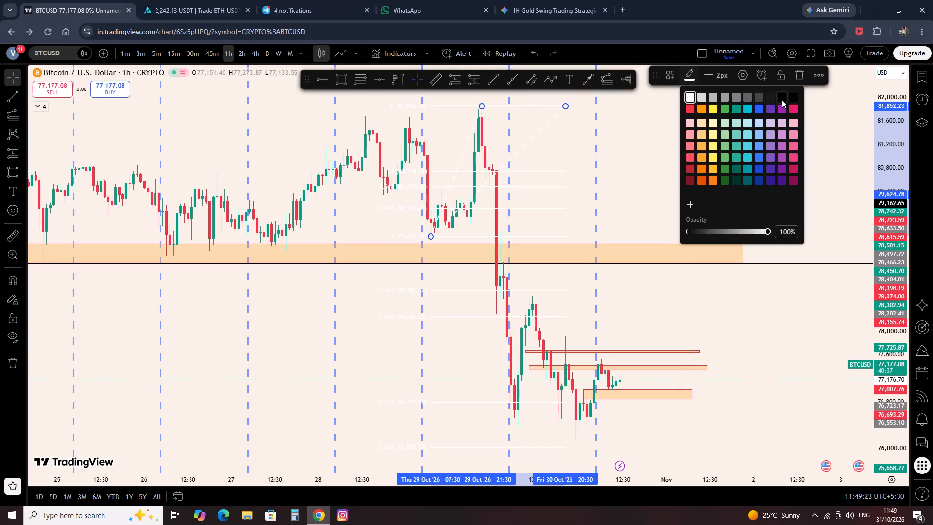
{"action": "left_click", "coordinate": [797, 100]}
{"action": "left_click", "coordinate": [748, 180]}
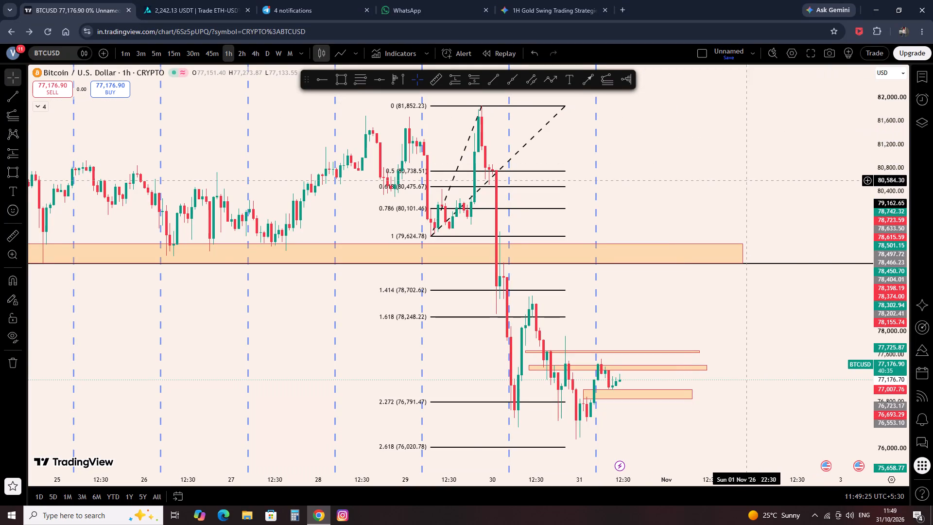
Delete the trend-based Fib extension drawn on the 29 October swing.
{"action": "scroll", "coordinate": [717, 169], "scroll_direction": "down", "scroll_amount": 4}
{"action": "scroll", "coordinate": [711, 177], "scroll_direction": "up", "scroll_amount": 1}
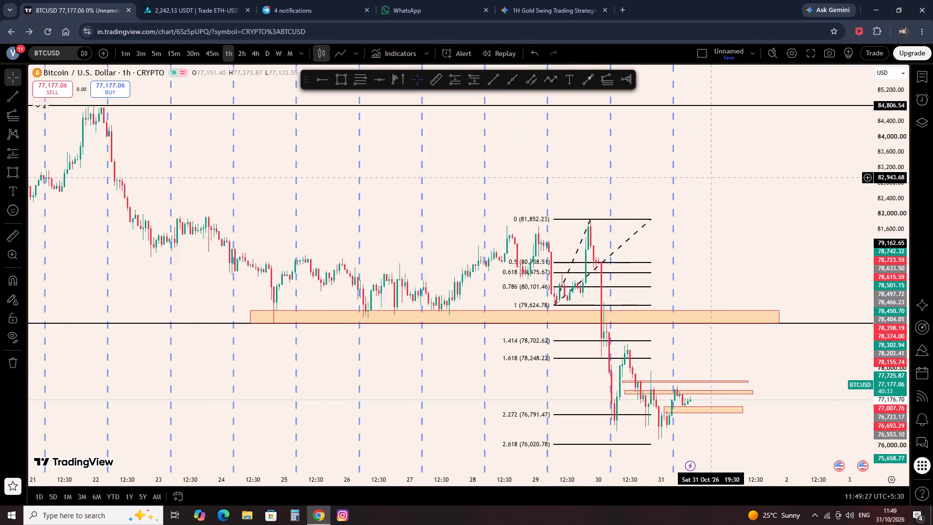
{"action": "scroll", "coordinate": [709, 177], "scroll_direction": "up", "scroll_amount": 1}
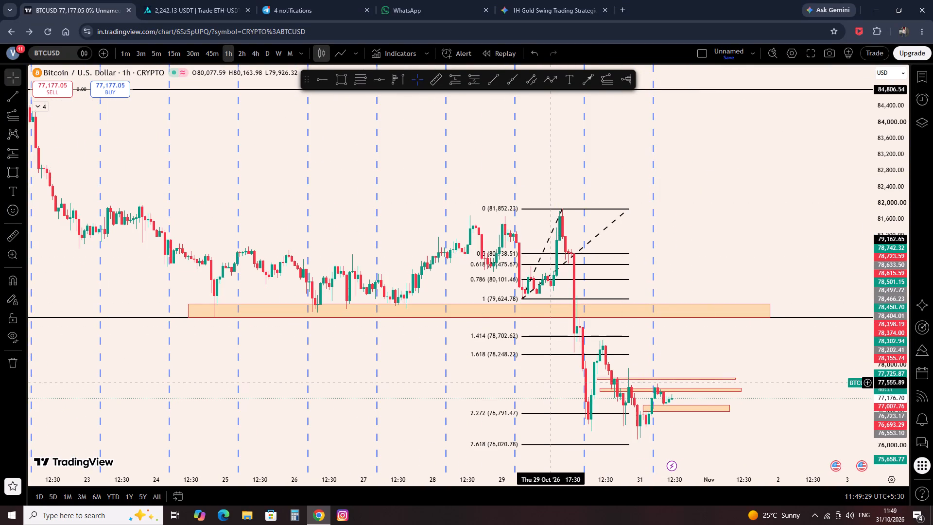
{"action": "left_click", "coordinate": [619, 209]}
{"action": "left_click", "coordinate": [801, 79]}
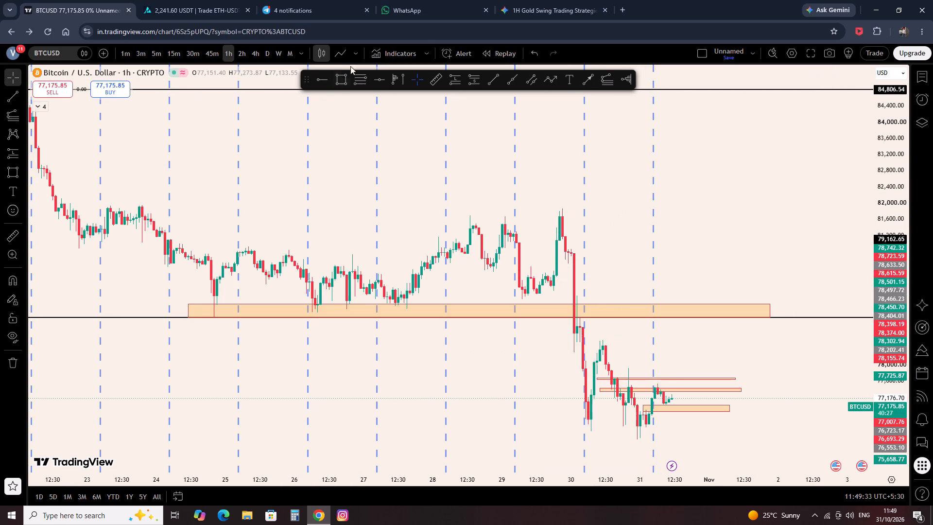
Draw a Fib retracement from the 29 October high near 81,844 to about 79,616 and apply the "stdv" template.
{"action": "left_click", "coordinate": [375, 68]}
{"action": "left_click", "coordinate": [360, 84]}
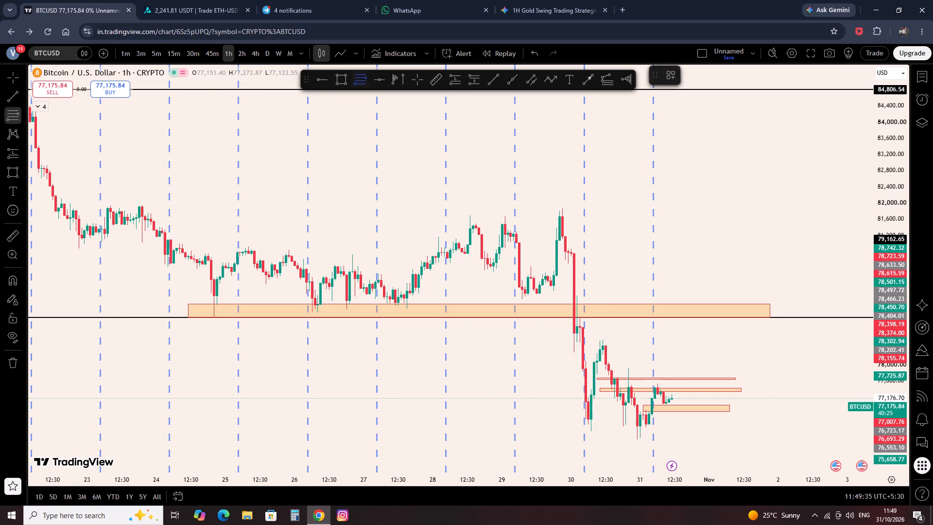
{"action": "scroll", "coordinate": [562, 114], "scroll_direction": "up", "scroll_amount": 2}
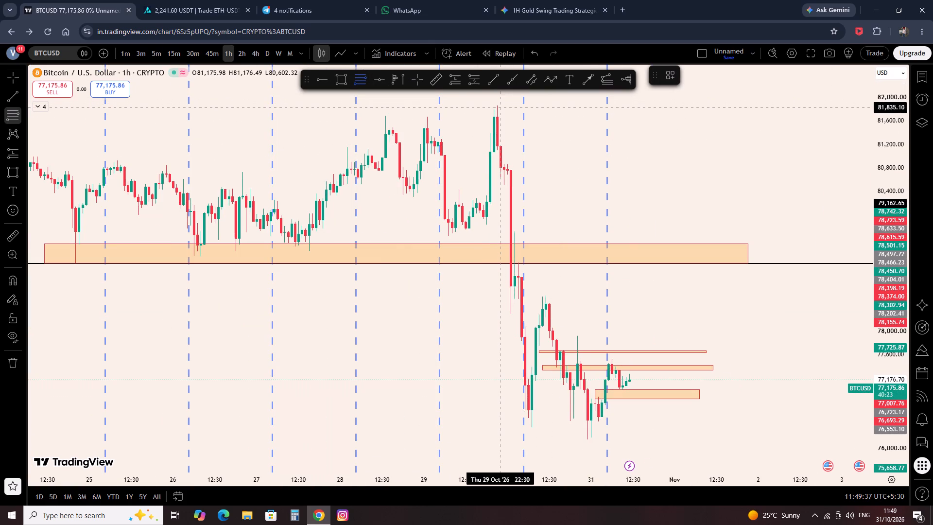
{"action": "left_click", "coordinate": [498, 107]}
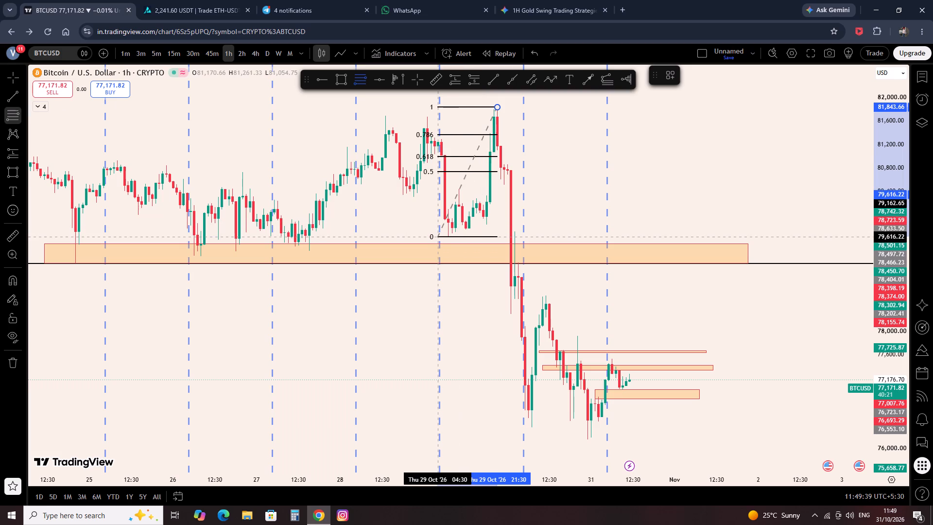
{"action": "left_click", "coordinate": [437, 237]}
{"action": "left_click", "coordinate": [669, 76]}
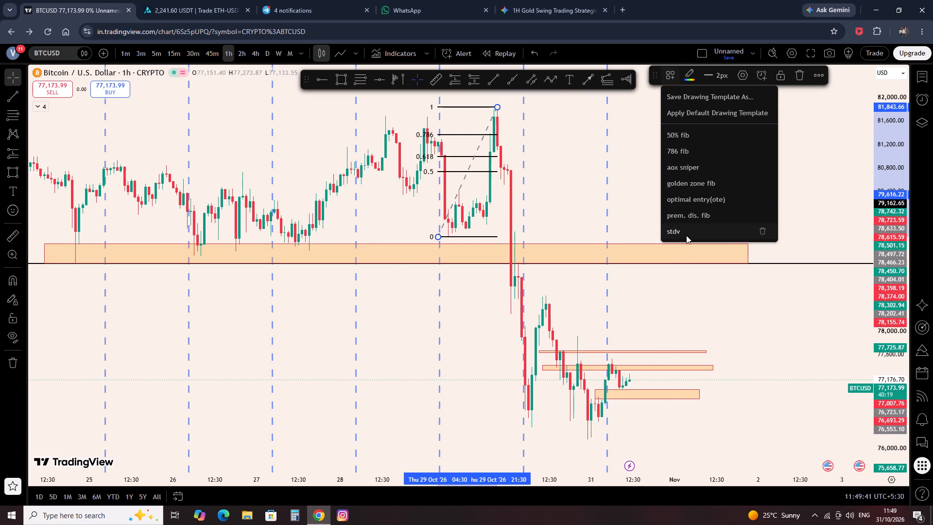
{"action": "left_click", "coordinate": [686, 232]}
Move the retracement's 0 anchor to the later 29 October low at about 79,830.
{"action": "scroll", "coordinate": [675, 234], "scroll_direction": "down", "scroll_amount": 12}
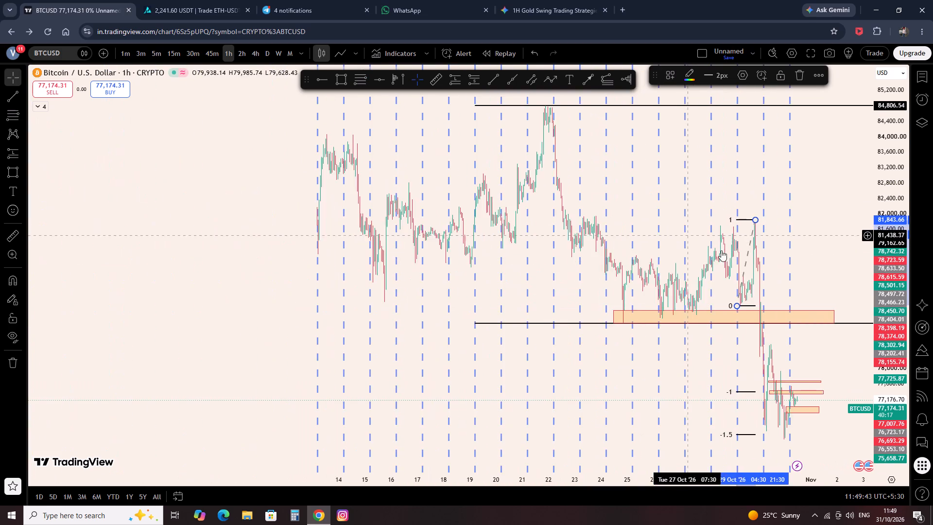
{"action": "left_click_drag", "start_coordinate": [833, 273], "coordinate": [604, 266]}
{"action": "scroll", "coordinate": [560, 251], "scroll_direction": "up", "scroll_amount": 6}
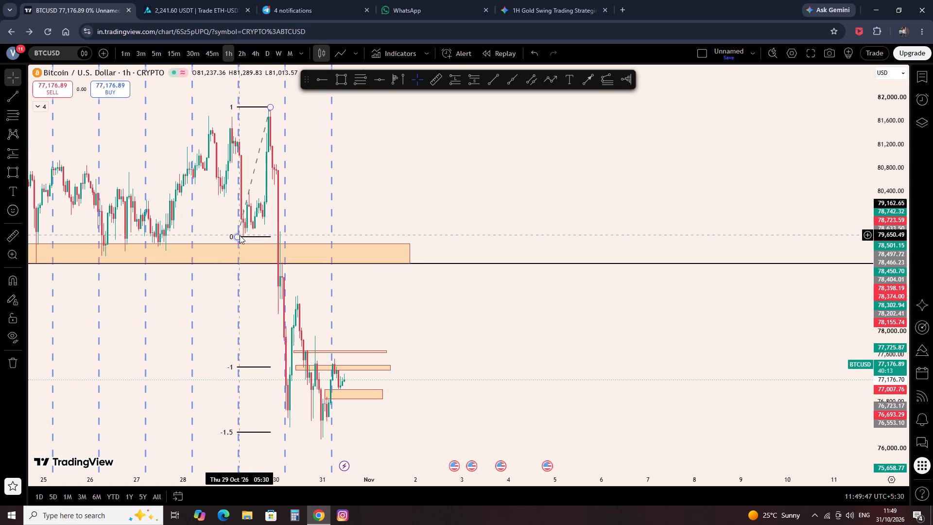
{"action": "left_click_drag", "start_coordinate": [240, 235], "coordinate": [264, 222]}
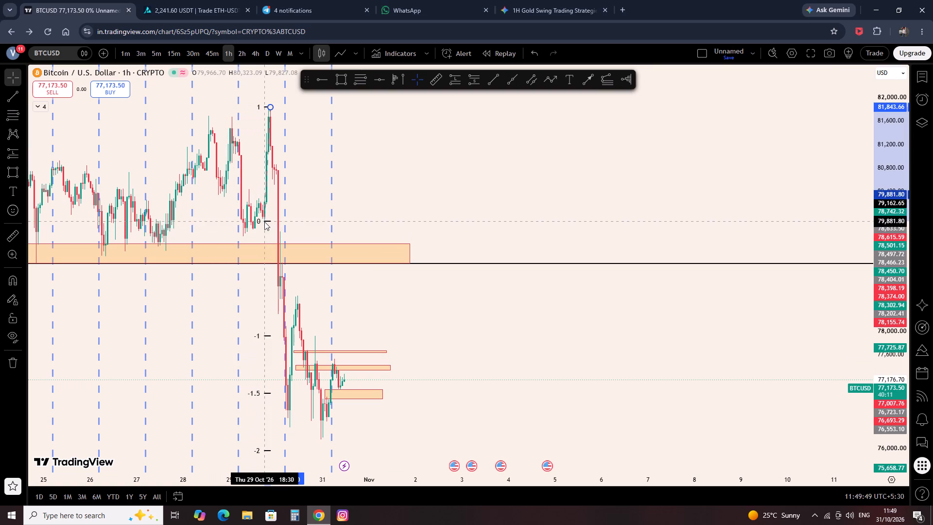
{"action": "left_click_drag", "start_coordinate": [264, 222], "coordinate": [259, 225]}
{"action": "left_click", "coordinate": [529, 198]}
Delete the Fib retracement drawn on the 29 October swing.
{"action": "scroll", "coordinate": [544, 211], "scroll_direction": "down", "scroll_amount": 4}
{"action": "scroll", "coordinate": [636, 370], "scroll_direction": "down", "scroll_amount": 1}
{"action": "scroll", "coordinate": [571, 464], "scroll_direction": "down", "scroll_amount": 17}
{"action": "scroll", "coordinate": [512, 364], "scroll_direction": "up", "scroll_amount": 8}
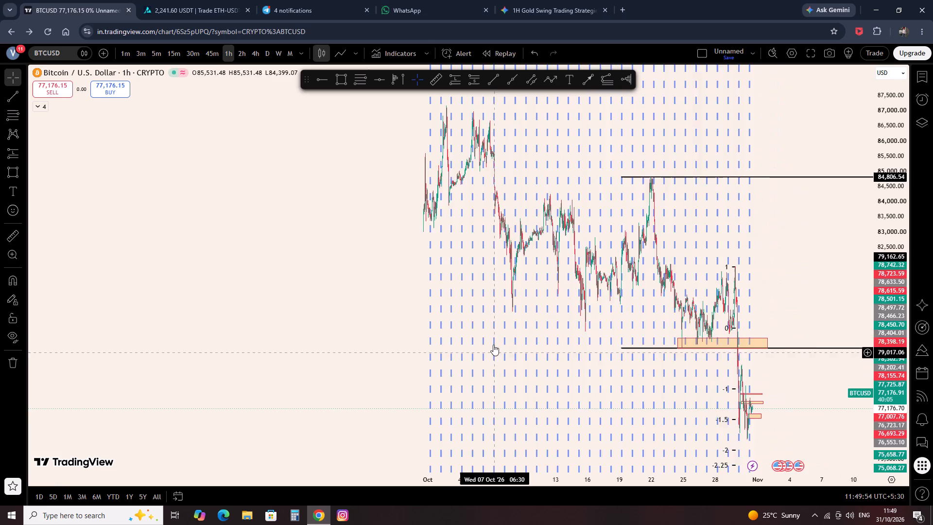
{"action": "scroll", "coordinate": [493, 345], "scroll_direction": "up", "scroll_amount": 14}
{"action": "left_click_drag", "start_coordinate": [438, 174], "coordinate": [721, 188]}
{"action": "left_click", "coordinate": [554, 222]}
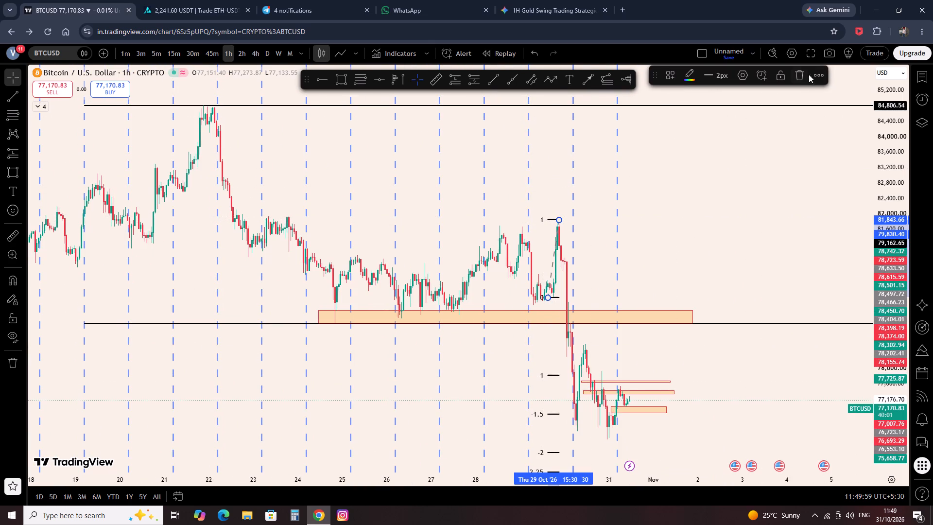
{"action": "left_click", "coordinate": [814, 73]}
{"action": "left_click", "coordinate": [804, 70]}
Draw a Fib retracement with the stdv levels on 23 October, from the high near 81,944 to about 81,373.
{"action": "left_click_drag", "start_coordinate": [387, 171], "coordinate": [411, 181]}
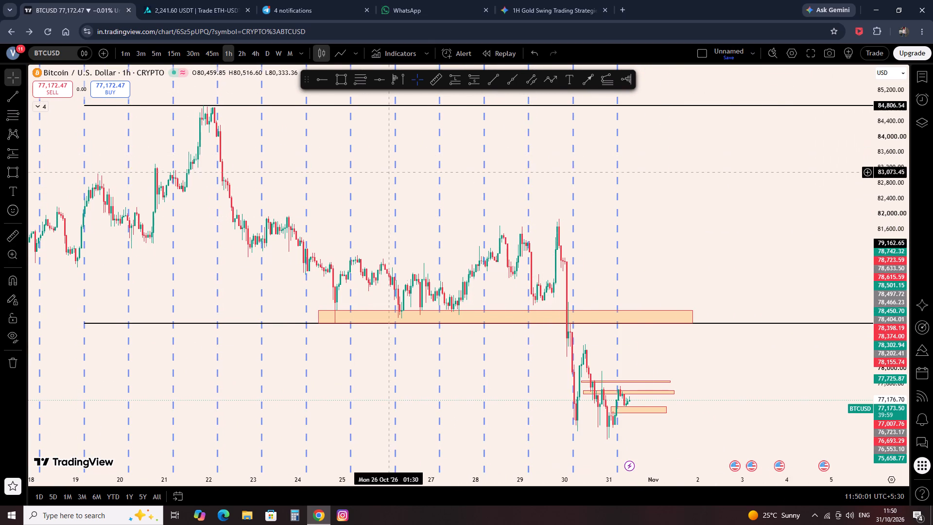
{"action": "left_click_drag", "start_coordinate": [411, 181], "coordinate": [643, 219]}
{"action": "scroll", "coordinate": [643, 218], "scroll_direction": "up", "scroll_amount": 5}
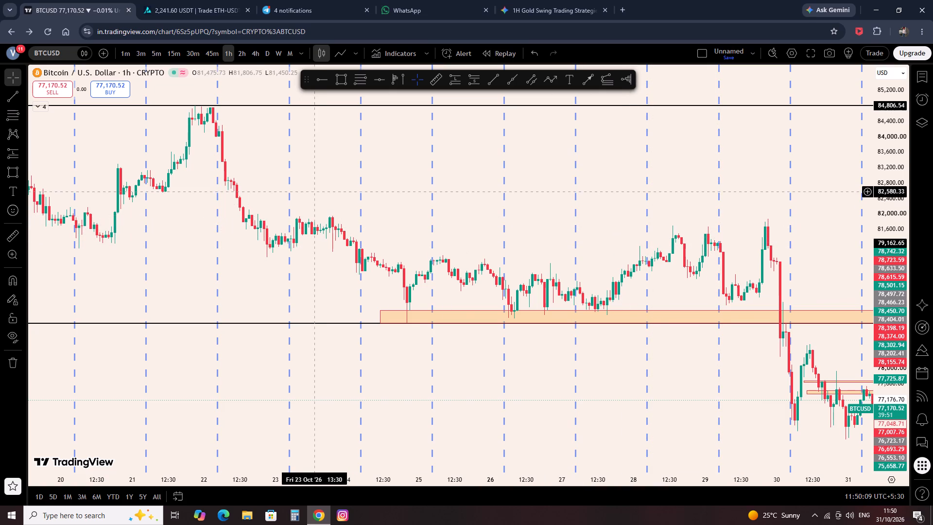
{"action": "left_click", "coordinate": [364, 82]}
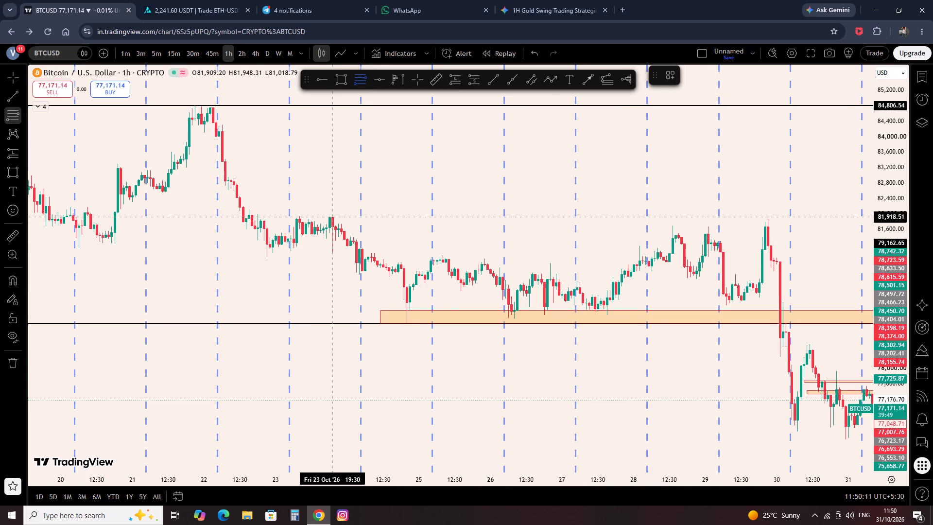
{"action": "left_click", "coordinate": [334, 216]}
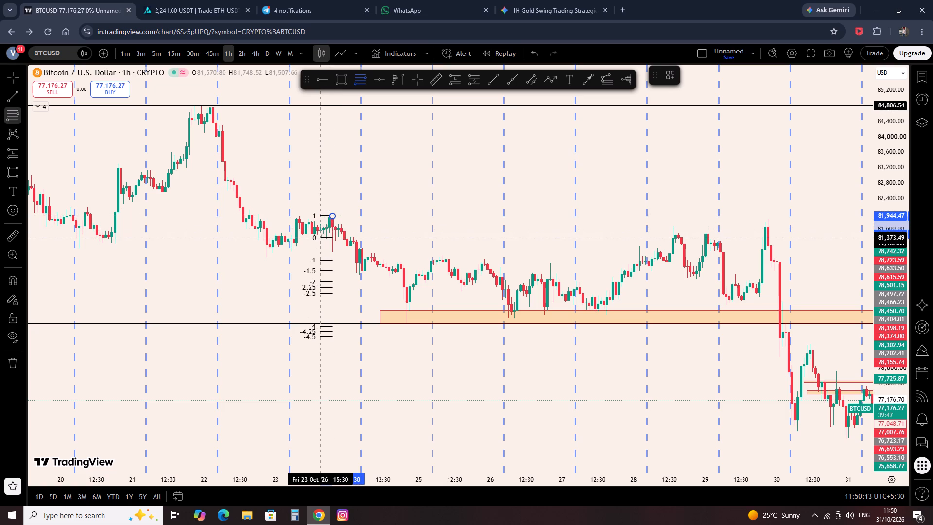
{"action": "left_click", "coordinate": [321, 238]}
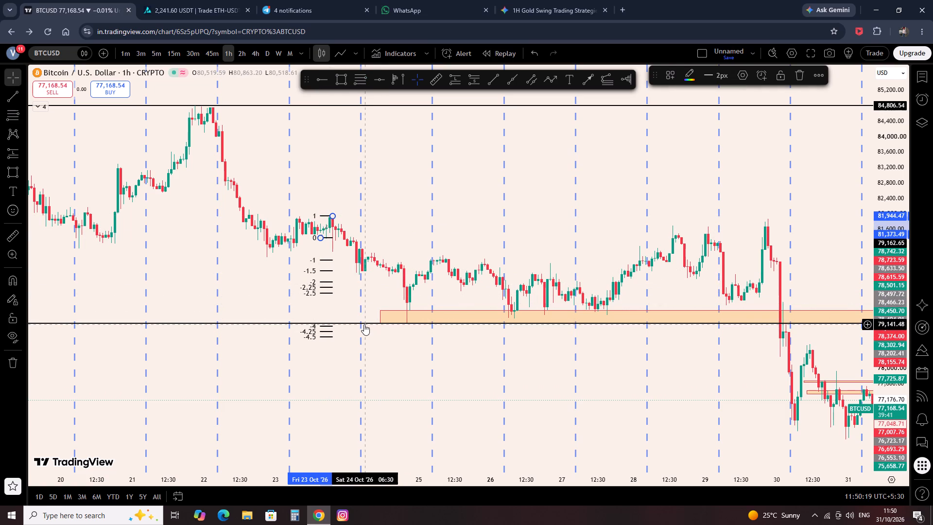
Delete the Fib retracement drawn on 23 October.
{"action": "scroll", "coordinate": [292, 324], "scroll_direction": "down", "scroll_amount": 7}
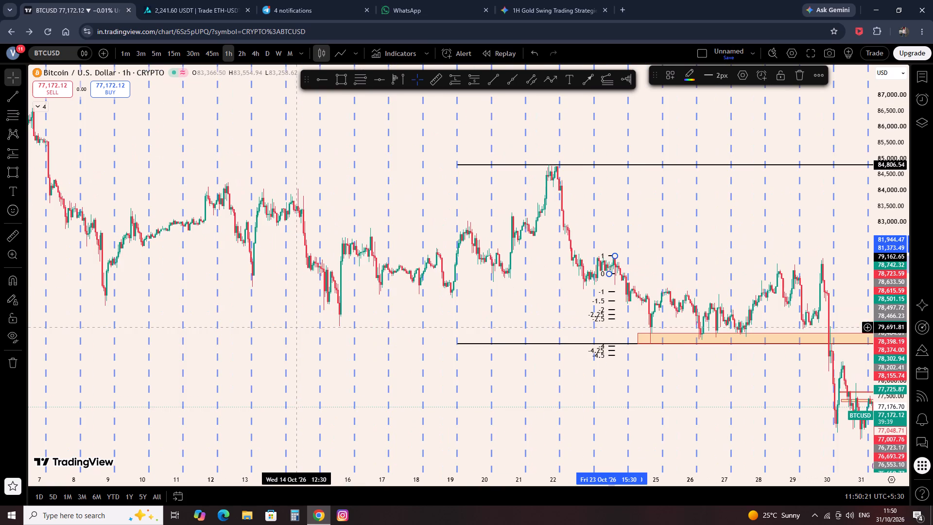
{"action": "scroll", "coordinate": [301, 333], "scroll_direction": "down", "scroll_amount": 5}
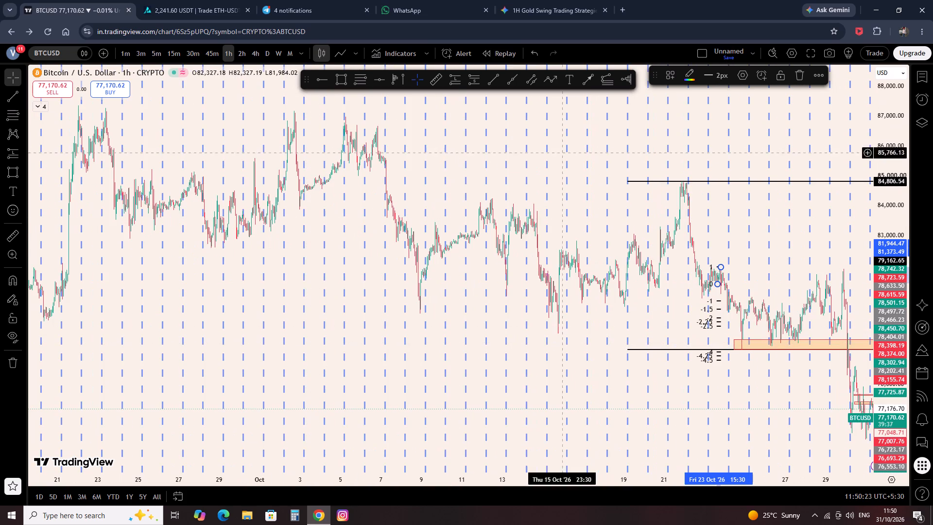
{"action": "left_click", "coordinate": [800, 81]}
Draw a Fib retracement with the stdv levels on 21 October, from the high near 84,812 to about 83,203.
{"action": "scroll", "coordinate": [675, 127], "scroll_direction": "up", "scroll_amount": 4}
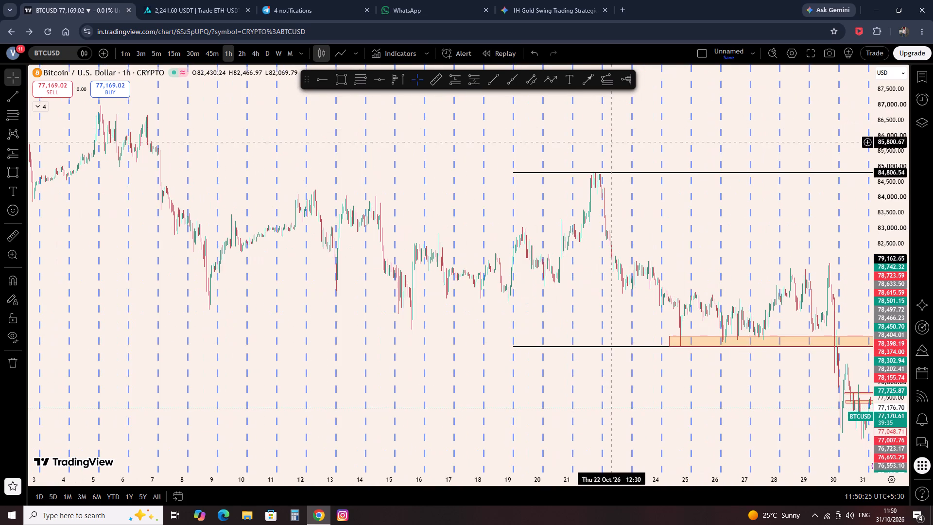
{"action": "scroll", "coordinate": [577, 161], "scroll_direction": "up", "scroll_amount": 6}
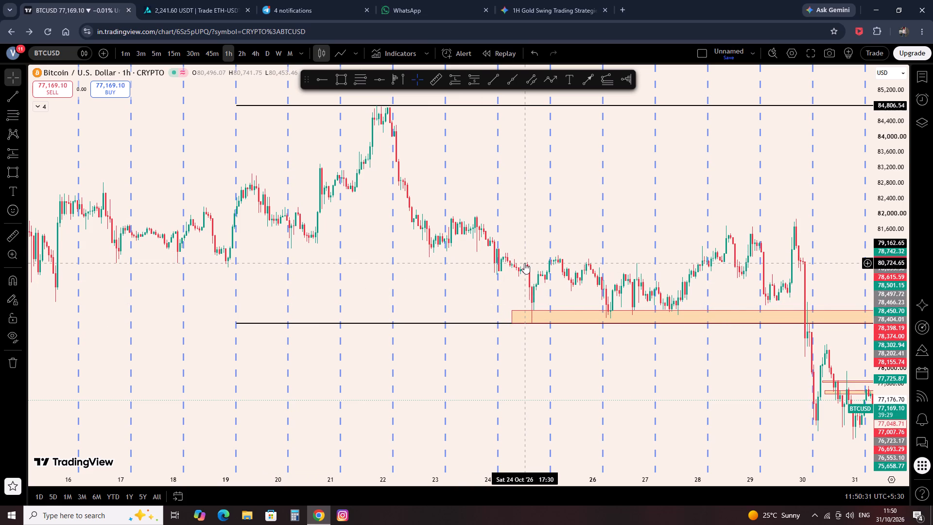
{"action": "scroll", "coordinate": [623, 316], "scroll_direction": "up", "scroll_amount": 3}
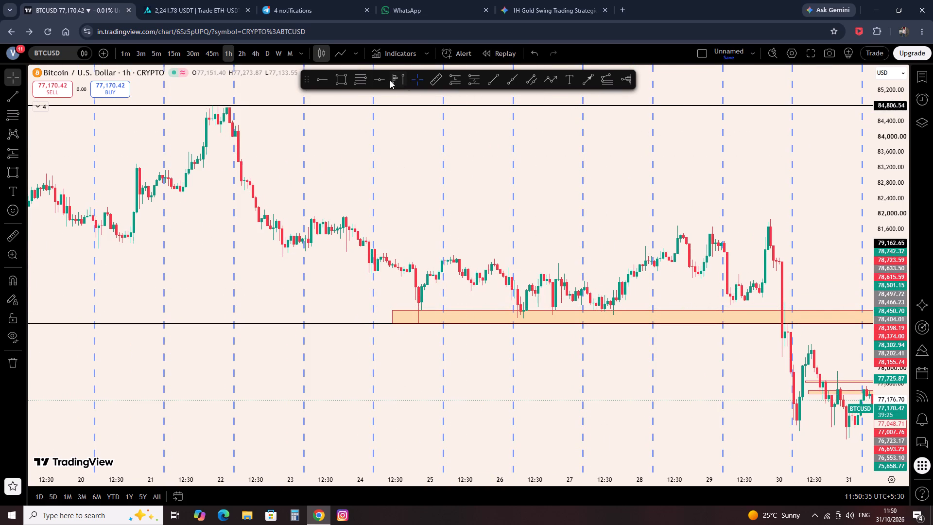
{"action": "scroll", "coordinate": [366, 94], "scroll_direction": "down", "scroll_amount": 14}
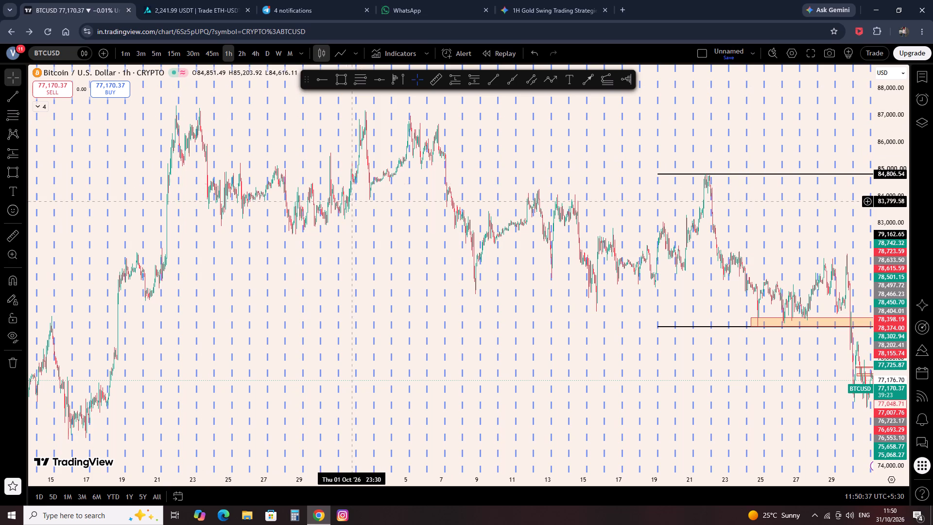
{"action": "scroll", "coordinate": [487, 210], "scroll_direction": "up", "scroll_amount": 2}
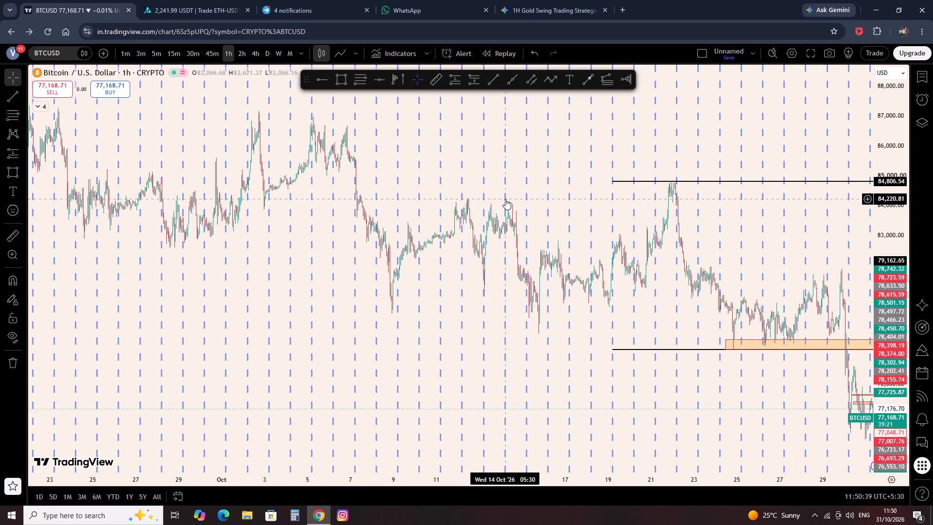
{"action": "scroll", "coordinate": [517, 197], "scroll_direction": "up", "scroll_amount": 5}
{"action": "scroll", "coordinate": [560, 139], "scroll_direction": "up", "scroll_amount": 1}
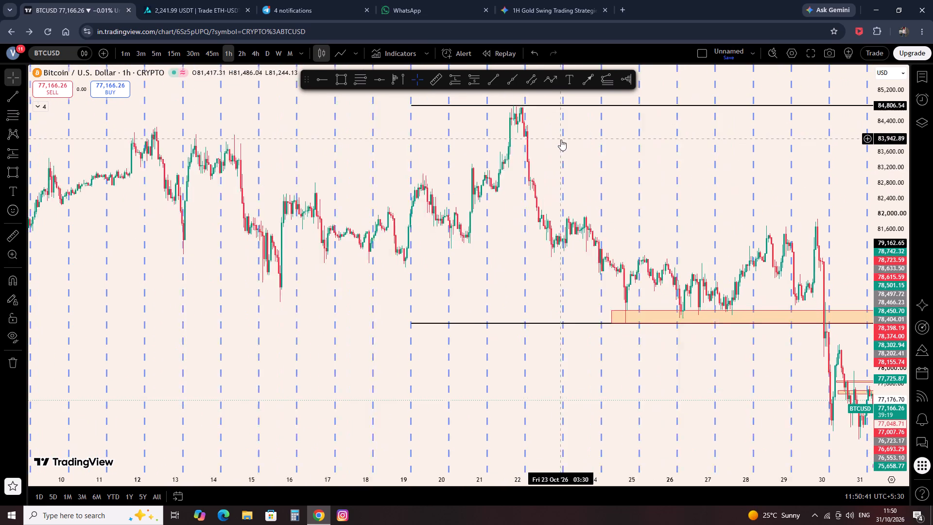
{"action": "scroll", "coordinate": [561, 140], "scroll_direction": "up", "scroll_amount": 1}
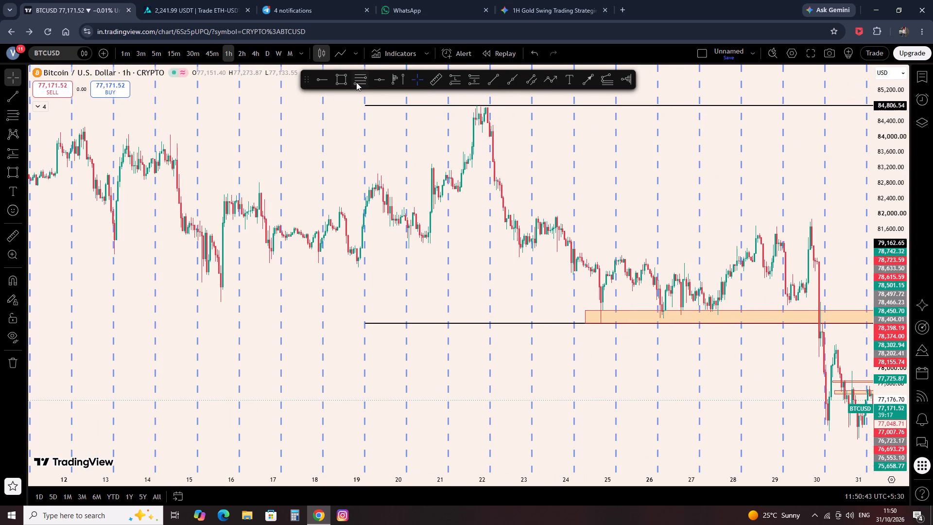
{"action": "left_click", "coordinate": [356, 82]}
{"action": "left_click", "coordinate": [477, 105]}
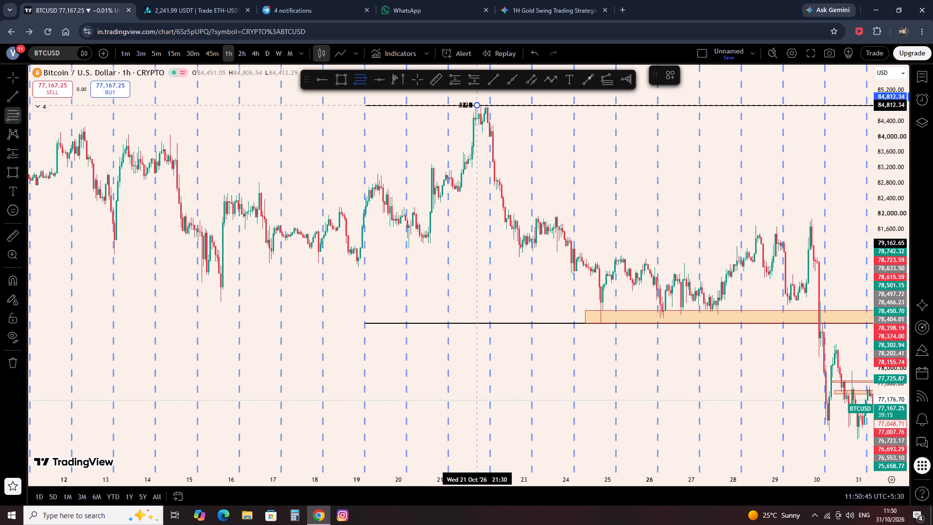
{"action": "left_click", "coordinate": [451, 168]}
{"action": "left_click", "coordinate": [594, 147]}
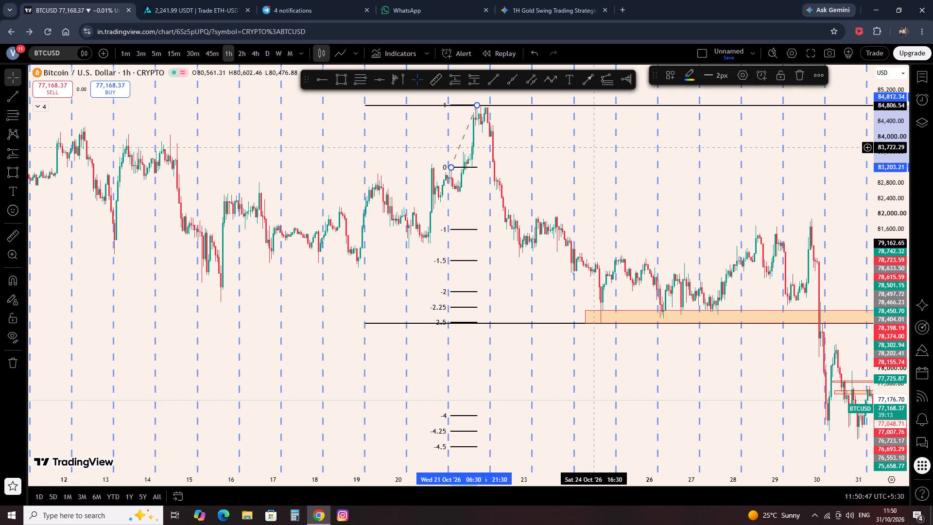
Delete the Fib retracement drawn on the 21 October swing.
{"action": "scroll", "coordinate": [608, 170], "scroll_direction": "down", "scroll_amount": 6}
{"action": "left_click_drag", "start_coordinate": [718, 216], "coordinate": [355, 218]}
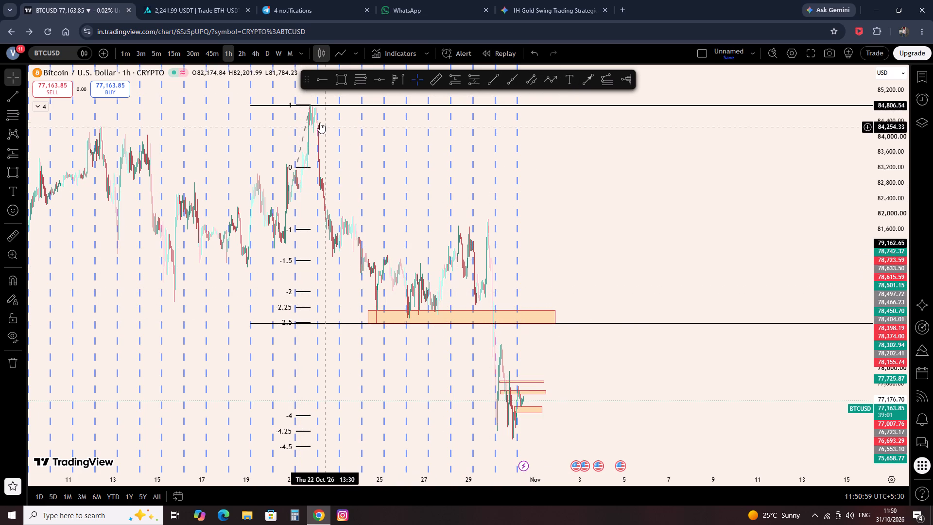
{"action": "left_click", "coordinate": [311, 105]}
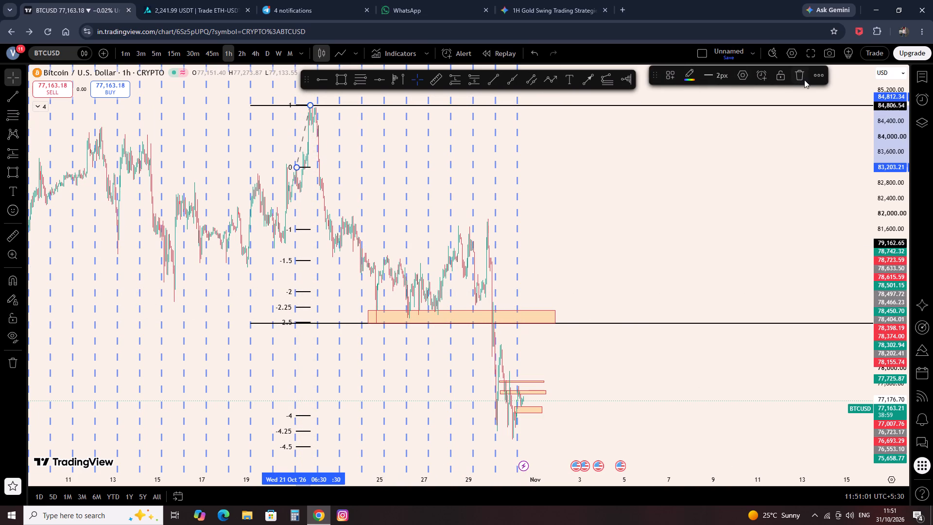
{"action": "left_click", "coordinate": [804, 80]}
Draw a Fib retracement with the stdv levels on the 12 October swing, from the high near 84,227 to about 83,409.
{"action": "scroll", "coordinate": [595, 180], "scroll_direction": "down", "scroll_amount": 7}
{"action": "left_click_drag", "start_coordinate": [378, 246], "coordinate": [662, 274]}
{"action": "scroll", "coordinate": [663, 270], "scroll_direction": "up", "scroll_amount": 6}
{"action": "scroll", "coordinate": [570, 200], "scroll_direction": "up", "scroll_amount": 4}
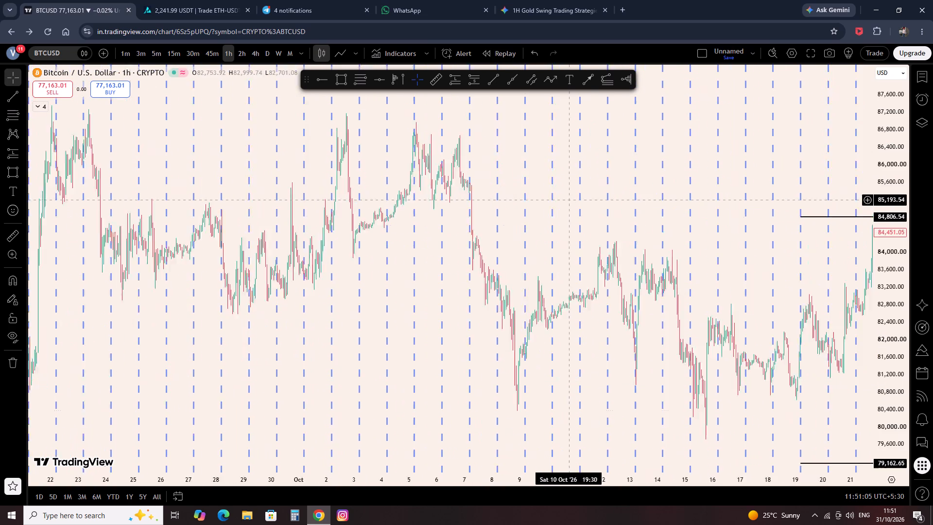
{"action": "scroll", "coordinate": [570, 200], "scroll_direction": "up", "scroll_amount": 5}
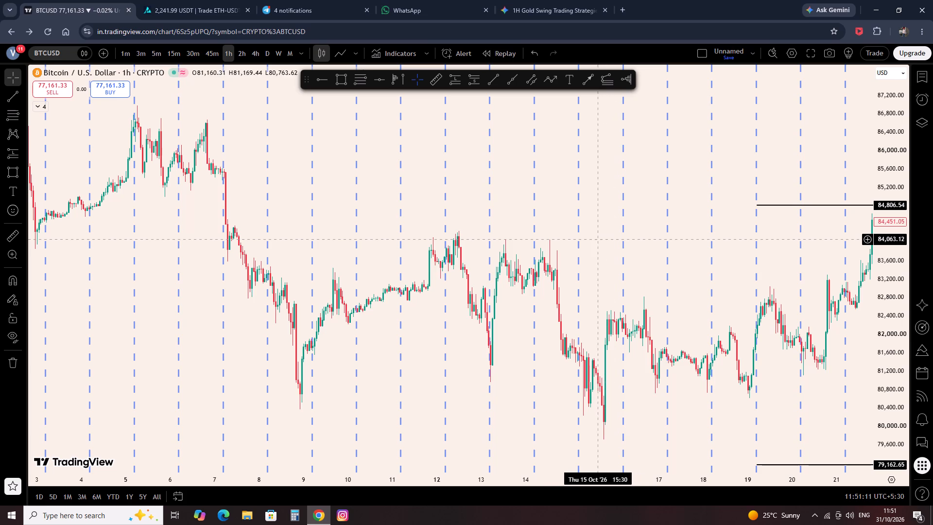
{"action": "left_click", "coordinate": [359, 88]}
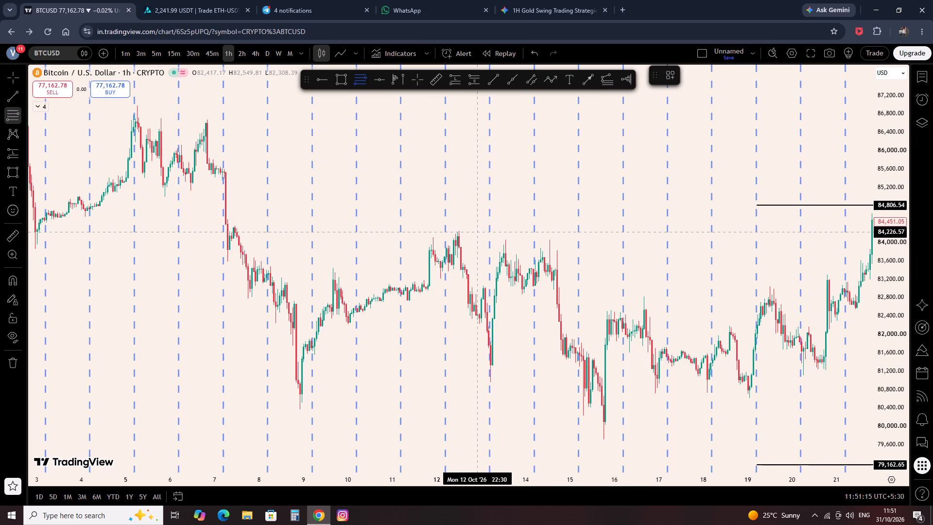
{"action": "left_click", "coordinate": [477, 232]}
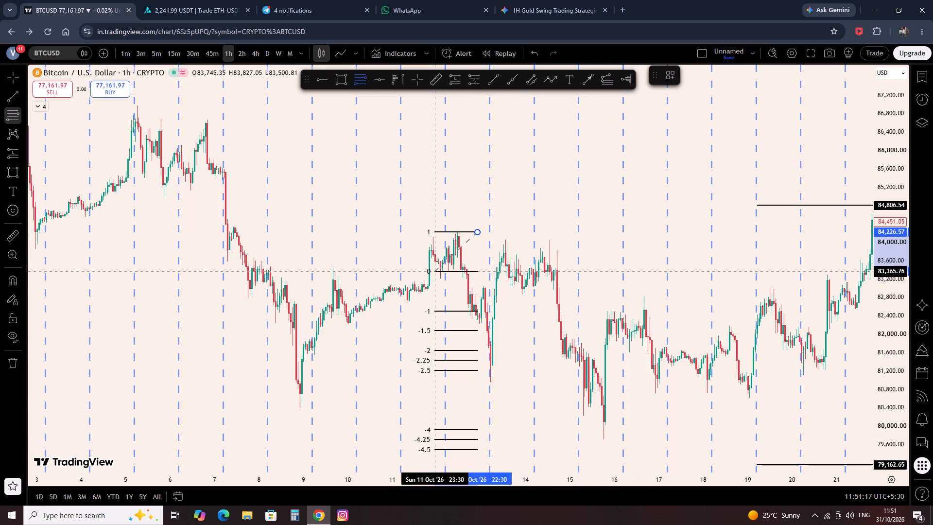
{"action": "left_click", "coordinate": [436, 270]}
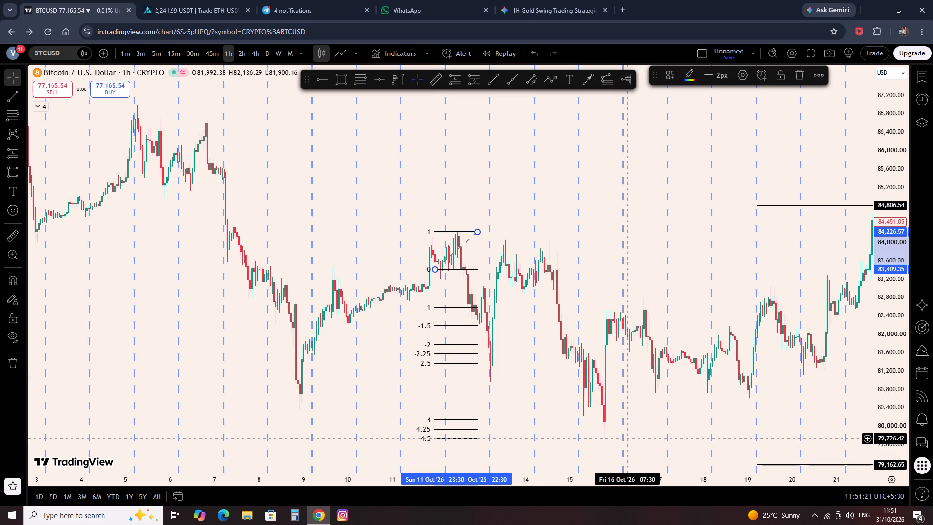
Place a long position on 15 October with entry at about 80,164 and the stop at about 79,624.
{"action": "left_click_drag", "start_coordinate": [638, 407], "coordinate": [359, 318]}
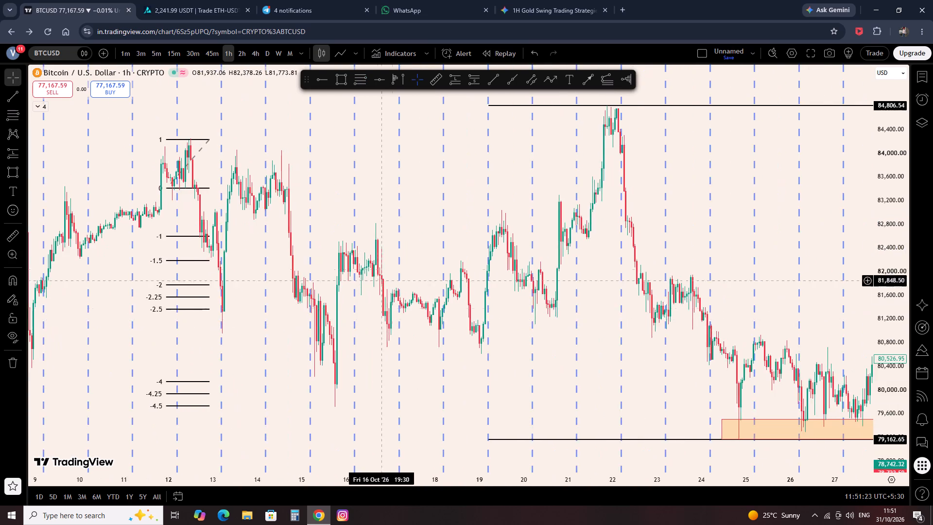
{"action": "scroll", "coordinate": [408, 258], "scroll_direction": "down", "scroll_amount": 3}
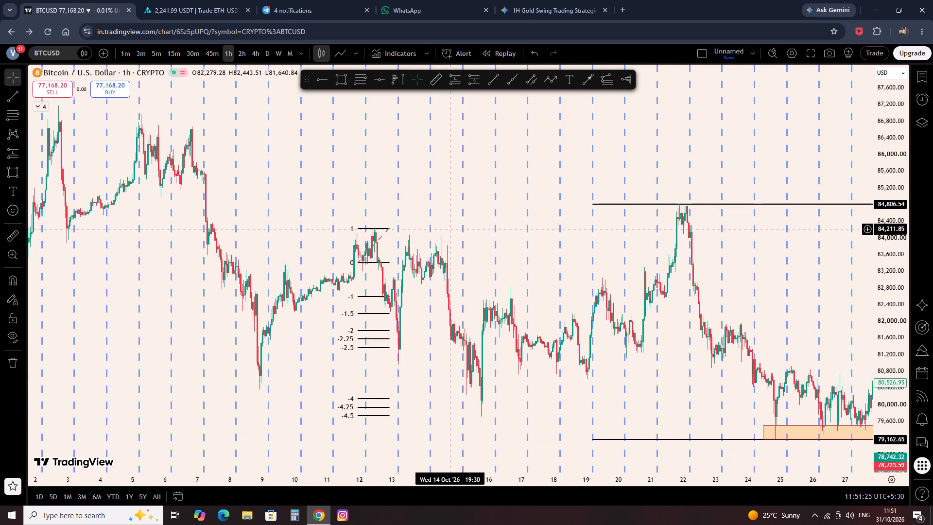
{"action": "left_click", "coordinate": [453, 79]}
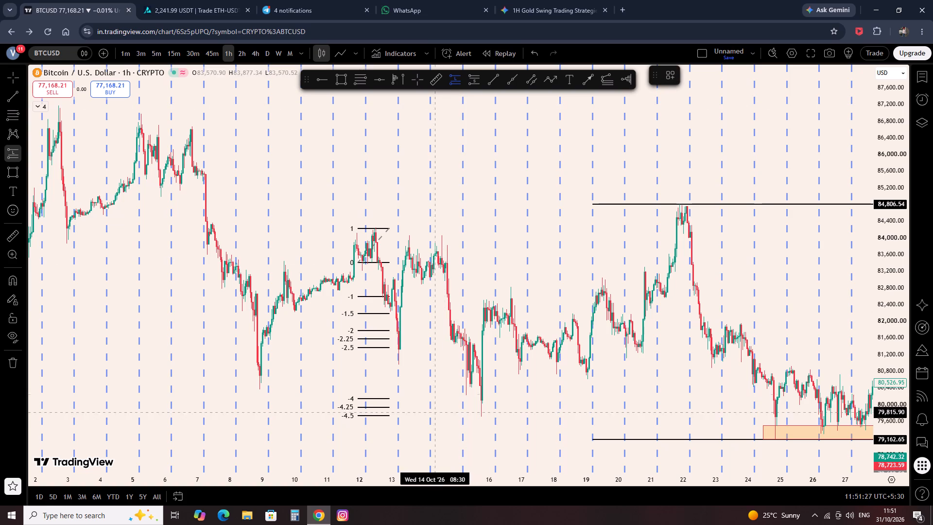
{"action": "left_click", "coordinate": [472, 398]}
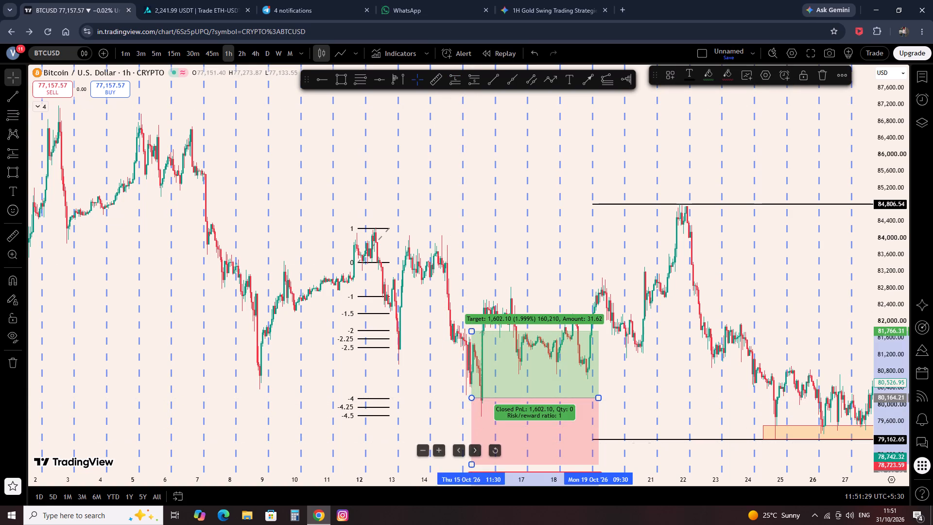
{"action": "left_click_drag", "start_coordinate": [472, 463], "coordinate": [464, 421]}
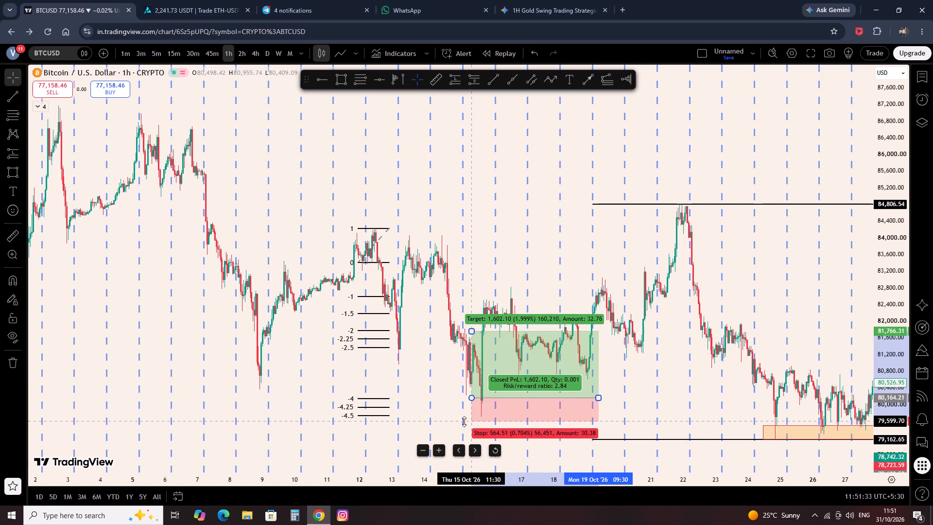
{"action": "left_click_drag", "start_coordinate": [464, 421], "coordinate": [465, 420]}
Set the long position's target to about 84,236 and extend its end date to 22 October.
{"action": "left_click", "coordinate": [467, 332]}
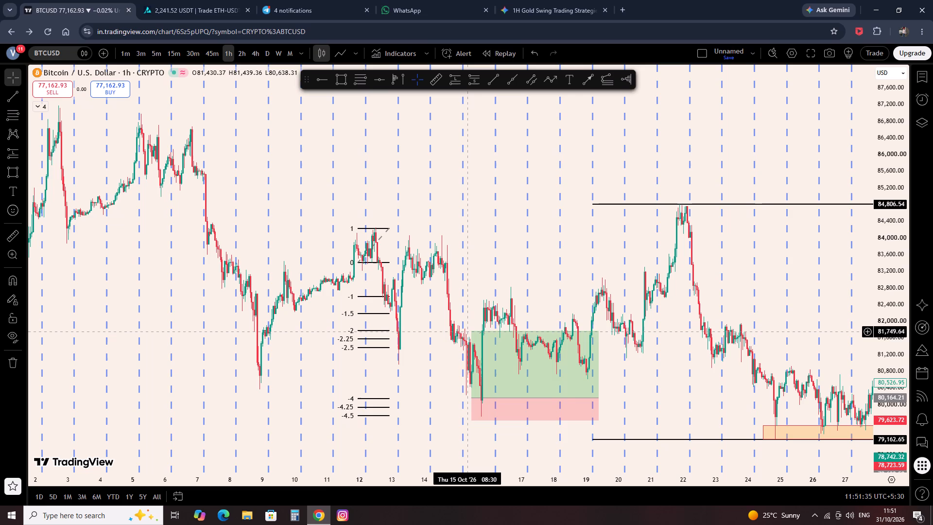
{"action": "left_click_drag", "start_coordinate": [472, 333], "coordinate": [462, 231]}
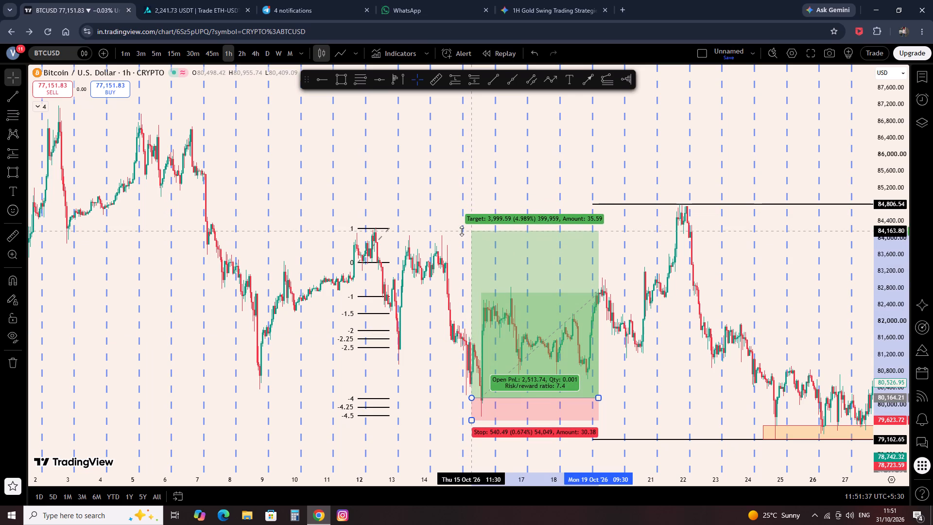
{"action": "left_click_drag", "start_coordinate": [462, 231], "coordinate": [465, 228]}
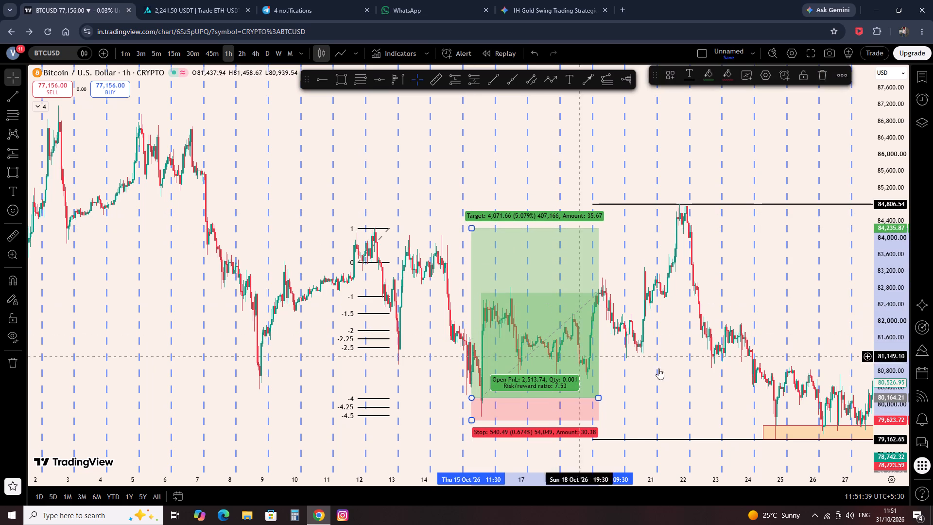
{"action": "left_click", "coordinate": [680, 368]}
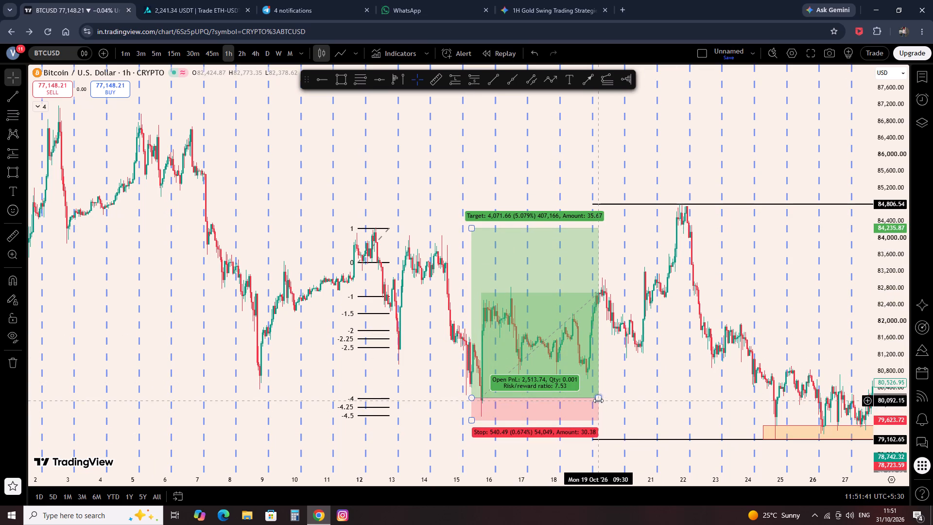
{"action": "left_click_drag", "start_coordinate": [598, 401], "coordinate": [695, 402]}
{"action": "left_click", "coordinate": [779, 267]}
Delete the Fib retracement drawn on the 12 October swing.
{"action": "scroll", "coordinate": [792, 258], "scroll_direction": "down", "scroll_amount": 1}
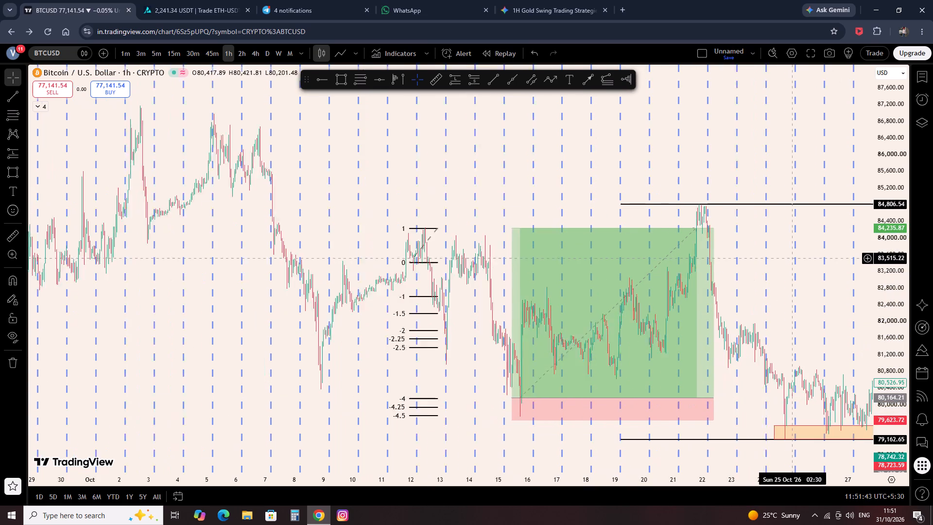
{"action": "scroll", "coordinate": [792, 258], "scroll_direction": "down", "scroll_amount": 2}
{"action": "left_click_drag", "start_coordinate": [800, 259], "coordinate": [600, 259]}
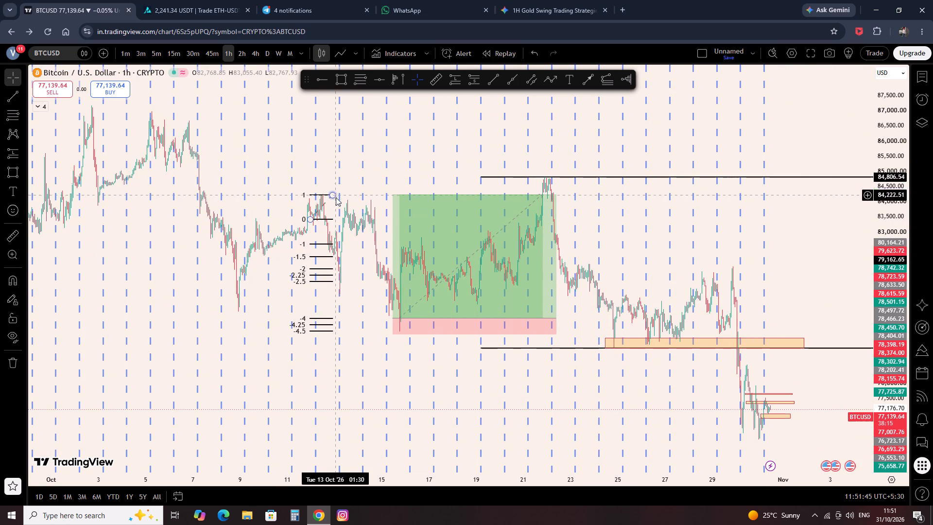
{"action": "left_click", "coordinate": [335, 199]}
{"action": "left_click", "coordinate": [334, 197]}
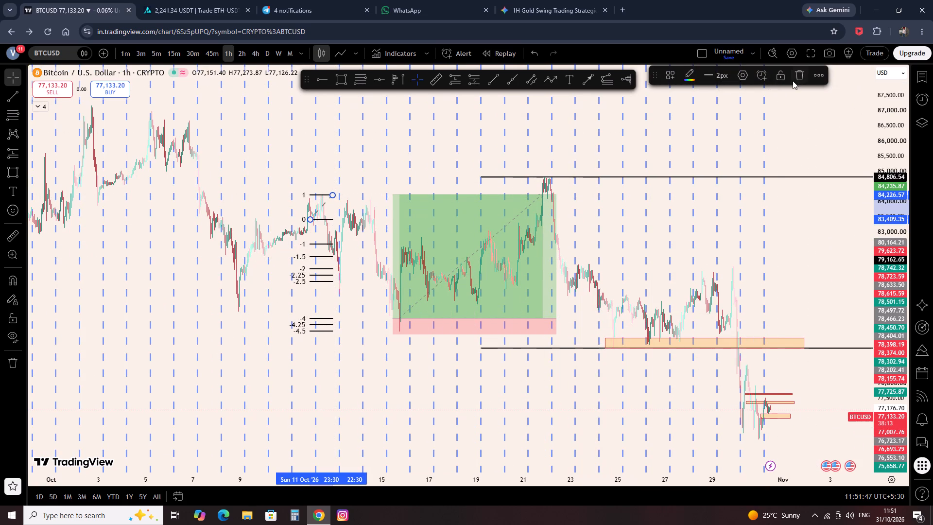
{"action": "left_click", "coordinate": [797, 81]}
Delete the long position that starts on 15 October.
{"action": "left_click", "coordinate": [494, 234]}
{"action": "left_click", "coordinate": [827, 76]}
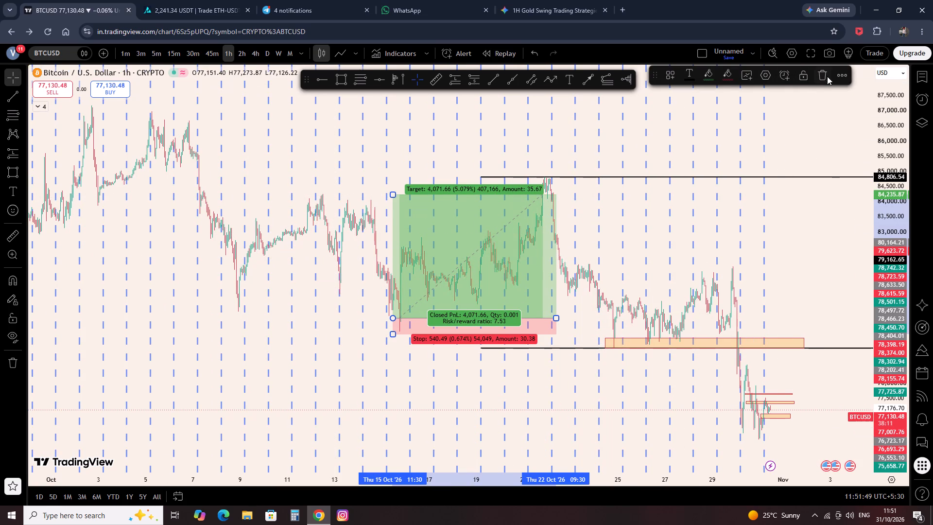
Switch the chart to the 15-minute timeframe and delete the wide orange zone between about 79,171 and 79,505.
{"action": "left_click", "coordinate": [181, 47]}
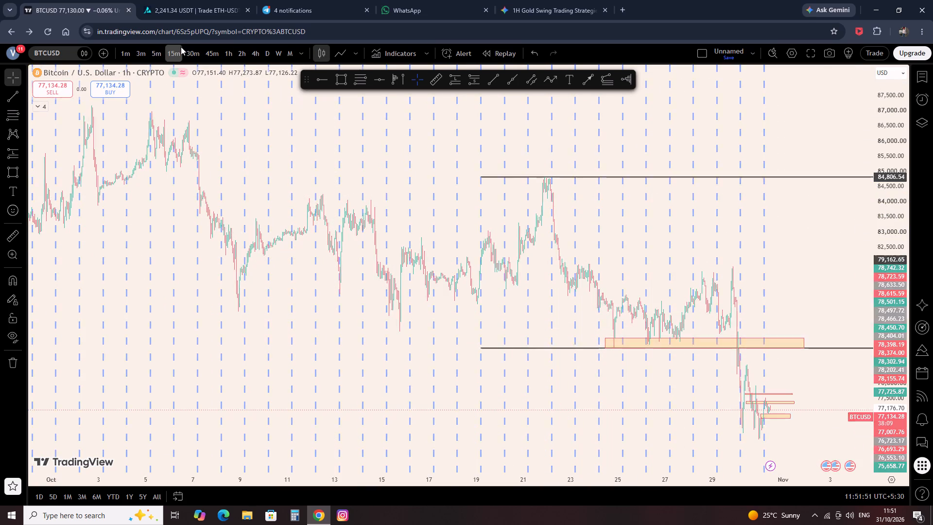
{"action": "scroll", "coordinate": [555, 154], "scroll_direction": "up", "scroll_amount": 14}
{"action": "left_click_drag", "start_coordinate": [244, 144], "coordinate": [384, 161]}
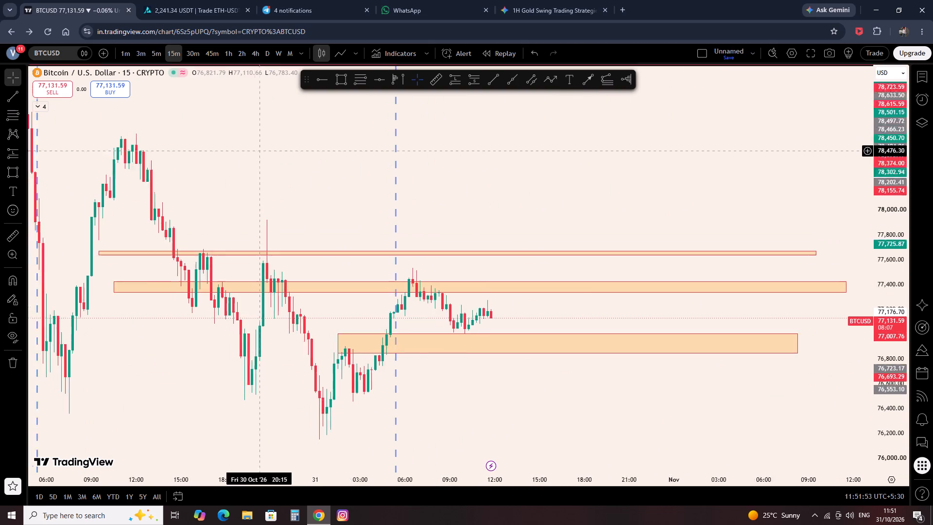
{"action": "left_click_drag", "start_coordinate": [384, 161], "coordinate": [635, 186]}
{"action": "scroll", "coordinate": [636, 187], "scroll_direction": "down", "scroll_amount": 6}
{"action": "left_click_drag", "start_coordinate": [712, 175], "coordinate": [311, 185]}
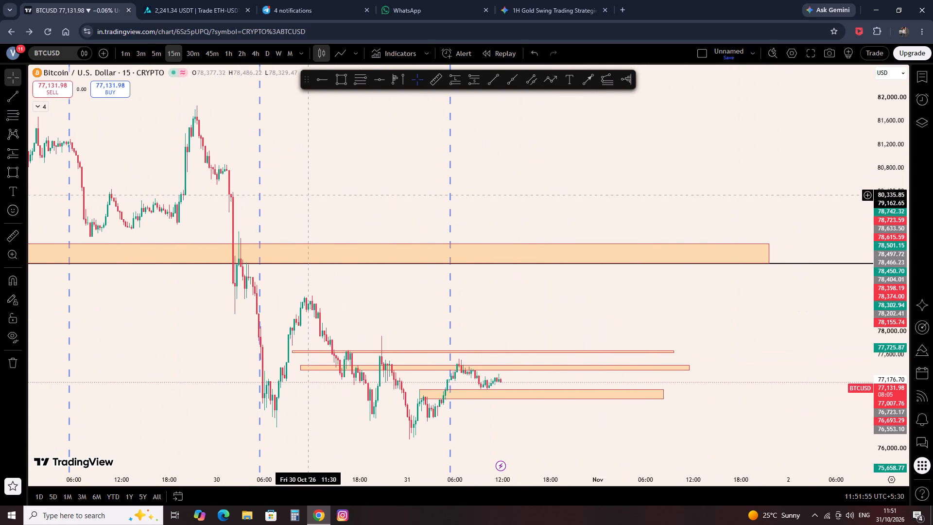
{"action": "left_click", "coordinate": [686, 243]}
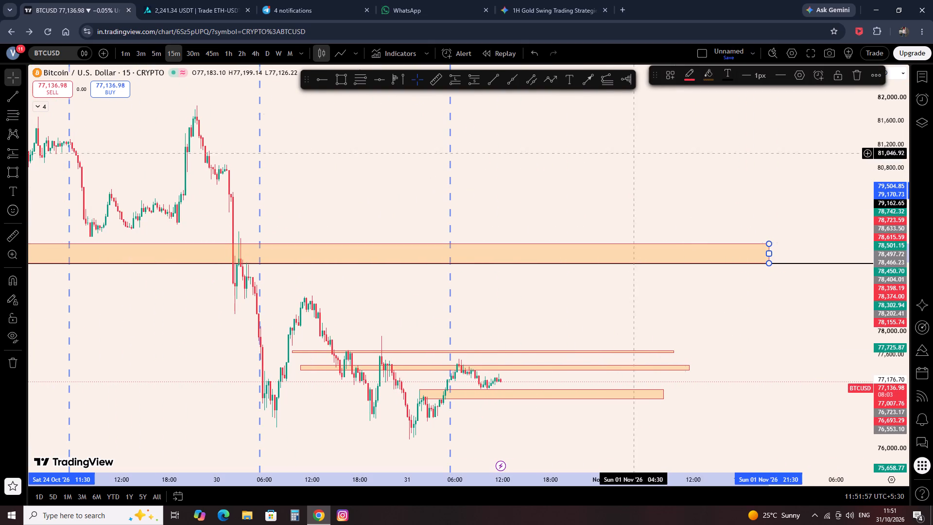
{"action": "left_click", "coordinate": [857, 77]}
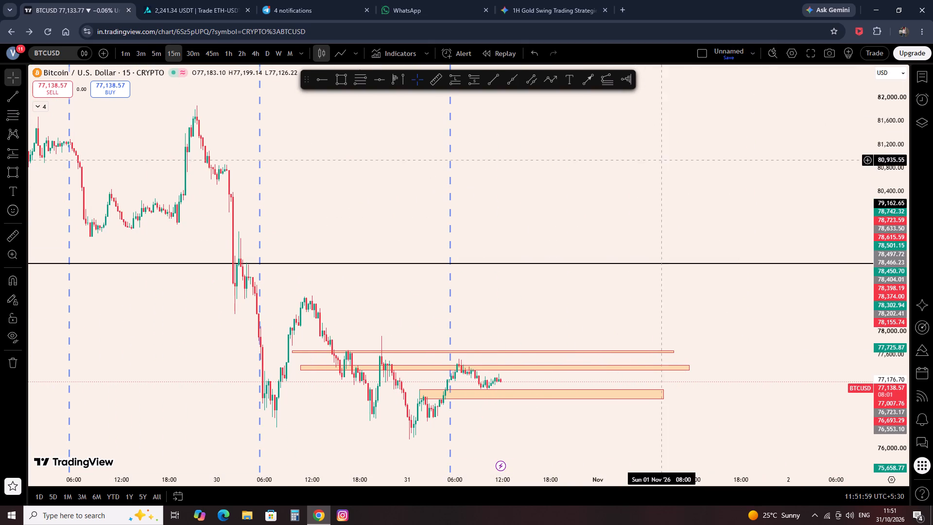
On the 1-hour timeframe, draw a rectangle from 30 October 04:30 at about 78,074 to 31 October 20:30 at about 76,678.
{"action": "left_click", "coordinate": [228, 52]}
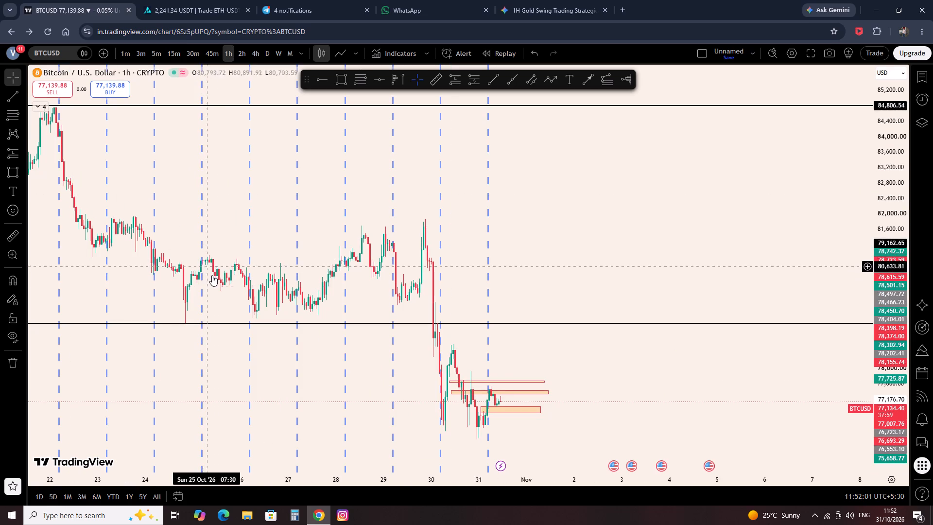
{"action": "scroll", "coordinate": [375, 377], "scroll_direction": "up", "scroll_amount": 3}
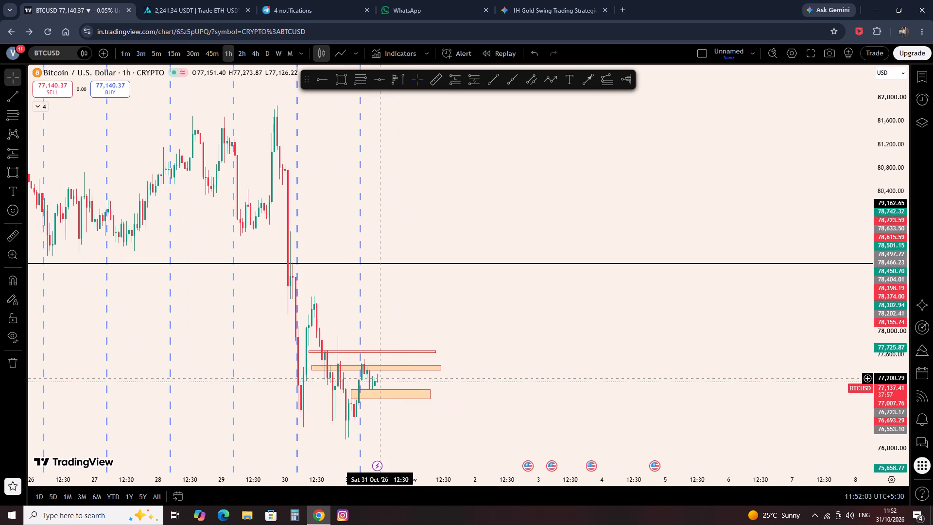
{"action": "scroll", "coordinate": [381, 378], "scroll_direction": "up", "scroll_amount": 2}
{"action": "left_click_drag", "start_coordinate": [281, 329], "coordinate": [811, 291]}
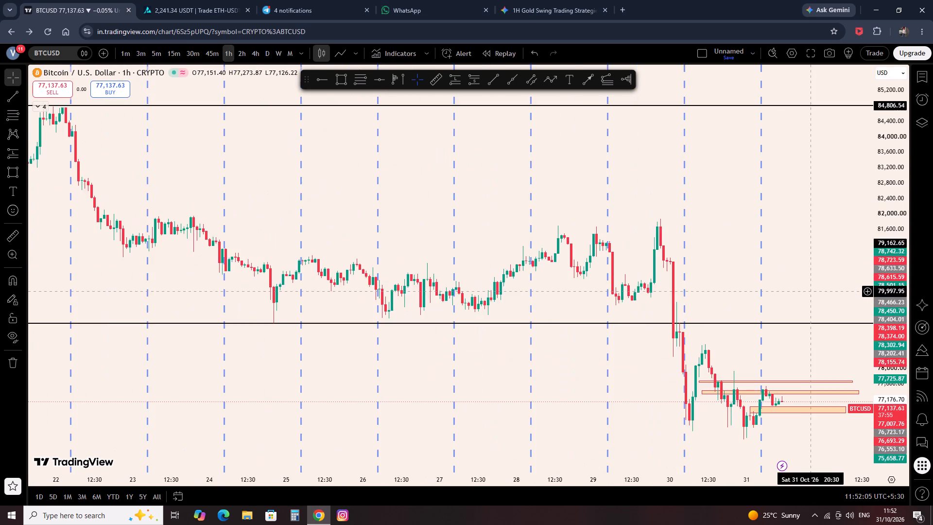
{"action": "scroll", "coordinate": [811, 291], "scroll_direction": "up", "scroll_amount": 6}
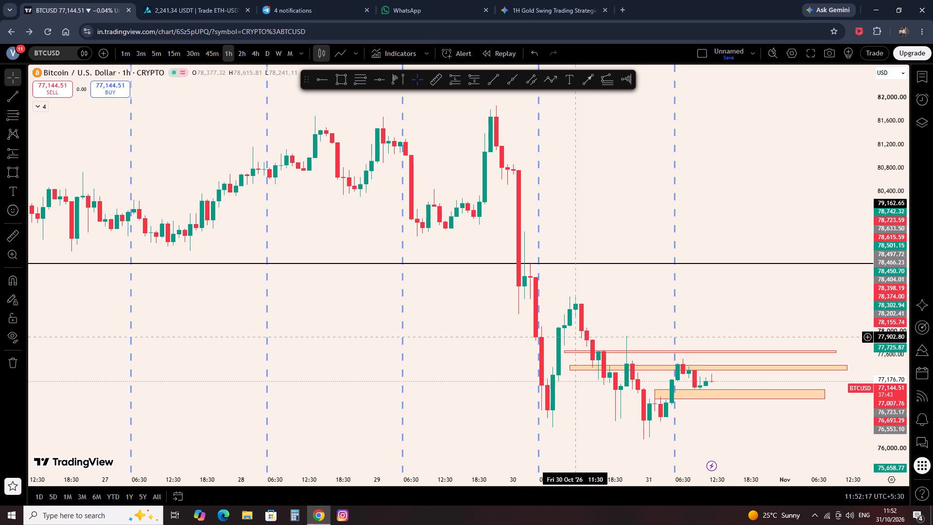
{"action": "left_click", "coordinate": [337, 76]}
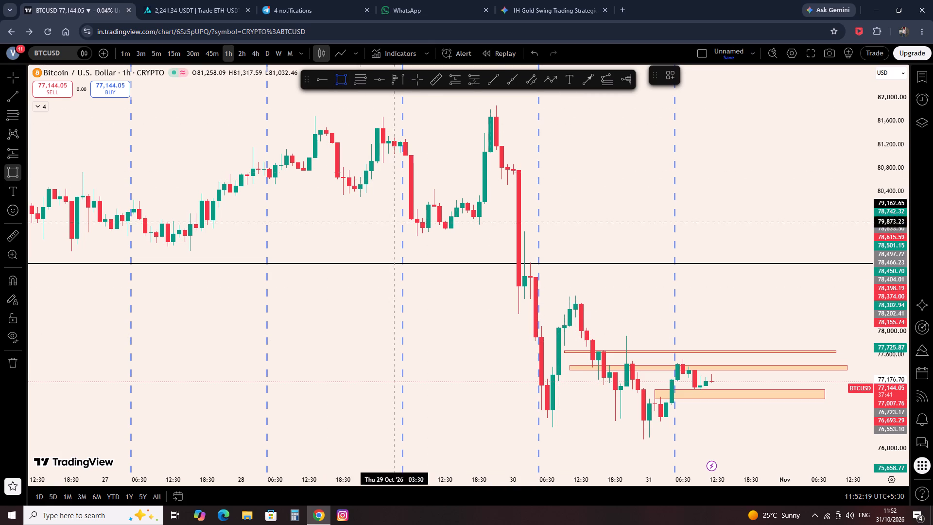
{"action": "left_click", "coordinate": [538, 327]}
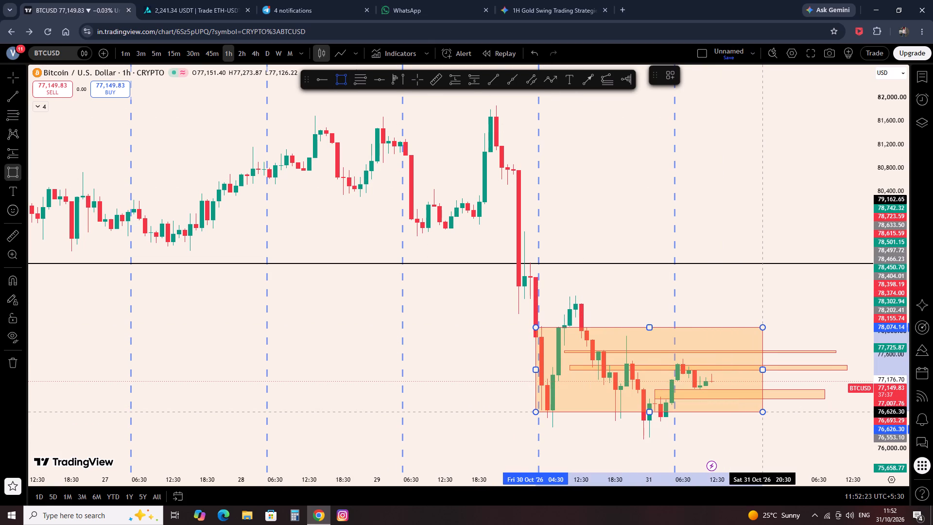
{"action": "left_click", "coordinate": [762, 409]}
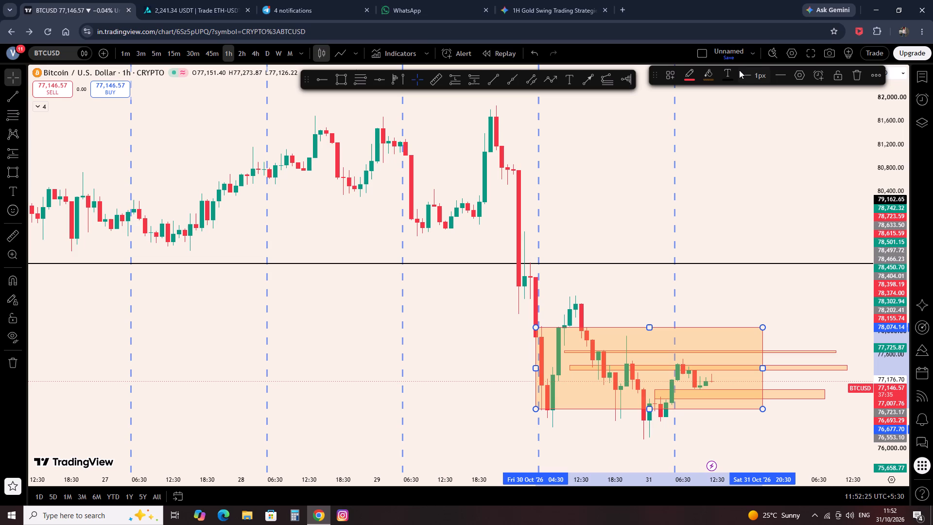
Set the new rectangle's fill colour to light grey.
{"action": "left_click", "coordinate": [709, 72]}
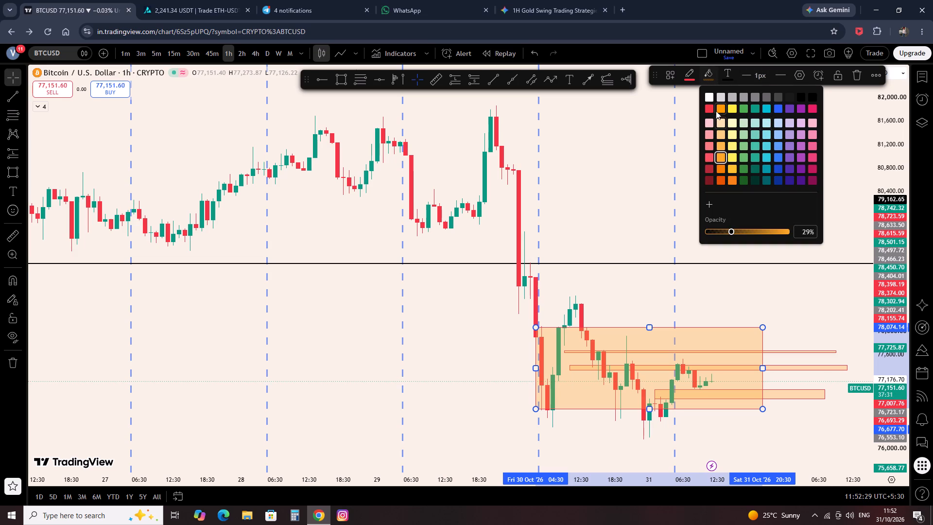
{"action": "left_click", "coordinate": [722, 97]}
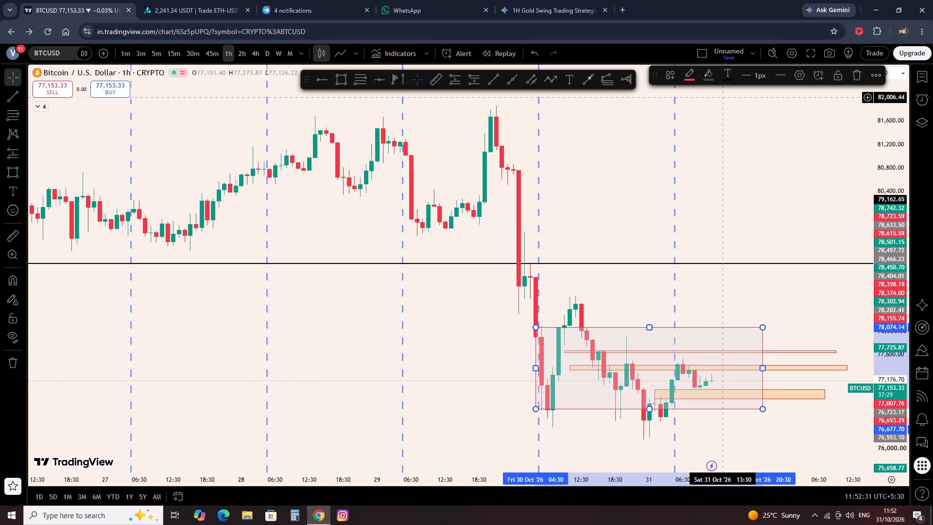
Set the border colour of the light grey rectangle starting on 30 October to teal.
{"action": "left_click", "coordinate": [691, 80]}
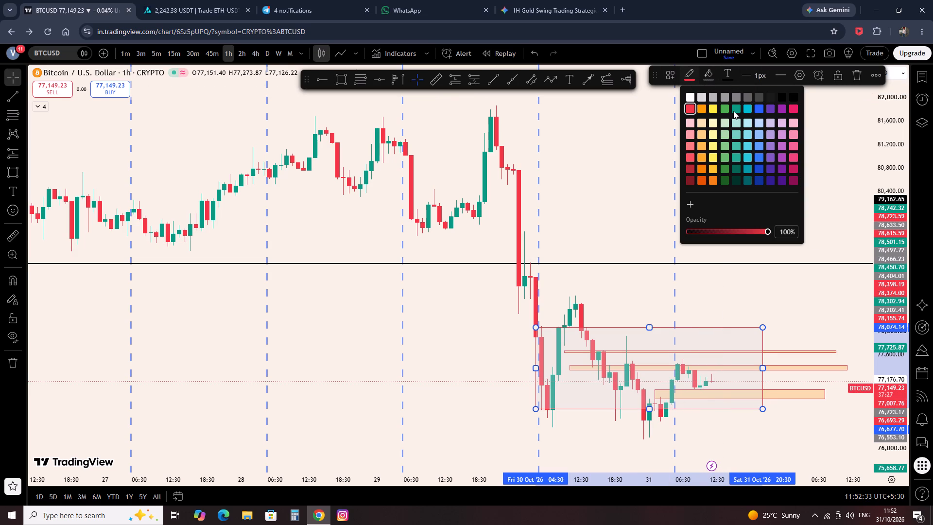
{"action": "left_click", "coordinate": [737, 109]}
{"action": "left_click", "coordinate": [685, 156]}
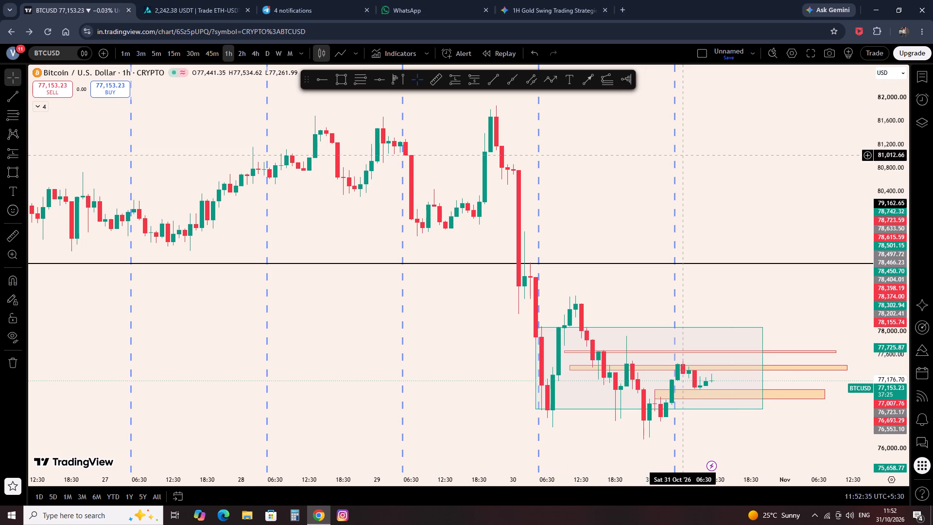
Change the fill of the teal-bordered rectangle starting on 30 October from grey to light teal.
{"action": "scroll", "coordinate": [686, 189], "scroll_direction": "up", "scroll_amount": 4}
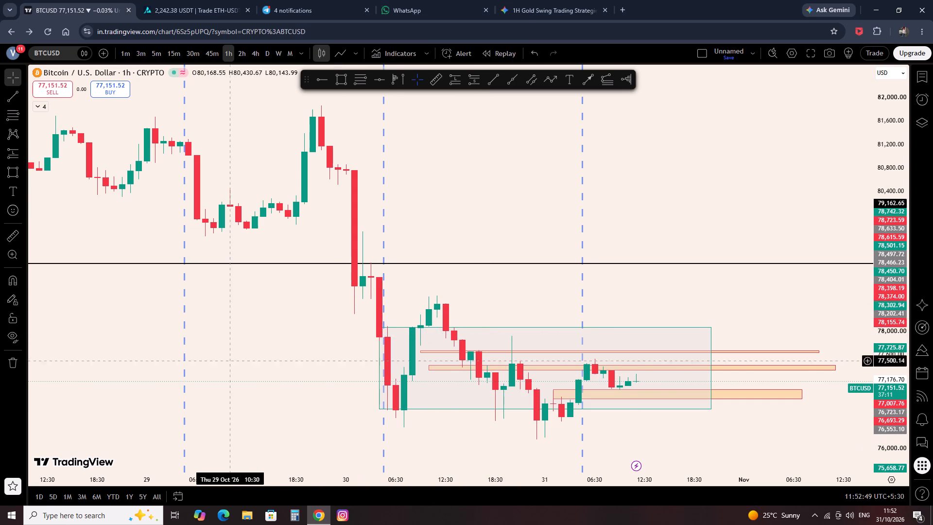
{"action": "scroll", "coordinate": [244, 280], "scroll_direction": "down", "scroll_amount": 3}
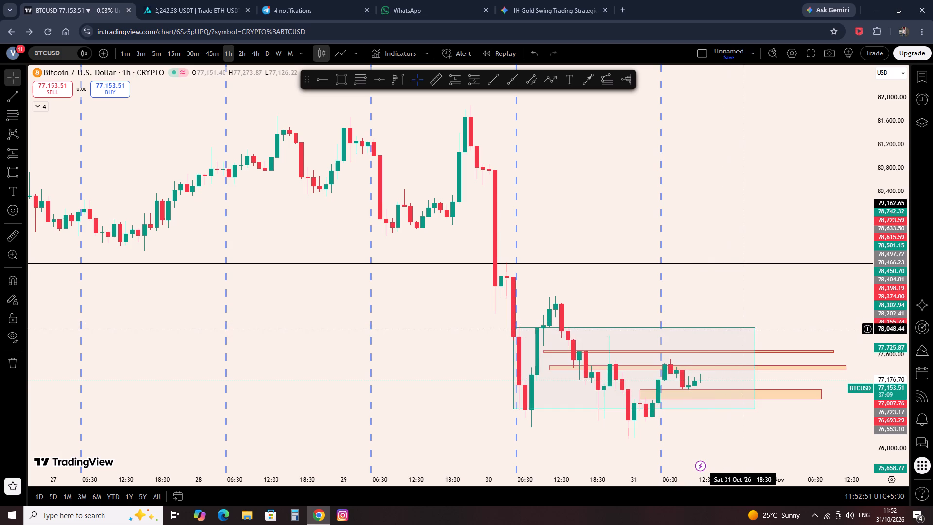
{"action": "left_click", "coordinate": [747, 328]}
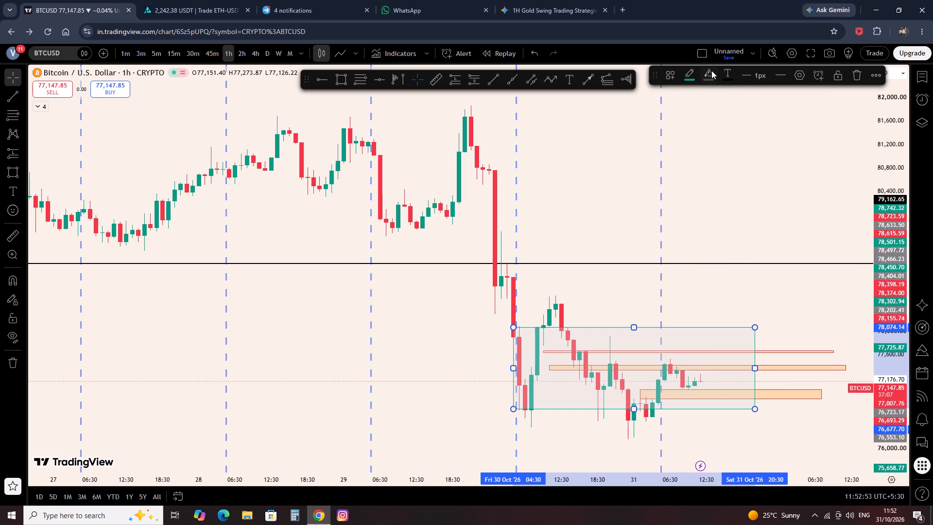
{"action": "left_click", "coordinate": [710, 71]}
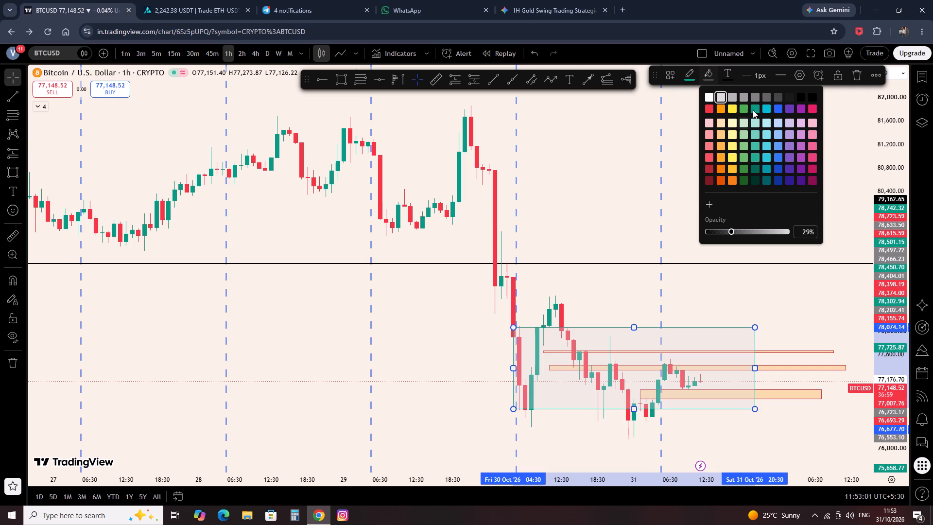
{"action": "left_click", "coordinate": [756, 126]}
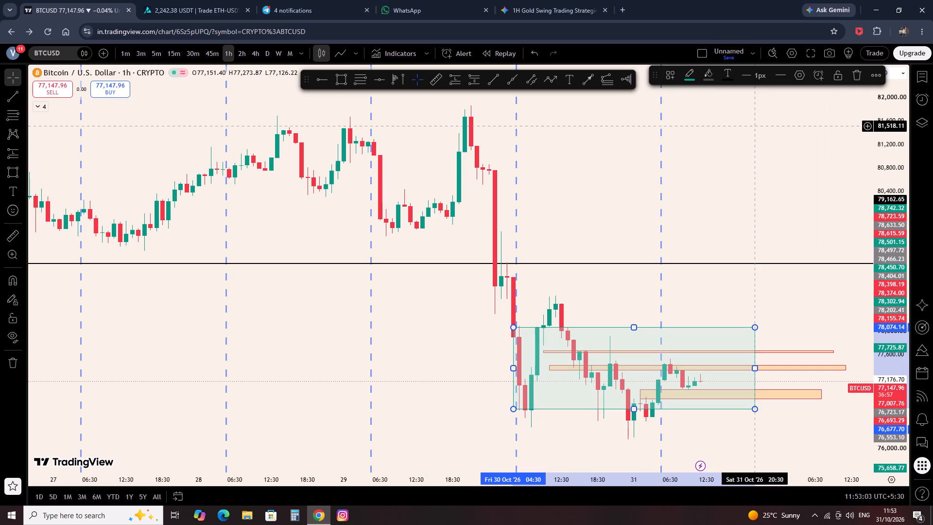
{"action": "left_click", "coordinate": [706, 71]}
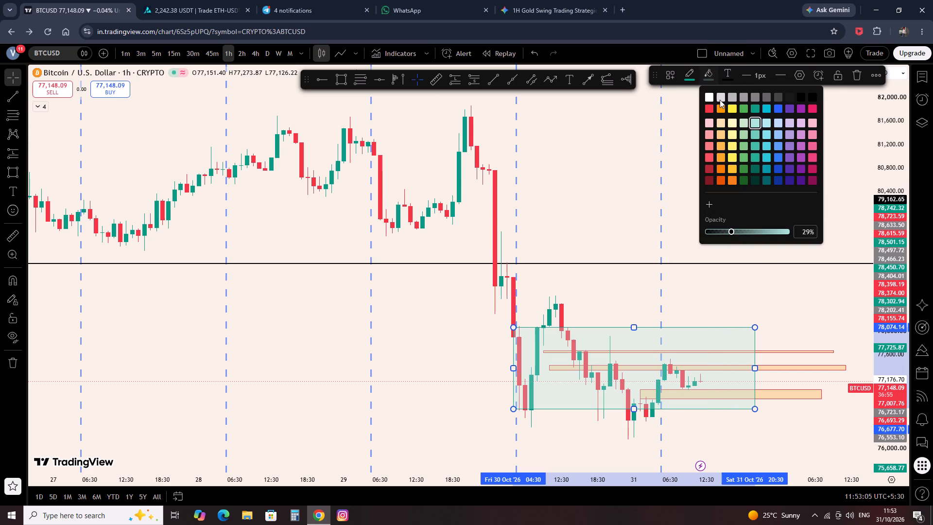
{"action": "left_click", "coordinate": [686, 151]}
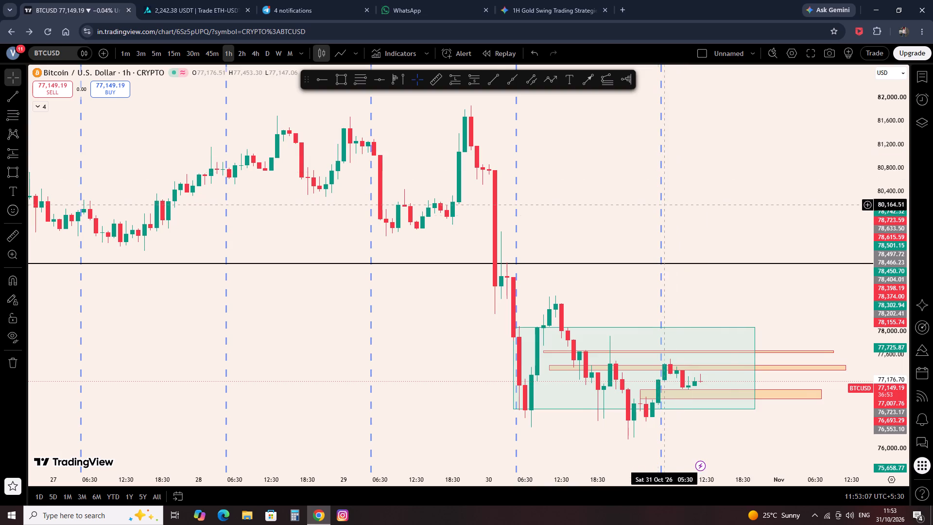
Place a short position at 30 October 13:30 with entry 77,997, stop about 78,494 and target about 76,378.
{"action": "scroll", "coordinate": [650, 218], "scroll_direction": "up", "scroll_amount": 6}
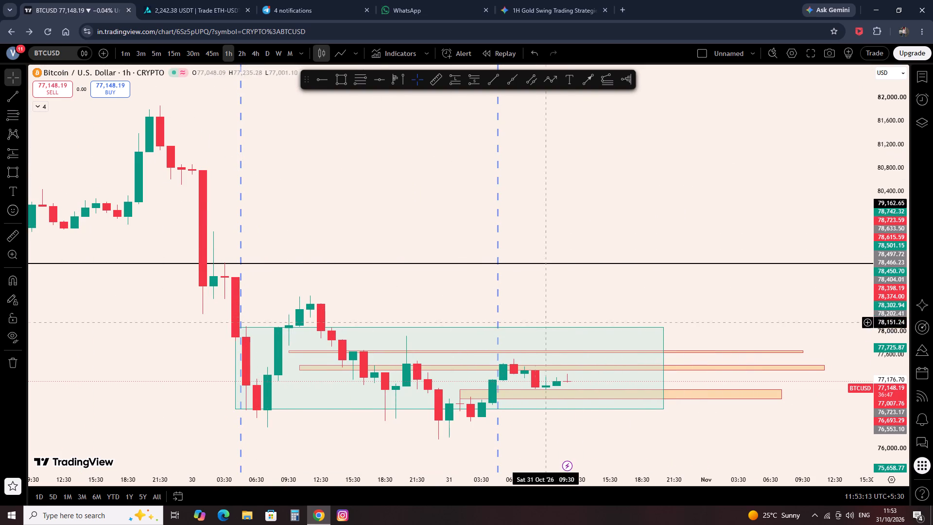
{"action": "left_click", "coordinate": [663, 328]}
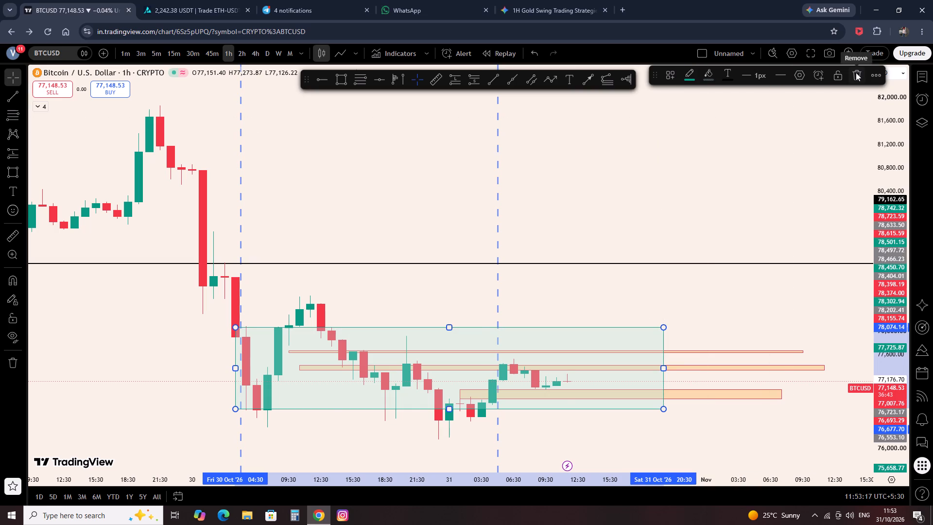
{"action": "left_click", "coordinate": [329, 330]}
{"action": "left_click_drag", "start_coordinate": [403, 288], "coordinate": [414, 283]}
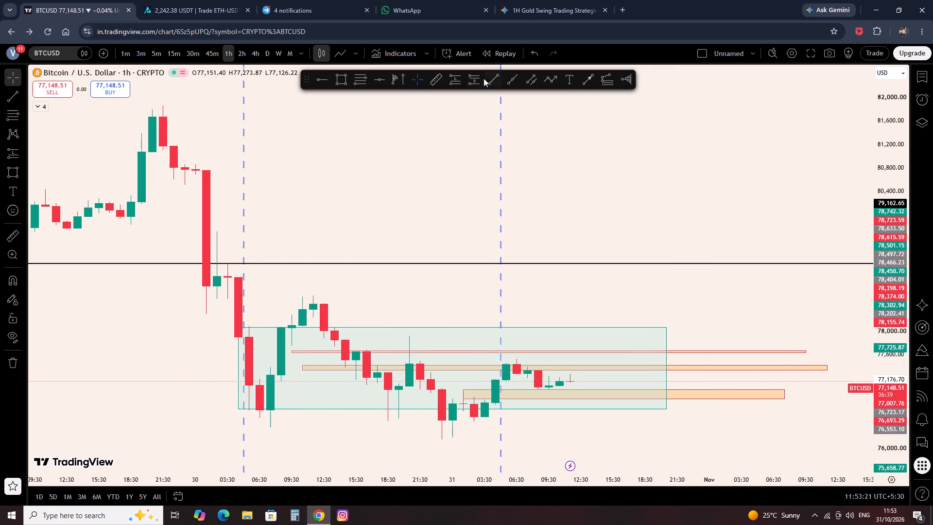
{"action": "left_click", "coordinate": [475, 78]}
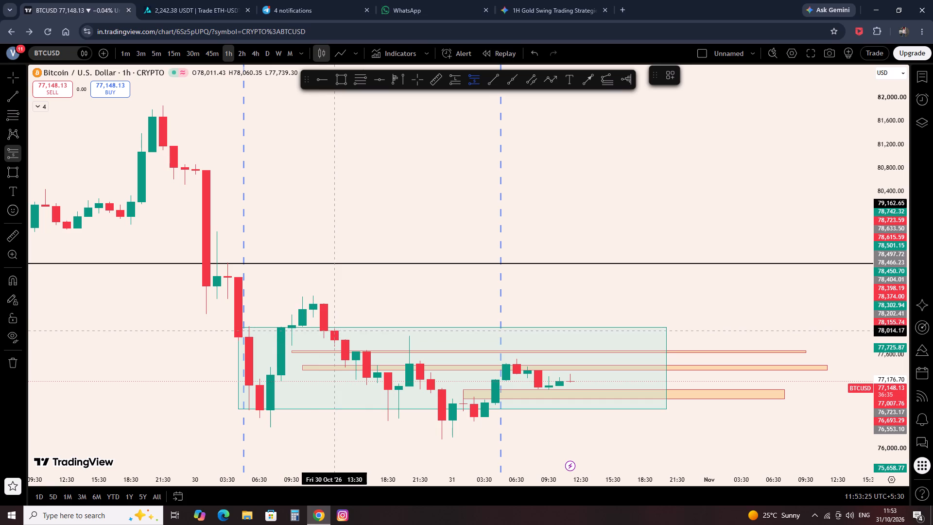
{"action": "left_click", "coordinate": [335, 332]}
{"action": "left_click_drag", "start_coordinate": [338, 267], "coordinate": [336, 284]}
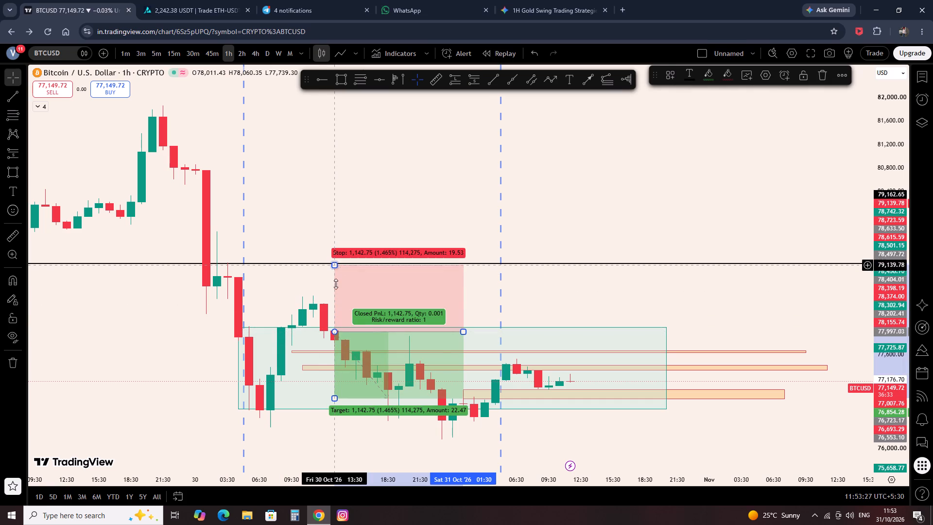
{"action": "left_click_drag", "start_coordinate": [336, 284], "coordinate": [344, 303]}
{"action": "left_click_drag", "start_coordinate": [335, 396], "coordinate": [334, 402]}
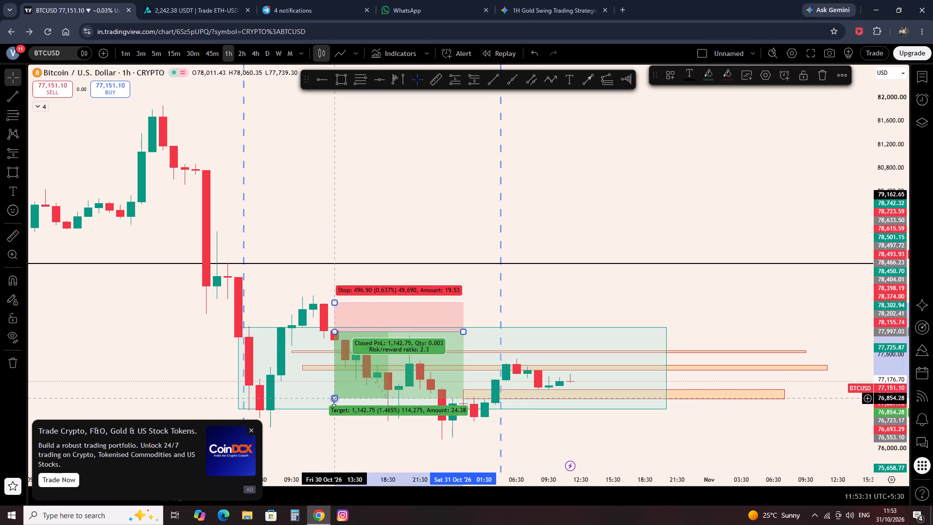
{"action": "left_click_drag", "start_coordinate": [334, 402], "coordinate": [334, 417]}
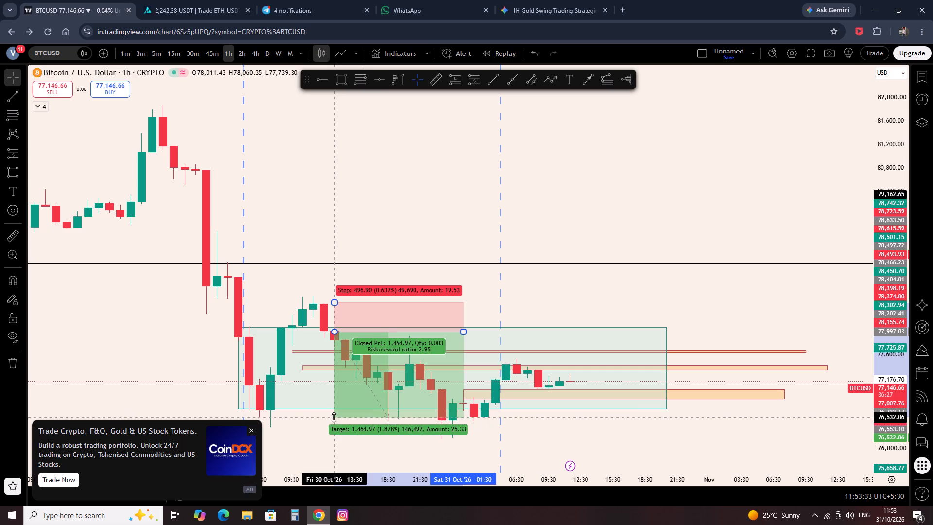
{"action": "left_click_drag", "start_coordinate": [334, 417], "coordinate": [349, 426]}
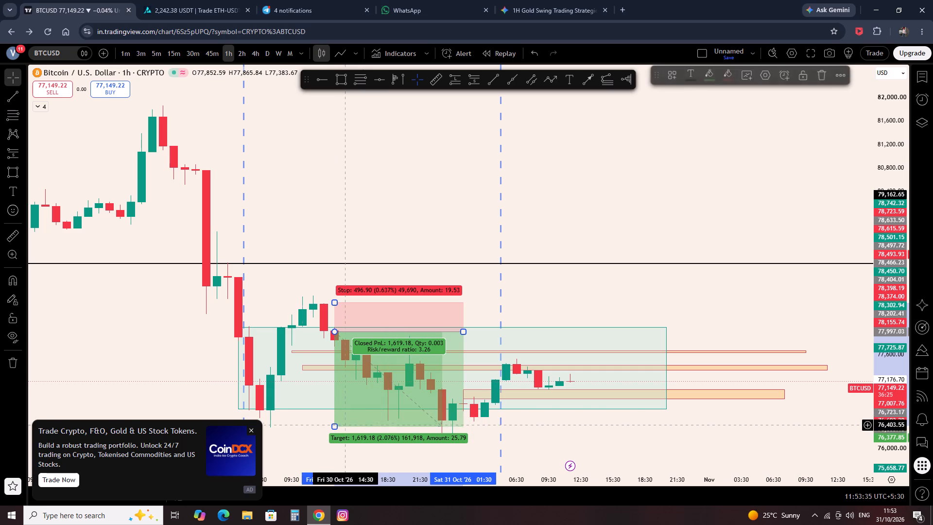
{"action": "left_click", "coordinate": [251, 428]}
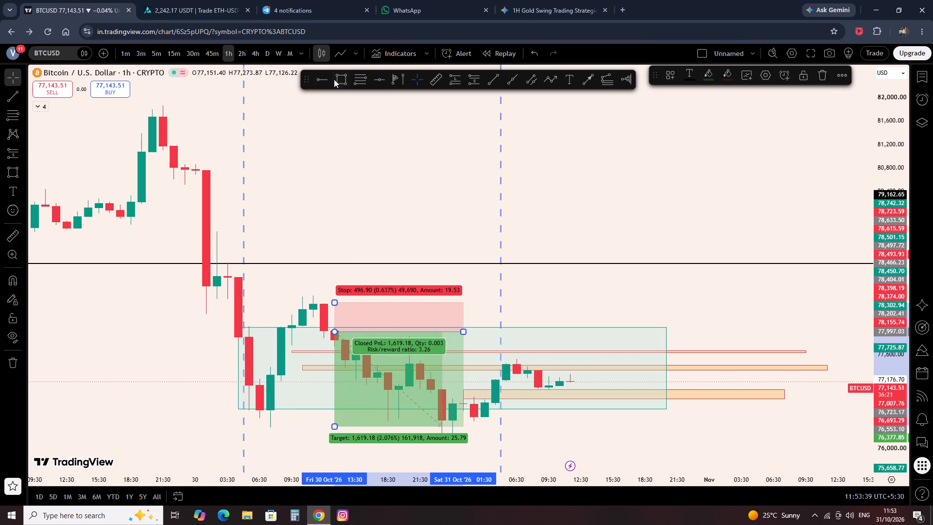
Draw a horizontal ray from the 30 October 07:30 candle's low at 76,359.72.
{"action": "left_click", "coordinate": [321, 78]}
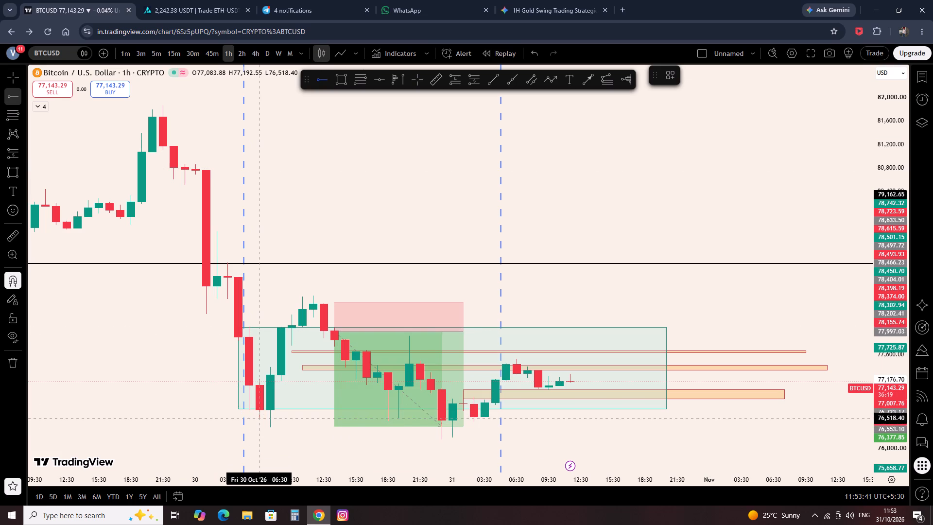
{"action": "left_click", "coordinate": [266, 431], "text": "ctrl"}
{"action": "left_click", "coordinate": [206, 422]}
Draw a rectangle over the 29 October 06:30 bearish candle from 81,015 down to its close, extended to about 30 October 10:30.
{"action": "scroll", "coordinate": [201, 423], "scroll_direction": "down", "scroll_amount": 3}
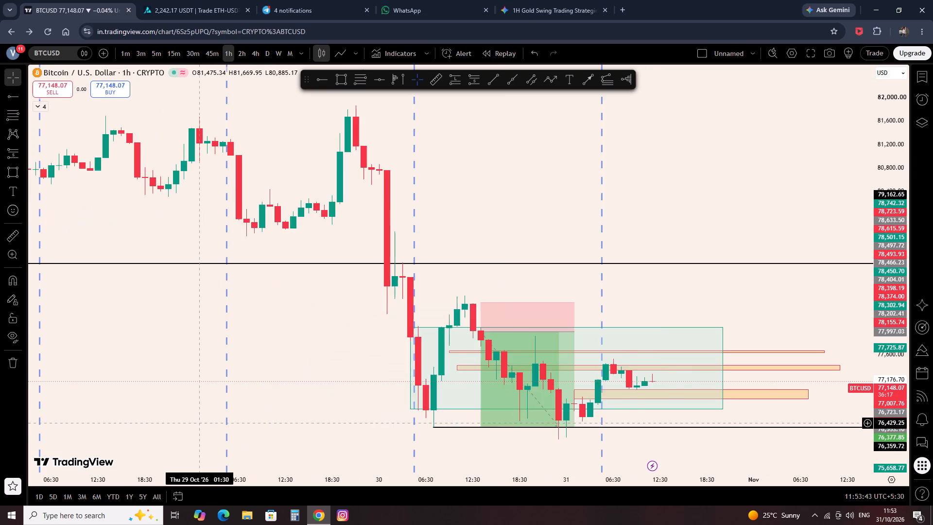
{"action": "scroll", "coordinate": [202, 423], "scroll_direction": "down", "scroll_amount": 2}
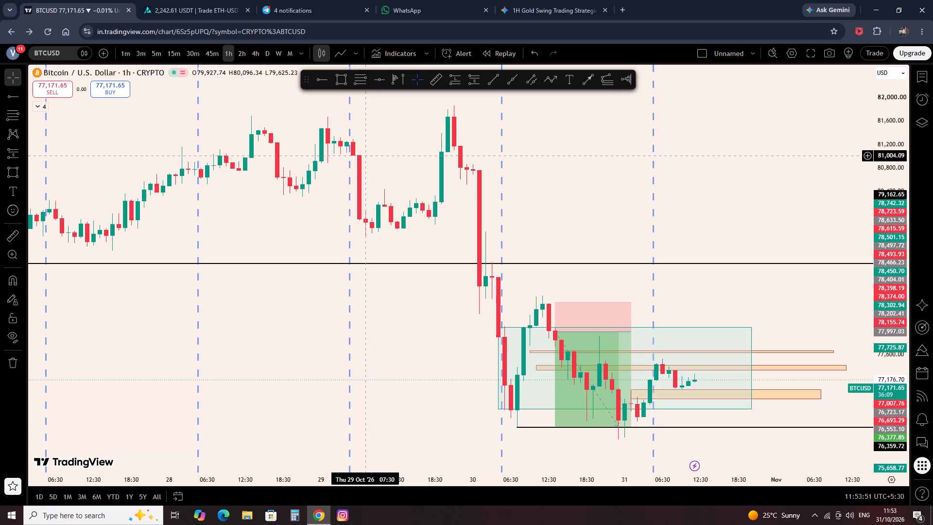
{"action": "left_click", "coordinate": [347, 75]}
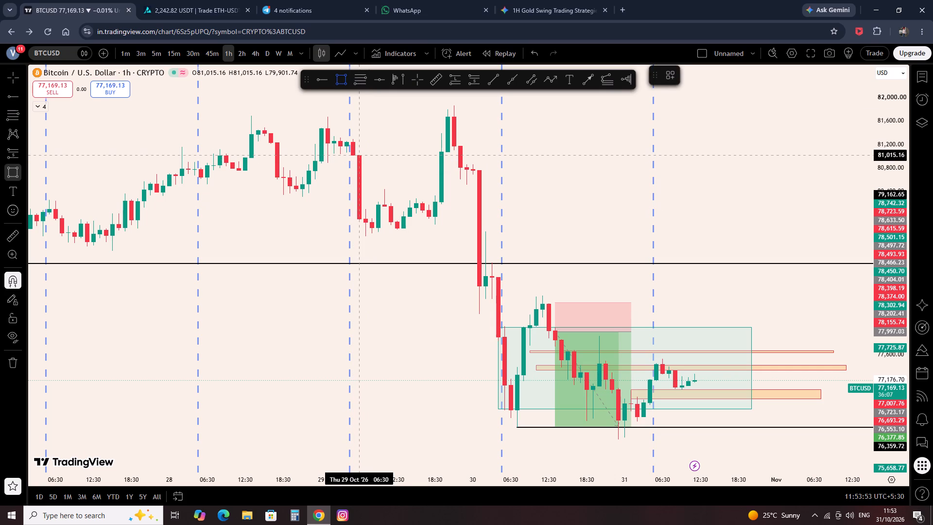
{"action": "left_click", "coordinate": [358, 153], "text": "ctrl"}
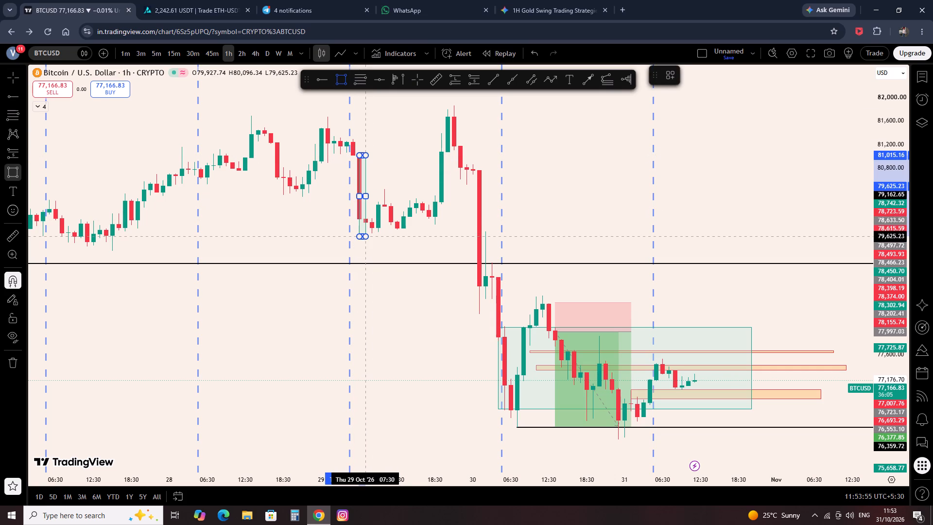
{"action": "left_click", "coordinate": [360, 241]}
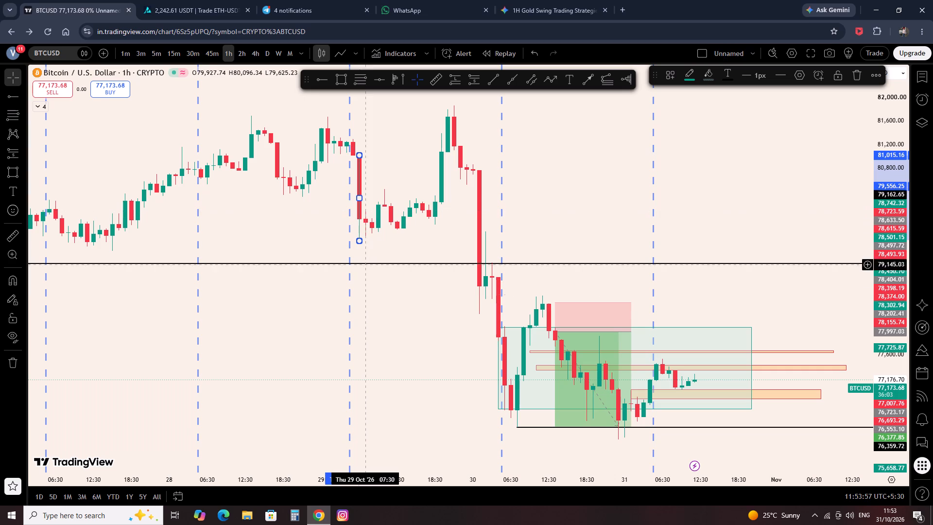
{"action": "left_click_drag", "start_coordinate": [357, 242], "coordinate": [360, 231]}
{"action": "left_click_drag", "start_coordinate": [358, 188], "coordinate": [528, 197]}
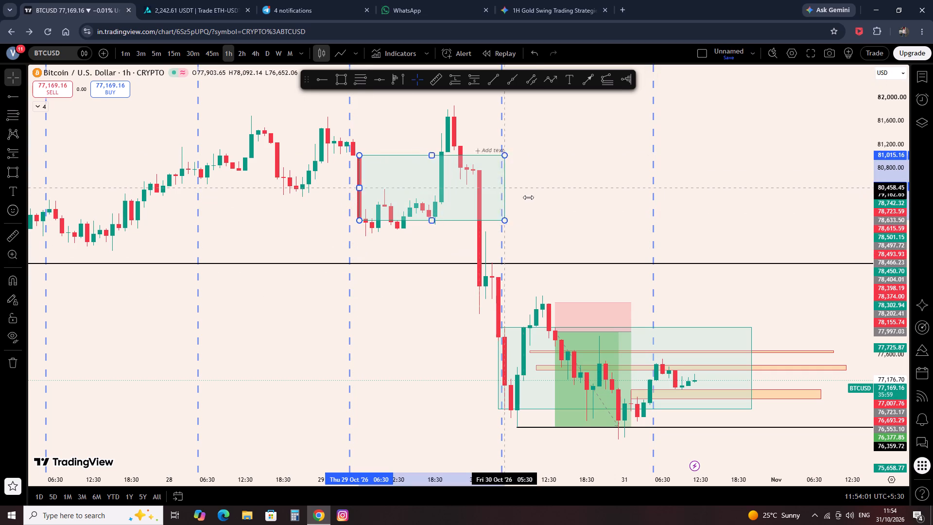
{"action": "left_click_drag", "start_coordinate": [528, 197], "coordinate": [535, 200]}
{"action": "left_click", "coordinate": [615, 194]}
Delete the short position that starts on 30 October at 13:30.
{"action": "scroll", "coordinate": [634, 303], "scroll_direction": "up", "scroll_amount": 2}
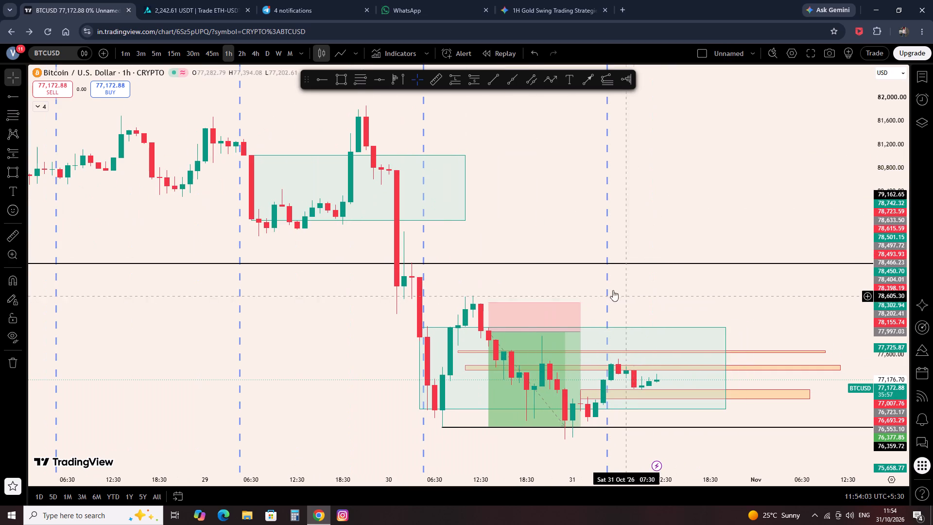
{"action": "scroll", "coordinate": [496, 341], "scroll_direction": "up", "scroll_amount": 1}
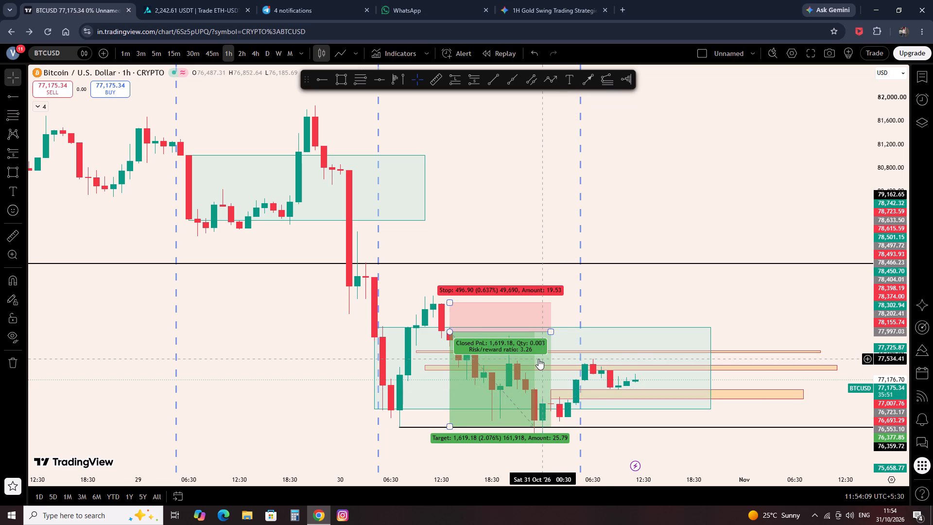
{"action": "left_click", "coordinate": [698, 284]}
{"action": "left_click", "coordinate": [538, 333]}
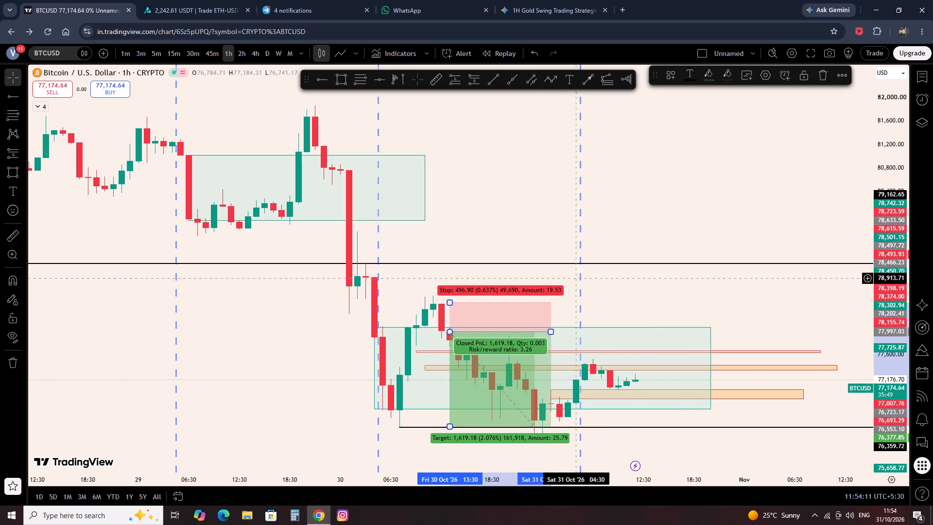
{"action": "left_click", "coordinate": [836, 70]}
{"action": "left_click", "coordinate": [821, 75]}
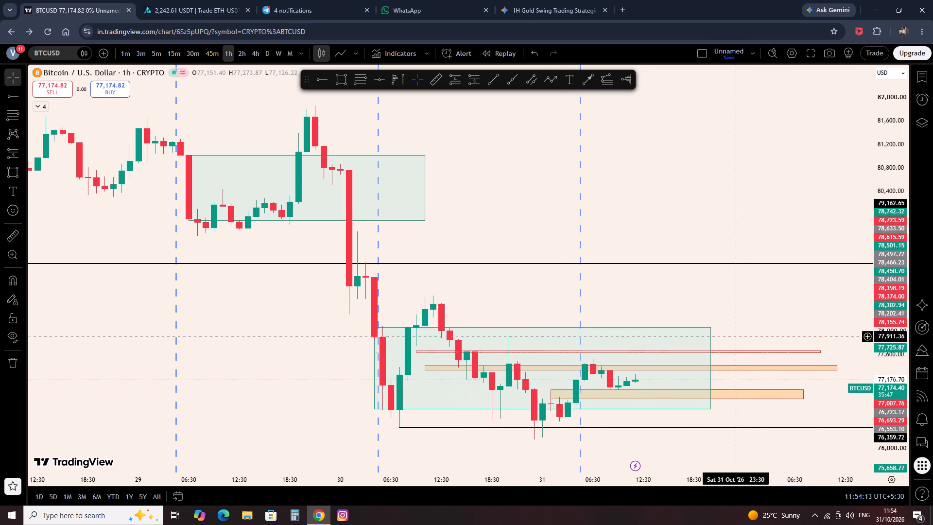
Select the large teal rectangle starting on 30 October together with the three narrow zones crossing it and delete them all.
{"action": "left_click_drag", "start_coordinate": [799, 413], "coordinate": [400, 307], "text": "ctrl"}
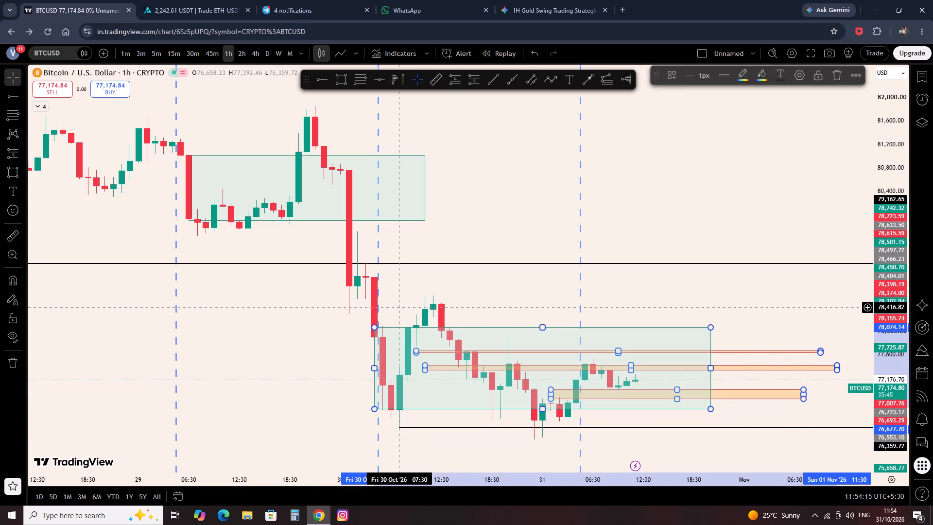
{"action": "key", "text": "Delete"}
Draw a rectangle over the 30 October 23:30 candle from 77,029 to about 76,152, extended to 31 October 15:30.
{"action": "scroll", "coordinate": [478, 375], "scroll_direction": "up", "scroll_amount": 2}
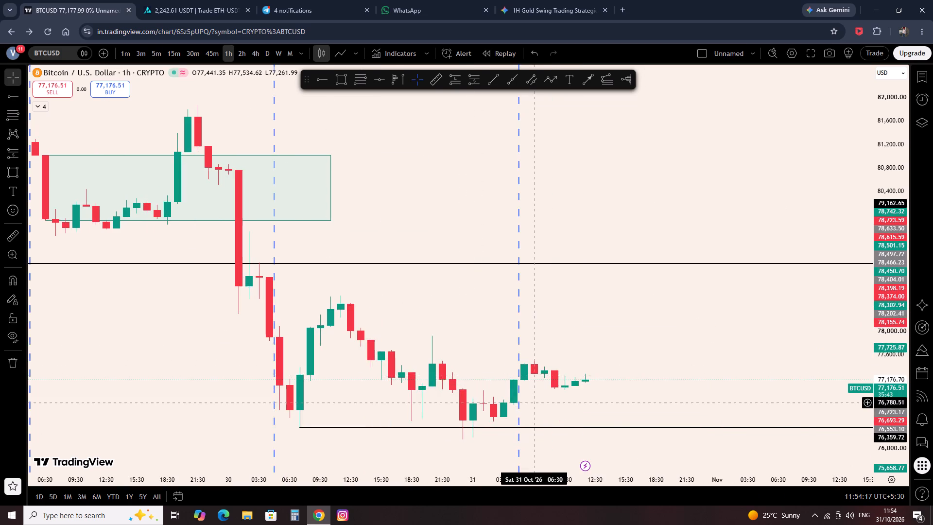
{"action": "scroll", "coordinate": [535, 404], "scroll_direction": "up", "scroll_amount": 1}
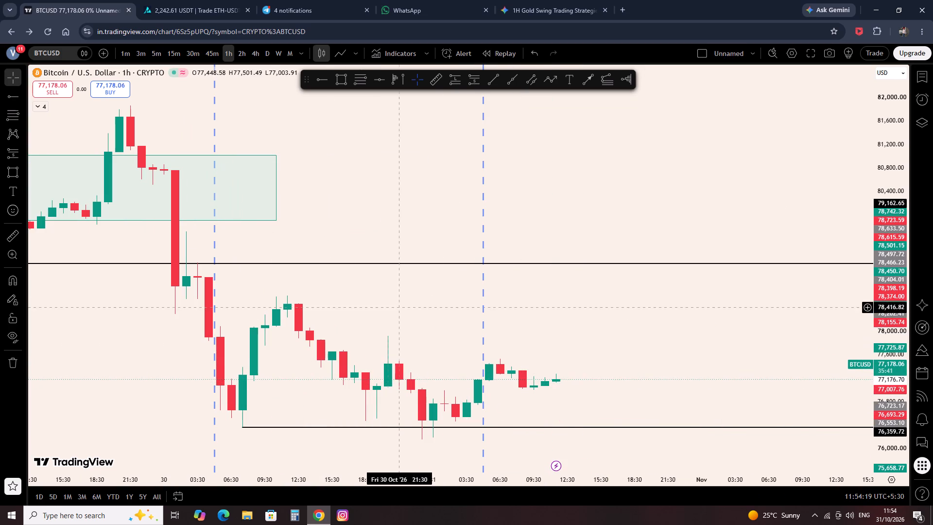
{"action": "left_click", "coordinate": [340, 80]}
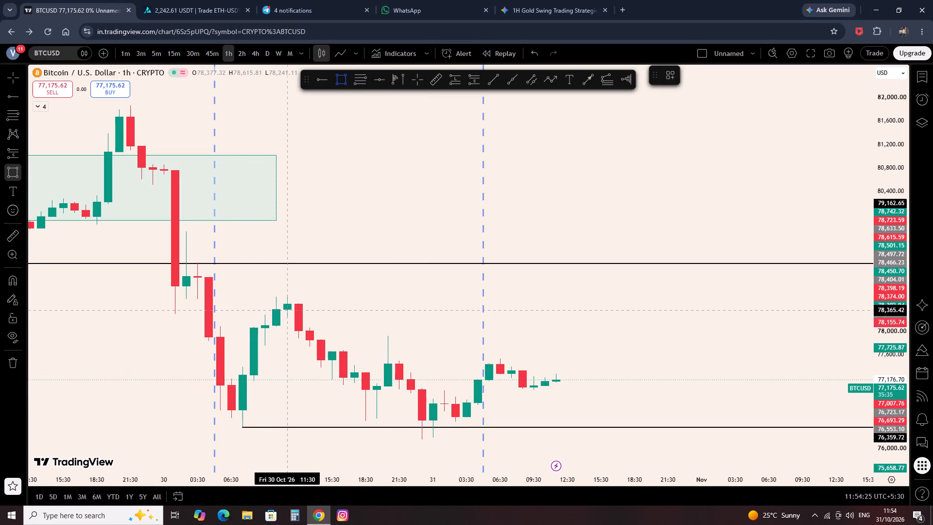
{"action": "left_click", "coordinate": [422, 385], "text": "ctrl"}
{"action": "left_click", "coordinate": [423, 456], "text": "ctrl"}
{"action": "left_click_drag", "start_coordinate": [425, 414], "coordinate": [600, 424]}
{"action": "left_click", "coordinate": [679, 323]}
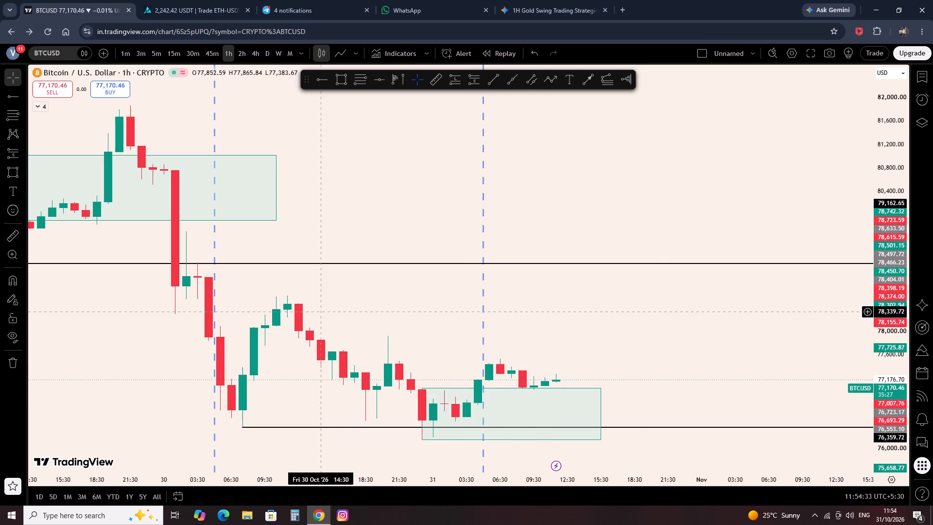
Switch the chart to the daily timeframe.
{"action": "left_click", "coordinate": [269, 54]}
{"action": "scroll", "coordinate": [333, 176], "scroll_direction": "up", "scroll_amount": 1}
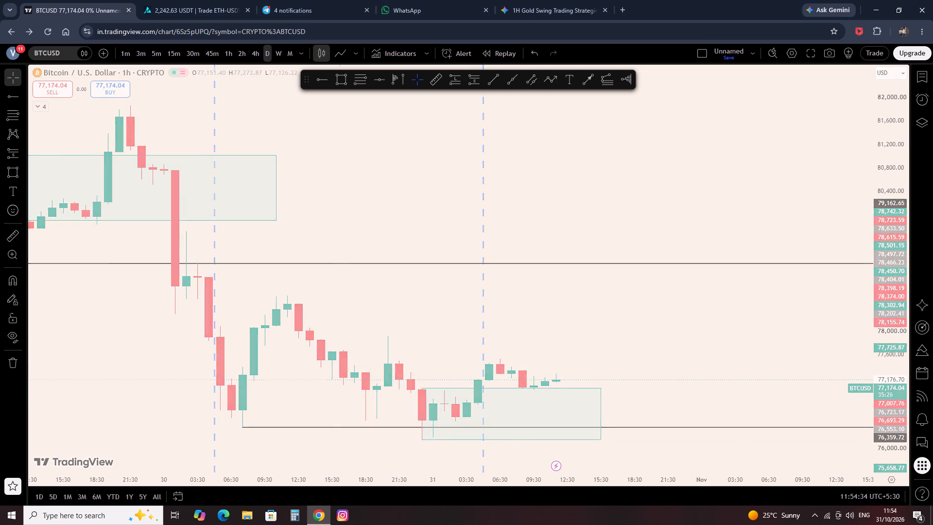
Switch the chart back to the 1-hour timeframe.
{"action": "scroll", "coordinate": [342, 181], "scroll_direction": "up", "scroll_amount": 1}
{"action": "scroll", "coordinate": [398, 351], "scroll_direction": "up", "scroll_amount": 6}
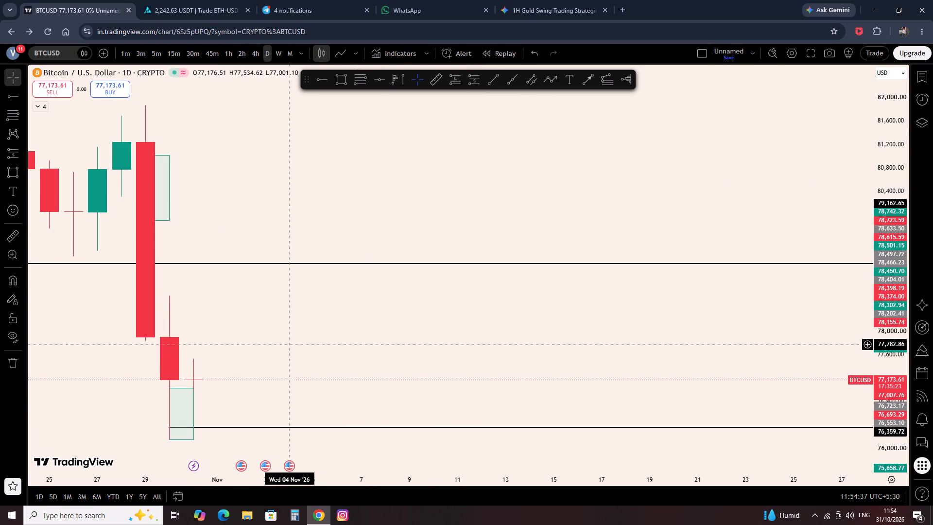
{"action": "left_click", "coordinate": [220, 52]}
{"action": "left_click", "coordinate": [224, 52]}
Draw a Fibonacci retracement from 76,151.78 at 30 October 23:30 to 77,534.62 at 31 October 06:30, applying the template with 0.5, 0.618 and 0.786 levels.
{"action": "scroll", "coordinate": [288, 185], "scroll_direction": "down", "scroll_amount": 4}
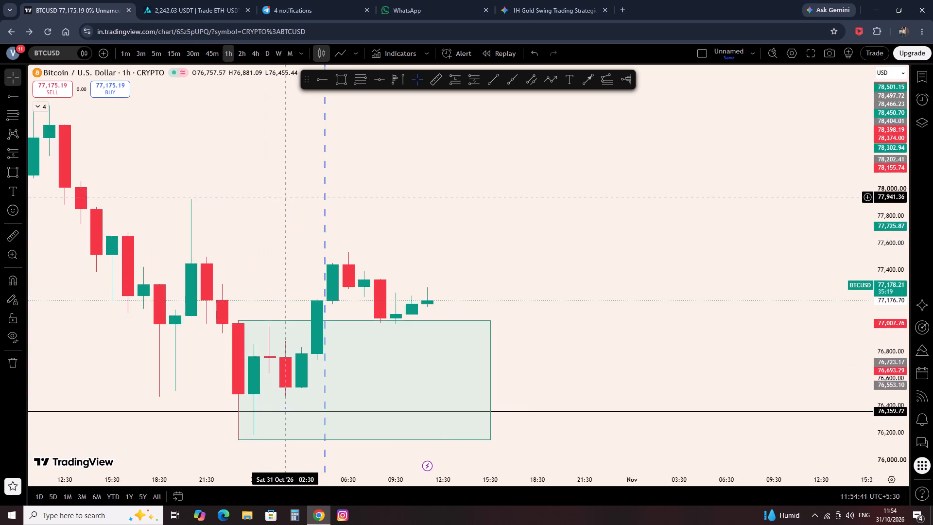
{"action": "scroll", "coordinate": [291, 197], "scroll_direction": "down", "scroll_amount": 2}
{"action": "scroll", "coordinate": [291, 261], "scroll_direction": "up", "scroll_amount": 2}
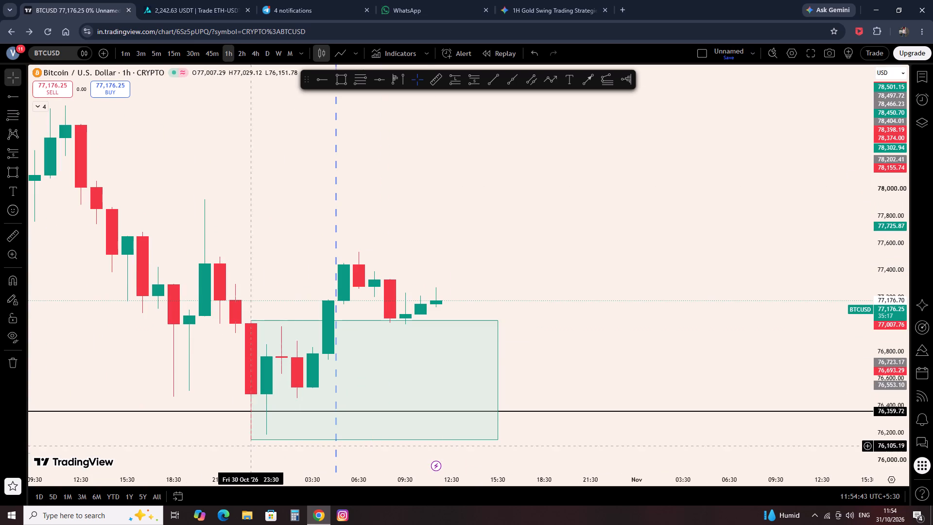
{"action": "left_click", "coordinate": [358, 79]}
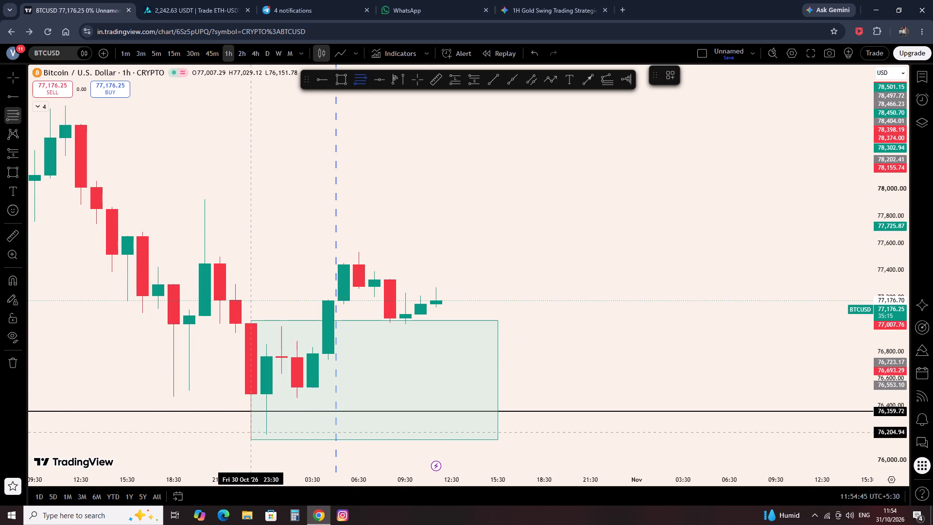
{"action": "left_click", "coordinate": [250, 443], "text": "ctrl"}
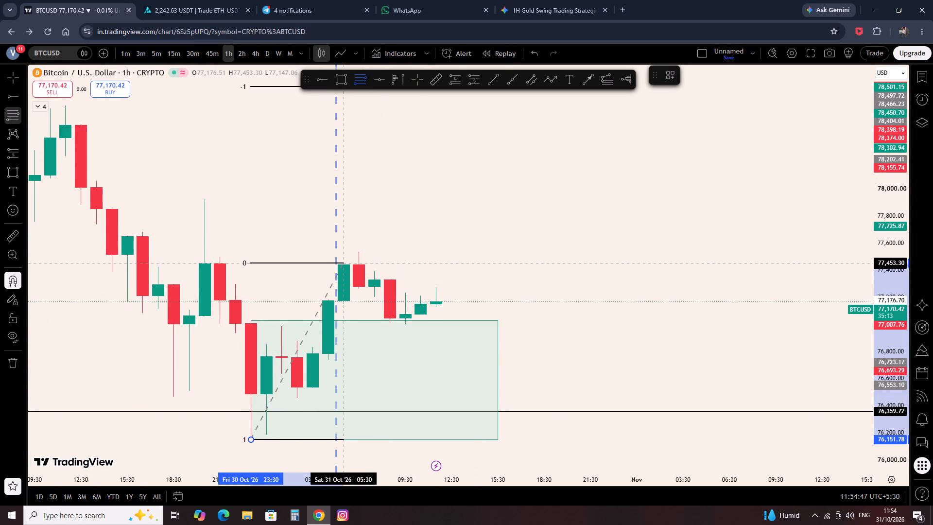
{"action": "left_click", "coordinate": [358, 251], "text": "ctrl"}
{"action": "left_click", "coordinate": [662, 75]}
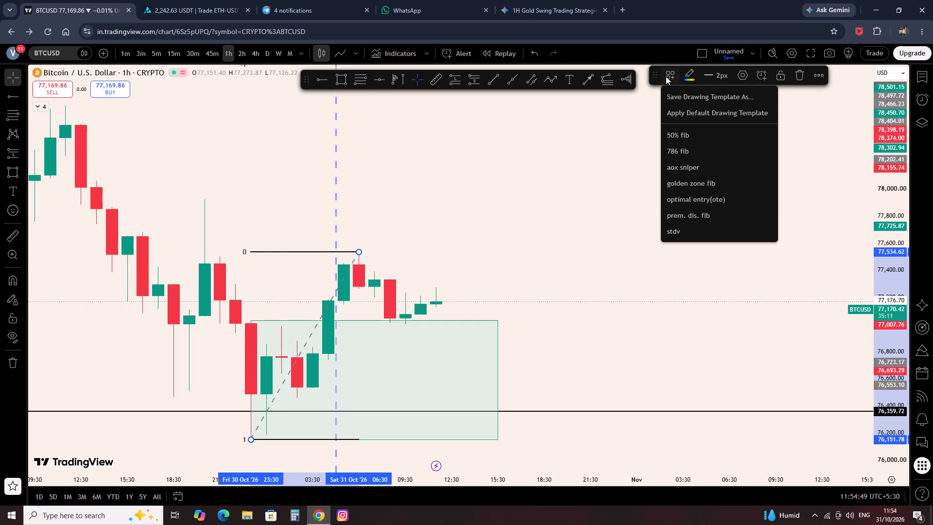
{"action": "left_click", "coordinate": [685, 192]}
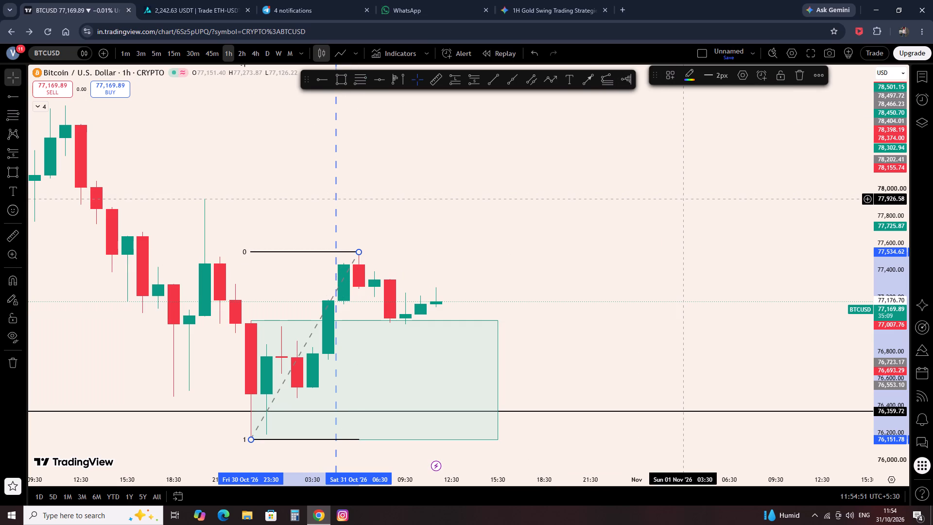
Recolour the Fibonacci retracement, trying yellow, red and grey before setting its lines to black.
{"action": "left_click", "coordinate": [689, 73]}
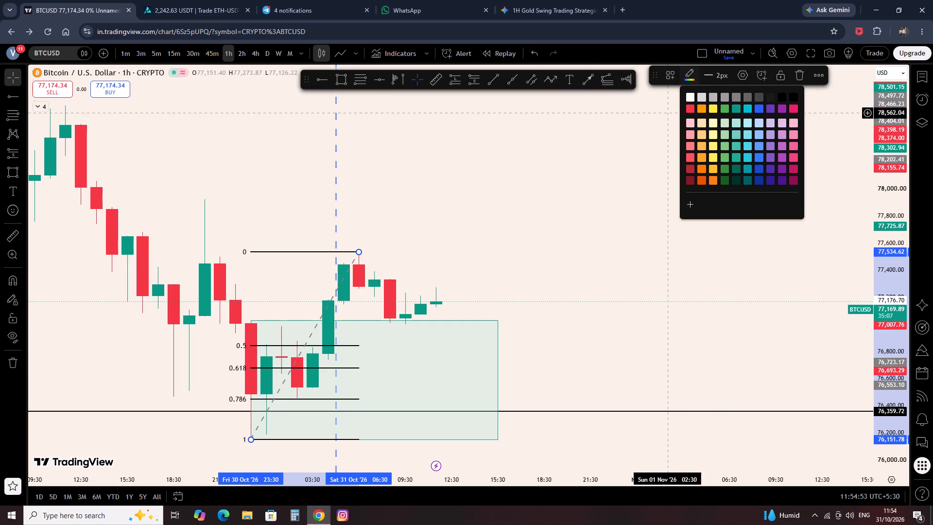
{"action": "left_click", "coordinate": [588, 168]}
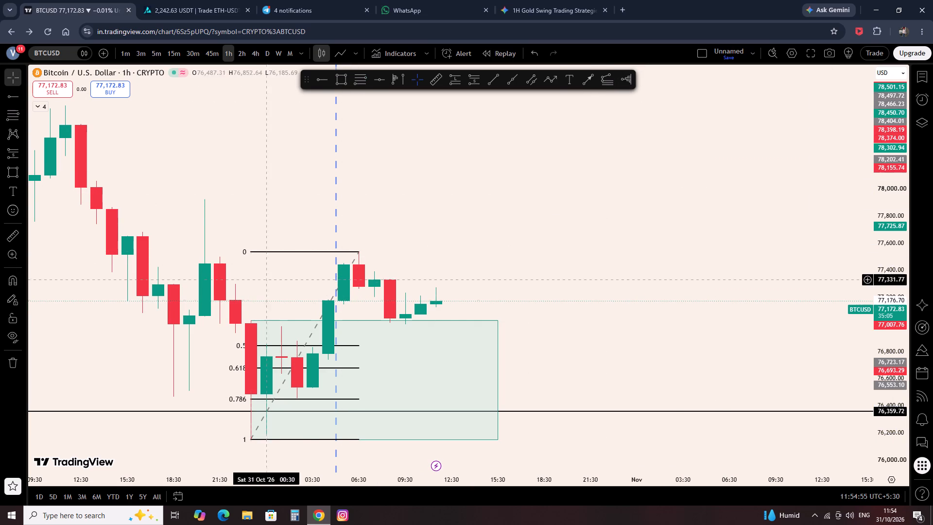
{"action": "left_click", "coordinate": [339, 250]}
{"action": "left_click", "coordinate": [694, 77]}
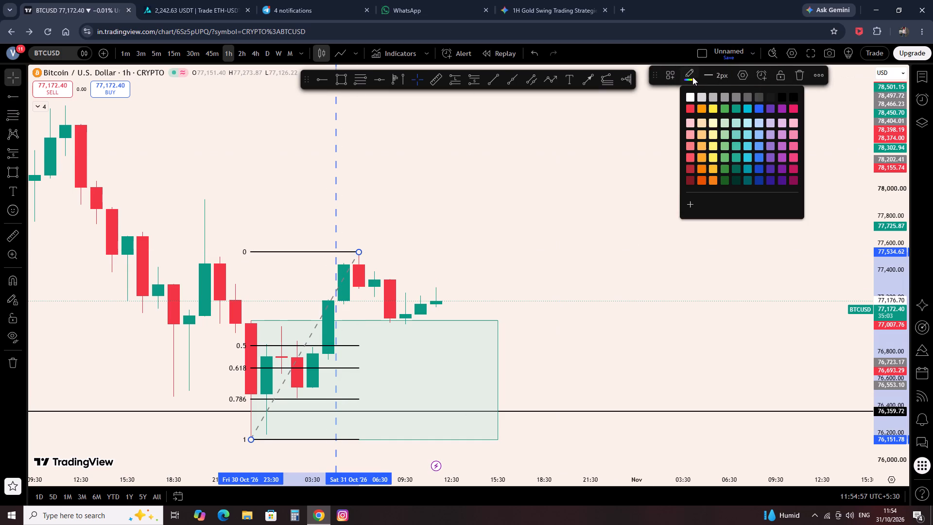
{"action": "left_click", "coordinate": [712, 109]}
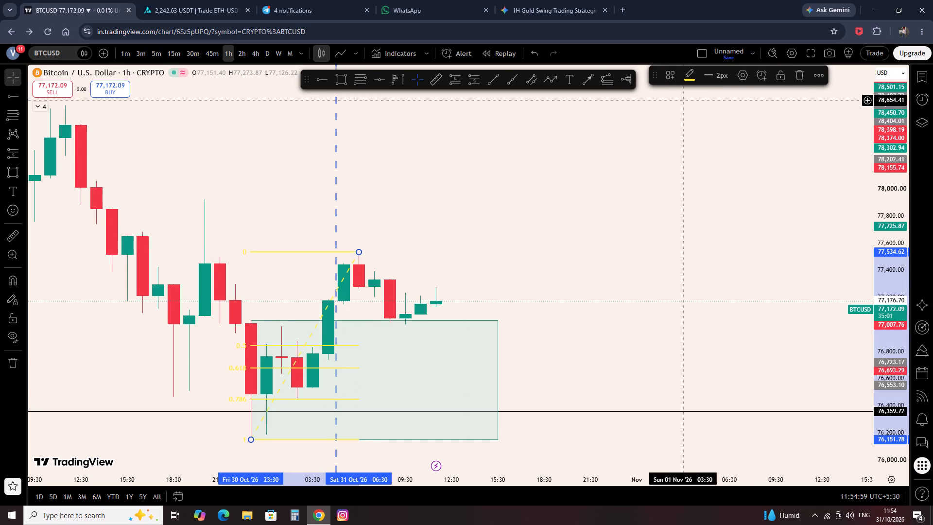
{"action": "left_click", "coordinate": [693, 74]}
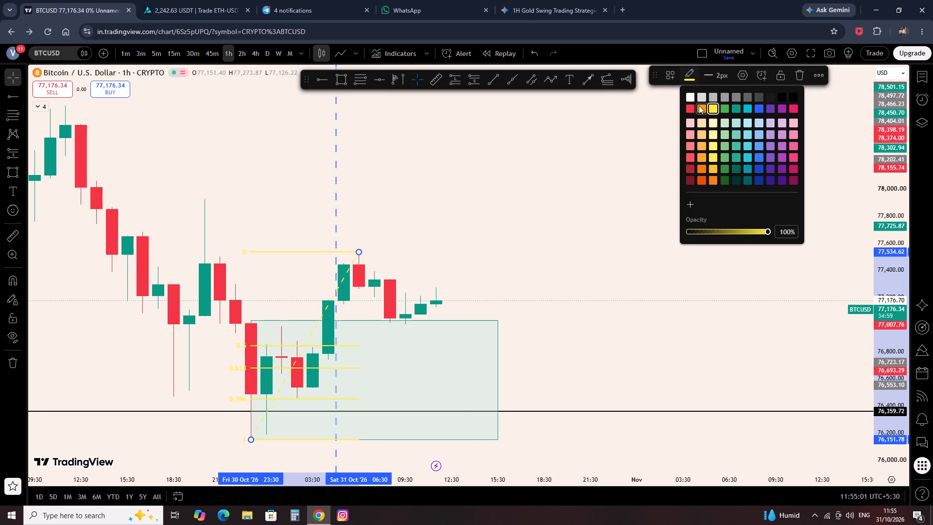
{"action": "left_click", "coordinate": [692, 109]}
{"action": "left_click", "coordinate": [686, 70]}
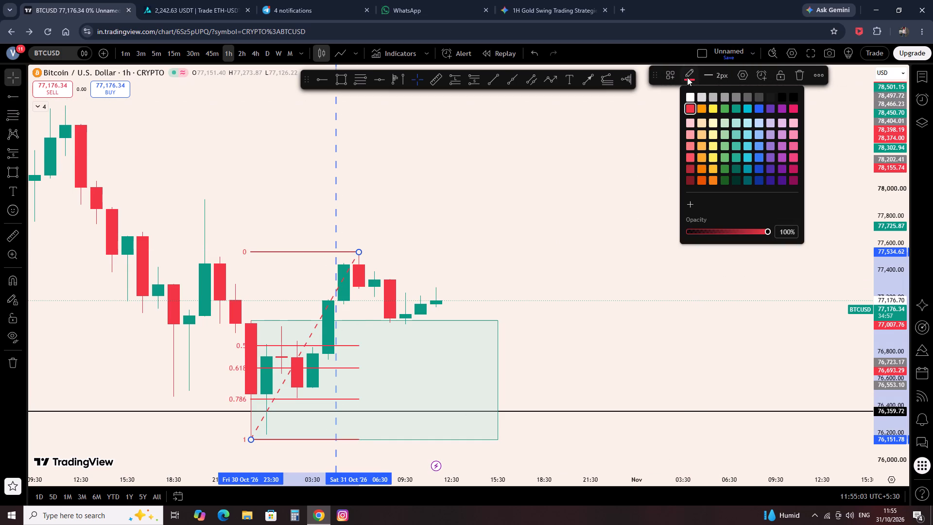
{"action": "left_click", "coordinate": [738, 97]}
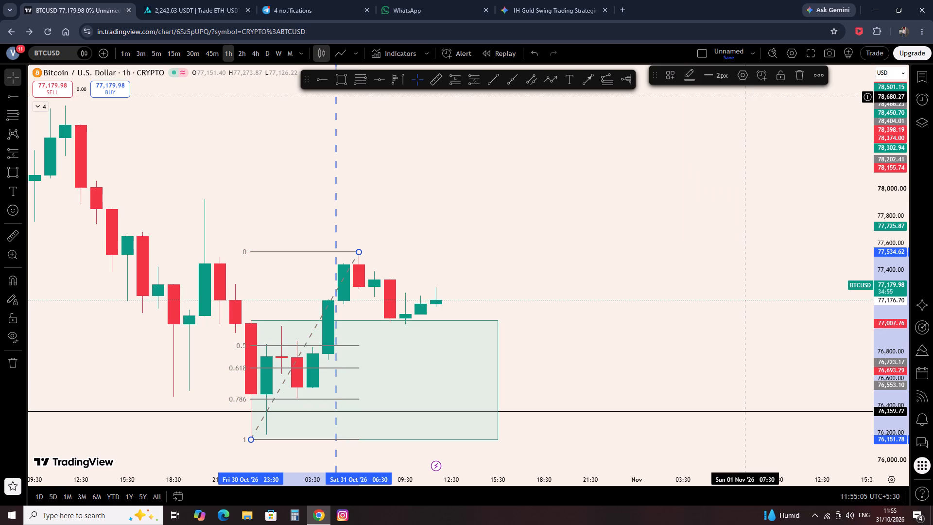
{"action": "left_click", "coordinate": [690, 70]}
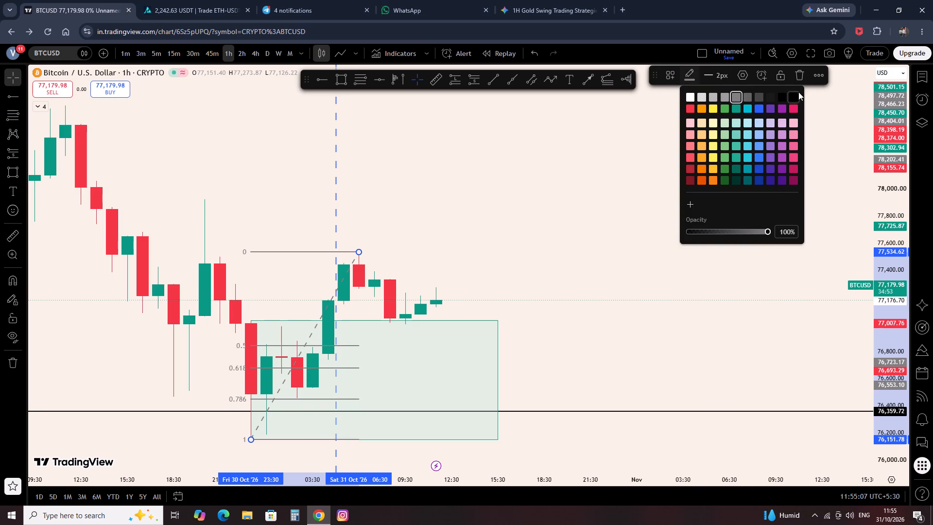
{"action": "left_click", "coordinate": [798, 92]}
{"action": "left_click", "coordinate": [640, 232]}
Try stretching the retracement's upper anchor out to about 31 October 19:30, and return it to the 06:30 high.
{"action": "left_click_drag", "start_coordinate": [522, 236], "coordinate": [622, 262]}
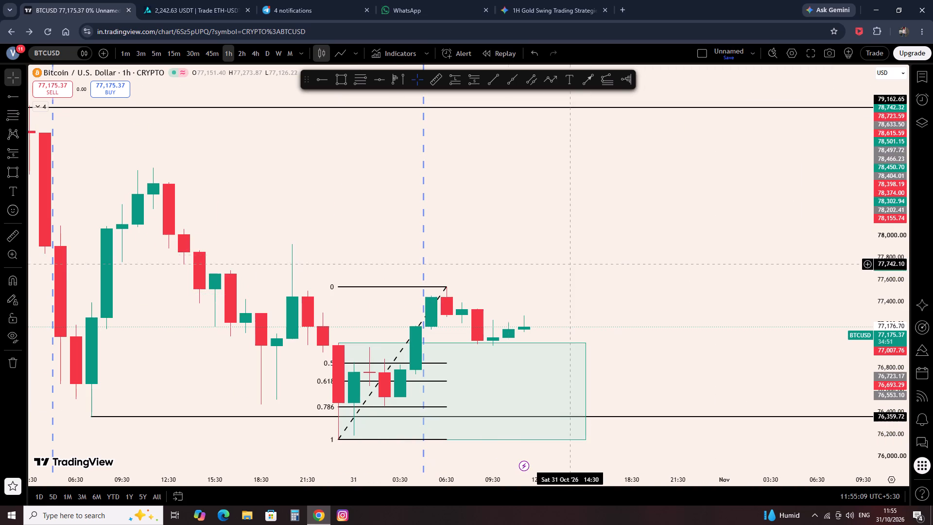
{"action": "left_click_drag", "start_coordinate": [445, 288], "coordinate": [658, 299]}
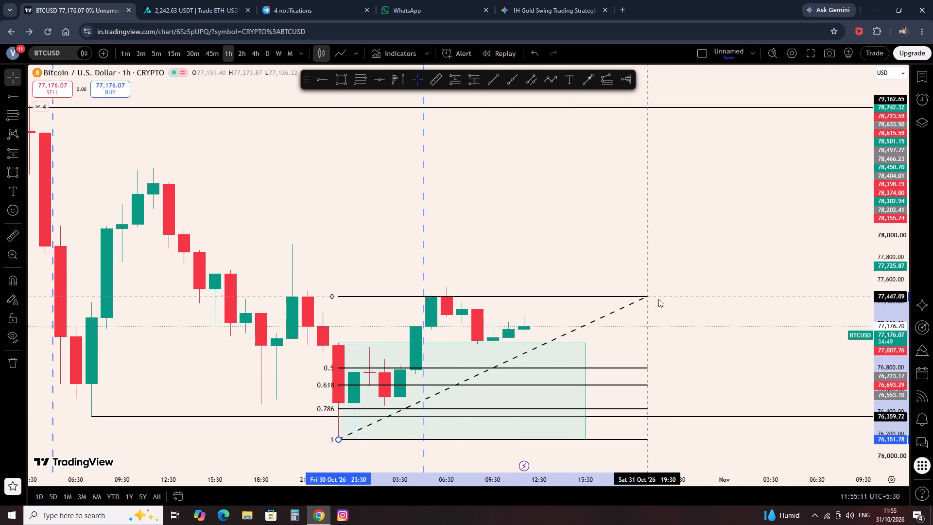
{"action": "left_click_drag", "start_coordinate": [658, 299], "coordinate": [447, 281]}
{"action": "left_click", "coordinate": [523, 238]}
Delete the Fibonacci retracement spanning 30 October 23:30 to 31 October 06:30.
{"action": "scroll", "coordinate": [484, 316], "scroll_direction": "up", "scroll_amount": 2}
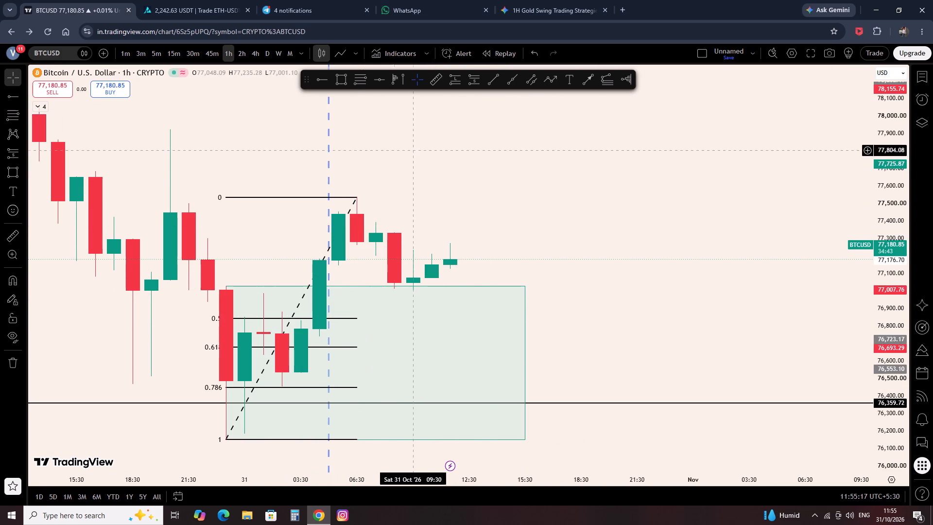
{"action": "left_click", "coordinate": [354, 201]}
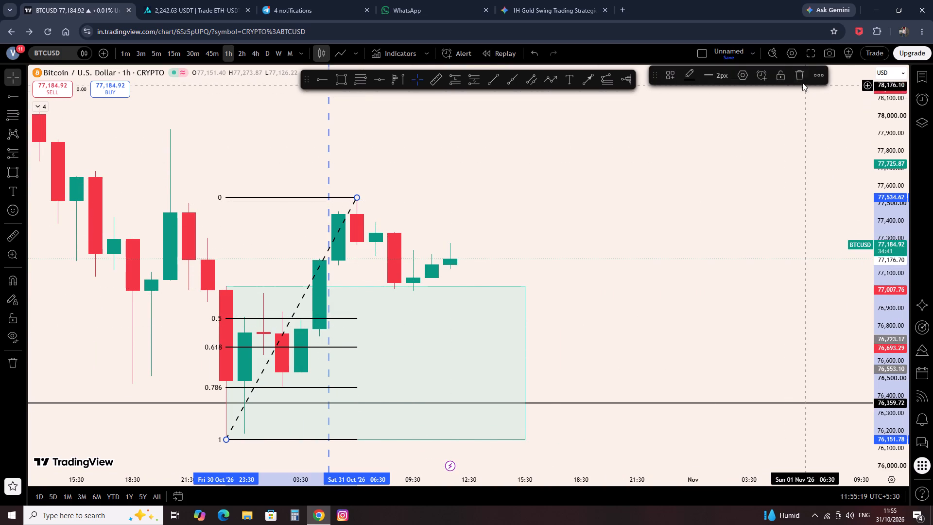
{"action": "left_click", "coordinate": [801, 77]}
Draw a rectangle over the 31 October 03:30 candle from 76,532.30 to 76,831.74, extended to 31 October 16:30.
{"action": "left_click", "coordinate": [337, 76]}
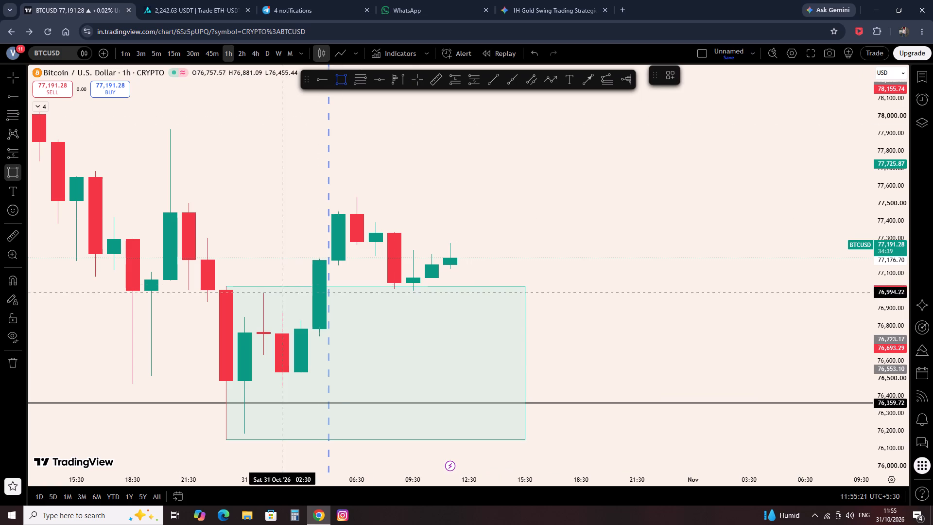
{"action": "left_click", "coordinate": [303, 377], "text": "ctrl"}
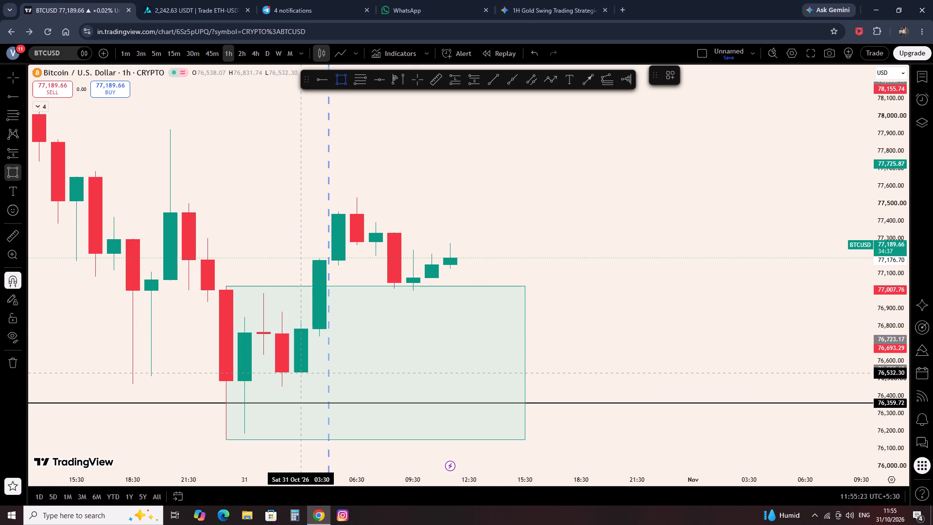
{"action": "left_click", "coordinate": [302, 315], "text": "ctrl"}
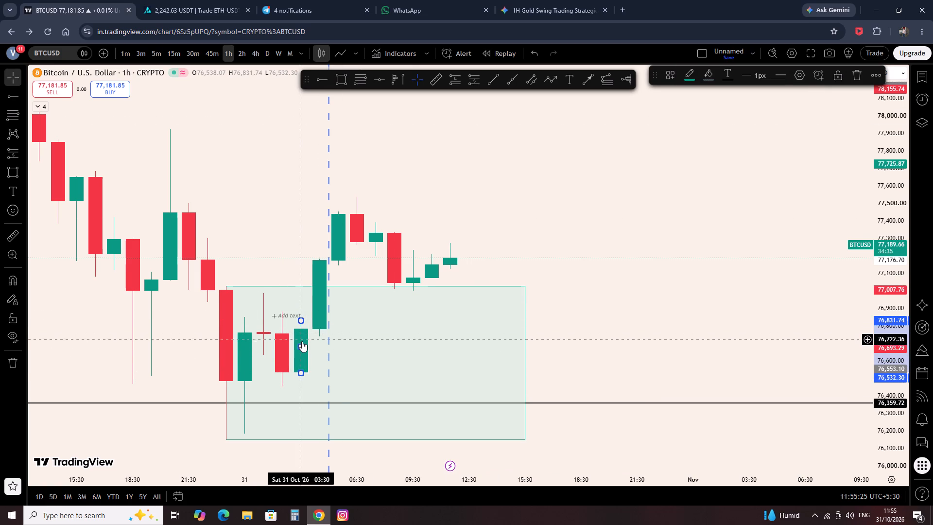
{"action": "left_click_drag", "start_coordinate": [302, 348], "coordinate": [546, 370]}
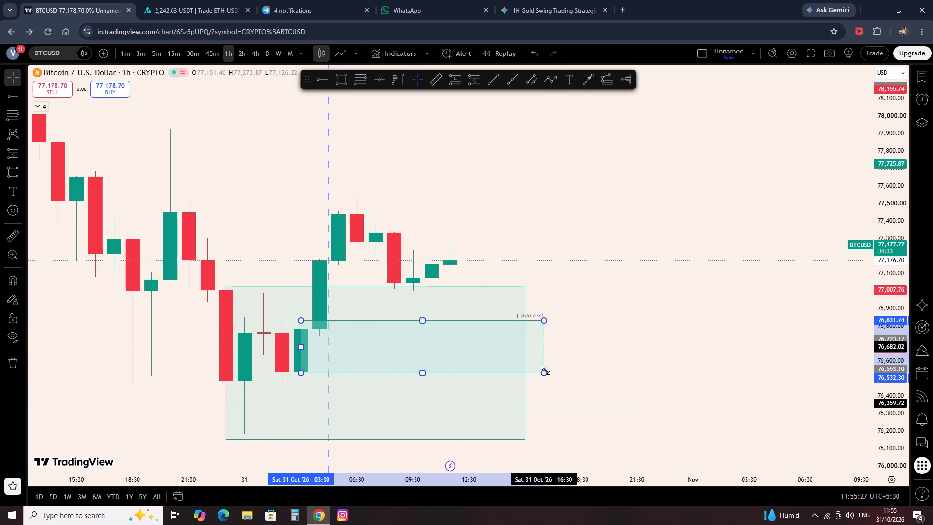
Give the rectangle over the 31 October 03:30 candle an orange fill and a red border.
{"action": "left_click", "coordinate": [703, 79]}
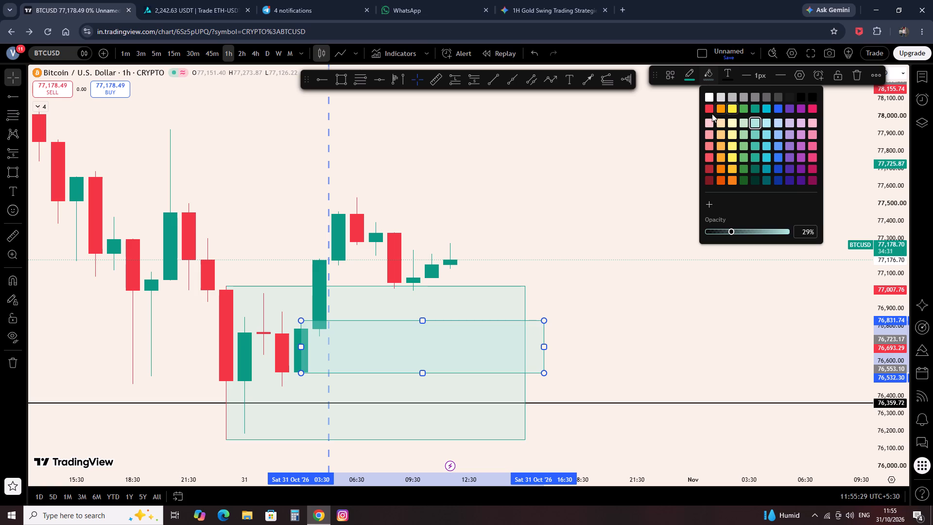
{"action": "left_click", "coordinate": [718, 110]}
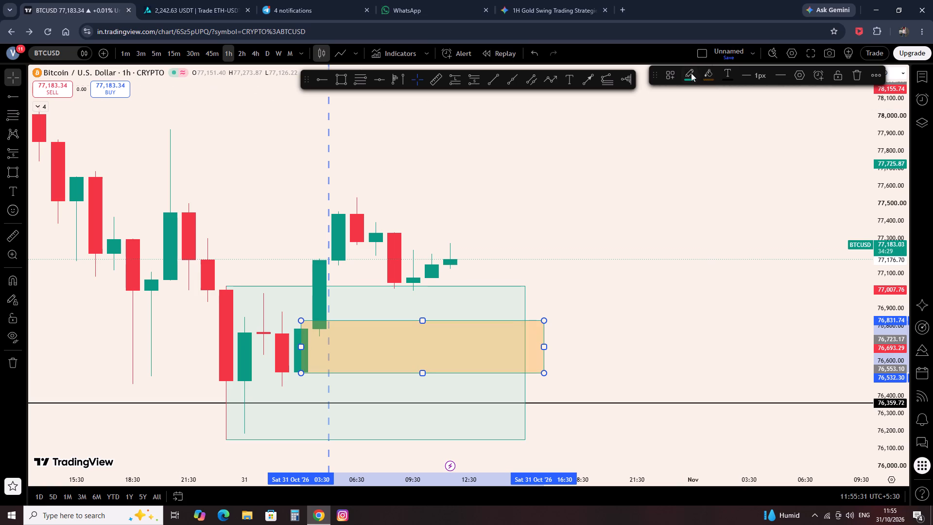
{"action": "left_click", "coordinate": [686, 73]}
{"action": "left_click", "coordinate": [689, 110]}
{"action": "left_click", "coordinate": [652, 140]}
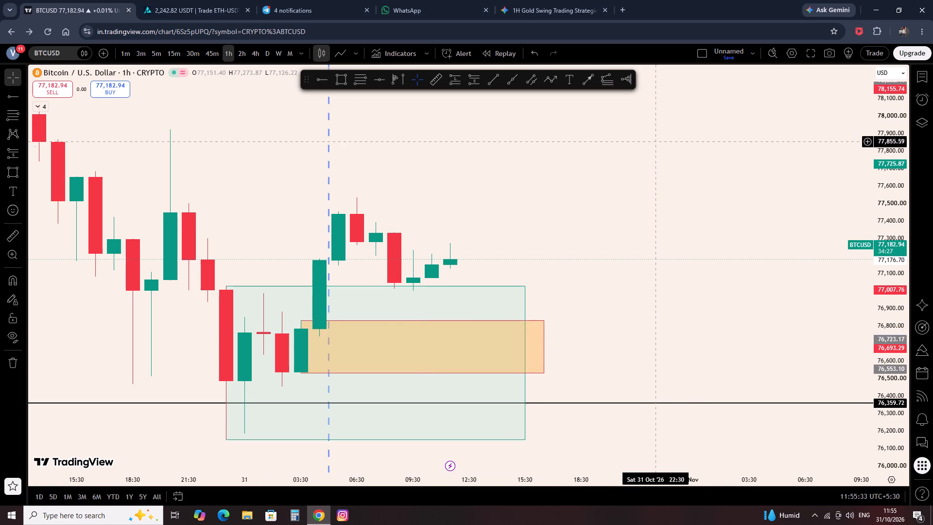
Change the 03:30 rectangle's fill to a lighter shade of orange.
{"action": "left_click", "coordinate": [543, 347]}
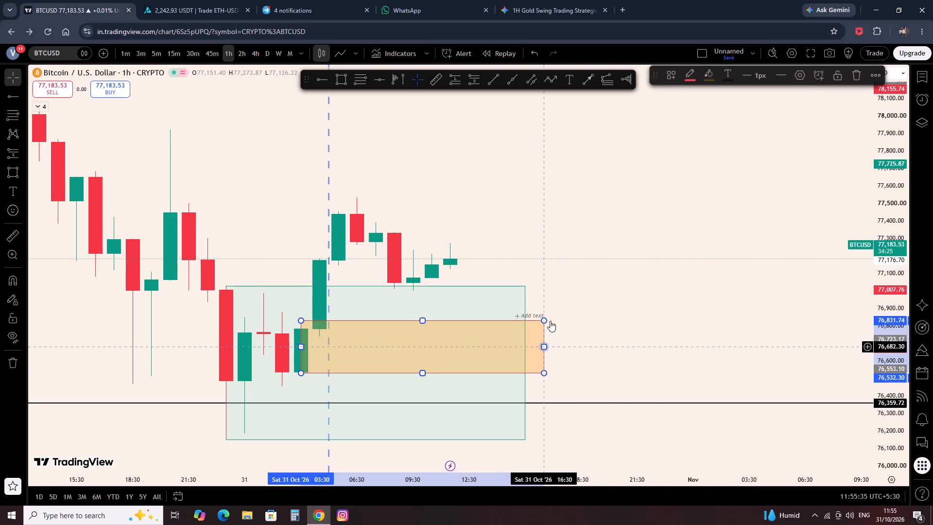
{"action": "left_click", "coordinate": [717, 69]}
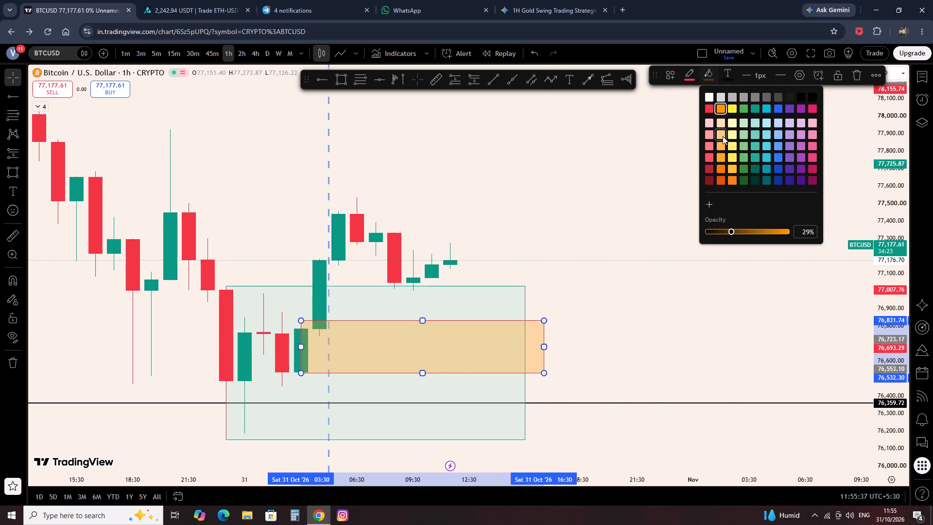
{"action": "left_click", "coordinate": [723, 136]}
{"action": "left_click", "coordinate": [710, 73]}
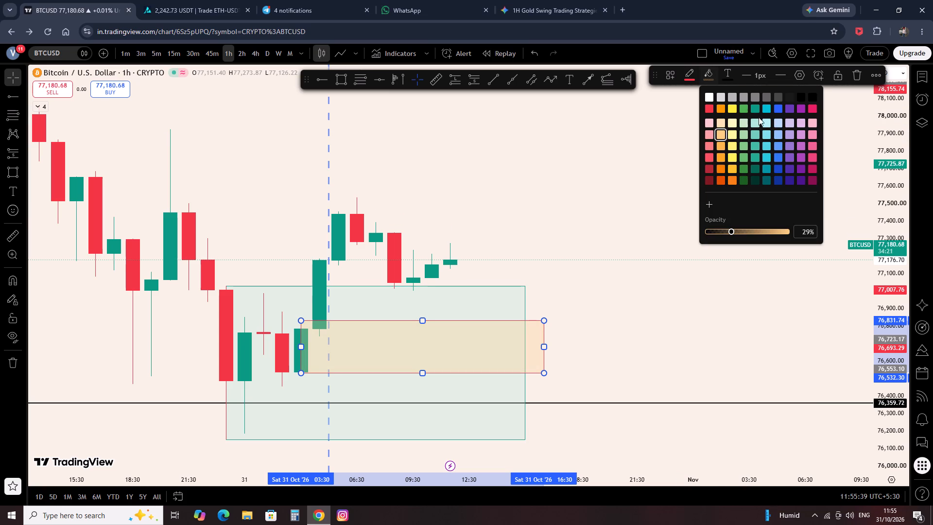
{"action": "left_click", "coordinate": [721, 145]}
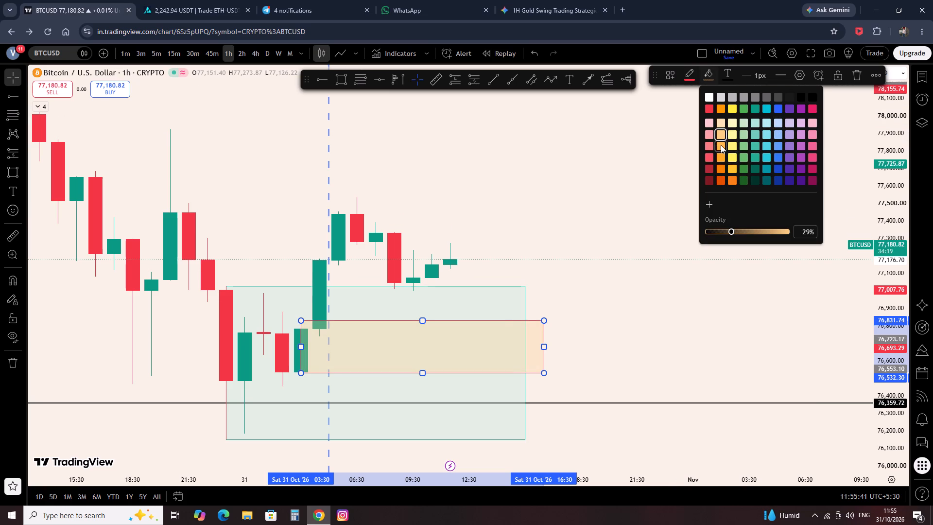
{"action": "left_click", "coordinate": [683, 182]}
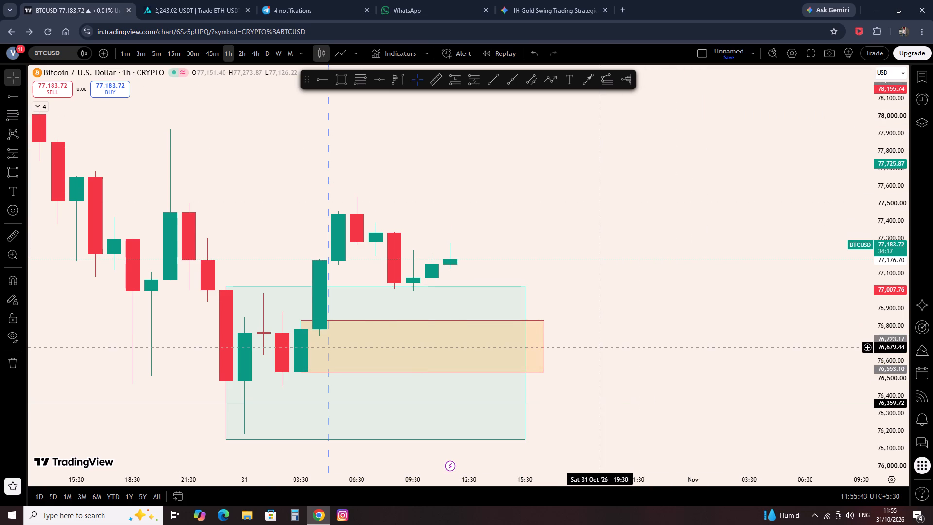
Draw a rectangle from 76,831.74 at the 31 October 03:30 candle's high to 77,147.06 at the 05:30 candle's low.
{"action": "scroll", "coordinate": [599, 347], "scroll_direction": "down", "scroll_amount": 1}
{"action": "scroll", "coordinate": [482, 198], "scroll_direction": "up", "scroll_amount": 1}
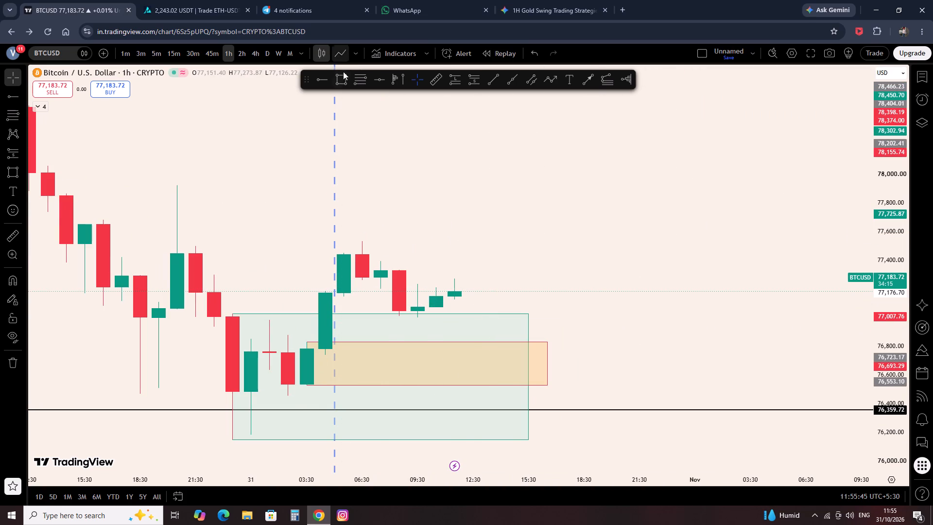
{"action": "left_click", "coordinate": [344, 80]}
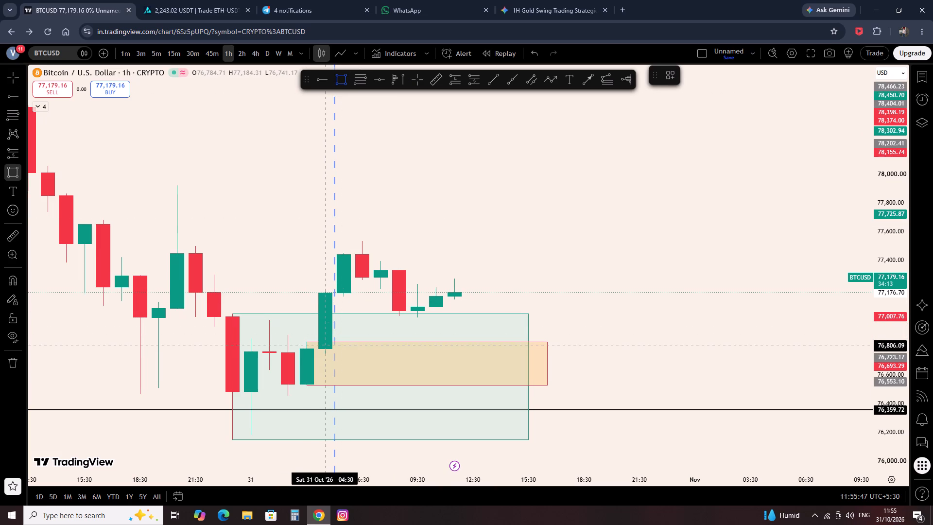
{"action": "left_click", "coordinate": [308, 342], "text": "ctrl"}
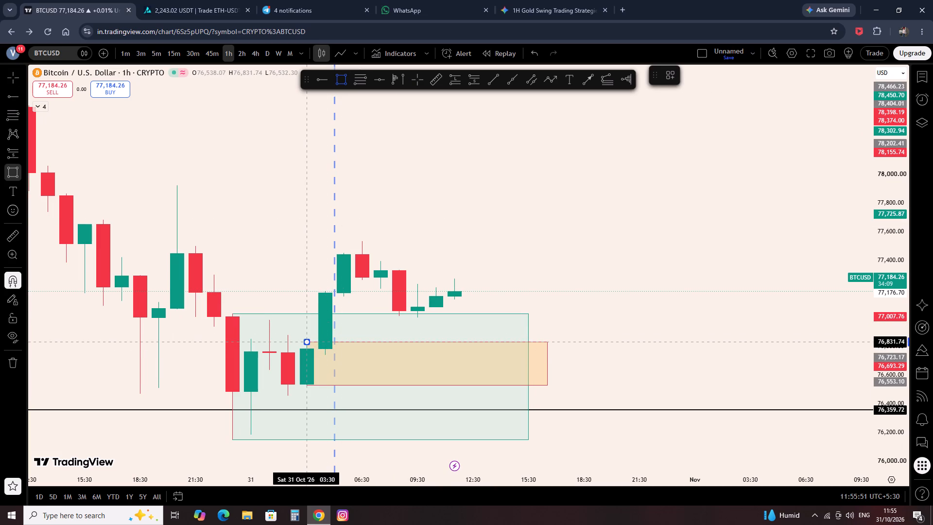
{"action": "left_click", "coordinate": [346, 299], "text": "ctrl"}
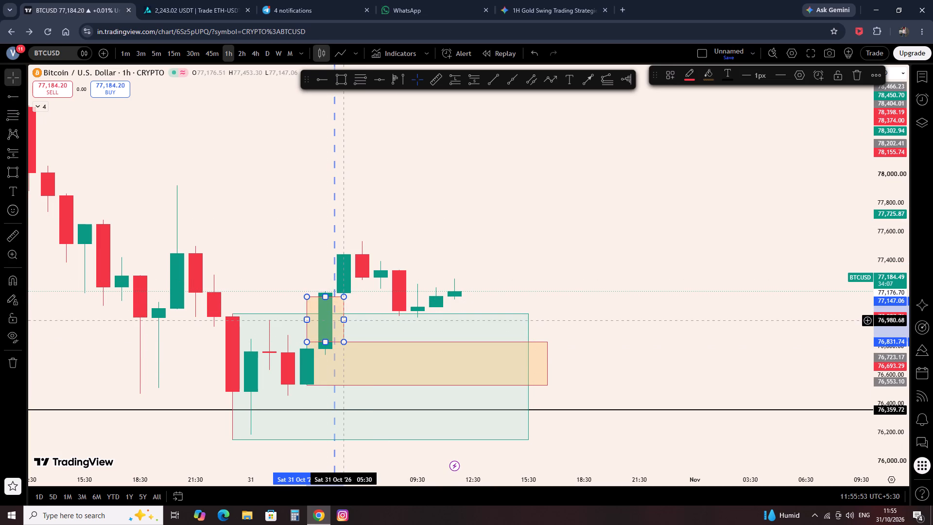
Extend the upper orange rectangle, from 76,831.74 to 77,147.06, to the same end time as the orange rectangle below it.
{"action": "left_click_drag", "start_coordinate": [344, 323], "coordinate": [551, 335]}
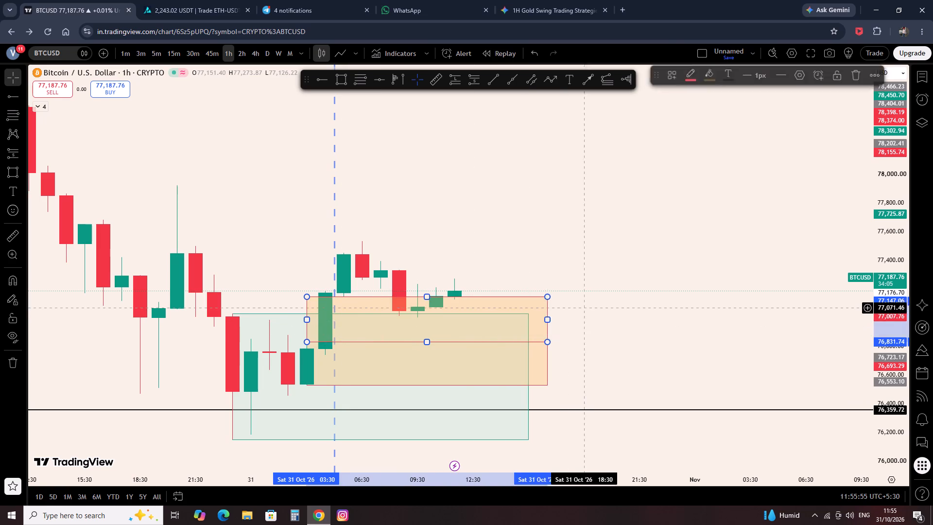
{"action": "left_click", "coordinate": [597, 305]}
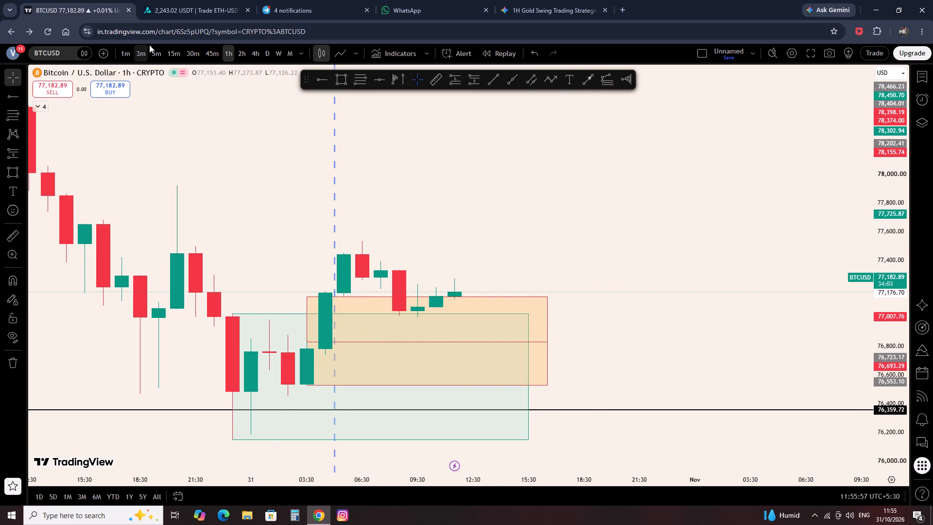
Switch the chart to the 5-minute timeframe and examine the price action around the orange zones.
{"action": "left_click", "coordinate": [155, 48]}
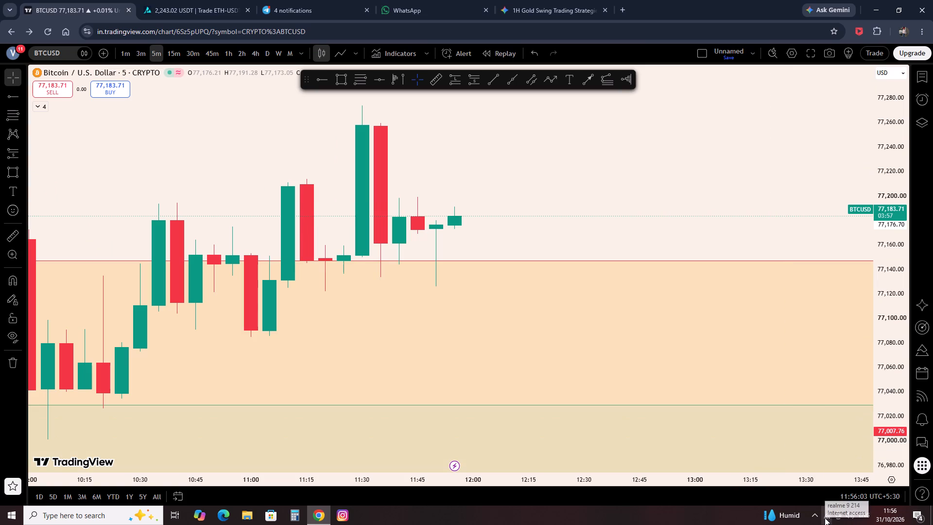
{"action": "left_click", "coordinate": [698, 206]}
{"action": "scroll", "coordinate": [697, 211], "scroll_direction": "down", "scroll_amount": 8}
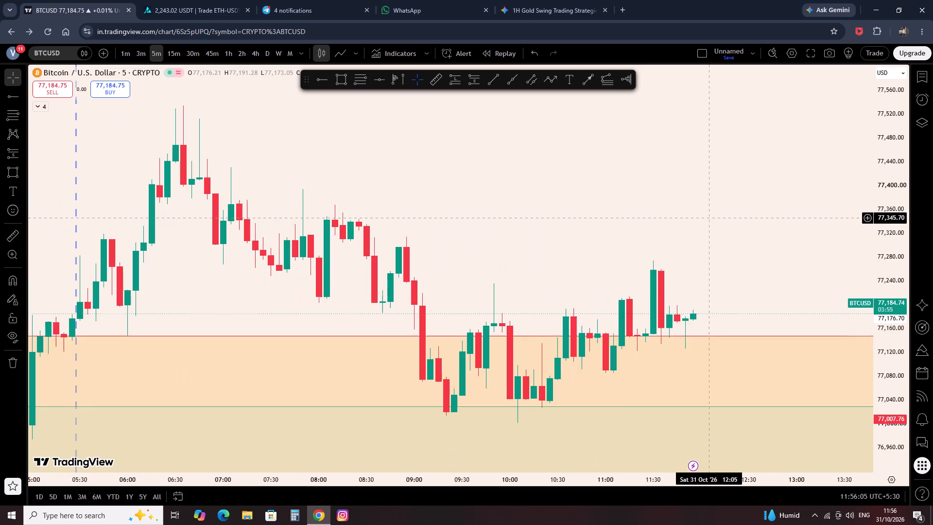
{"action": "scroll", "coordinate": [433, 399], "scroll_direction": "down", "scroll_amount": 3}
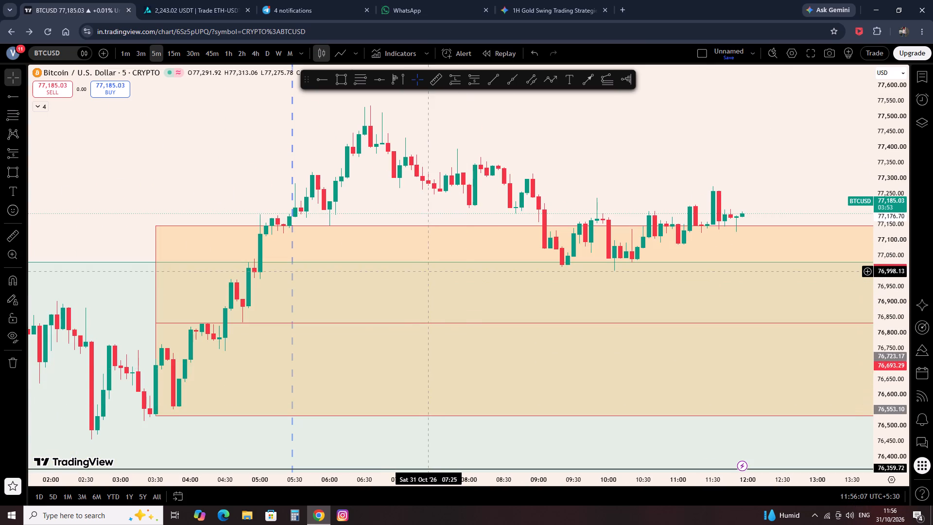
{"action": "scroll", "coordinate": [428, 271], "scroll_direction": "up", "scroll_amount": 1}
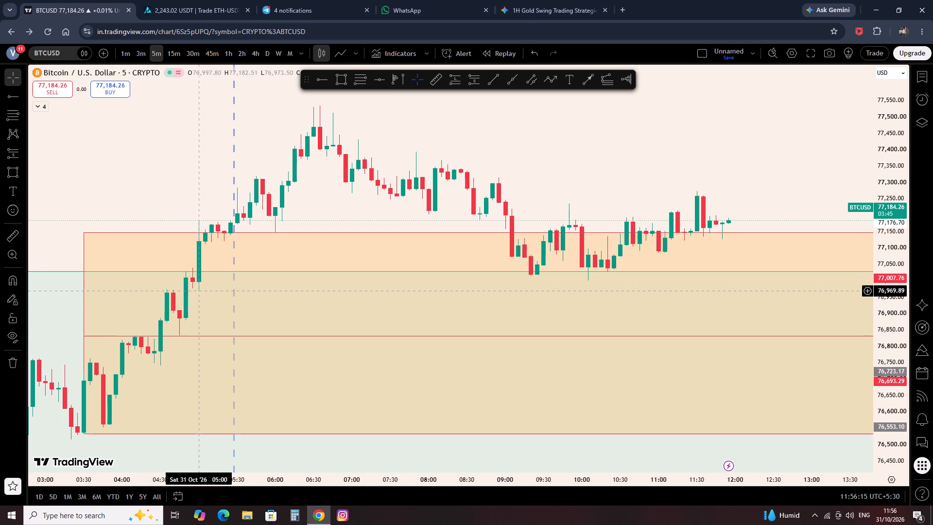
{"action": "left_click_drag", "start_coordinate": [584, 136], "coordinate": [459, 167]}
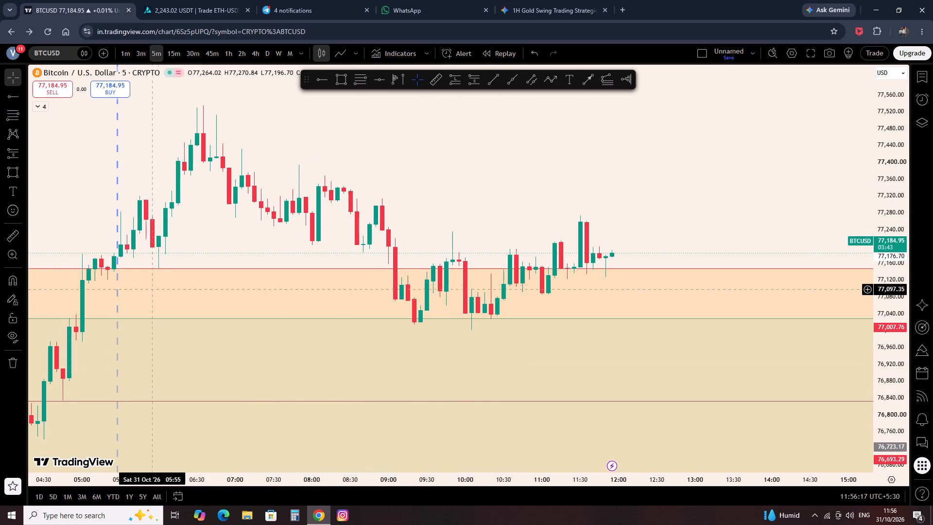
{"action": "scroll", "coordinate": [177, 284], "scroll_direction": "down", "scroll_amount": 1}
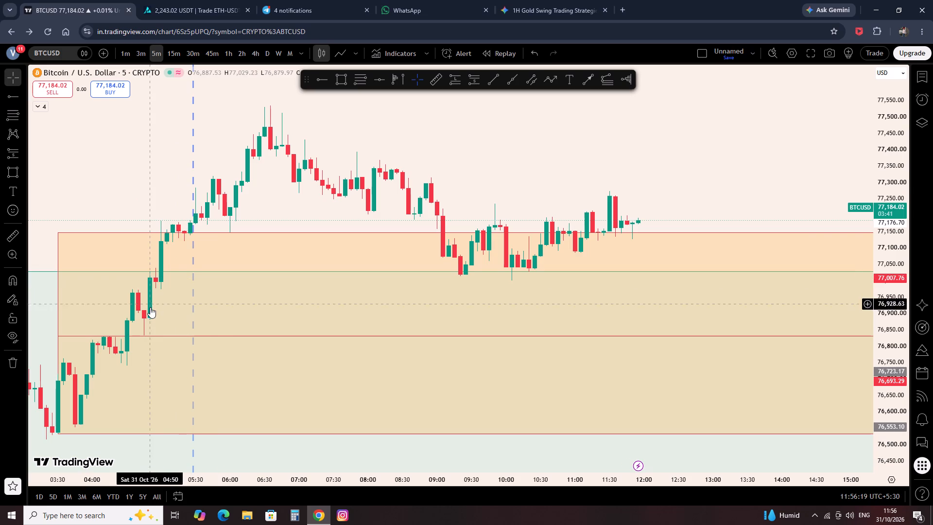
{"action": "scroll", "coordinate": [266, 319], "scroll_direction": "up", "scroll_amount": 1}
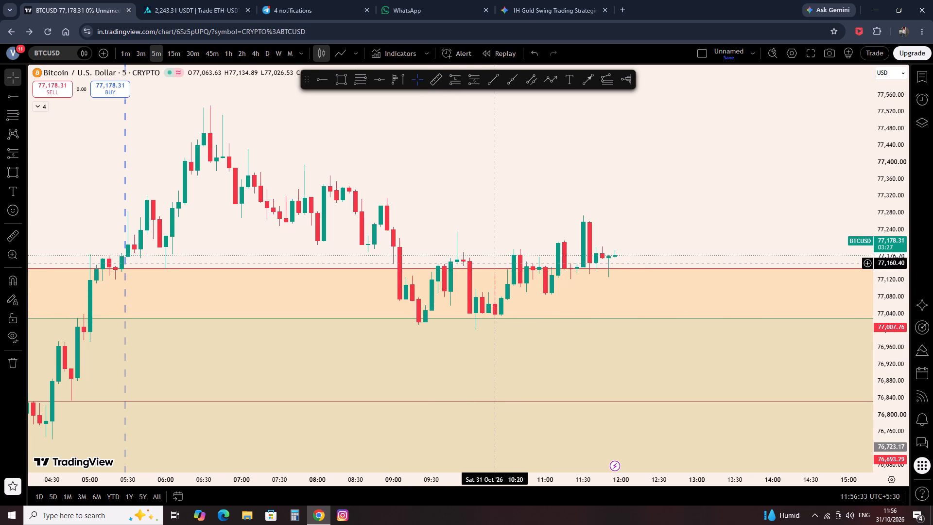
Place a long position at 31 October 10:55 with entry 77,111.62, stop 76,996.22 and target 77,535.15.
{"action": "left_click", "coordinate": [460, 79]}
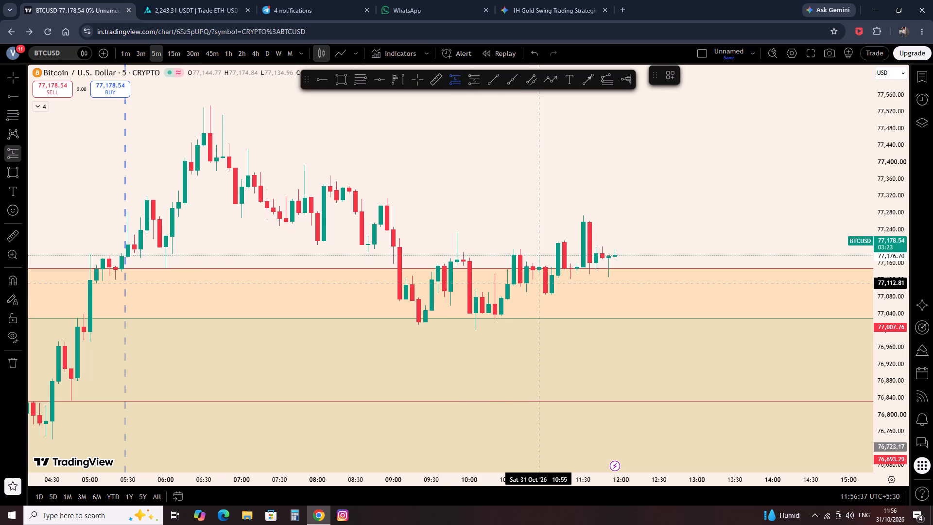
{"action": "left_click", "coordinate": [542, 283]}
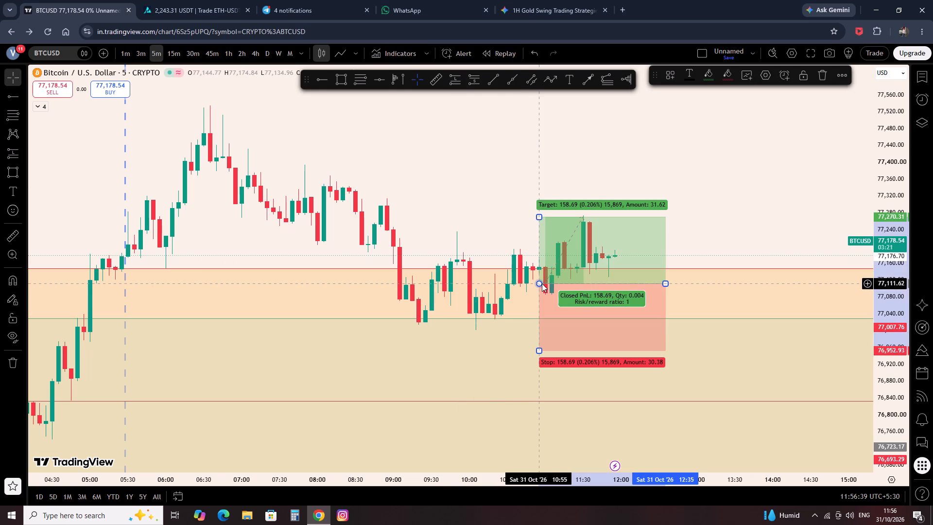
{"action": "left_click_drag", "start_coordinate": [537, 350], "coordinate": [537, 354]}
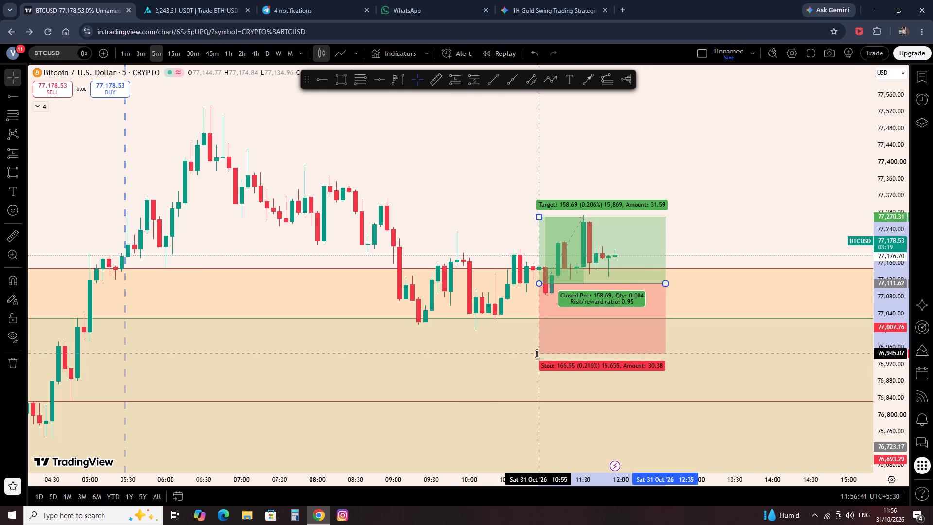
{"action": "left_click_drag", "start_coordinate": [537, 354], "coordinate": [534, 330]}
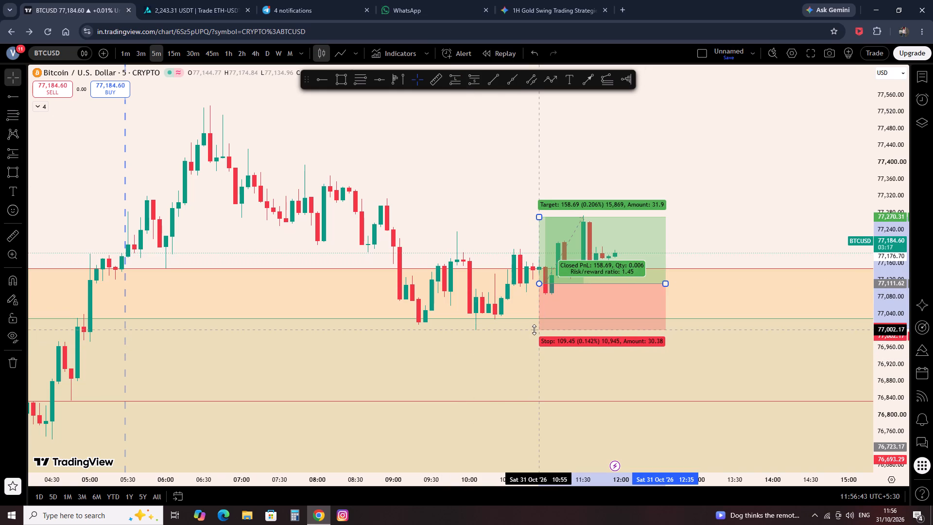
{"action": "left_click_drag", "start_coordinate": [534, 330], "coordinate": [537, 330]}
{"action": "left_click", "coordinate": [537, 330]}
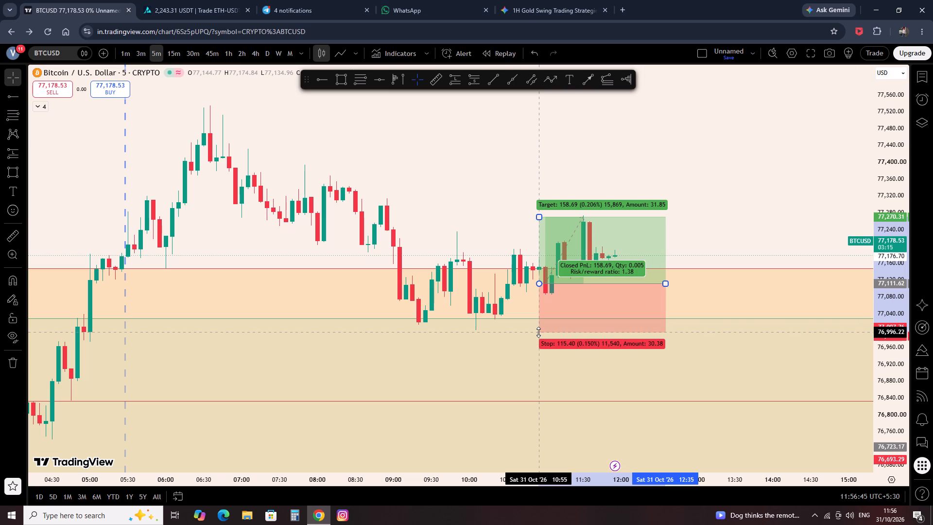
{"action": "left_click_drag", "start_coordinate": [538, 218], "coordinate": [447, 104]}
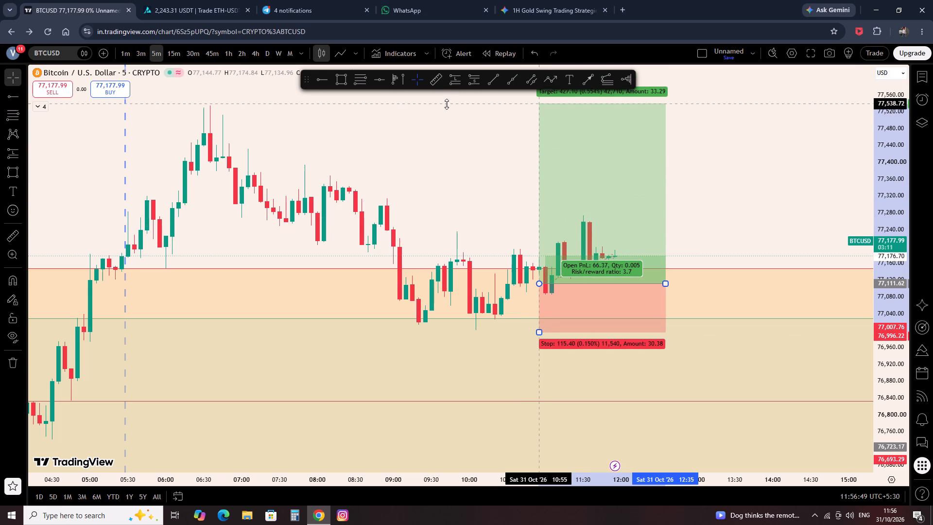
{"action": "left_click_drag", "start_coordinate": [447, 104], "coordinate": [448, 105]}
{"action": "left_click", "coordinate": [432, 155]}
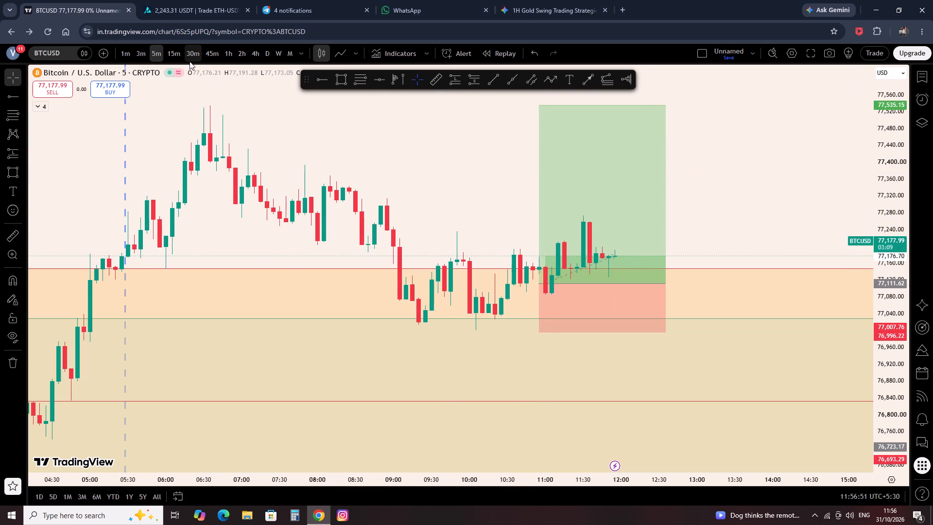
On the 15-minute chart, draw a falling trend line from the 31 October 06:30 high at 77,535.55 to about 76,949 at 11:45.
{"action": "left_click", "coordinate": [168, 53]}
{"action": "scroll", "coordinate": [404, 203], "scroll_direction": "up", "scroll_amount": 2}
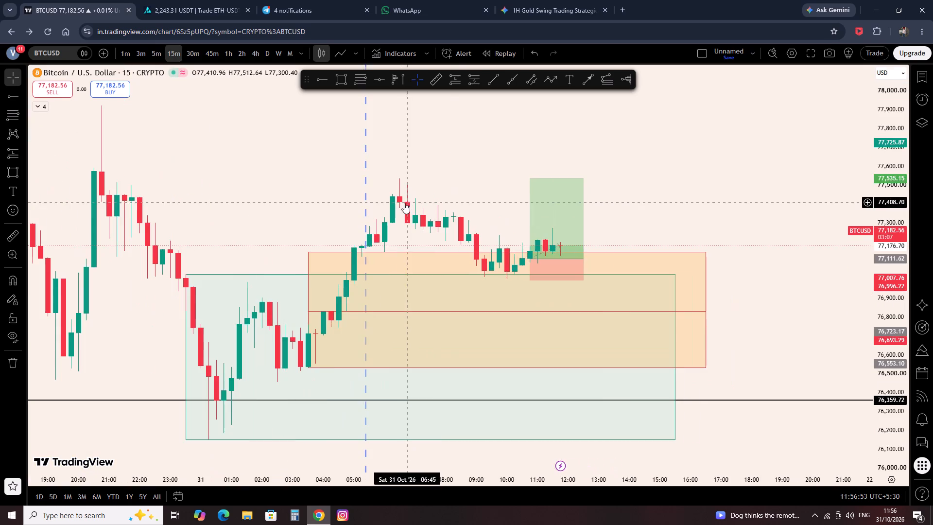
{"action": "left_click_drag", "start_coordinate": [479, 174], "coordinate": [365, 195]}
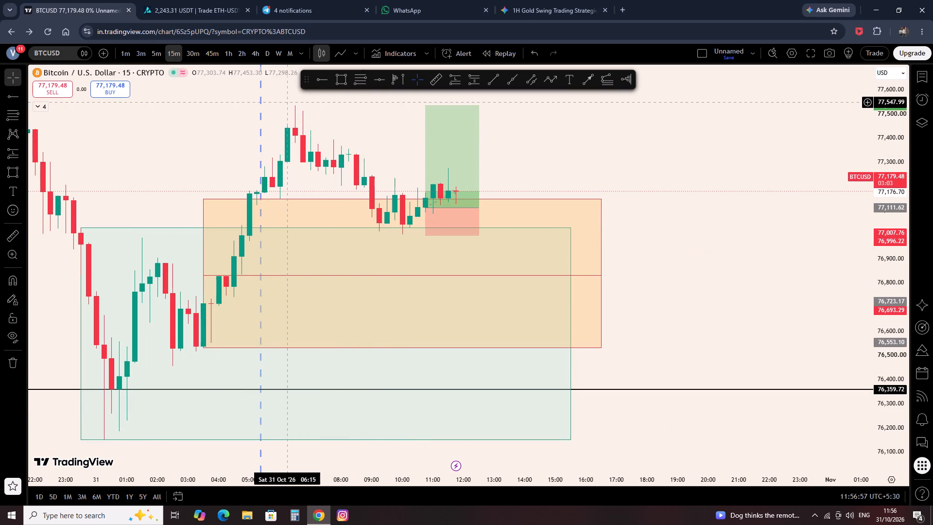
{"action": "left_click", "coordinate": [496, 80]}
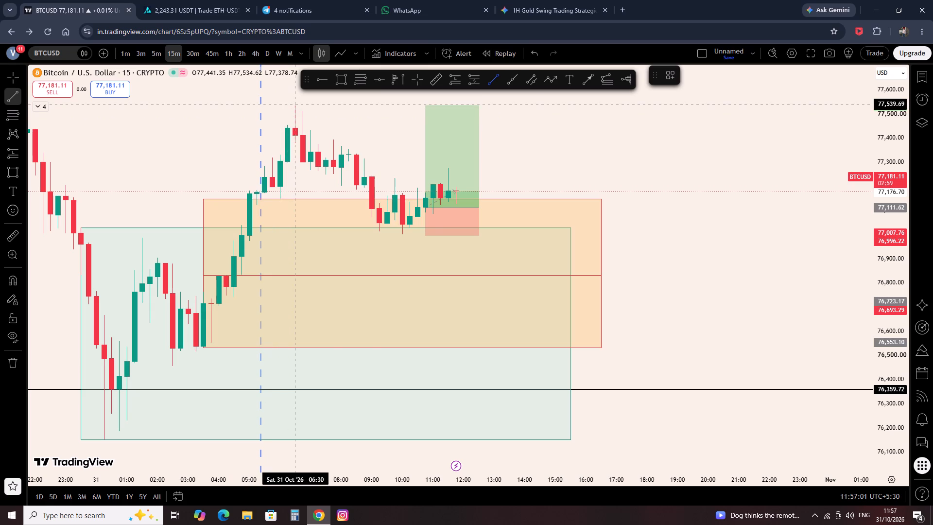
{"action": "left_click", "coordinate": [295, 105]}
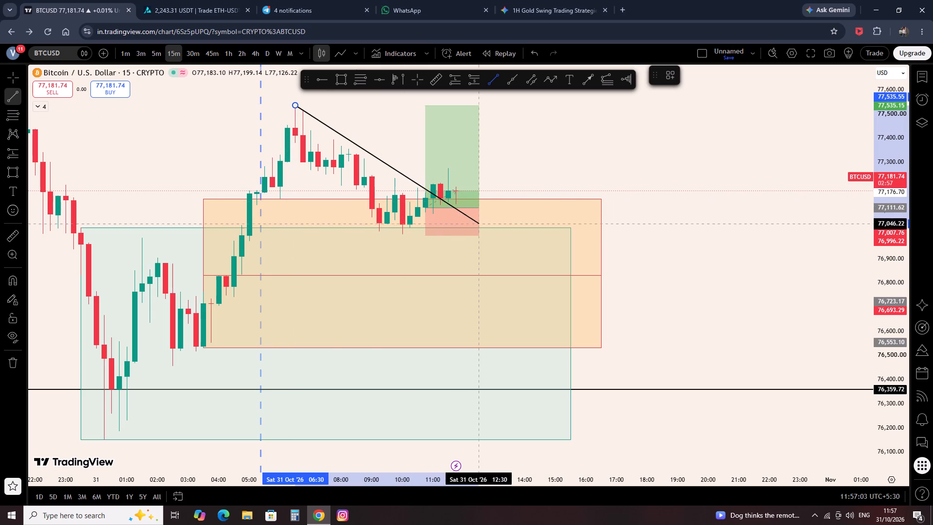
{"action": "left_click", "coordinate": [455, 247]}
{"action": "left_click", "coordinate": [613, 139]}
On the daily chart, draw a falling trend line from the 5 October high to 79,875.52 at 23 November.
{"action": "scroll", "coordinate": [620, 168], "scroll_direction": "down", "scroll_amount": 5}
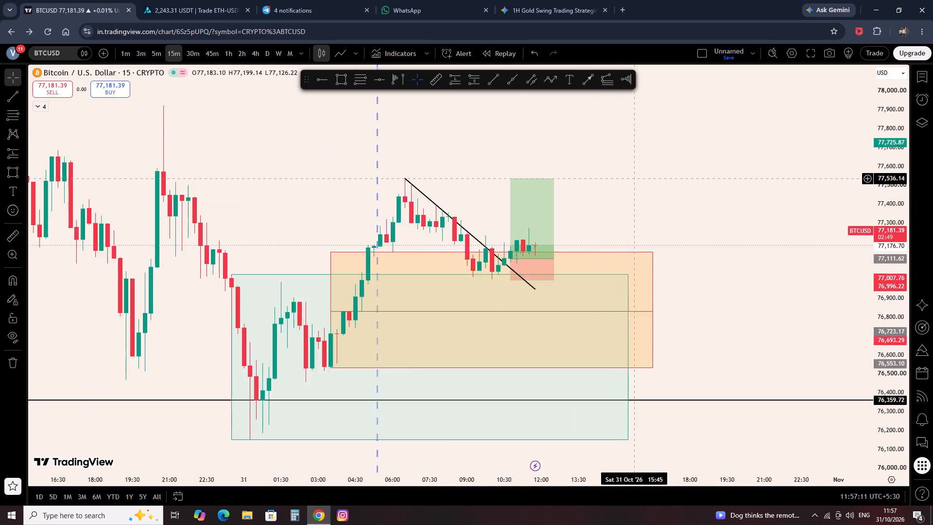
{"action": "scroll", "coordinate": [645, 185], "scroll_direction": "down", "scroll_amount": 1}
{"action": "scroll", "coordinate": [653, 191], "scroll_direction": "up", "scroll_amount": 5}
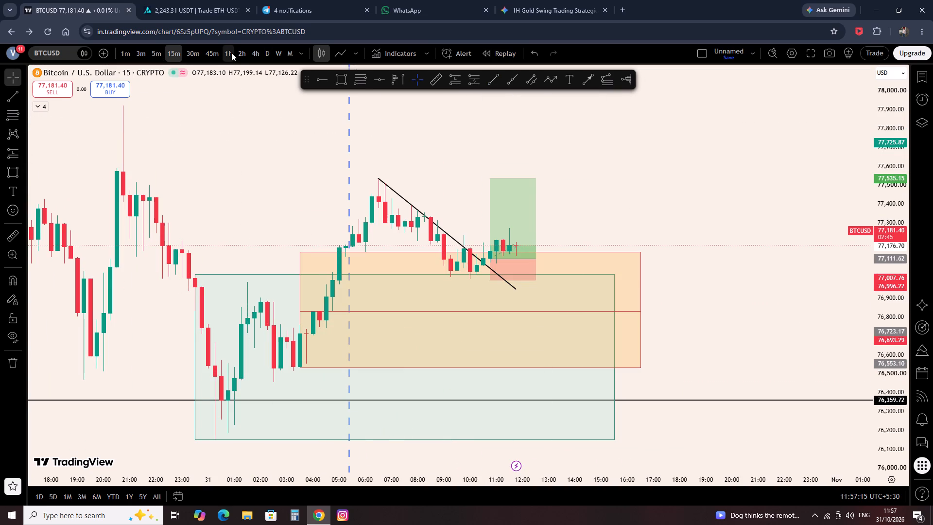
{"action": "left_click", "coordinate": [269, 50]}
{"action": "scroll", "coordinate": [476, 297], "scroll_direction": "down", "scroll_amount": 1}
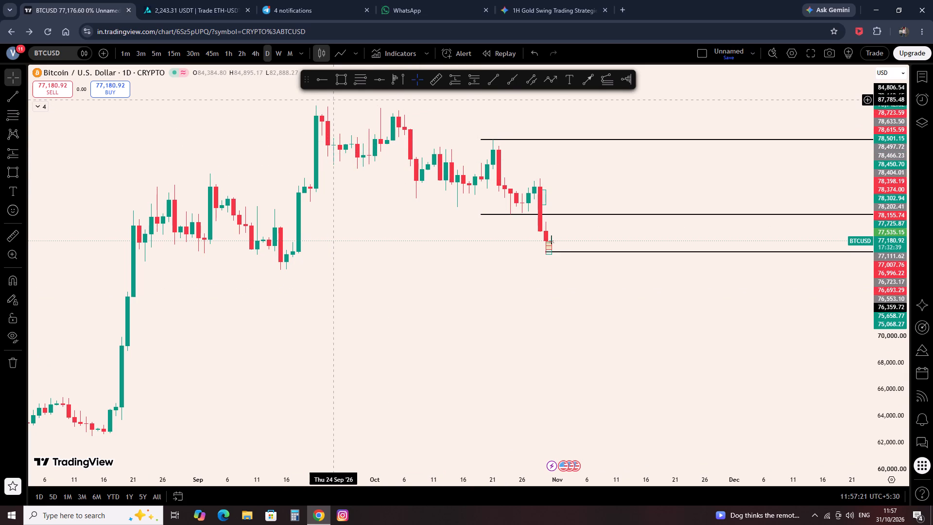
{"action": "left_click", "coordinate": [495, 84]}
{"action": "left_click", "coordinate": [397, 108]}
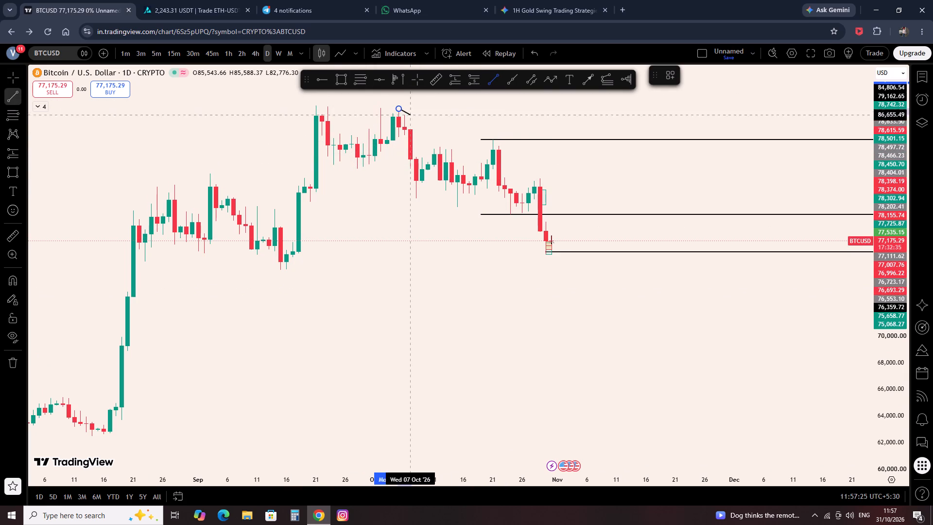
{"action": "left_click", "coordinate": [687, 205]}
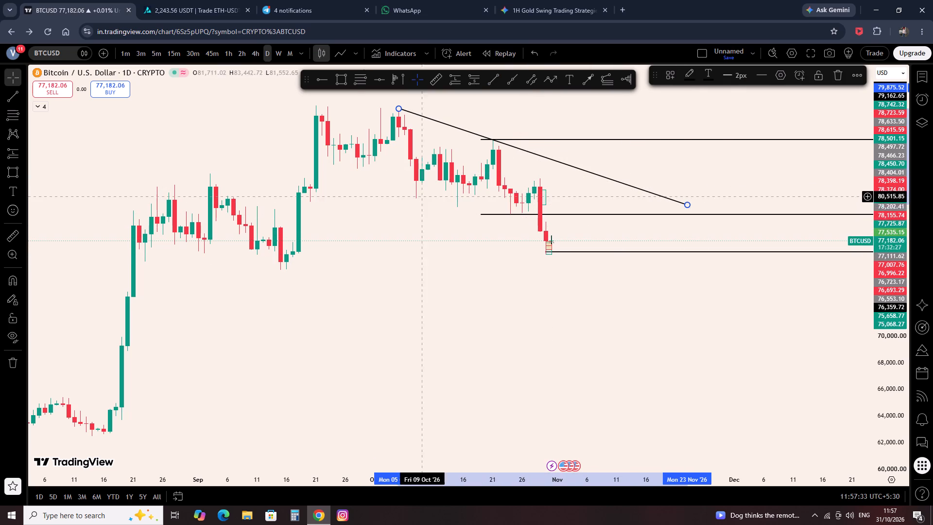
{"action": "left_click", "coordinate": [359, 269]}
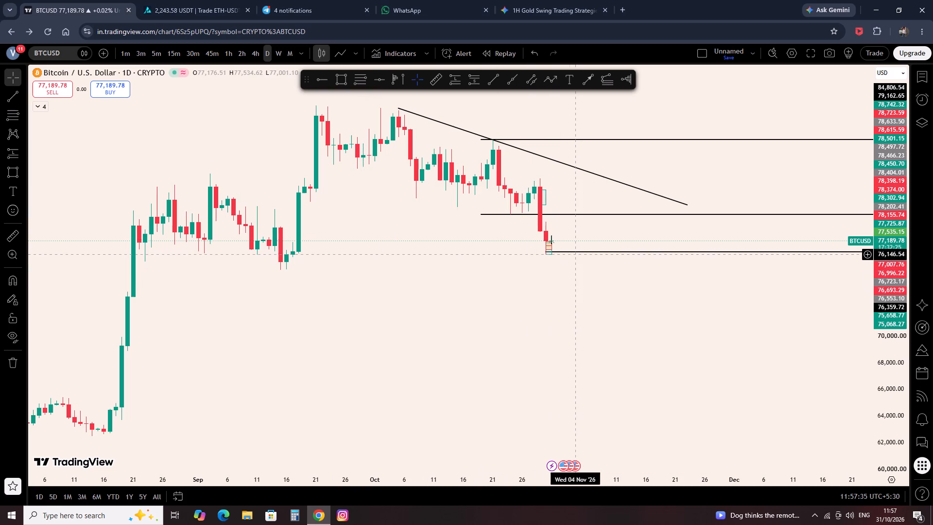
Delete the horizontal ray at 76,359.72 that starts at 30 October.
{"action": "left_click", "coordinate": [573, 256]}
{"action": "left_click", "coordinate": [574, 253]}
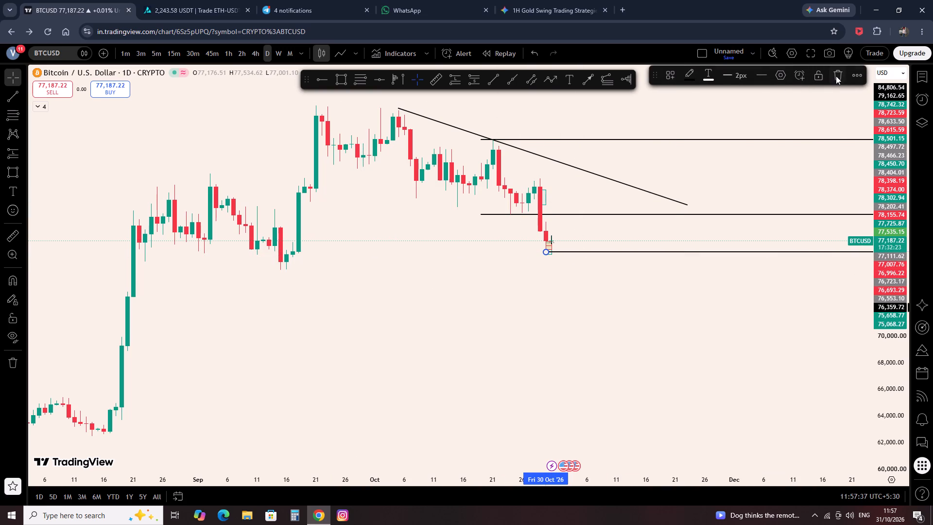
{"action": "left_click", "coordinate": [836, 76]}
Draw a rising trend line from the 16 September low at 75,031.38 through the 8 October low to early November.
{"action": "scroll", "coordinate": [324, 279], "scroll_direction": "up", "scroll_amount": 1}
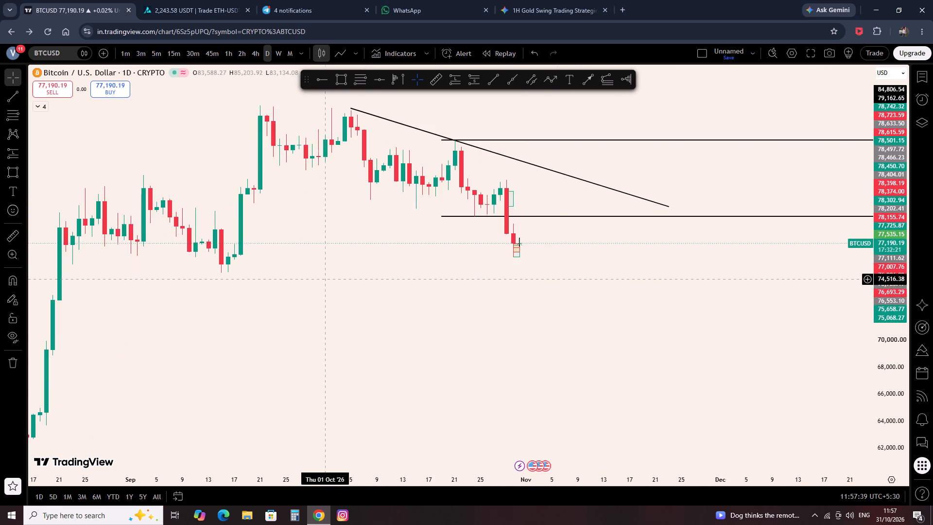
{"action": "scroll", "coordinate": [319, 275], "scroll_direction": "up", "scroll_amount": 2}
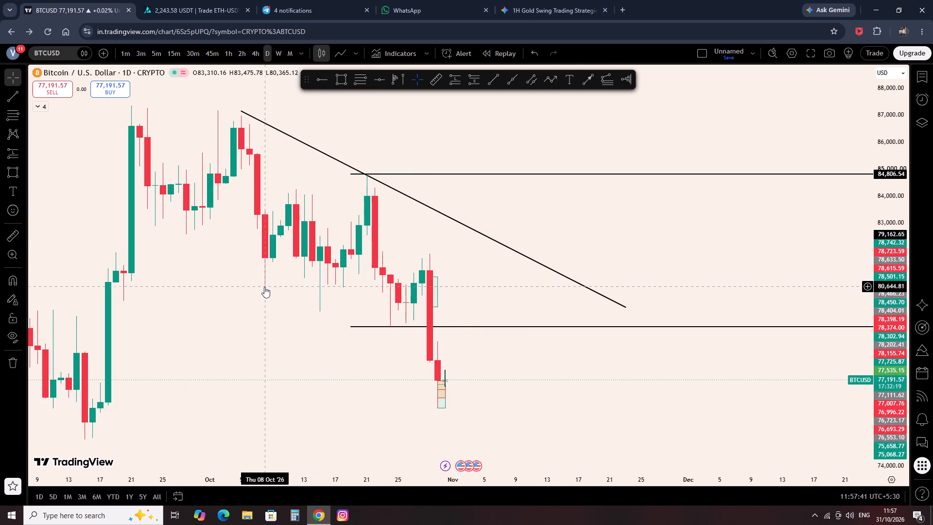
{"action": "scroll", "coordinate": [295, 334], "scroll_direction": "down", "scroll_amount": 7}
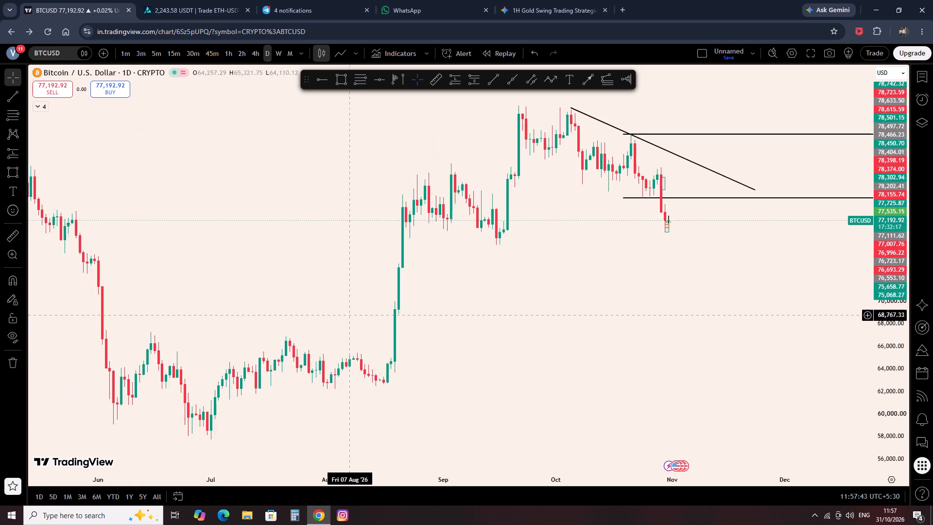
{"action": "scroll", "coordinate": [357, 305], "scroll_direction": "up", "scroll_amount": 3}
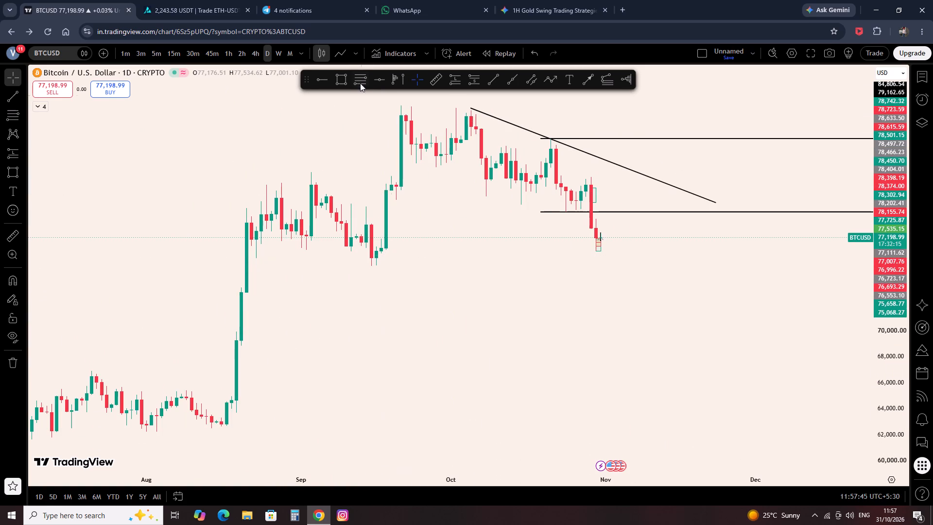
{"action": "left_click", "coordinate": [501, 76]}
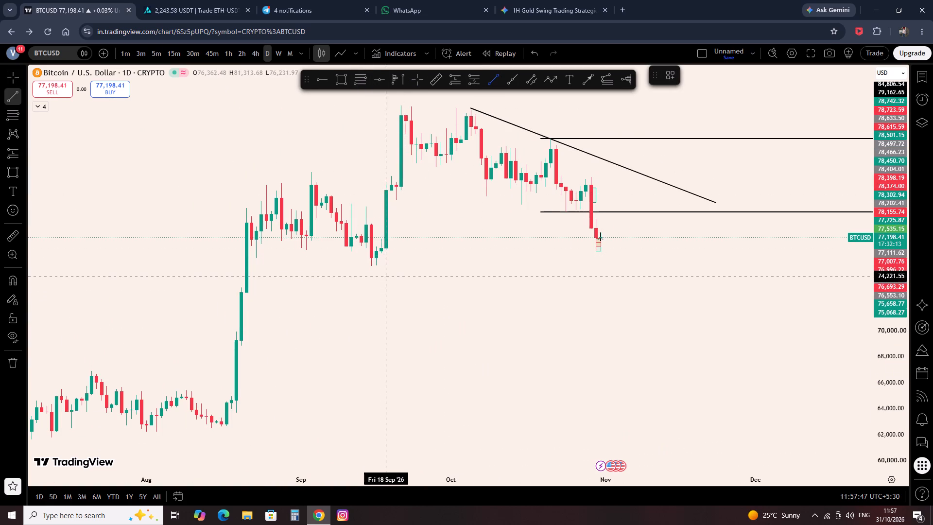
{"action": "left_click", "coordinate": [377, 265]}
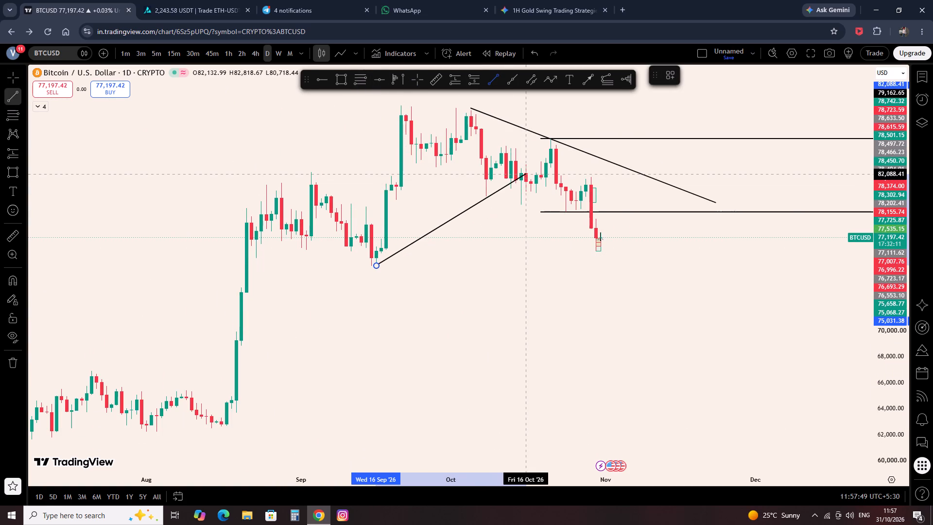
{"action": "left_click", "coordinate": [608, 117]}
{"action": "left_click", "coordinate": [646, 157]}
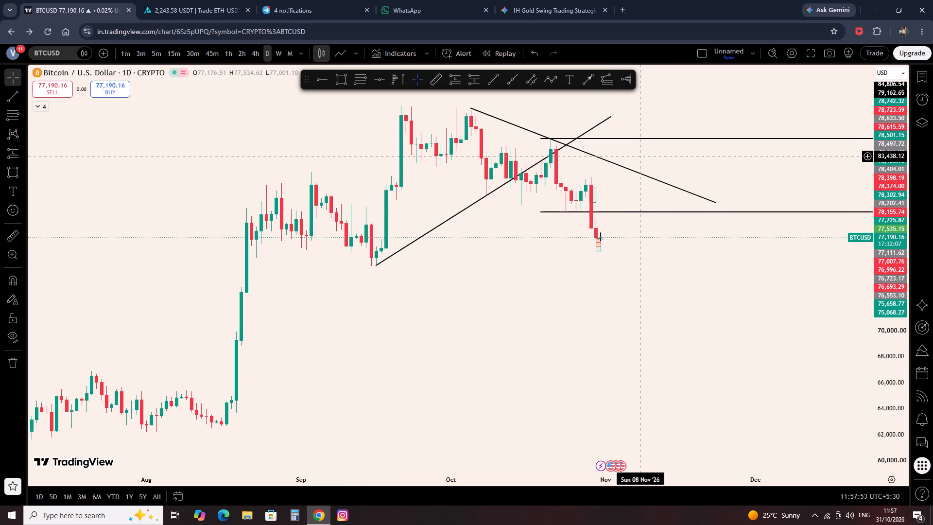
{"action": "scroll", "coordinate": [640, 157], "scroll_direction": "up", "scroll_amount": 2}
{"action": "scroll", "coordinate": [358, 167], "scroll_direction": "up", "scroll_amount": 3}
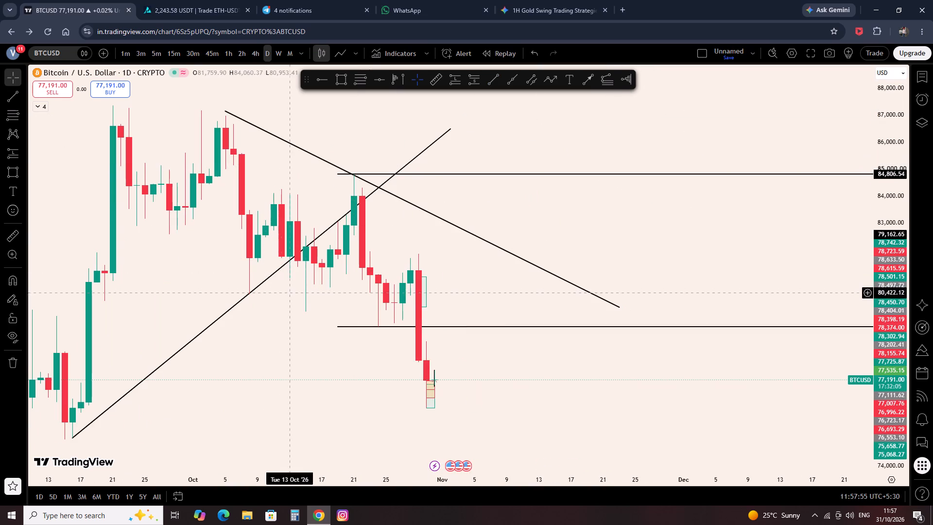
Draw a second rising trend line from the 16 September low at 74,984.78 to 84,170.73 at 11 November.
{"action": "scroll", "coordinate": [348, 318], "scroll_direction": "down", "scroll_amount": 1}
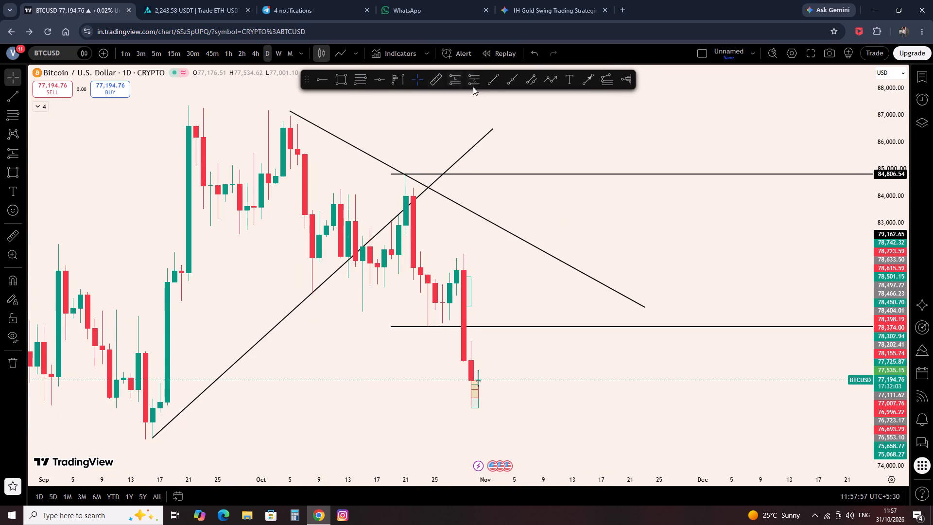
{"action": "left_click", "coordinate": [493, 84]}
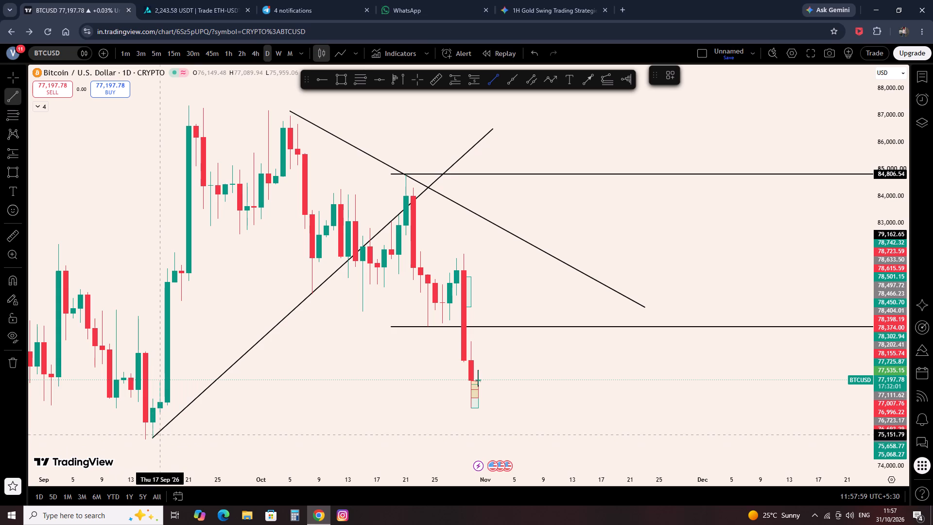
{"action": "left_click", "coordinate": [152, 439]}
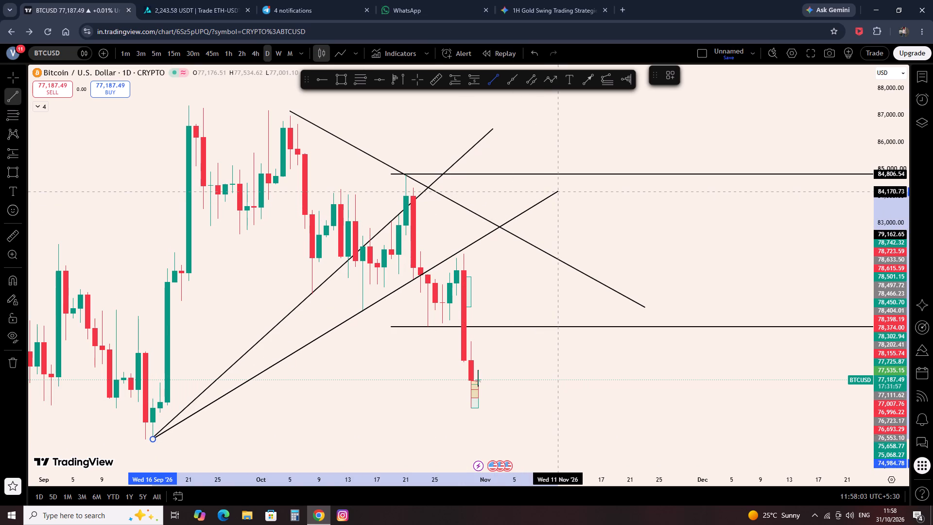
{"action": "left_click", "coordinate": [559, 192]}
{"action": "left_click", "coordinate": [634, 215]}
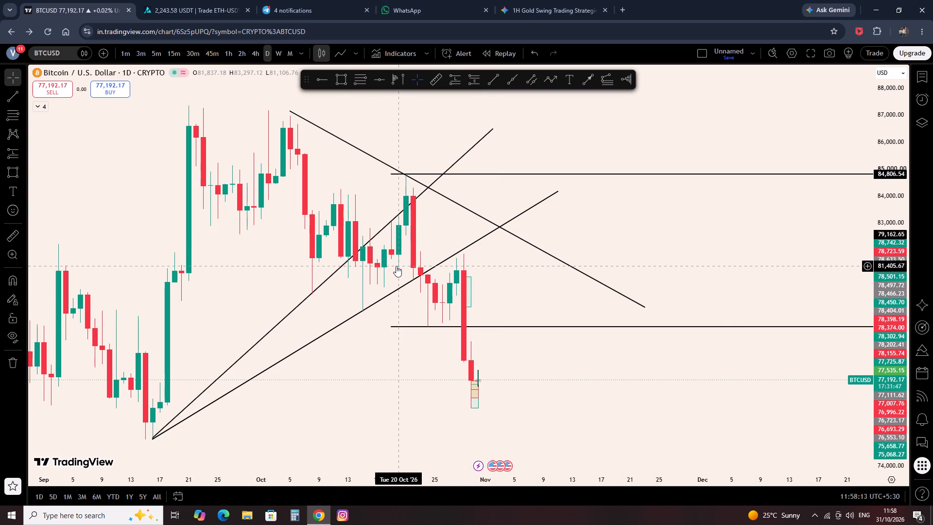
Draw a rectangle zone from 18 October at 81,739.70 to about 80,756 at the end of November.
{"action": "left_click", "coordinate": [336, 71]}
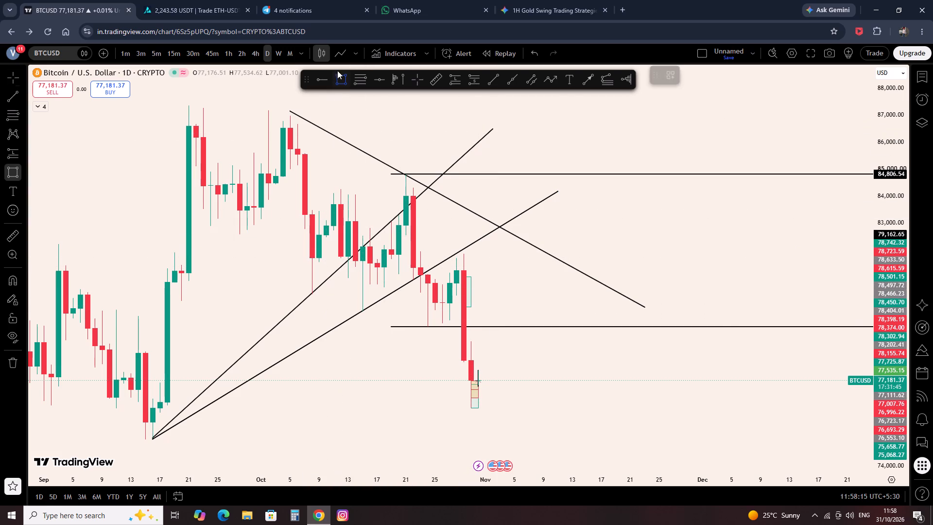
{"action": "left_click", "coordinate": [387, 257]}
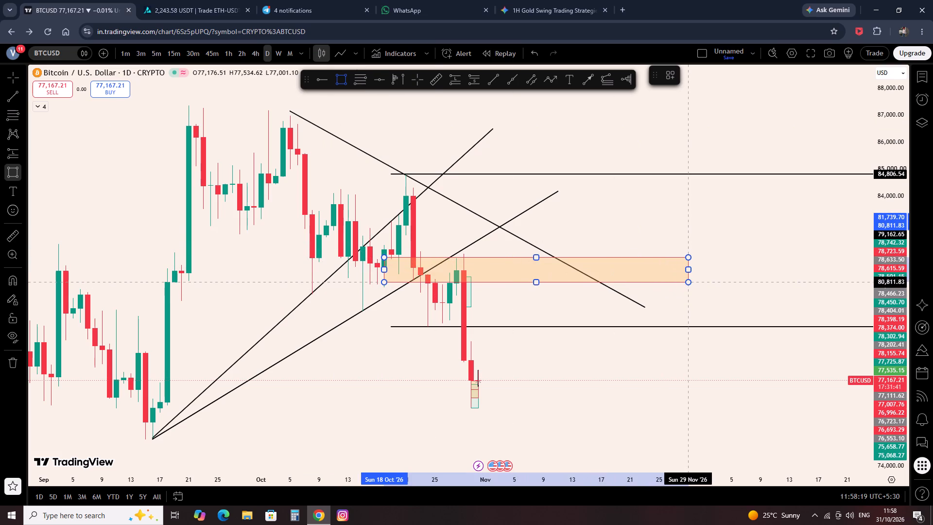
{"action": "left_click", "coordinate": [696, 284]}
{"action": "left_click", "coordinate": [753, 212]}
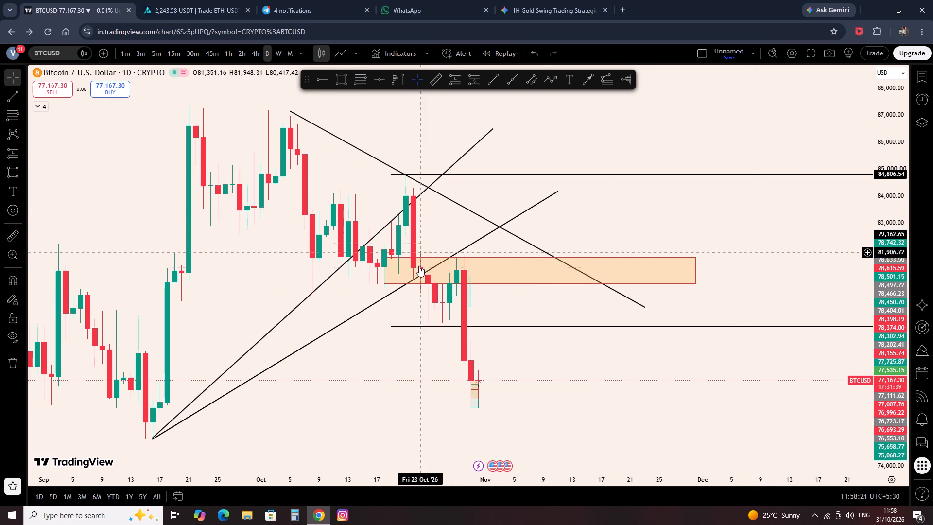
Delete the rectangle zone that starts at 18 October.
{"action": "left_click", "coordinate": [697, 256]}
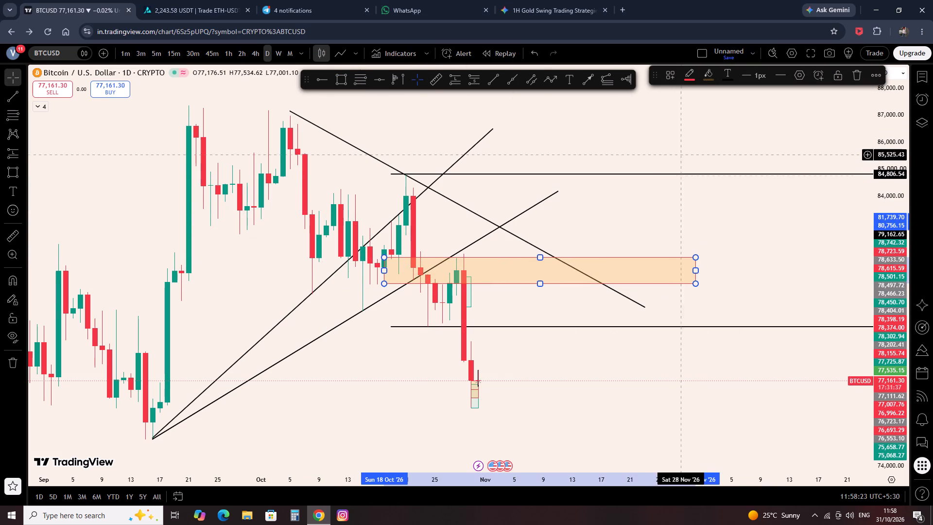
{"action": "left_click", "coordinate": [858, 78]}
Delete both rising trend lines that start at the 16 September low.
{"action": "scroll", "coordinate": [786, 146], "scroll_direction": "down", "scroll_amount": 7}
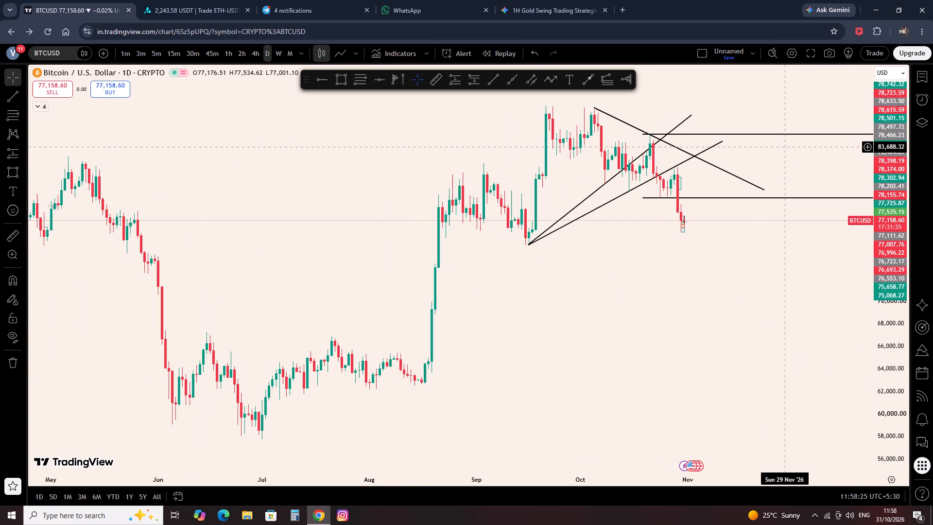
{"action": "scroll", "coordinate": [375, 143], "scroll_direction": "up", "scroll_amount": 3}
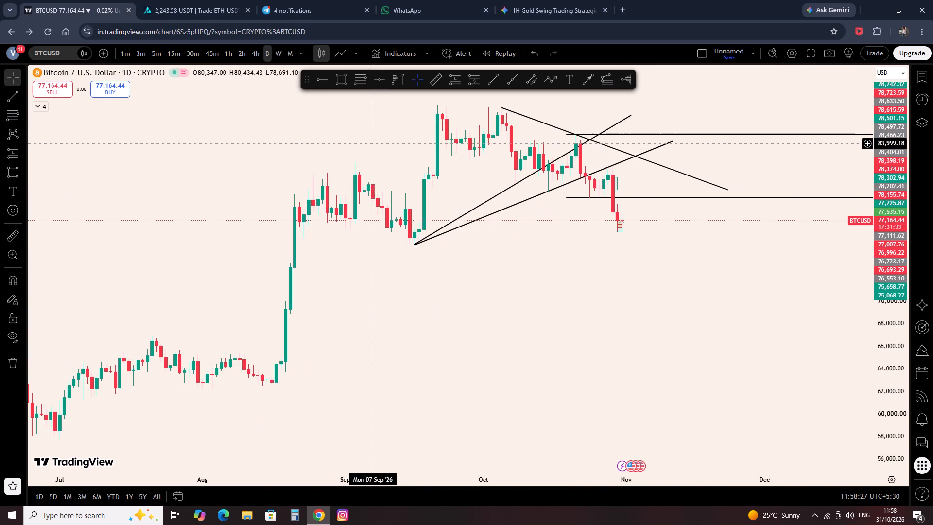
{"action": "scroll", "coordinate": [356, 158], "scroll_direction": "up", "scroll_amount": 3}
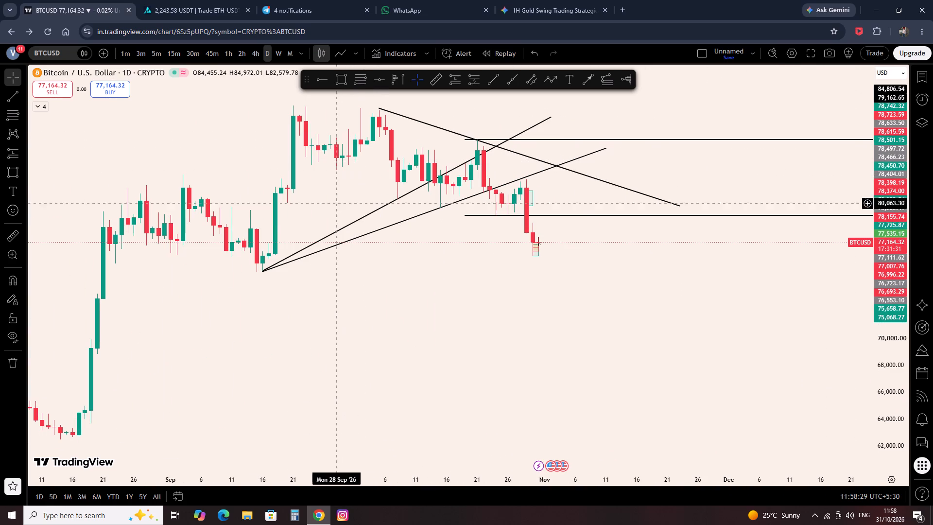
{"action": "left_click", "coordinate": [607, 146]}
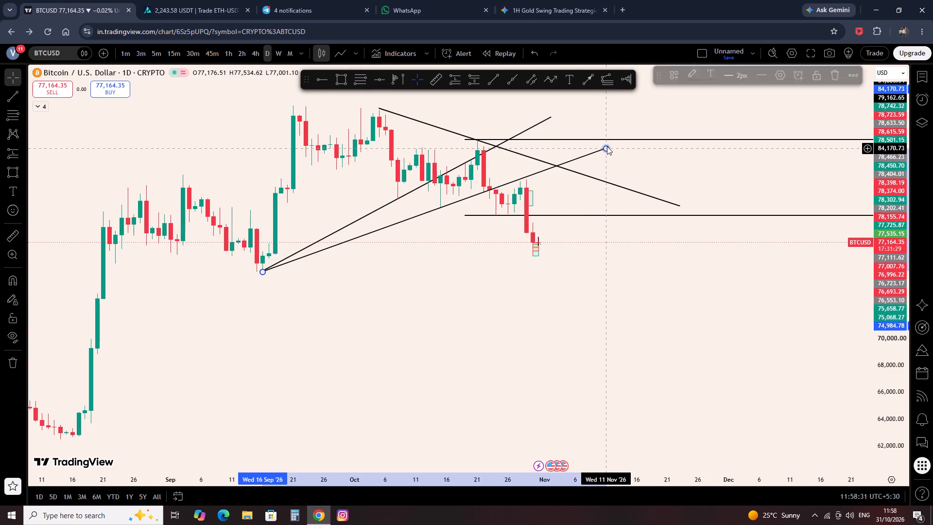
{"action": "left_click", "coordinate": [844, 73]}
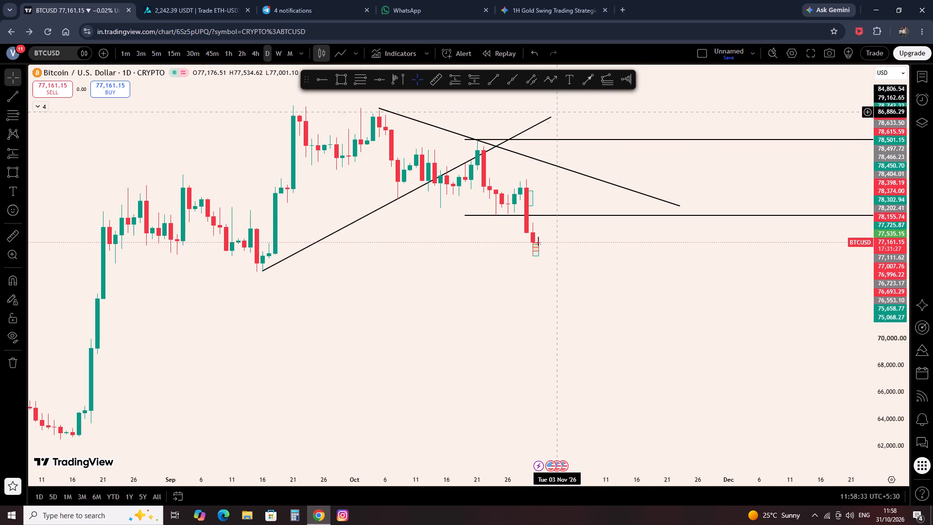
{"action": "left_click", "coordinate": [547, 119]}
{"action": "left_click", "coordinate": [830, 75]}
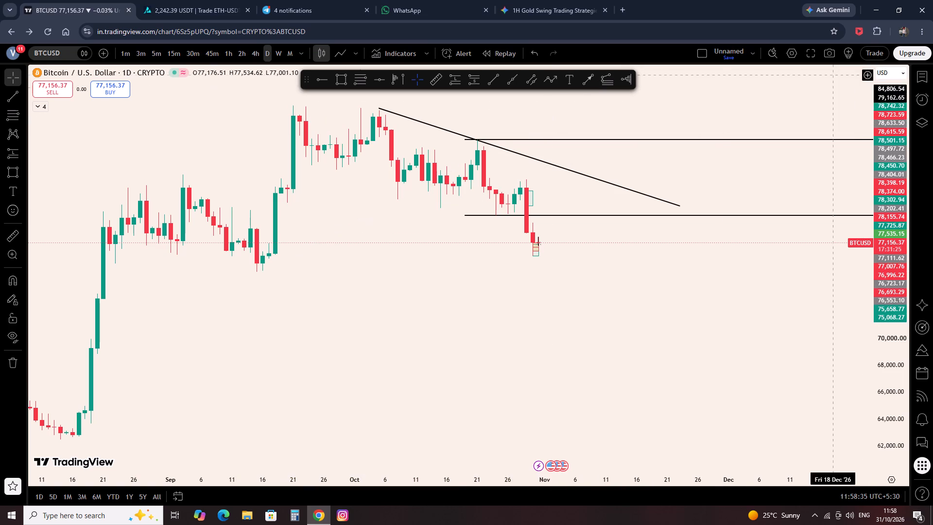
Lock the falling trend line that runs from the 5 October high to 23 November.
{"action": "left_click", "coordinate": [450, 131]}
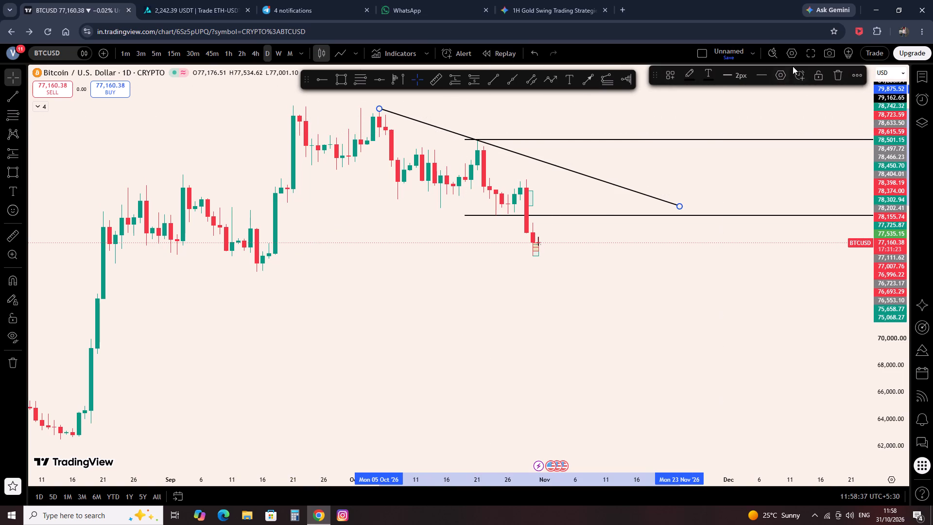
{"action": "left_click", "coordinate": [814, 78]}
{"action": "left_click", "coordinate": [514, 113]}
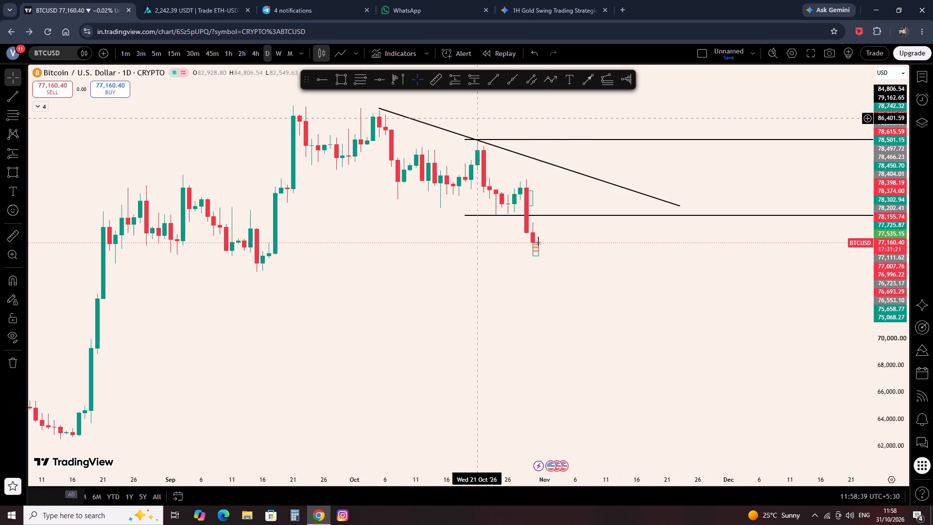
Add the text label "daly trendline" to the falling trend line.
{"action": "left_click", "coordinate": [461, 134]}
{"action": "left_click", "coordinate": [663, 198]}
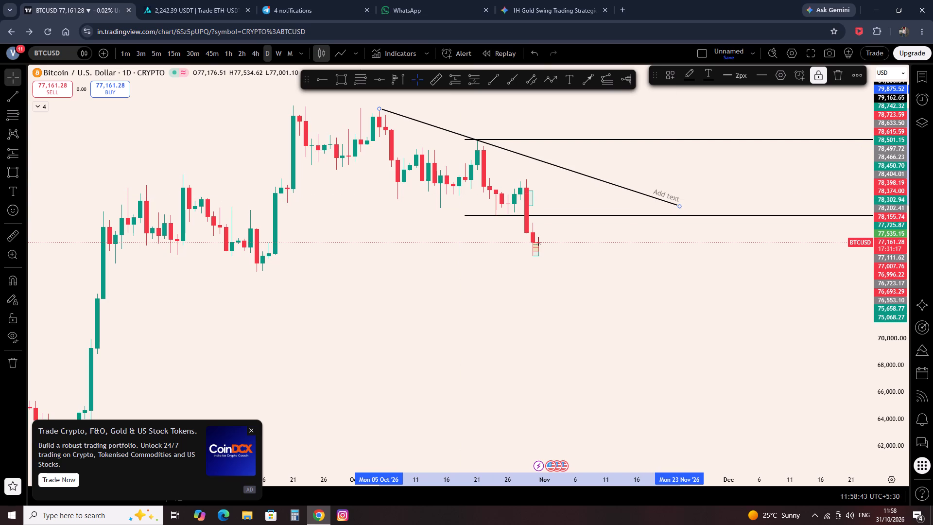
{"action": "type", "text": "daly"}
{"action": "key", "text": "space"}
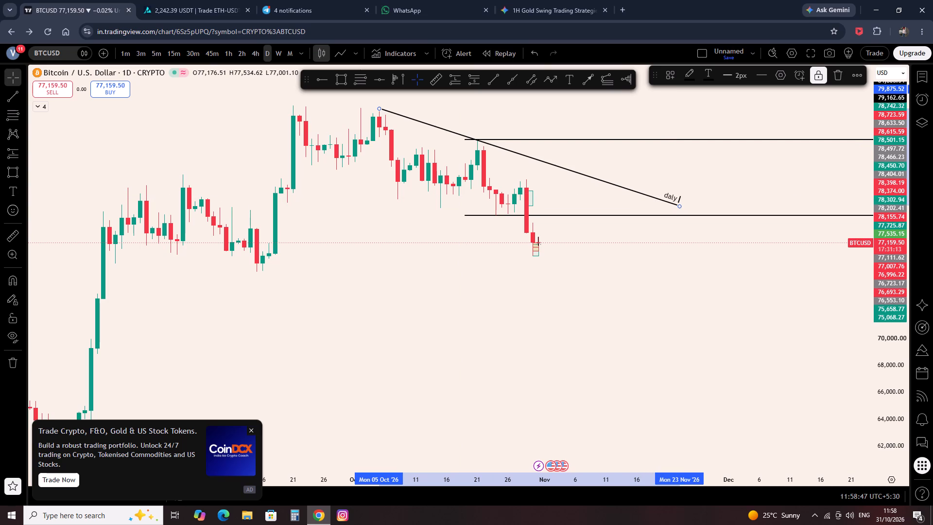
{"action": "type", "text": "trendling"}
{"action": "key", "text": "BackSpace"}
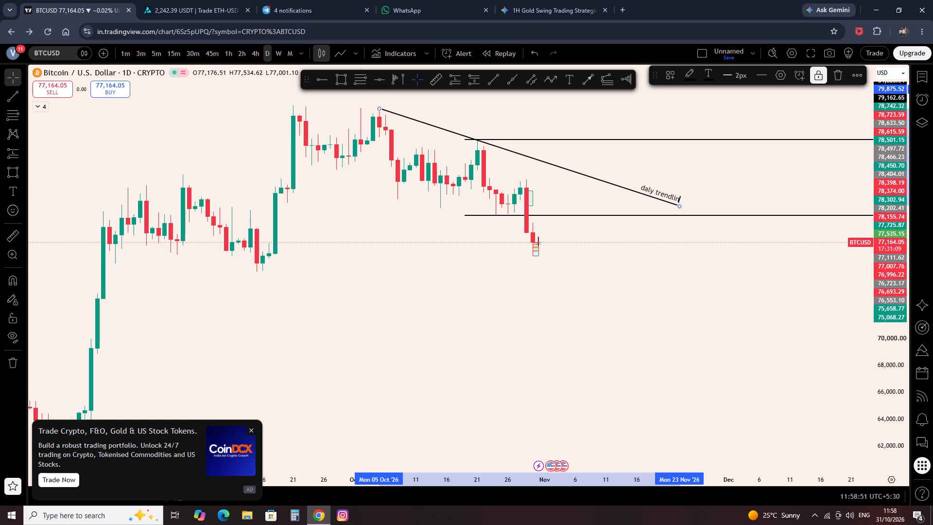
{"action": "type", "text": "e"}
{"action": "key", "text": "space"}
Set the opacity of the trend line's label text to 66%.
{"action": "left_click", "coordinate": [711, 69]}
{"action": "left_click", "coordinate": [746, 228]}
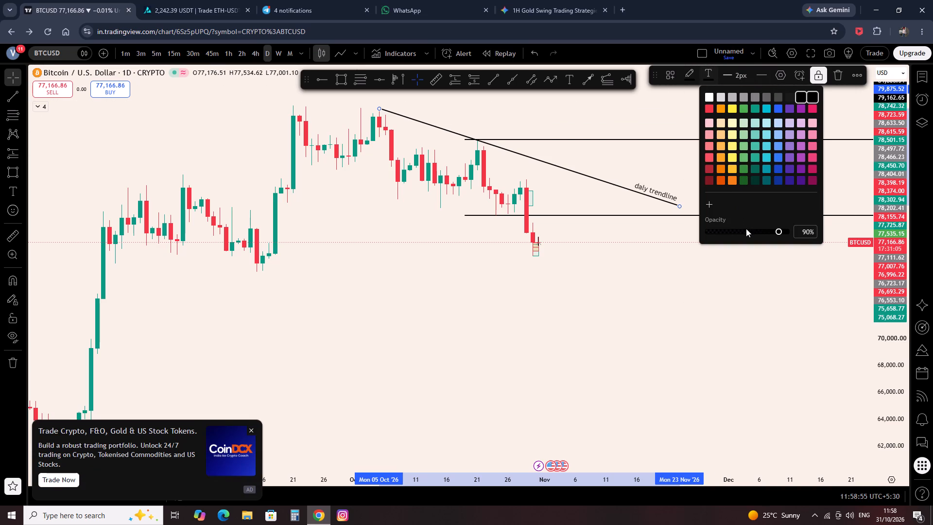
{"action": "left_click", "coordinate": [747, 230]}
{"action": "left_click", "coordinate": [748, 231]}
{"action": "left_click", "coordinate": [760, 229]}
Set the falling trend line's thickness to 1px.
{"action": "left_click", "coordinate": [736, 78]}
{"action": "left_click", "coordinate": [740, 92]}
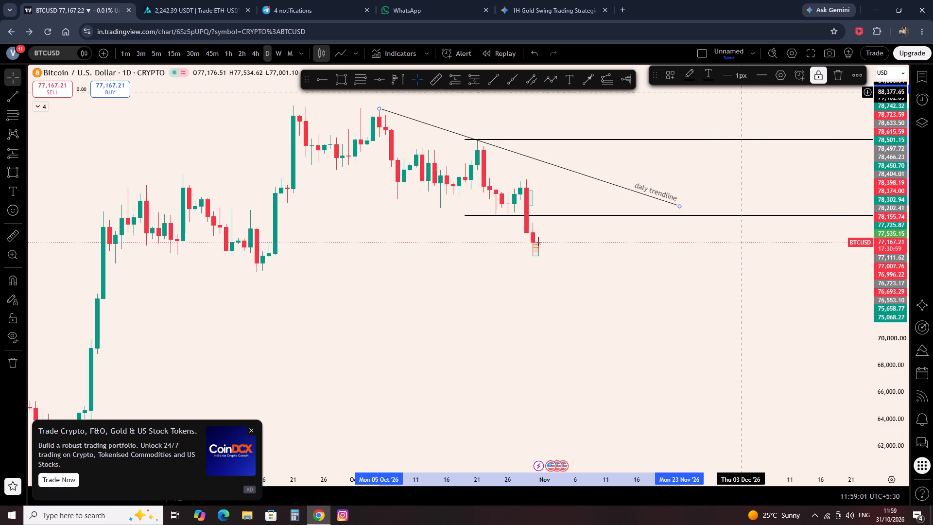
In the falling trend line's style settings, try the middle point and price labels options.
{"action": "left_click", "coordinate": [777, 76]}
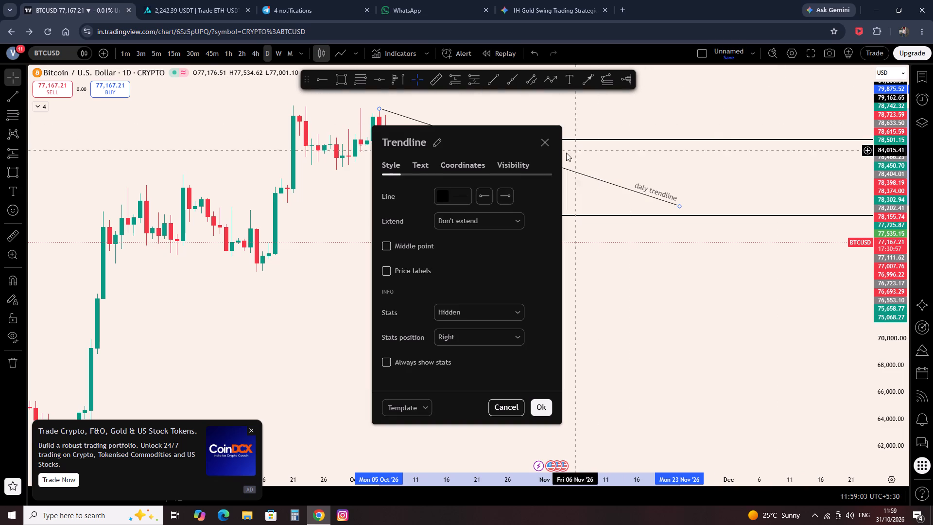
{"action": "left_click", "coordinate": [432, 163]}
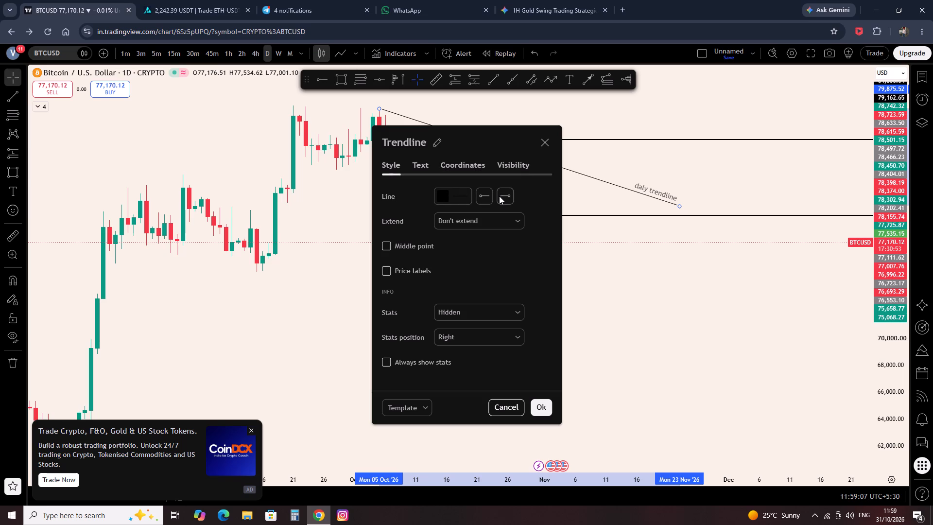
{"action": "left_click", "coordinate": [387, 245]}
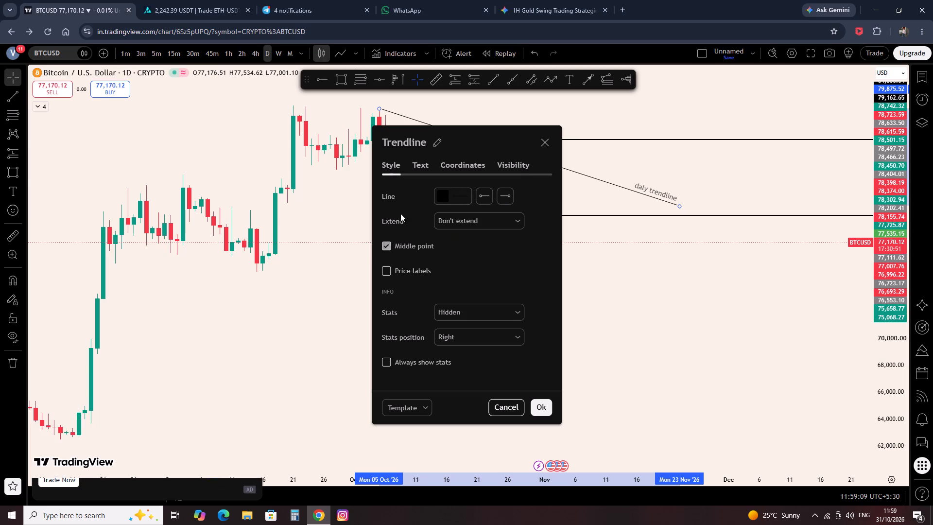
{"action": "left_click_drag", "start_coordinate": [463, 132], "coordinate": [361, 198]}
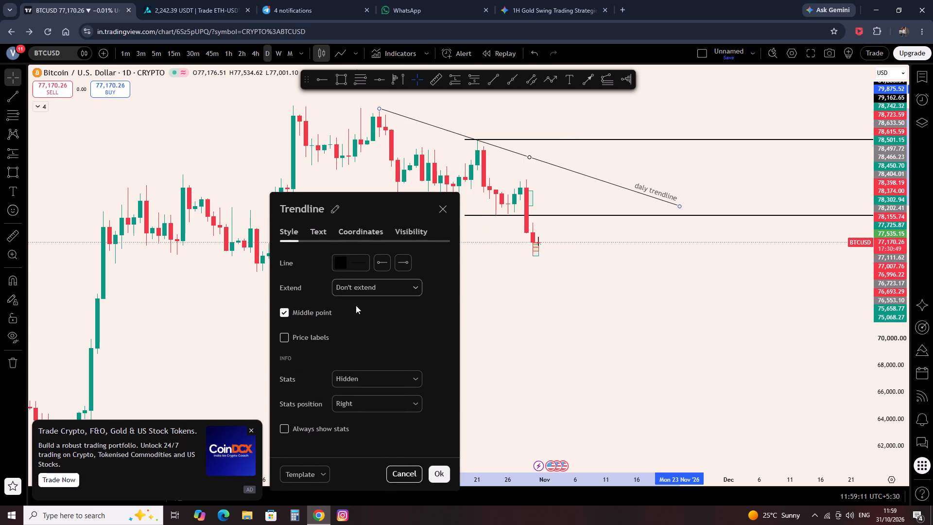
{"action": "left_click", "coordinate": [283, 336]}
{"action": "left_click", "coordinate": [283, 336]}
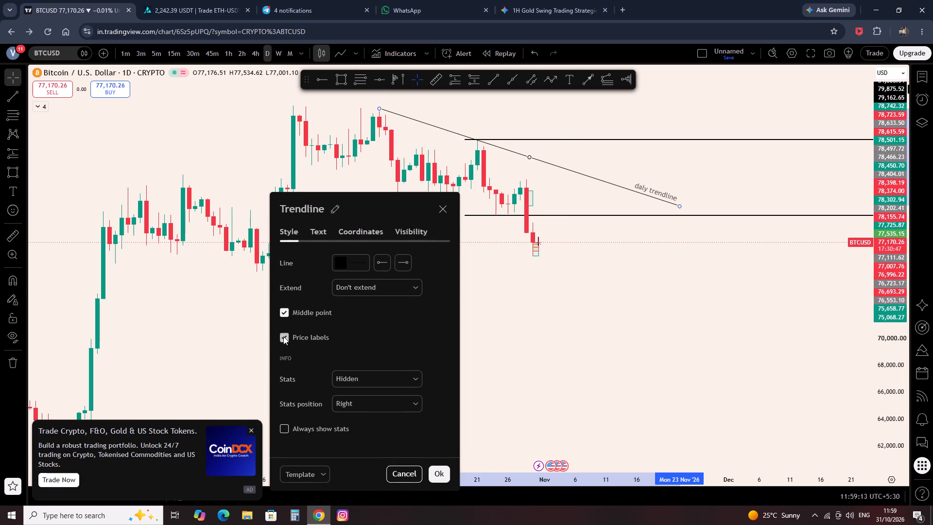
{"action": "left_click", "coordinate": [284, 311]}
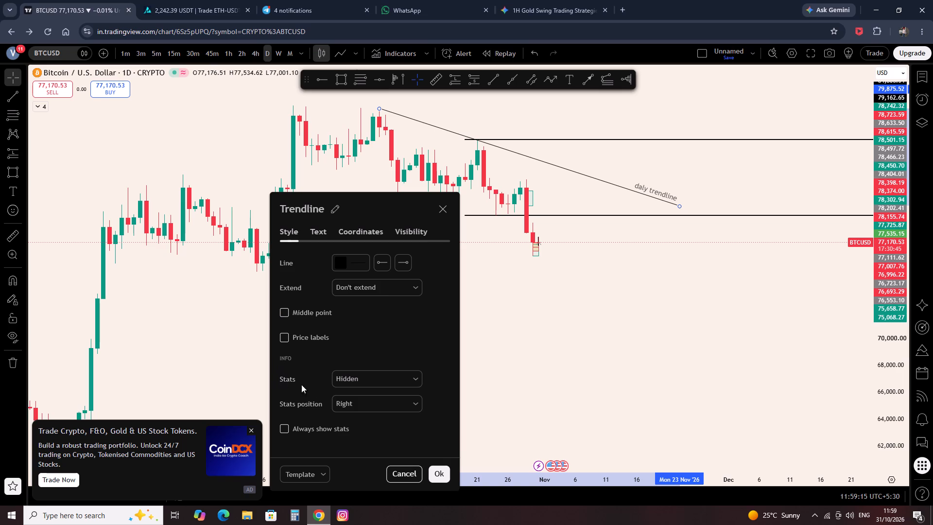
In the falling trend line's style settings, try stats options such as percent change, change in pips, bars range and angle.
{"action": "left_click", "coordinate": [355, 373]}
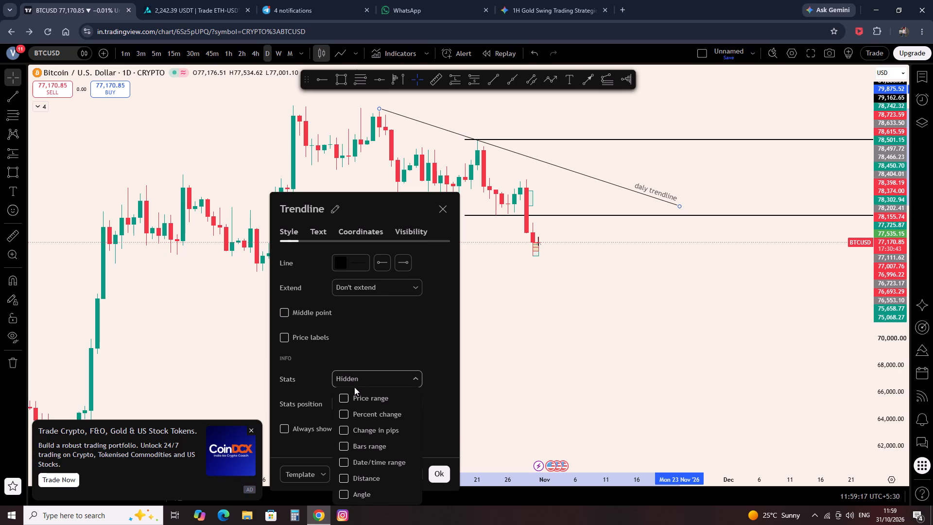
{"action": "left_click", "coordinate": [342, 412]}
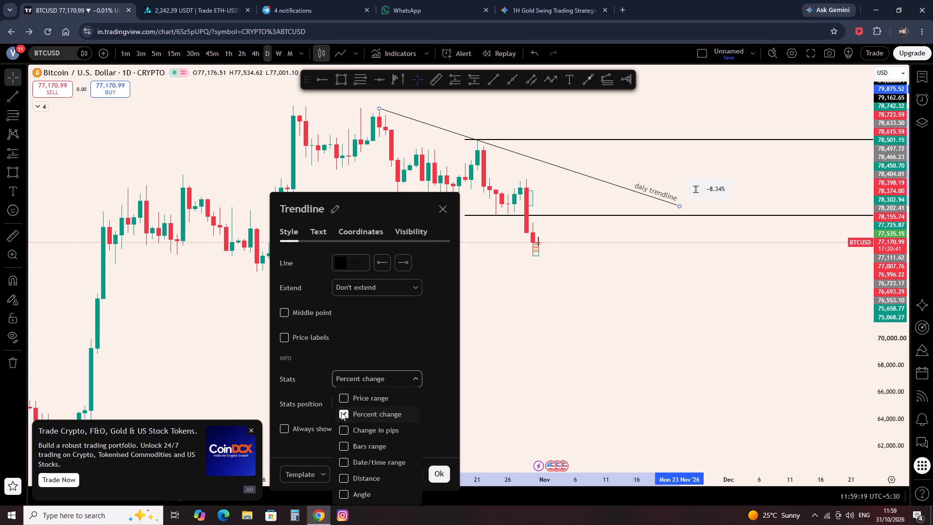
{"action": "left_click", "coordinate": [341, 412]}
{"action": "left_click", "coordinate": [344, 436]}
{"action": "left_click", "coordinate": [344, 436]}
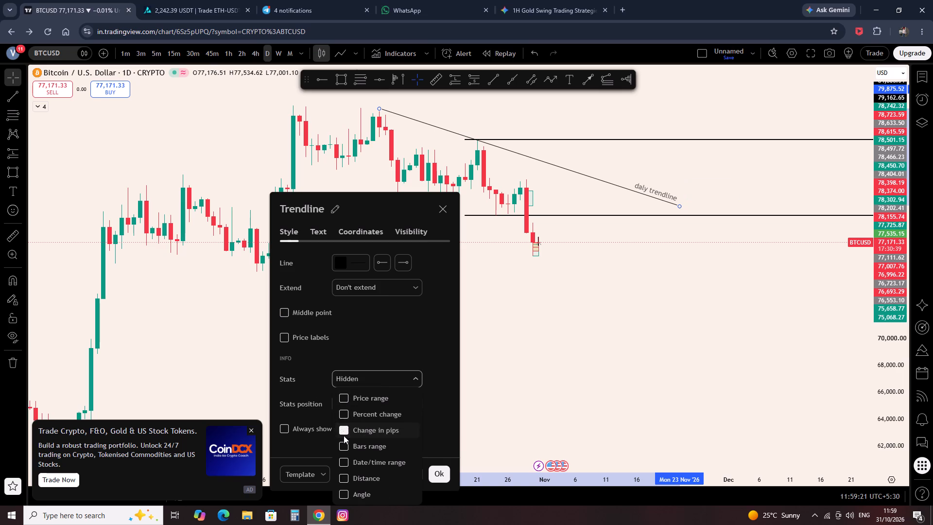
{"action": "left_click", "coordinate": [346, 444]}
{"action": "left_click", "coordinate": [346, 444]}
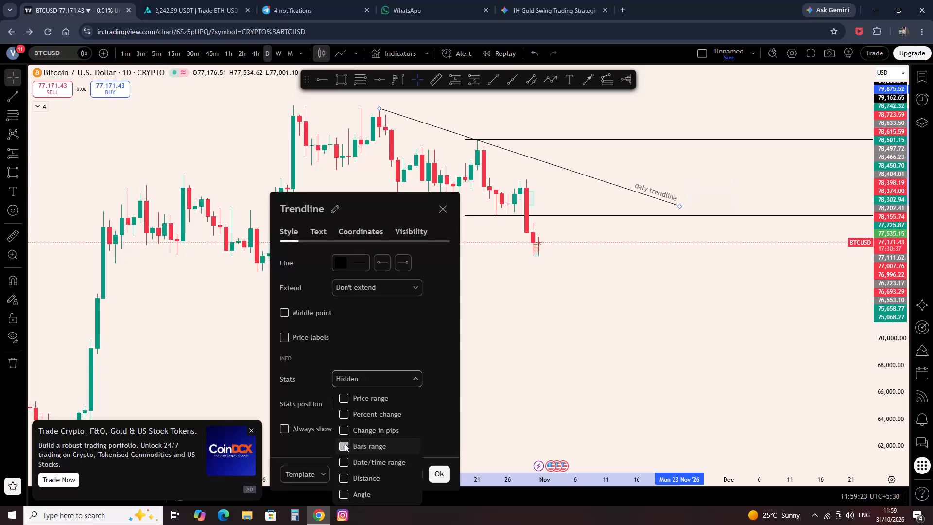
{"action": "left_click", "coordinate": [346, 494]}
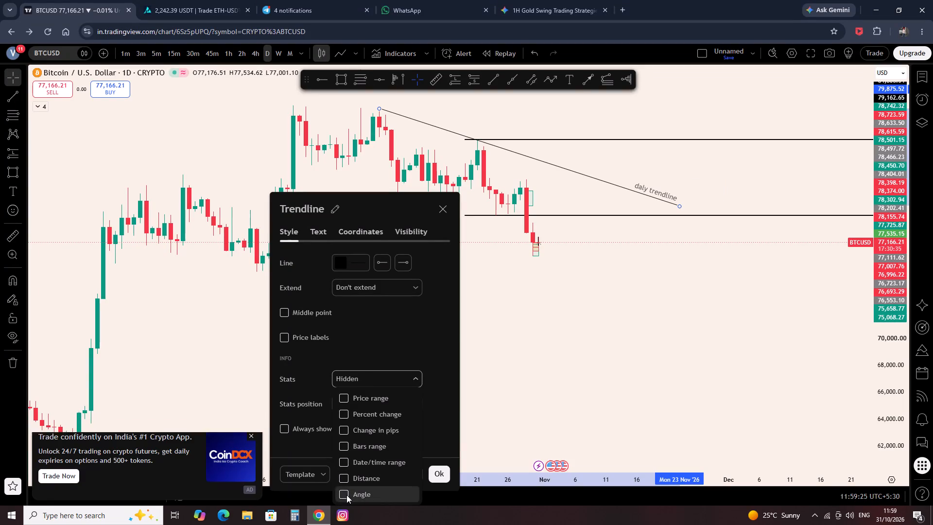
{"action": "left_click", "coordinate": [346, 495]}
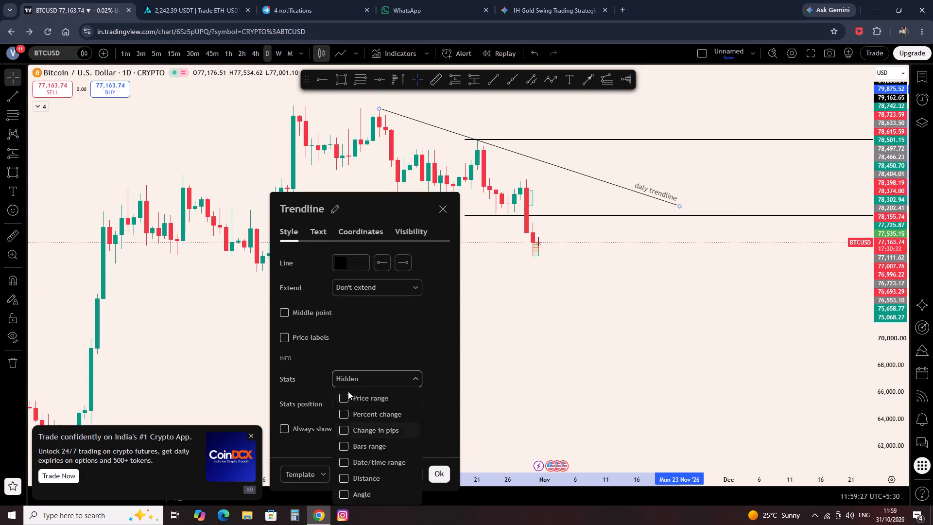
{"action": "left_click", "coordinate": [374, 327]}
Set the font size of the trend line's "daly trendline" label to 10 and apply the settings.
{"action": "left_click", "coordinate": [319, 233]}
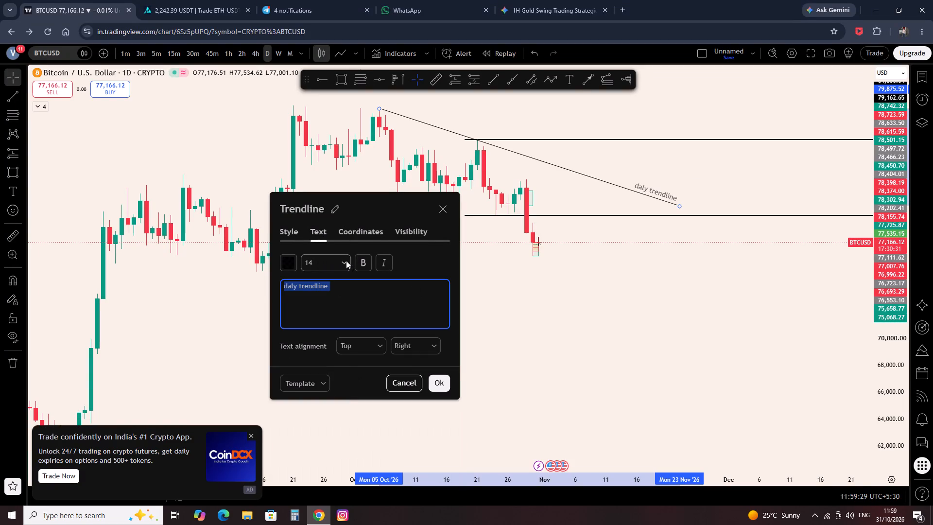
{"action": "left_click", "coordinate": [334, 262]}
{"action": "left_click", "coordinate": [317, 288]}
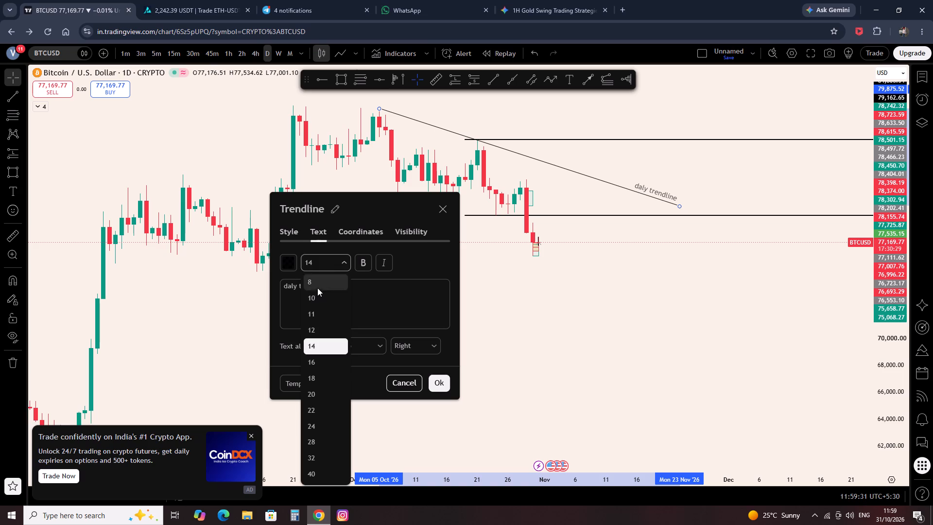
{"action": "left_click", "coordinate": [328, 262]}
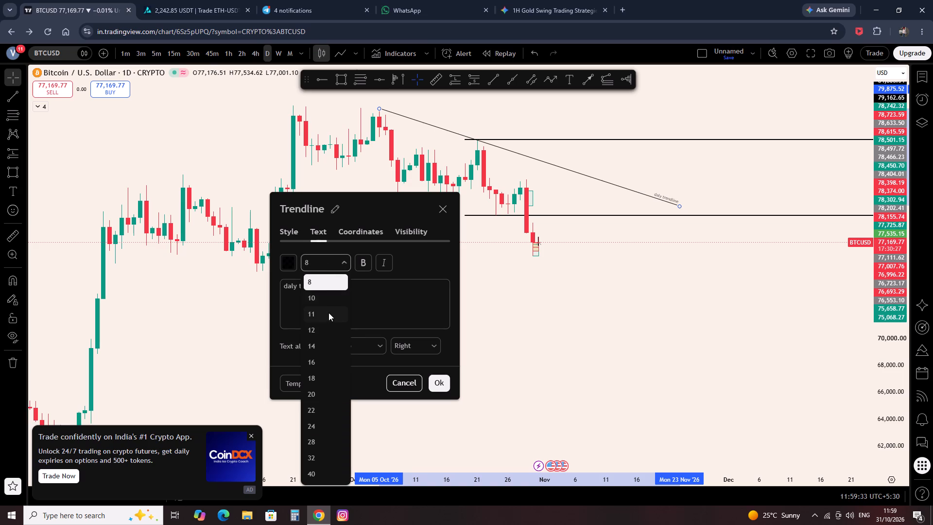
{"action": "left_click", "coordinate": [328, 313]}
{"action": "left_click", "coordinate": [330, 264]}
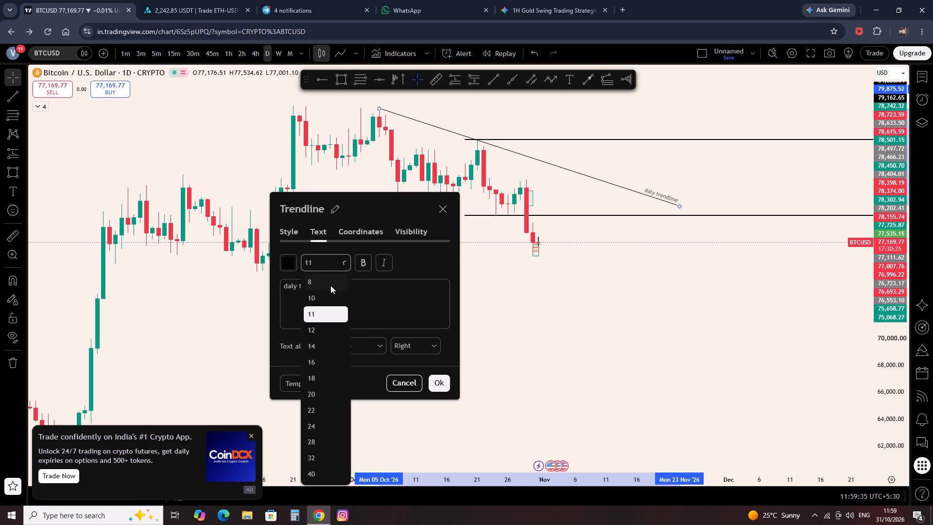
{"action": "left_click", "coordinate": [330, 299]}
{"action": "left_click", "coordinate": [437, 382]}
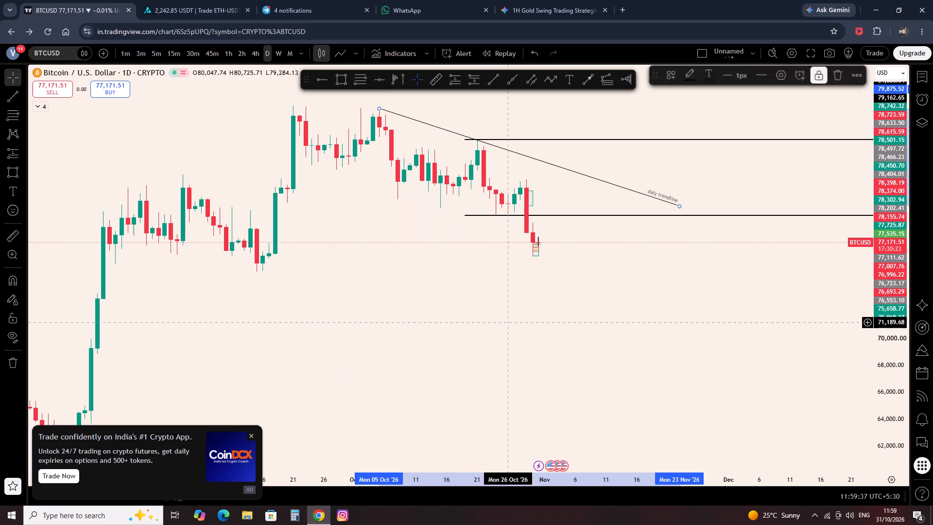
{"action": "left_click", "coordinate": [508, 323]}
Switch the BTCUSD chart to the 4-hour timeframe.
{"action": "scroll", "coordinate": [587, 248], "scroll_direction": "up", "scroll_amount": 9}
{"action": "scroll", "coordinate": [498, 216], "scroll_direction": "down", "scroll_amount": 4}
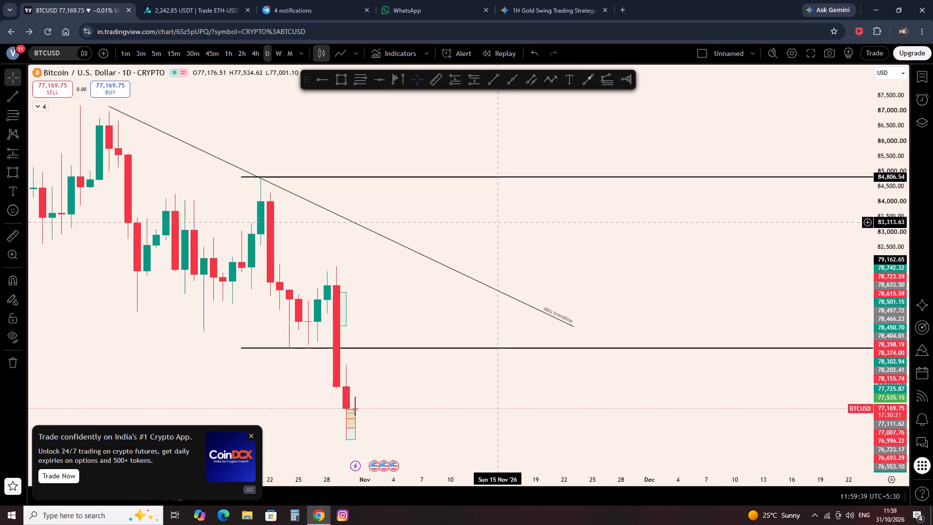
{"action": "scroll", "coordinate": [453, 175], "scroll_direction": "down", "scroll_amount": 2}
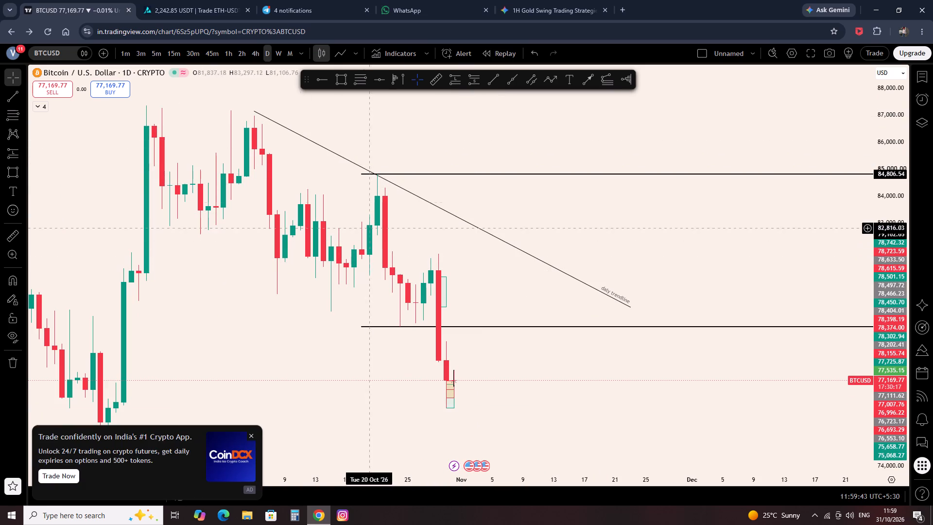
{"action": "left_click", "coordinate": [253, 56]}
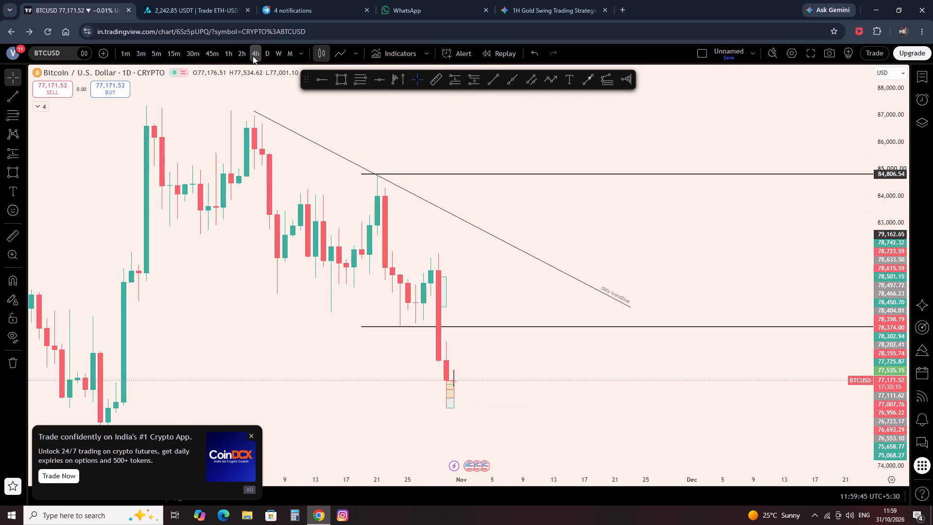
{"action": "scroll", "coordinate": [413, 284], "scroll_direction": "down", "scroll_amount": 3}
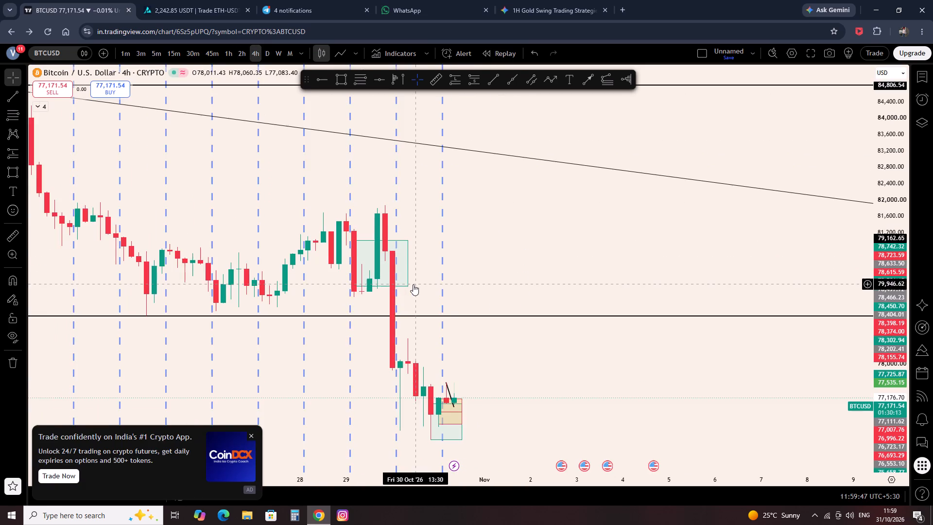
{"action": "scroll", "coordinate": [413, 284], "scroll_direction": "down", "scroll_amount": 6}
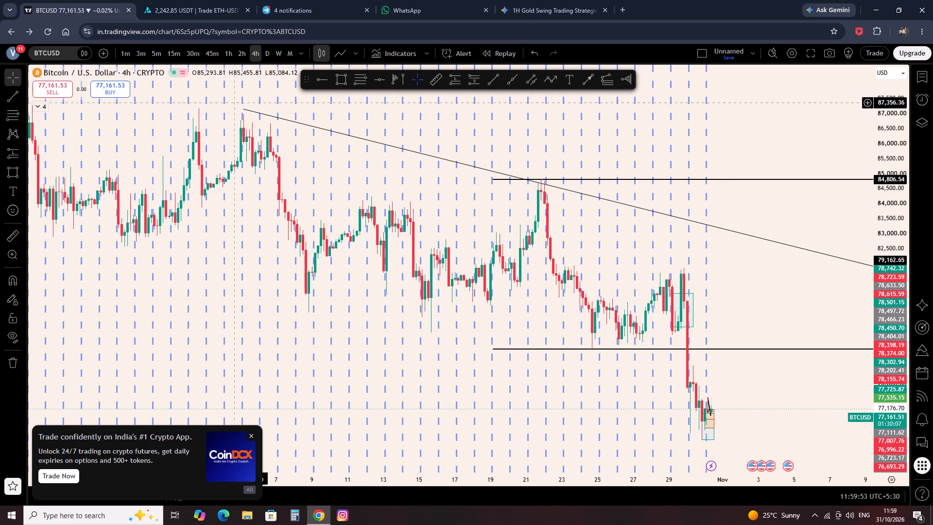
Unlock the falling daily trend line and move its start point to the earlier October swing high at about 87,173.
{"action": "left_click", "coordinate": [249, 113]}
{"action": "left_click", "coordinate": [250, 112]}
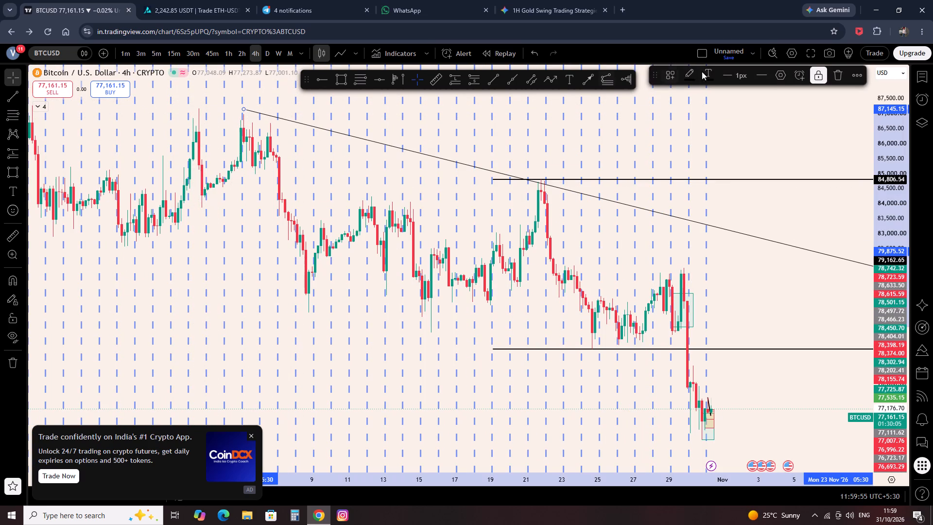
{"action": "left_click", "coordinate": [819, 69]}
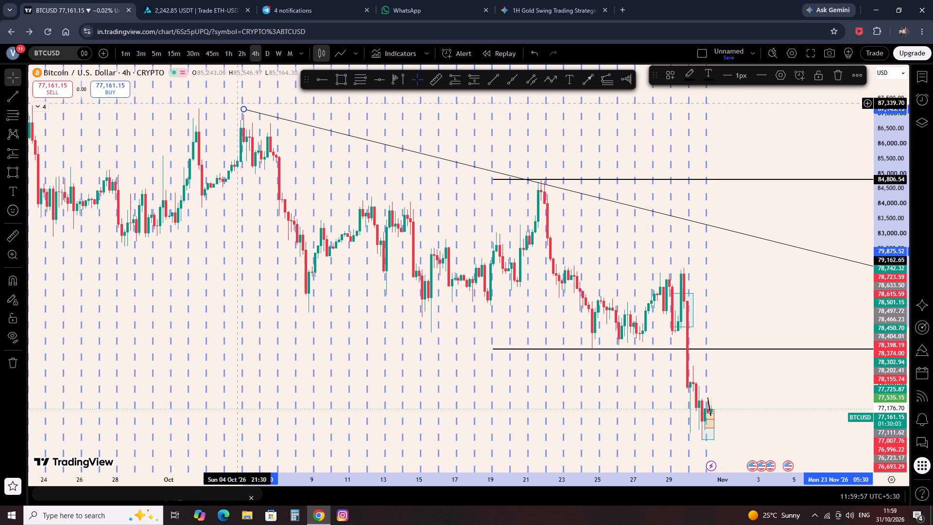
{"action": "left_click_drag", "start_coordinate": [243, 107], "coordinate": [200, 108]}
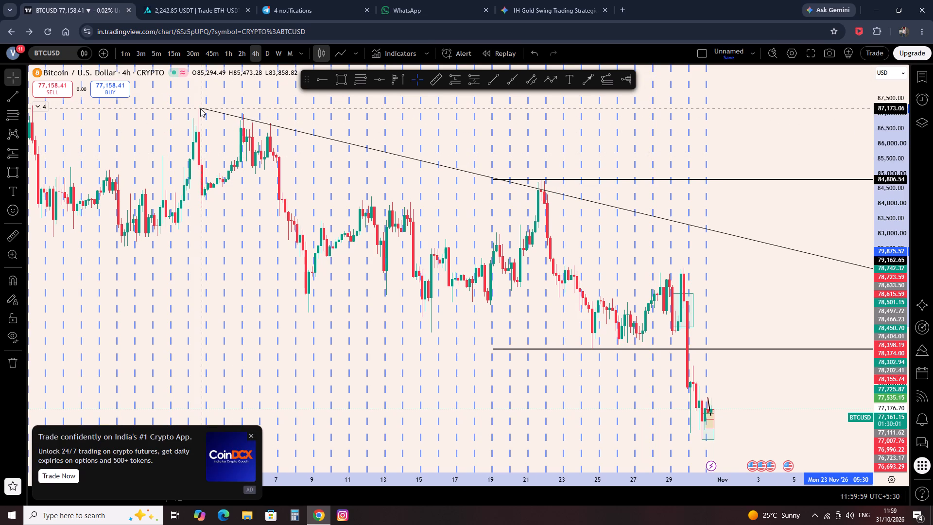
{"action": "left_click_drag", "start_coordinate": [200, 108], "coordinate": [199, 102]}
{"action": "left_click", "coordinate": [363, 127]}
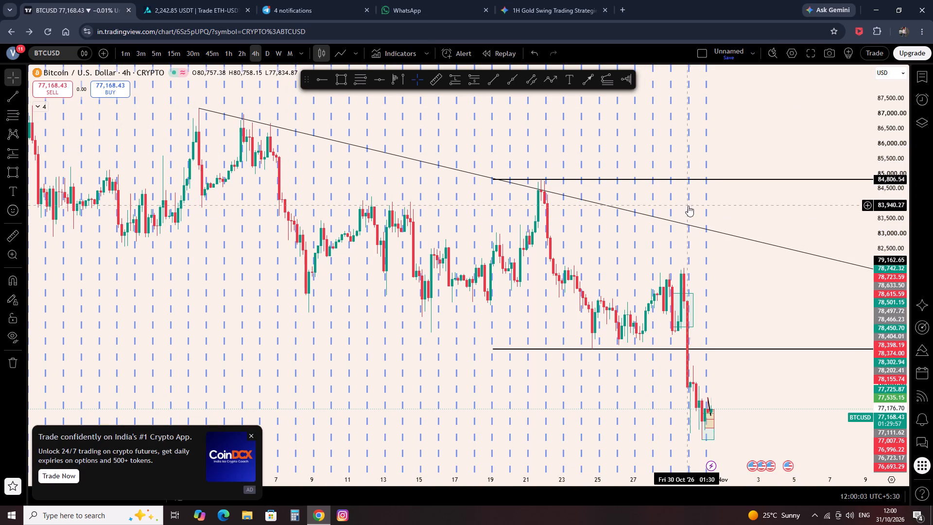
Move the trend line's end point to 12 November at about 82,185, meeting the 84,806.54 swing high, and lock the line.
{"action": "left_click_drag", "start_coordinate": [678, 124], "coordinate": [345, 167]}
{"action": "scroll", "coordinate": [594, 210], "scroll_direction": "down", "scroll_amount": 9}
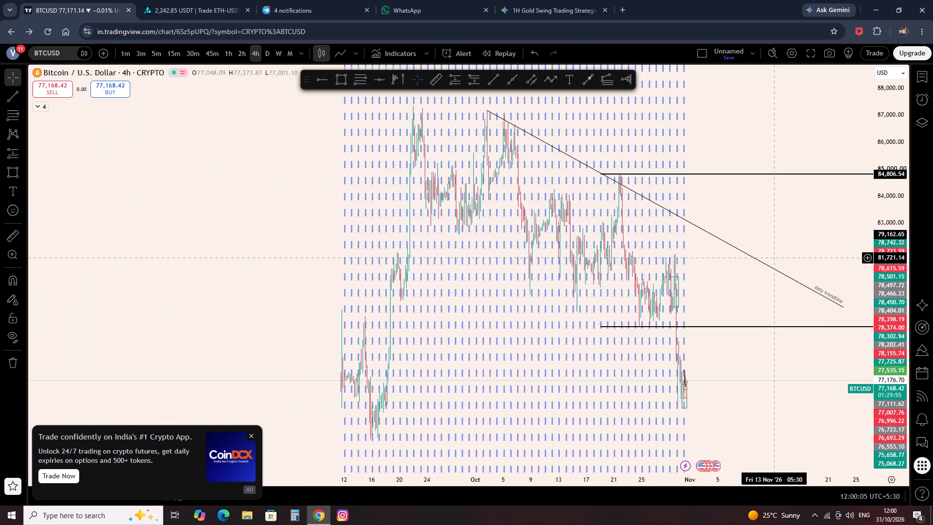
{"action": "left_click_drag", "start_coordinate": [802, 135], "coordinate": [617, 180]}
{"action": "scroll", "coordinate": [519, 185], "scroll_direction": "up", "scroll_amount": 2}
{"action": "scroll", "coordinate": [296, 189], "scroll_direction": "up", "scroll_amount": 3}
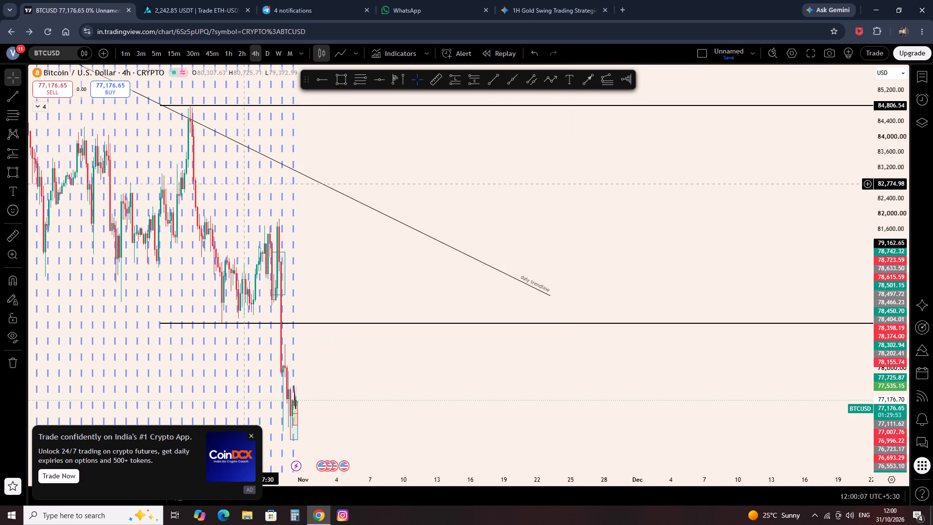
{"action": "left_click_drag", "start_coordinate": [165, 189], "coordinate": [462, 288]}
{"action": "left_click_drag", "start_coordinate": [844, 307], "coordinate": [579, 240]}
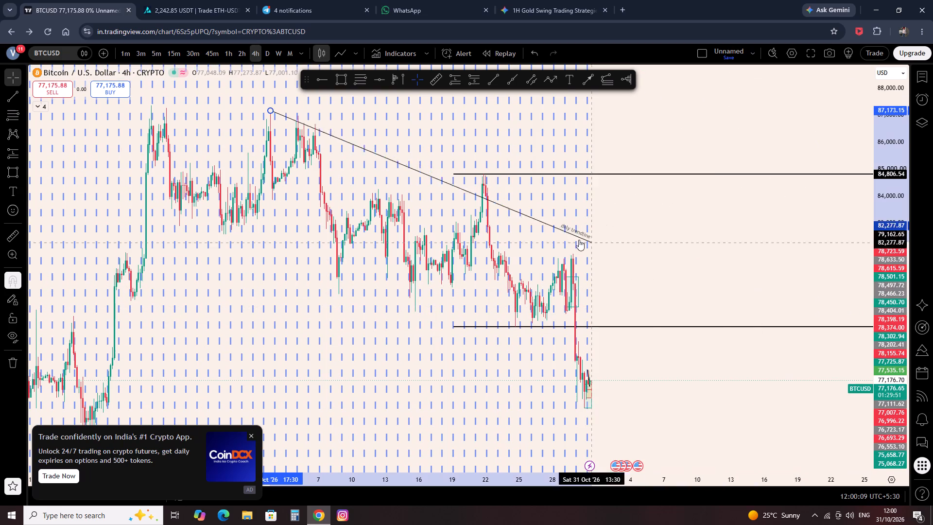
{"action": "left_click_drag", "start_coordinate": [579, 240], "coordinate": [670, 171]}
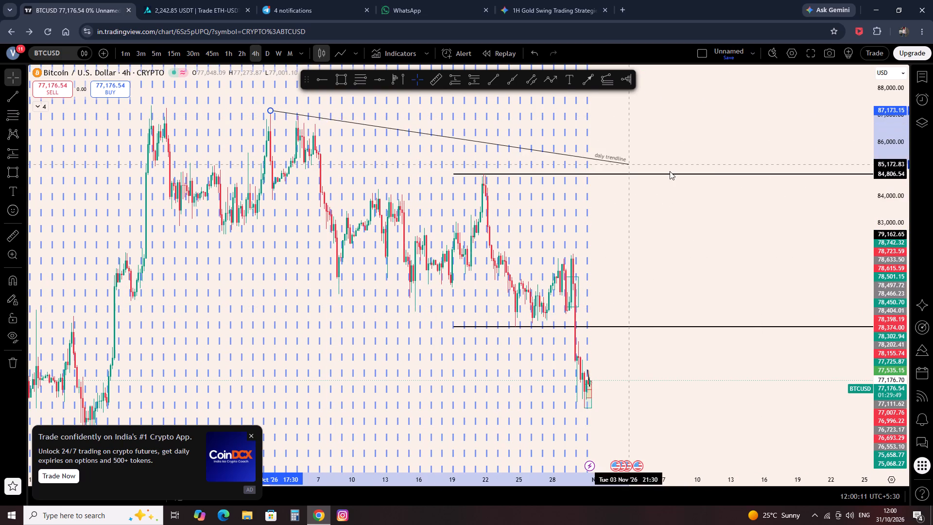
{"action": "left_click_drag", "start_coordinate": [670, 171], "coordinate": [701, 317]}
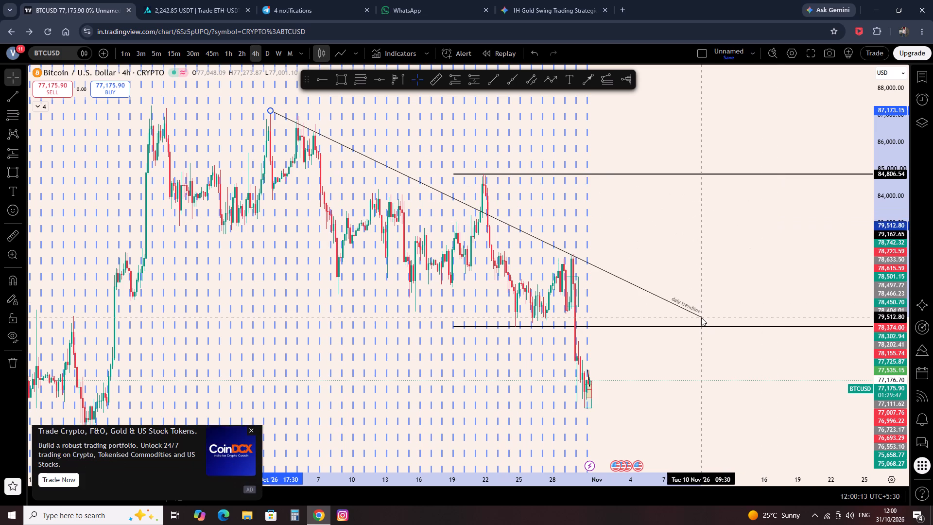
{"action": "left_click_drag", "start_coordinate": [701, 317], "coordinate": [721, 266]}
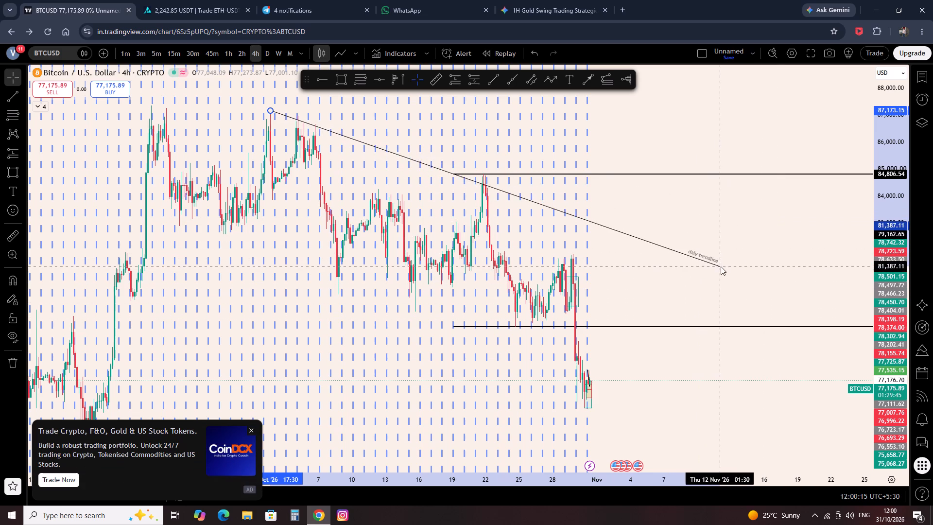
{"action": "left_click_drag", "start_coordinate": [721, 266], "coordinate": [727, 245]}
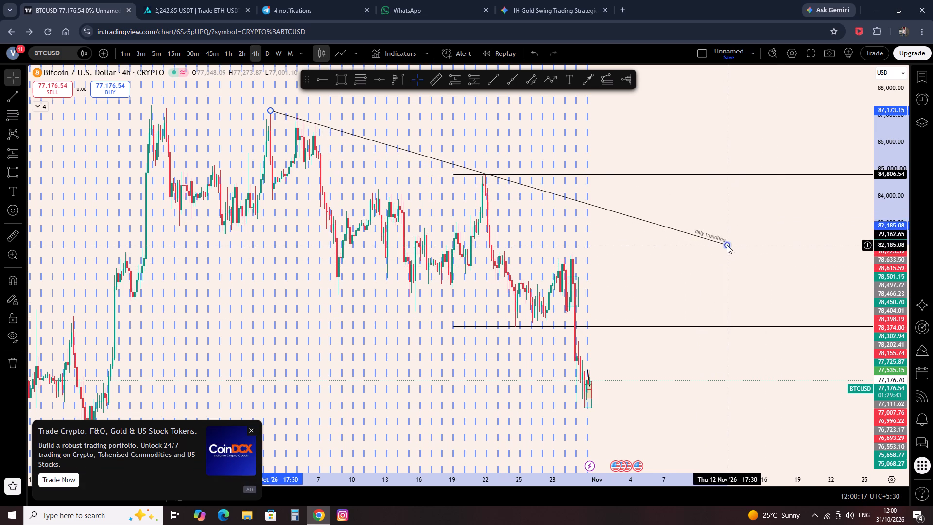
{"action": "left_click", "coordinate": [739, 227]}
{"action": "left_click", "coordinate": [720, 241]}
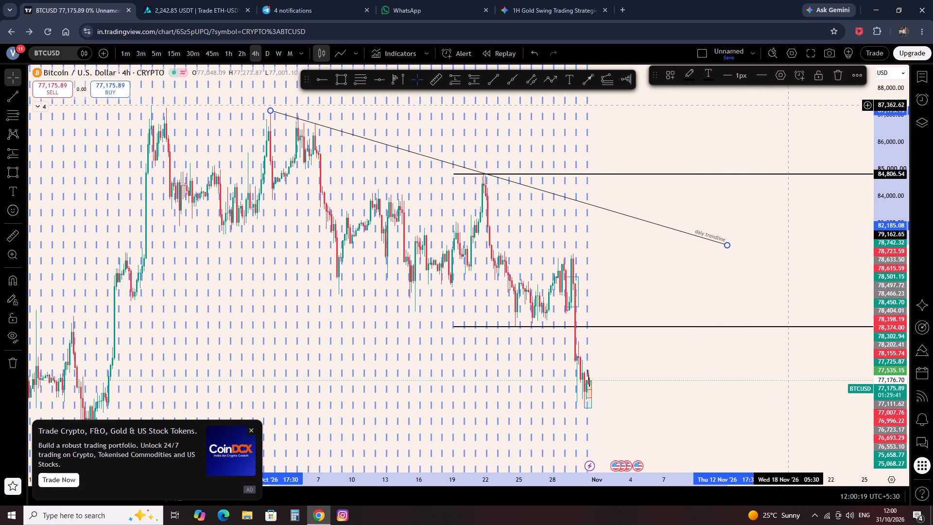
{"action": "left_click", "coordinate": [814, 75]}
Examine how the adjusted trend line fits the October swing highs on the 4-hour chart.
{"action": "left_click_drag", "start_coordinate": [598, 117], "coordinate": [623, 130]}
{"action": "left_click_drag", "start_coordinate": [497, 139], "coordinate": [879, 233]}
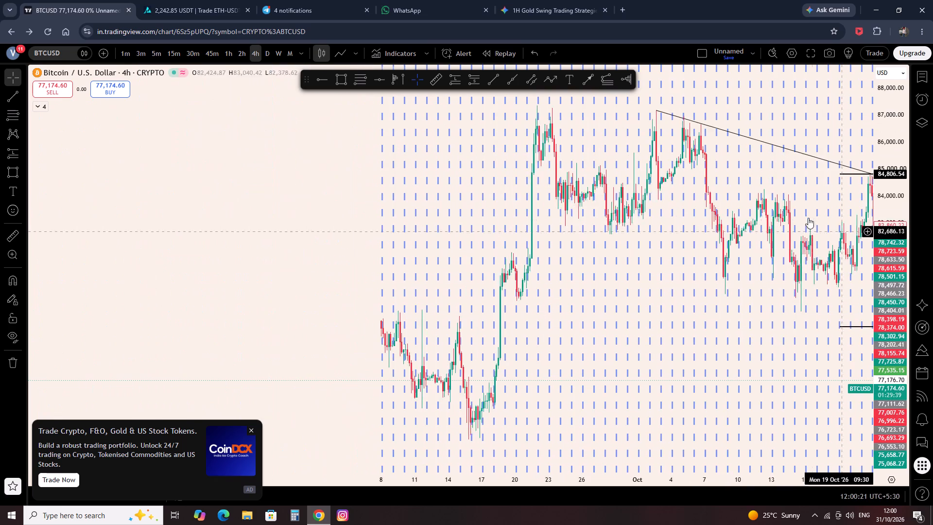
{"action": "scroll", "coordinate": [806, 216], "scroll_direction": "up", "scroll_amount": 8}
{"action": "scroll", "coordinate": [639, 166], "scroll_direction": "up", "scroll_amount": 2}
{"action": "scroll", "coordinate": [559, 218], "scroll_direction": "down", "scroll_amount": 1}
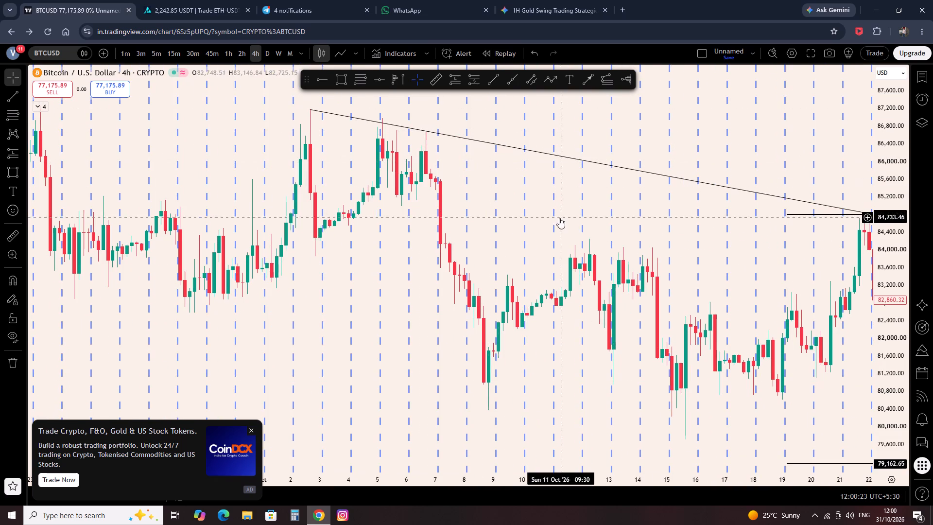
{"action": "left_click_drag", "start_coordinate": [655, 211], "coordinate": [405, 209]}
{"action": "scroll", "coordinate": [597, 197], "scroll_direction": "down", "scroll_amount": 2}
{"action": "left_click_drag", "start_coordinate": [598, 197], "coordinate": [499, 195]}
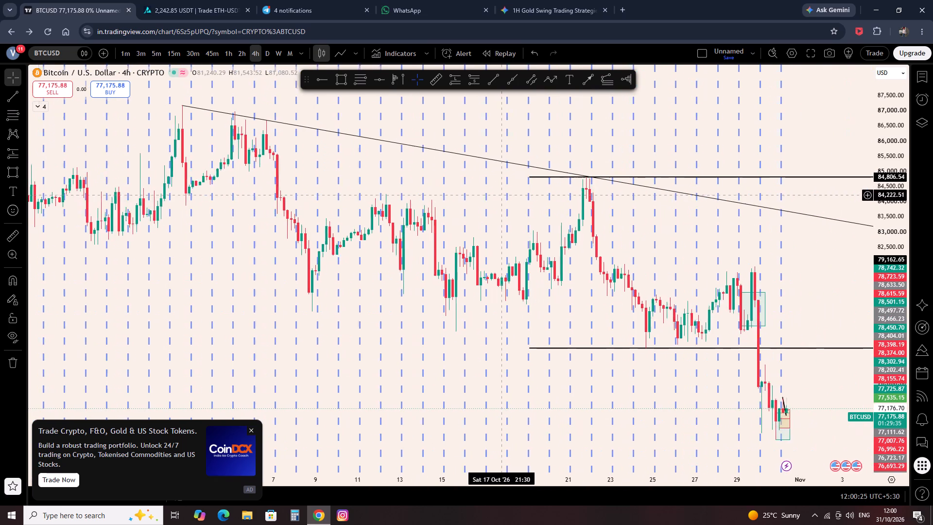
{"action": "left_click_drag", "start_coordinate": [499, 195], "coordinate": [495, 196]}
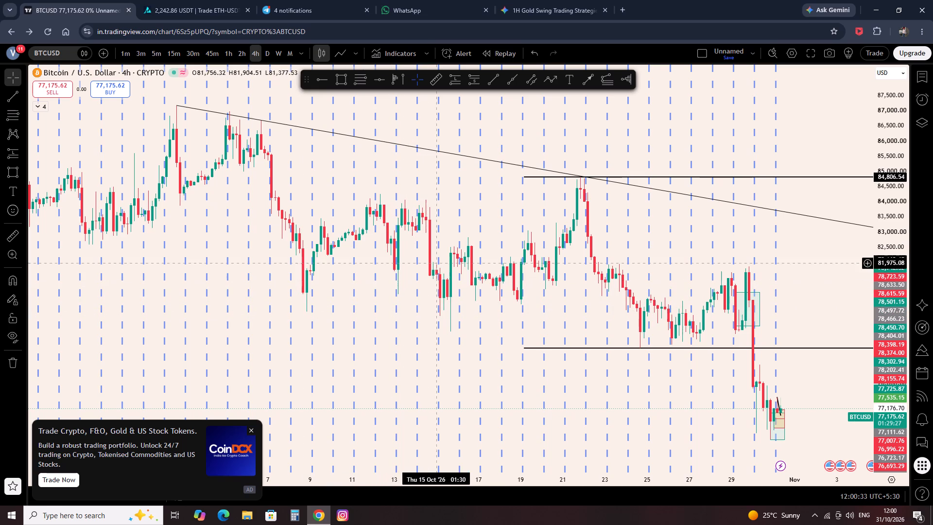
Draw a rectangle zone between about 80,365 and 81,431, starting at the 8 October low and extending to about 31 October.
{"action": "left_click", "coordinate": [338, 80]}
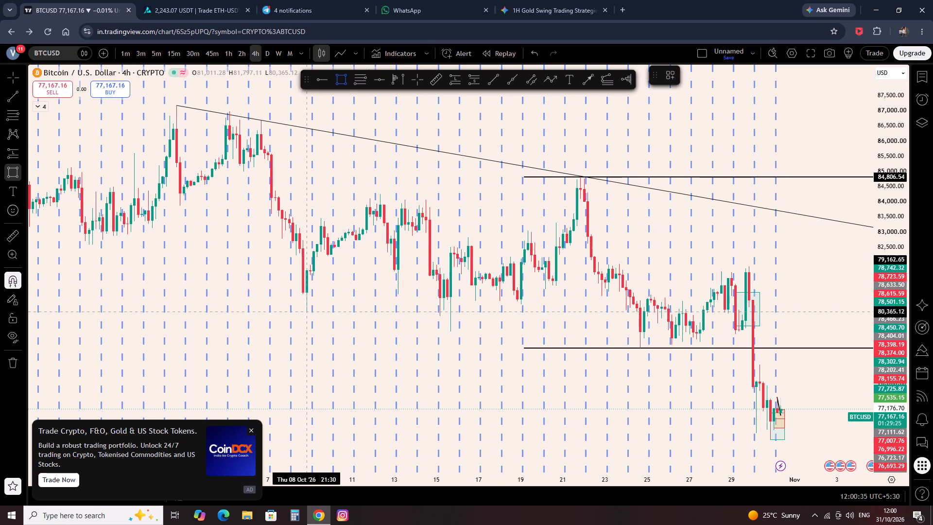
{"action": "left_click", "coordinate": [307, 317], "text": "ctrl"}
{"action": "left_click", "coordinate": [448, 284], "text": "ctrl"}
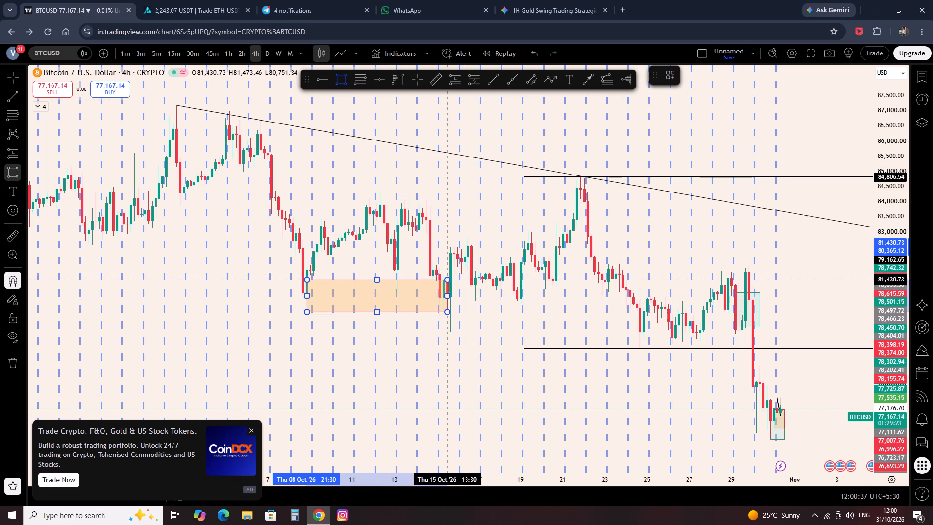
{"action": "left_click_drag", "start_coordinate": [448, 297], "coordinate": [789, 315]}
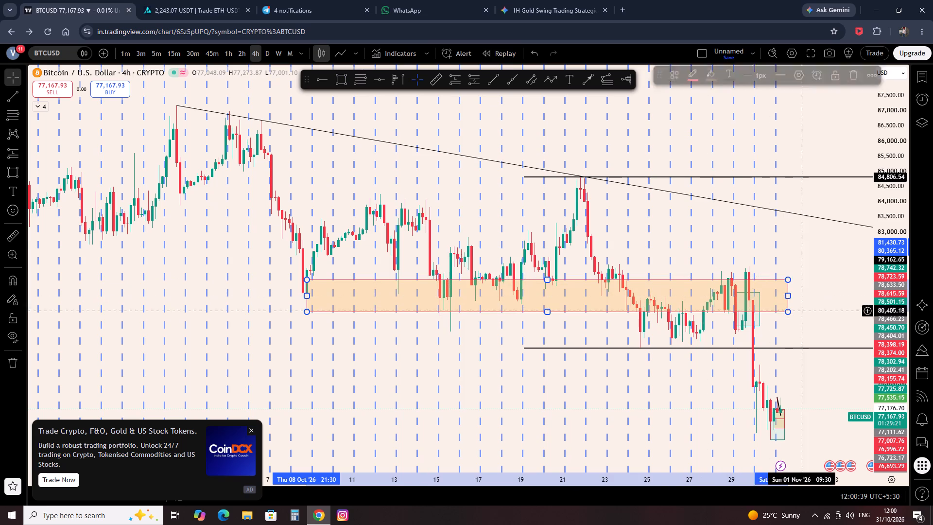
Delete the orange rectangle zone that starts at the 8 October low.
{"action": "left_click", "coordinate": [823, 241]}
{"action": "left_click_drag", "start_coordinate": [653, 234], "coordinate": [582, 240]}
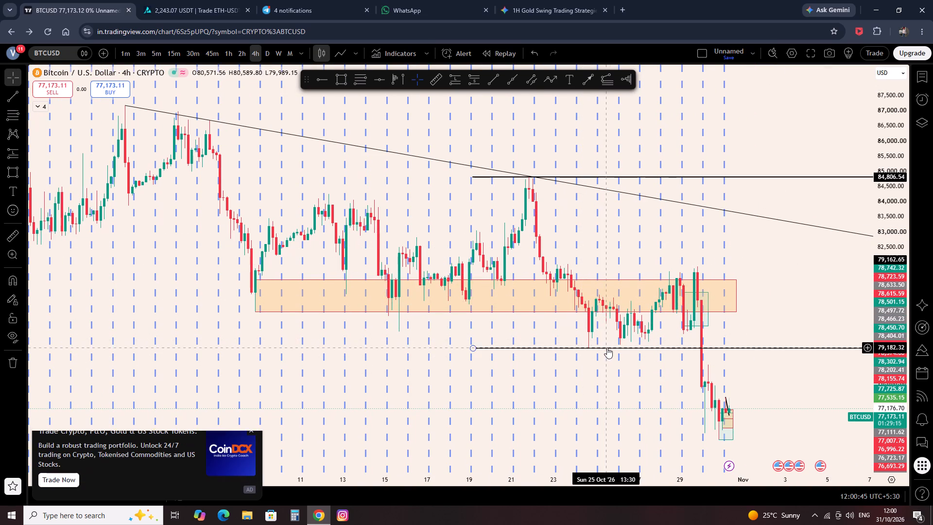
{"action": "left_click", "coordinate": [445, 280]}
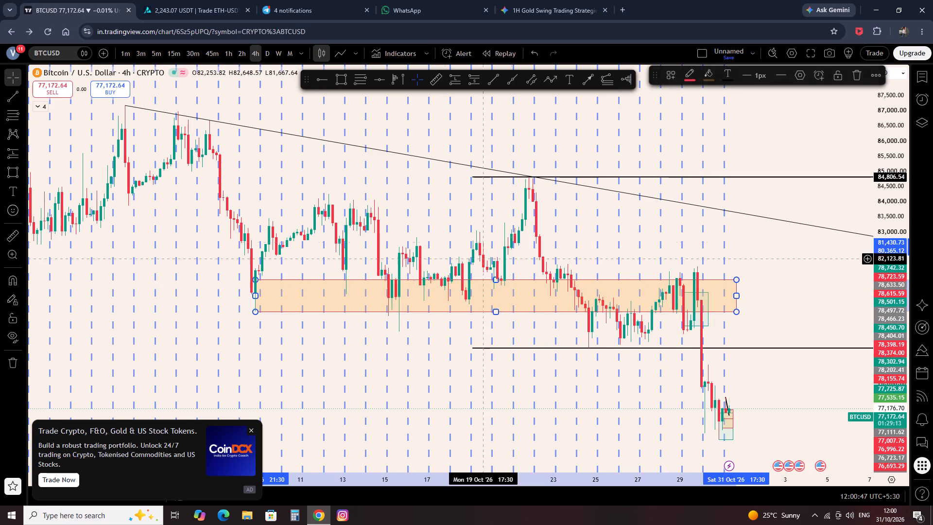
{"action": "left_click", "coordinate": [858, 73]}
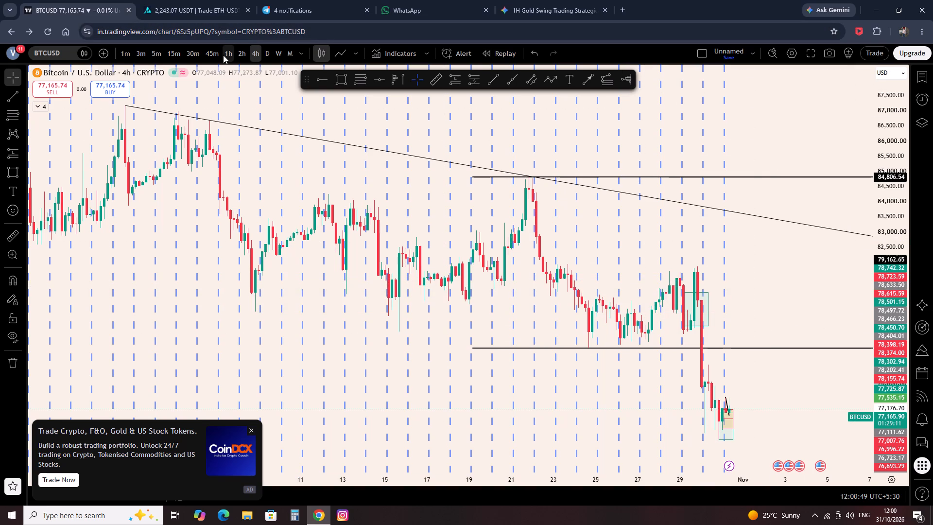
Switch the chart to the 1-hour interval and examine how the falling trend line meets the early October swing highs.
{"action": "left_click", "coordinate": [223, 55]}
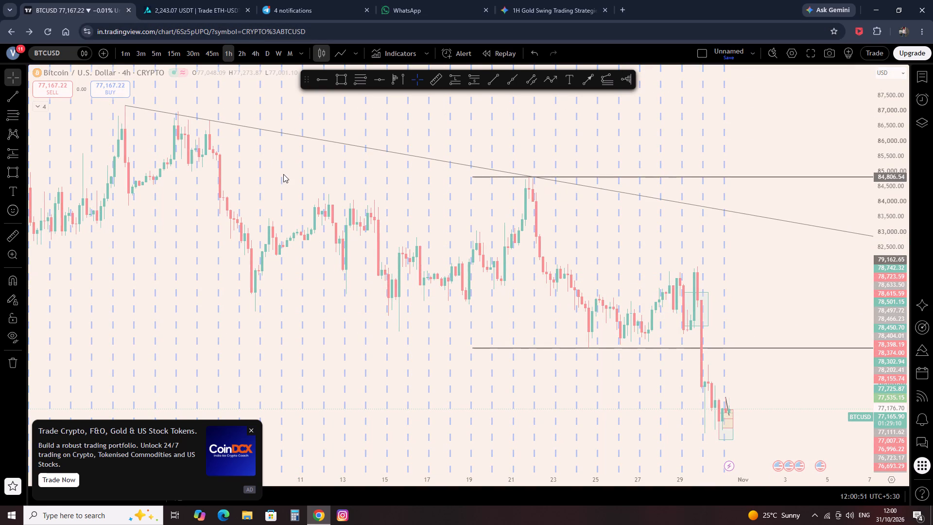
{"action": "scroll", "coordinate": [286, 177], "scroll_direction": "down", "scroll_amount": 7}
{"action": "scroll", "coordinate": [307, 179], "scroll_direction": "up", "scroll_amount": 3}
{"action": "scroll", "coordinate": [317, 173], "scroll_direction": "down", "scroll_amount": 4}
{"action": "scroll", "coordinate": [326, 171], "scroll_direction": "up", "scroll_amount": 3}
{"action": "scroll", "coordinate": [330, 168], "scroll_direction": "down", "scroll_amount": 4}
{"action": "scroll", "coordinate": [333, 168], "scroll_direction": "up", "scroll_amount": 5}
{"action": "scroll", "coordinate": [338, 164], "scroll_direction": "down", "scroll_amount": 6}
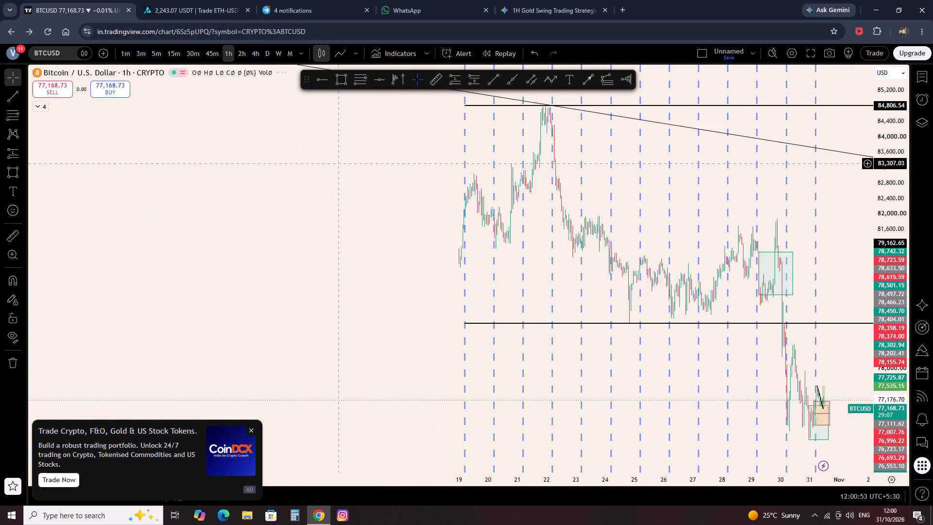
{"action": "scroll", "coordinate": [340, 162], "scroll_direction": "up", "scroll_amount": 8}
{"action": "scroll", "coordinate": [342, 159], "scroll_direction": "down", "scroll_amount": 3}
{"action": "left_click_drag", "start_coordinate": [268, 152], "coordinate": [267, 152]}
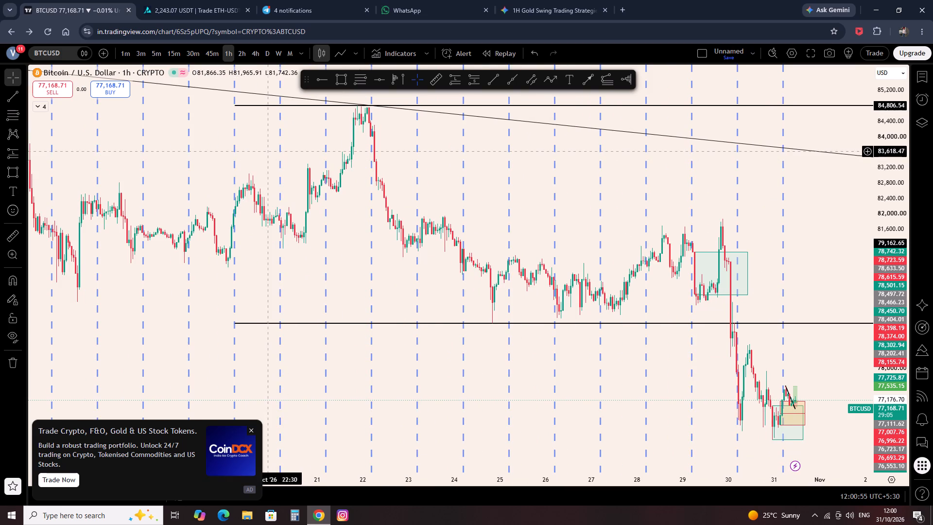
{"action": "left_click_drag", "start_coordinate": [267, 152], "coordinate": [568, 329]}
{"action": "scroll", "coordinate": [343, 187], "scroll_direction": "down", "scroll_amount": 13}
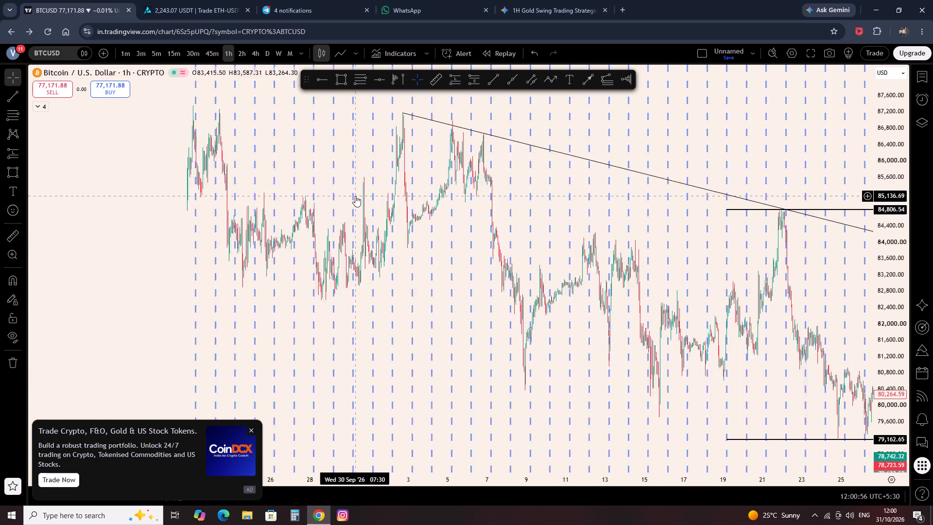
{"action": "scroll", "coordinate": [355, 190], "scroll_direction": "up", "scroll_amount": 5}
{"action": "left_click_drag", "start_coordinate": [254, 187], "coordinate": [370, 237]}
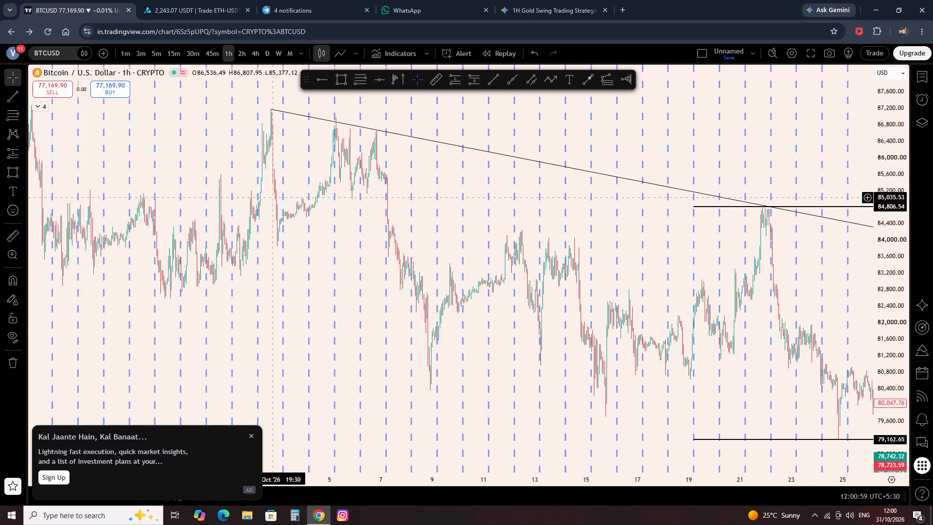
{"action": "left_click_drag", "start_coordinate": [370, 237], "coordinate": [559, 272]}
{"action": "scroll", "coordinate": [570, 241], "scroll_direction": "up", "scroll_amount": 10}
{"action": "left_click_drag", "start_coordinate": [262, 231], "coordinate": [303, 259]}
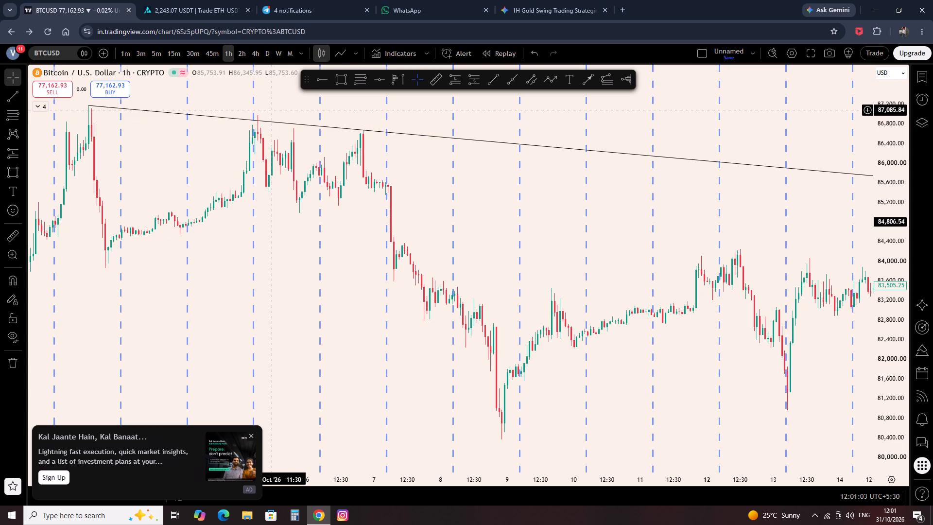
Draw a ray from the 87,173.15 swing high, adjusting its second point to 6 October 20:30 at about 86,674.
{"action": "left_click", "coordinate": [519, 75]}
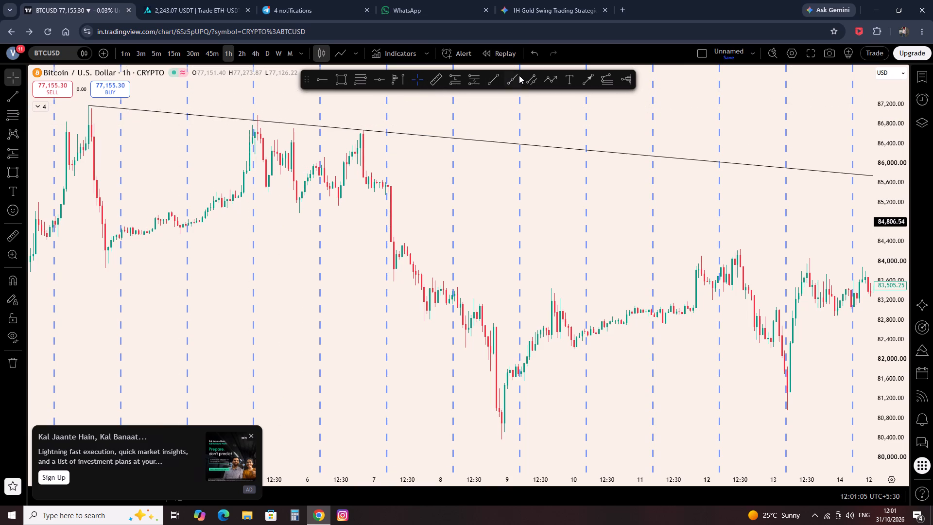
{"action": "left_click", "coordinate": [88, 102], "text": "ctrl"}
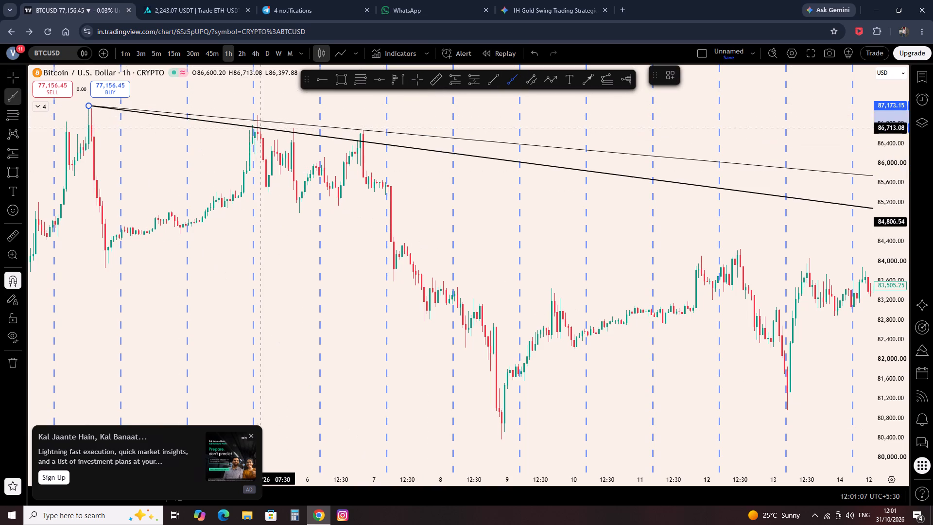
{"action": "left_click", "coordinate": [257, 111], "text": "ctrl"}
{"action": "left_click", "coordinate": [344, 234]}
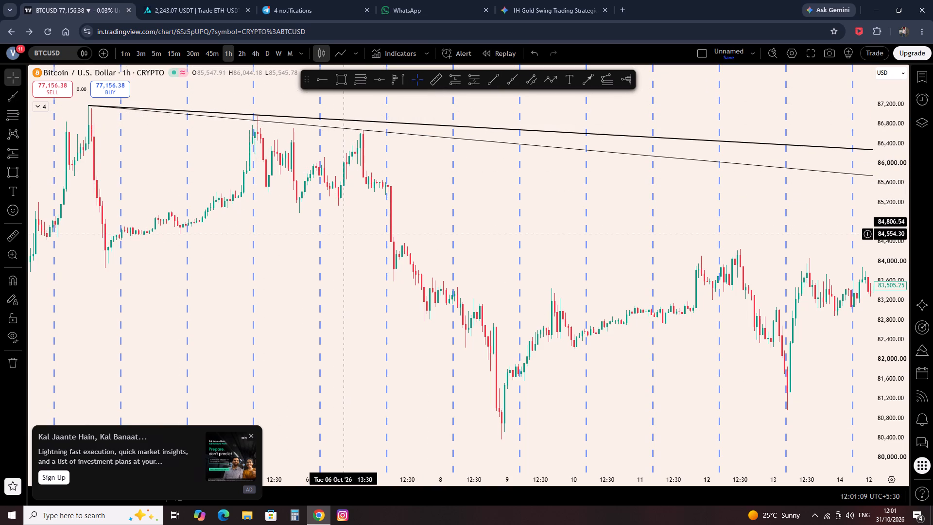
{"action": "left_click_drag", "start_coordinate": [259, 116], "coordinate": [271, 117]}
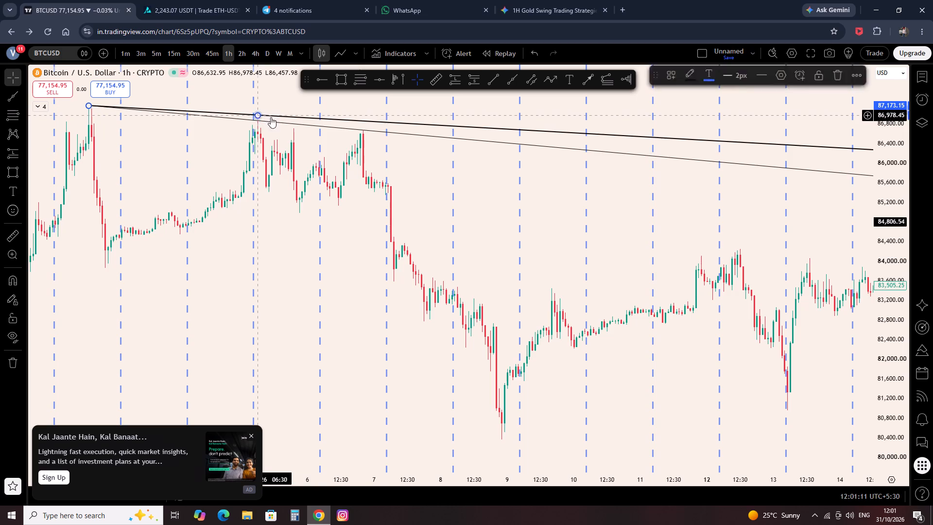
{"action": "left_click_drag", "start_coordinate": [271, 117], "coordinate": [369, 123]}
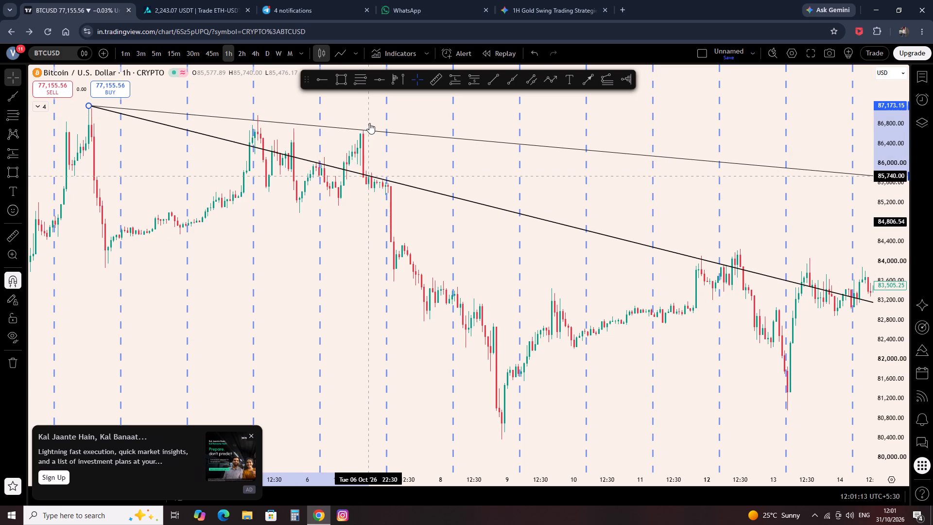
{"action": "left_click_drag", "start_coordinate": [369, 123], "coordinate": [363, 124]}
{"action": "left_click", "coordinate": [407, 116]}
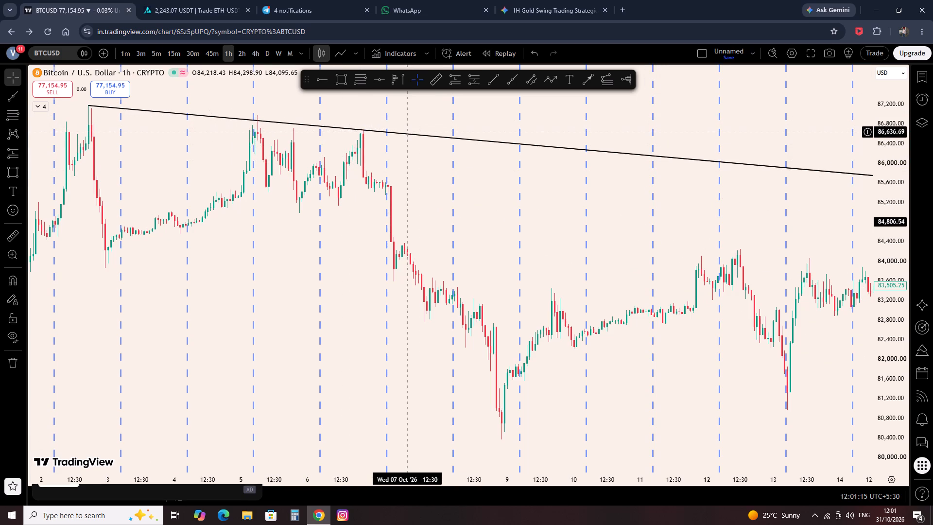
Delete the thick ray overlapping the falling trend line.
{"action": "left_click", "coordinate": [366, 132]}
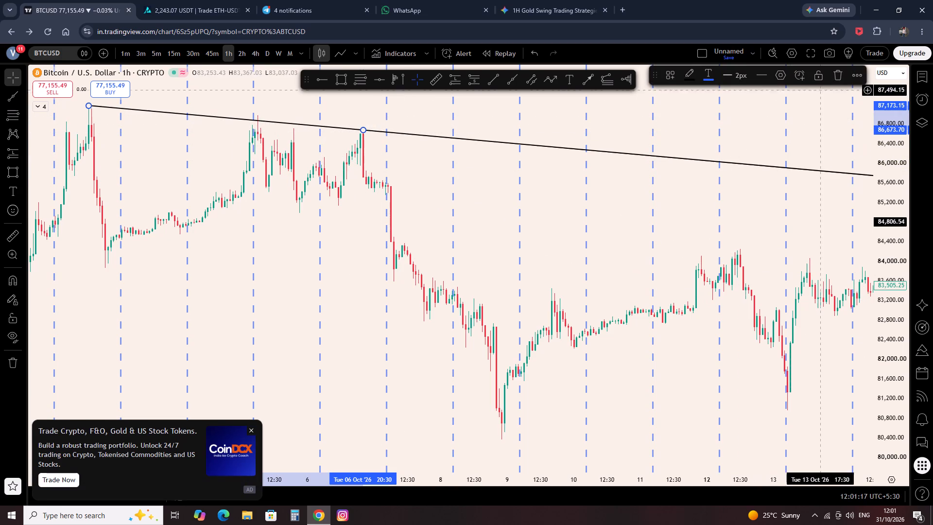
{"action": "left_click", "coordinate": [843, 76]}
Examine the 1-hour price action from mid-October to the latest candles around the 79,162.65 support line.
{"action": "left_click_drag", "start_coordinate": [725, 113], "coordinate": [512, 132]}
{"action": "right_click", "coordinate": [511, 138]}
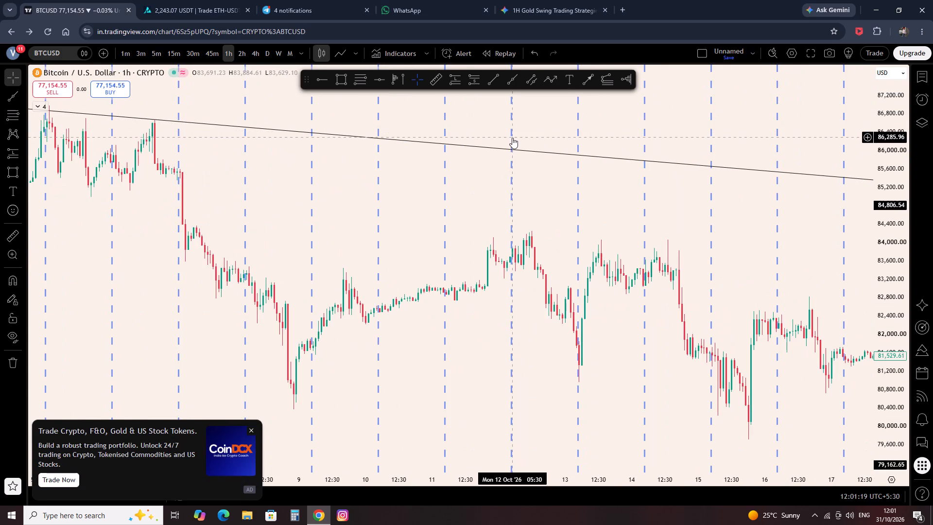
{"action": "right_click", "coordinate": [537, 138]}
{"action": "left_click", "coordinate": [566, 145]}
{"action": "scroll", "coordinate": [619, 197], "scroll_direction": "down", "scroll_amount": 4}
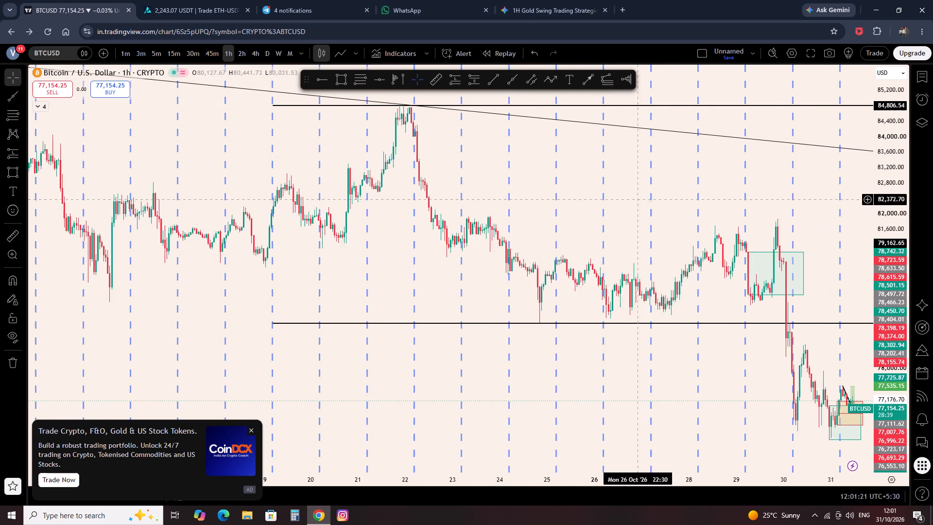
{"action": "left_click_drag", "start_coordinate": [770, 221], "coordinate": [538, 202]}
{"action": "scroll", "coordinate": [200, 167], "scroll_direction": "down", "scroll_amount": 4}
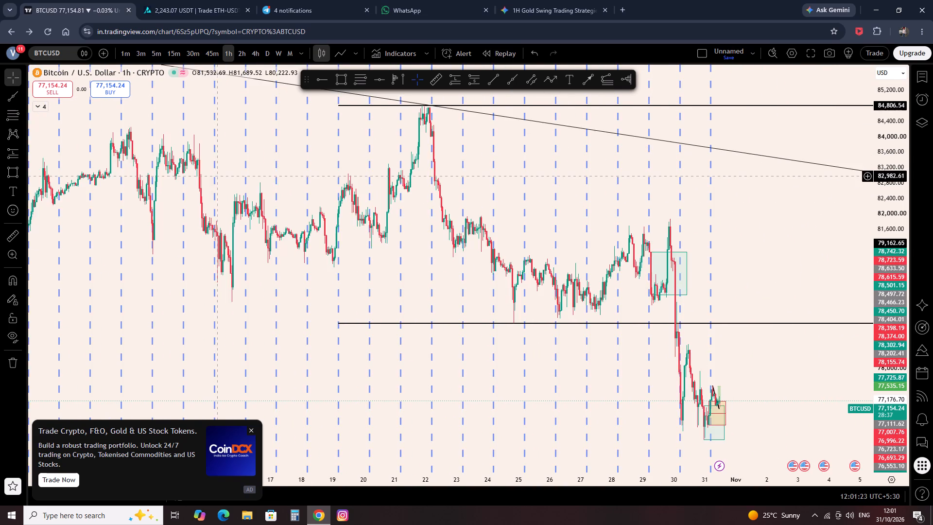
{"action": "scroll", "coordinate": [218, 176], "scroll_direction": "up", "scroll_amount": 10}
{"action": "left_click_drag", "start_coordinate": [225, 337], "coordinate": [424, 380]}
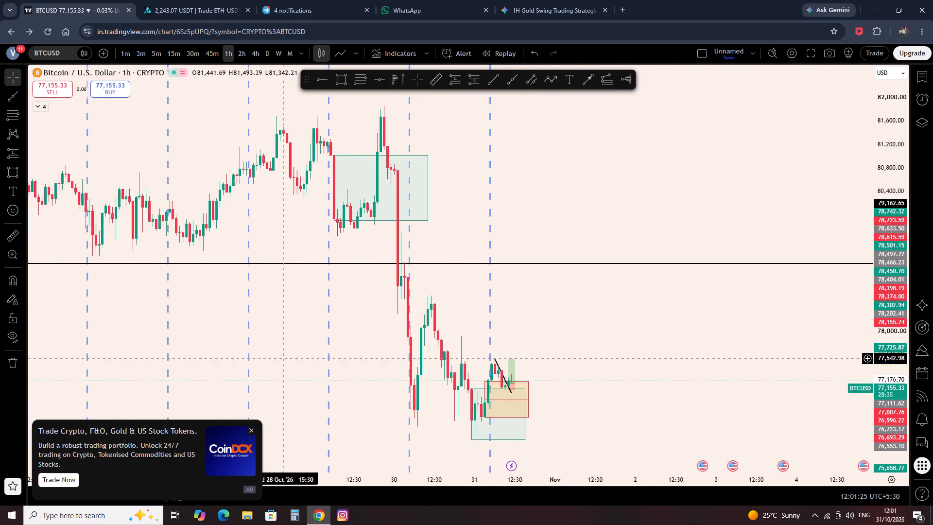
{"action": "left_click_drag", "start_coordinate": [424, 380], "coordinate": [500, 383]}
{"action": "scroll", "coordinate": [513, 222], "scroll_direction": "up", "scroll_amount": 5}
{"action": "left_click", "coordinate": [593, 225]}
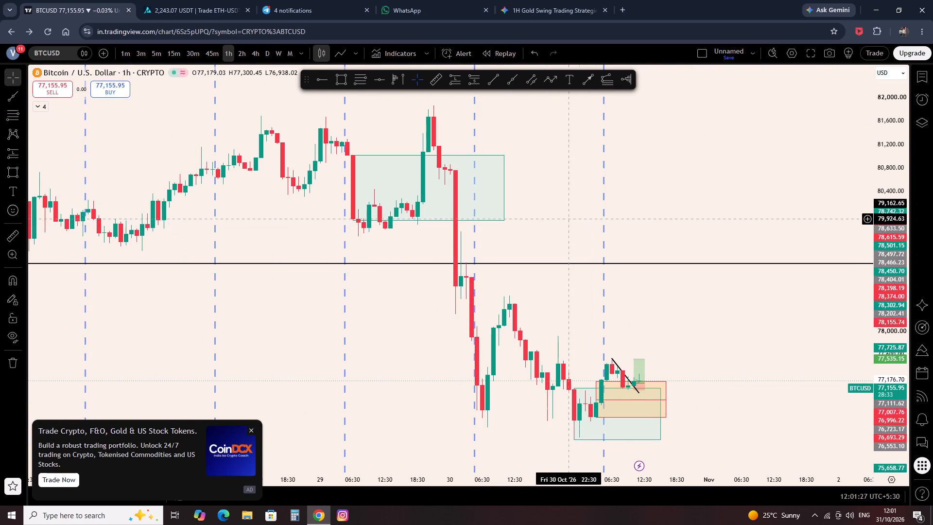
Switch the chart to the 15-minute interval around the green 29–30 October zone.
{"action": "left_click", "coordinate": [177, 52]}
{"action": "scroll", "coordinate": [246, 108], "scroll_direction": "down", "scroll_amount": 6}
{"action": "left_click_drag", "start_coordinate": [305, 245], "coordinate": [533, 311]}
{"action": "scroll", "coordinate": [552, 283], "scroll_direction": "up", "scroll_amount": 4}
{"action": "scroll", "coordinate": [516, 259], "scroll_direction": "up", "scroll_amount": 1}
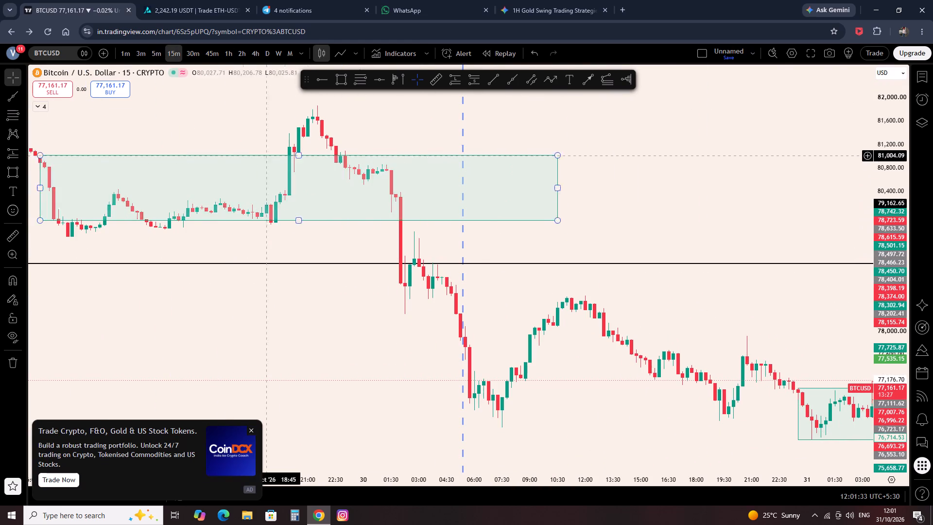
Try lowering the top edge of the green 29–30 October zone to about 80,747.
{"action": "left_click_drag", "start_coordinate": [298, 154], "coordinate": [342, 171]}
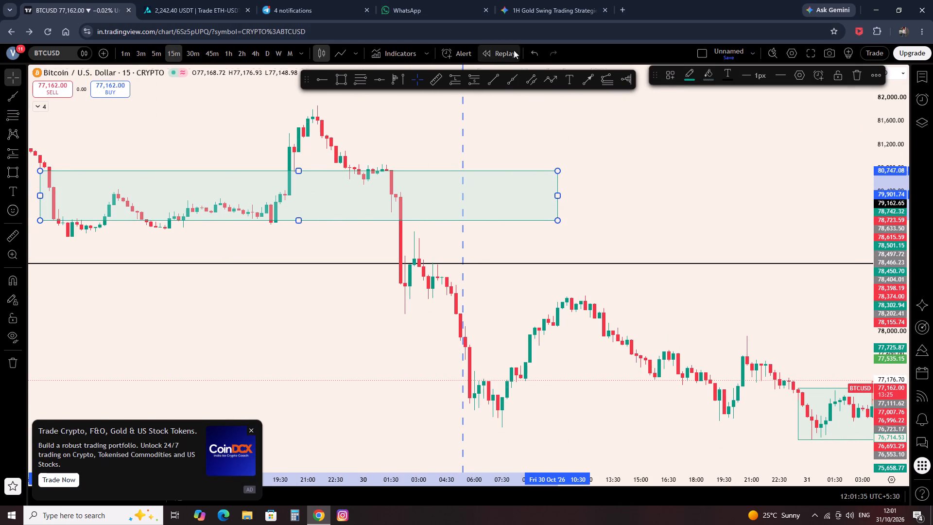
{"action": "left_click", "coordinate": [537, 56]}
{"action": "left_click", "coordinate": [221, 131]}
Place a short position at 29 October 23:00 with entry at about 80,879 and stop at about 81,778.
{"action": "left_click_drag", "start_coordinate": [213, 129], "coordinate": [445, 184]}
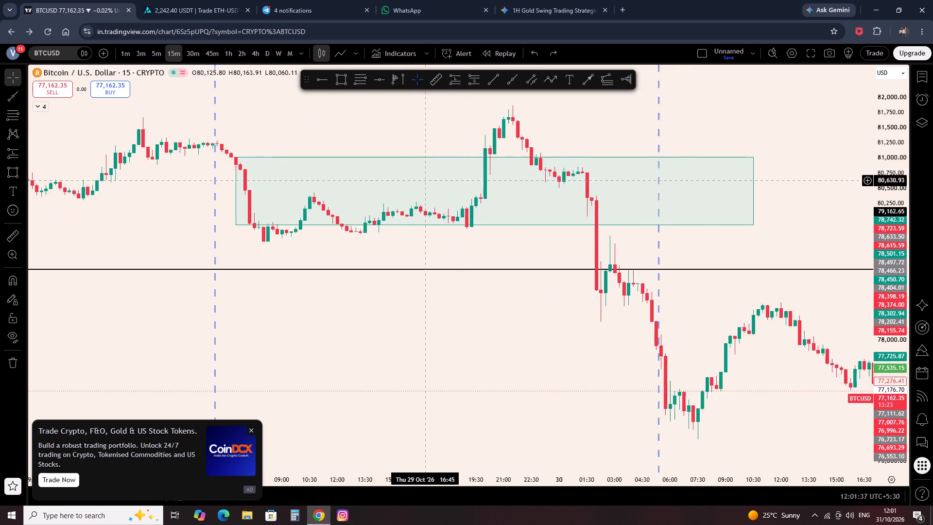
{"action": "left_click_drag", "start_coordinate": [445, 184], "coordinate": [449, 184]}
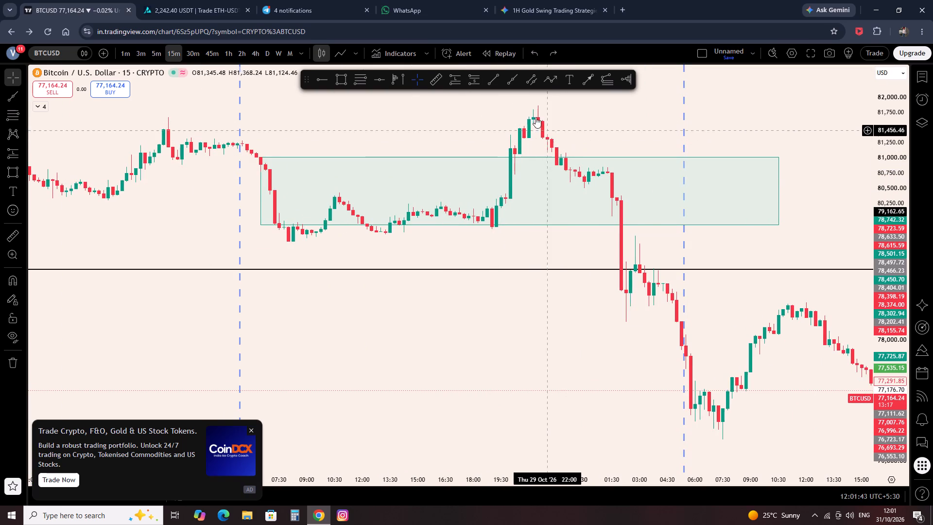
{"action": "left_click", "coordinate": [476, 76]}
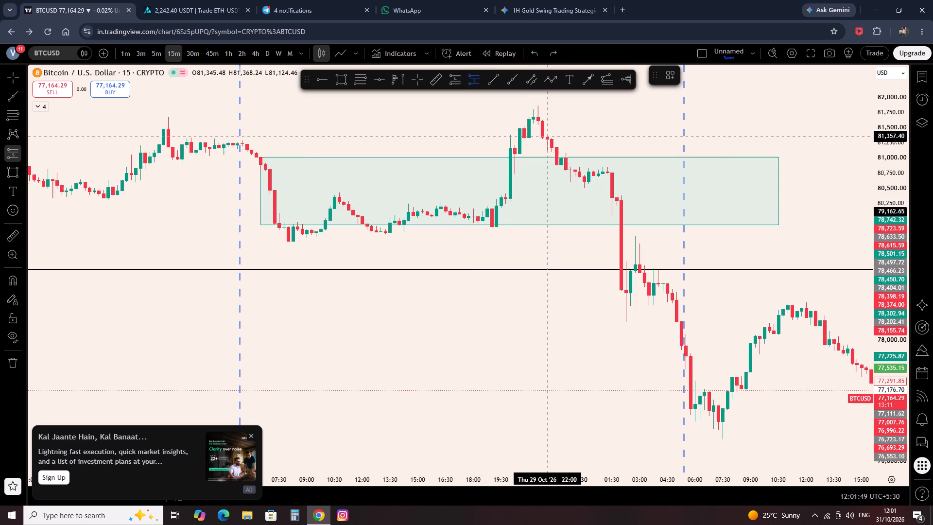
{"action": "left_click", "coordinate": [565, 165]}
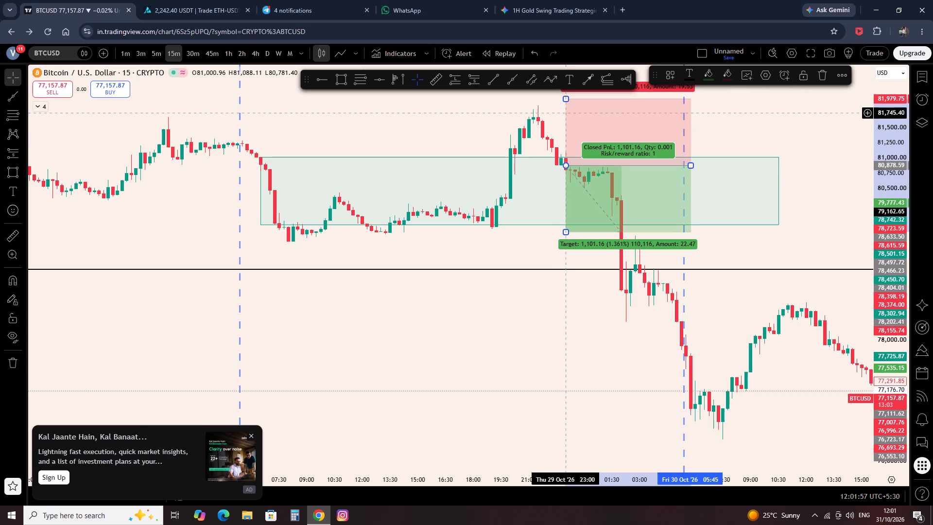
{"action": "left_click_drag", "start_coordinate": [565, 100], "coordinate": [571, 138]}
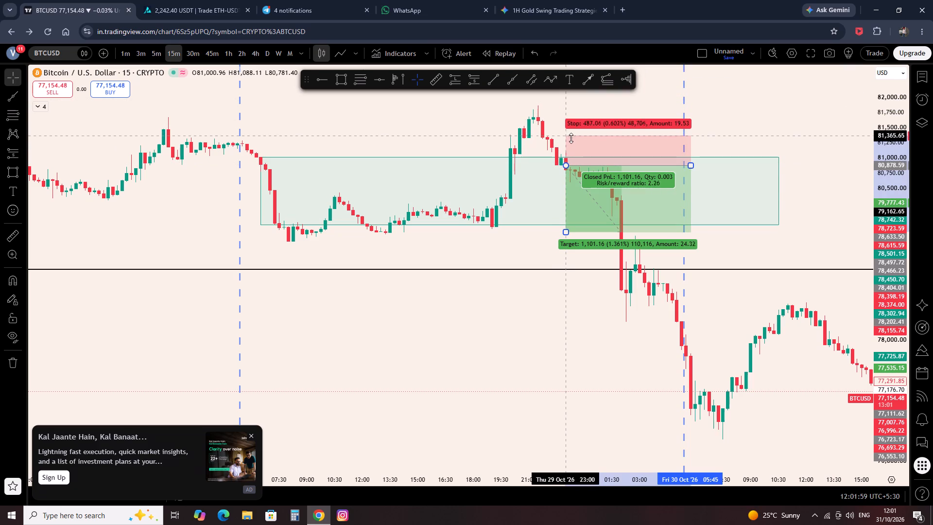
{"action": "left_click_drag", "start_coordinate": [571, 138], "coordinate": [555, 111]}
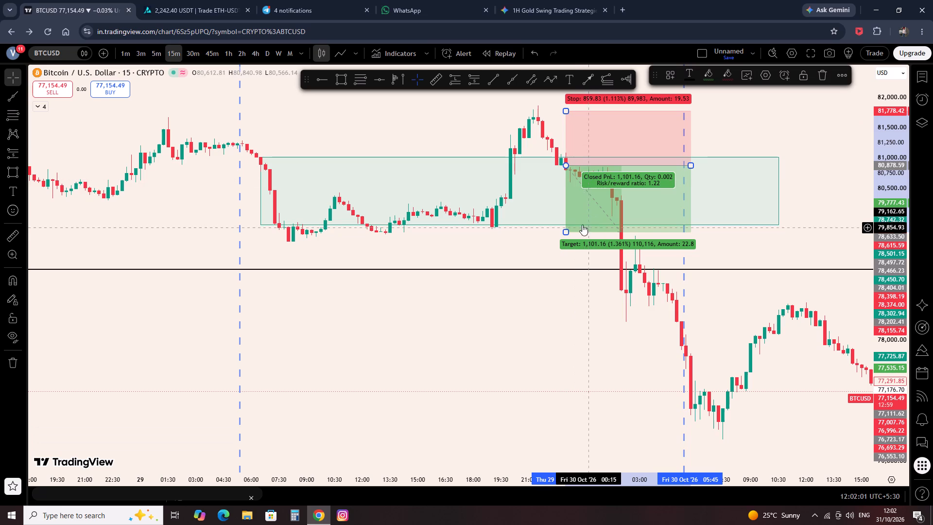
Extend the short position's target down to the black support line, at about 79,164.
{"action": "left_click_drag", "start_coordinate": [569, 231], "coordinate": [573, 245]}
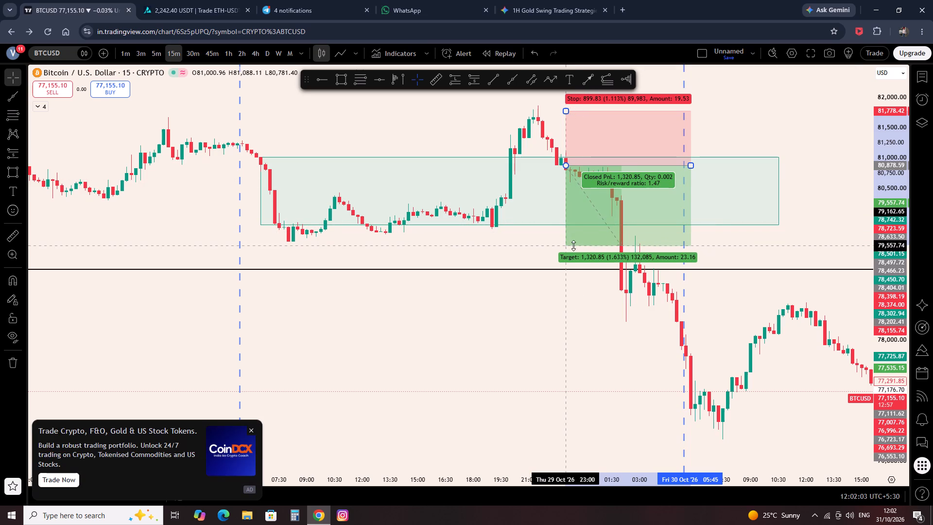
{"action": "left_click_drag", "start_coordinate": [573, 245], "coordinate": [571, 241]}
{"action": "scroll", "coordinate": [571, 241], "scroll_direction": "down", "scroll_amount": 7}
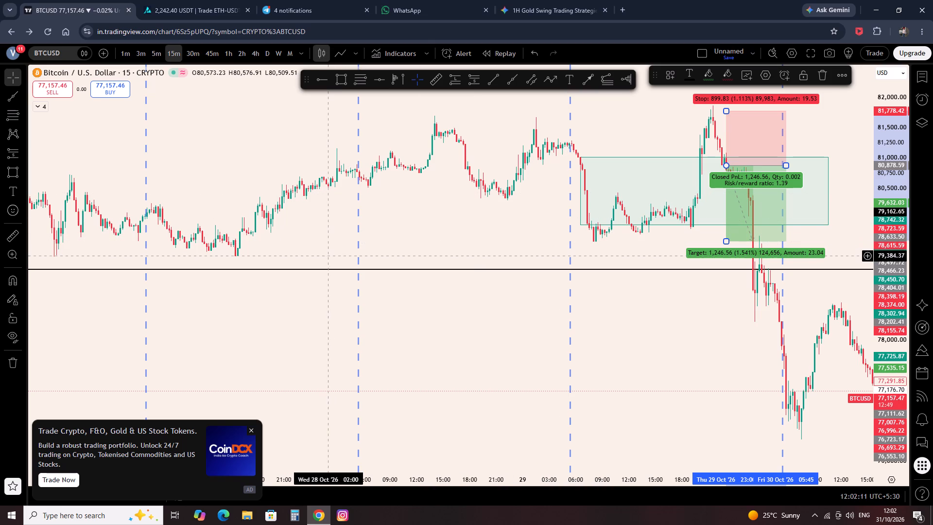
{"action": "scroll", "coordinate": [339, 260], "scroll_direction": "down", "scroll_amount": 8}
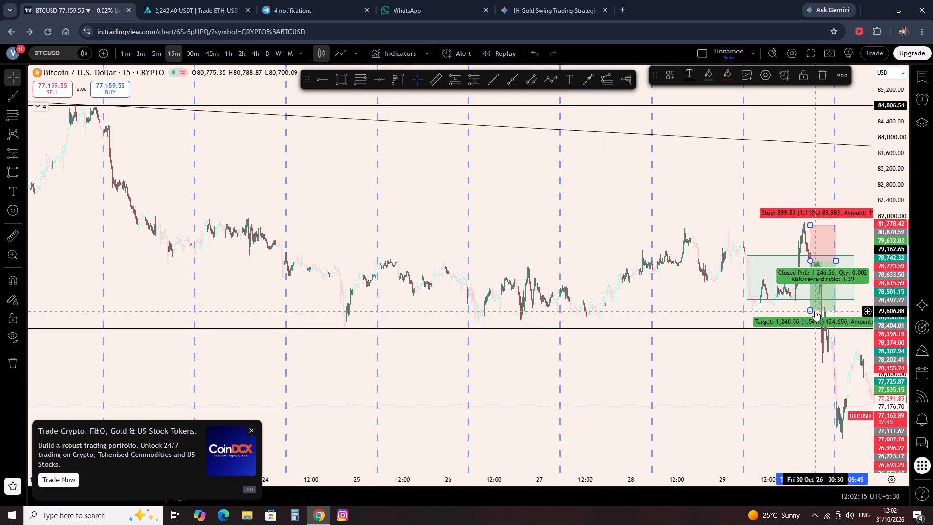
{"action": "left_click_drag", "start_coordinate": [811, 308], "coordinate": [812, 329]}
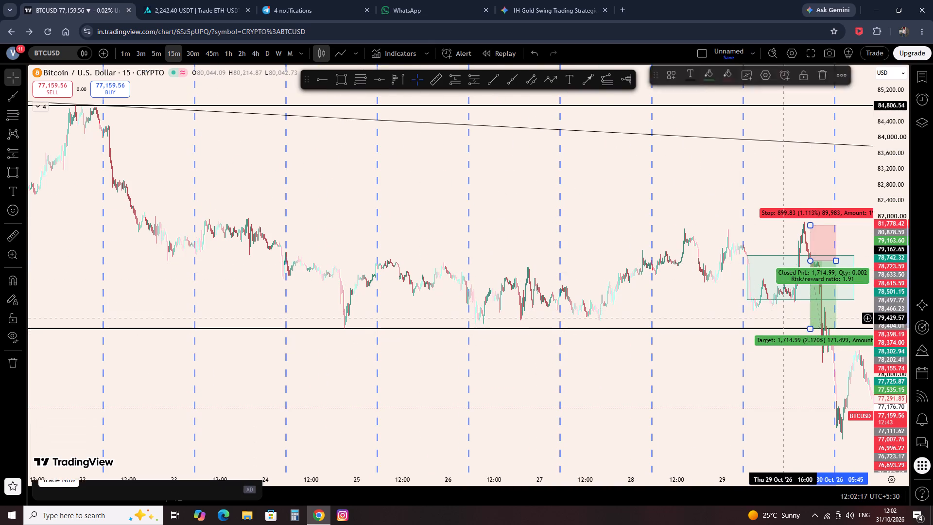
{"action": "left_click", "coordinate": [783, 318]}
Delete the 31 October long position beside the black descending trend line.
{"action": "scroll", "coordinate": [783, 318], "scroll_direction": "up", "scroll_amount": 9}
{"action": "left_click_drag", "start_coordinate": [819, 247], "coordinate": [559, 253]}
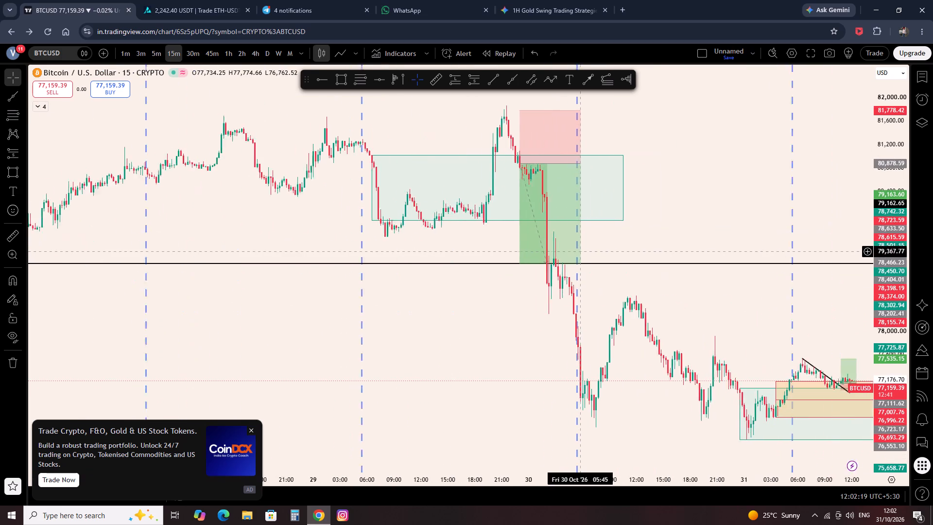
{"action": "left_click_drag", "start_coordinate": [559, 253], "coordinate": [541, 254]}
{"action": "left_click_drag", "start_coordinate": [664, 236], "coordinate": [620, 248]}
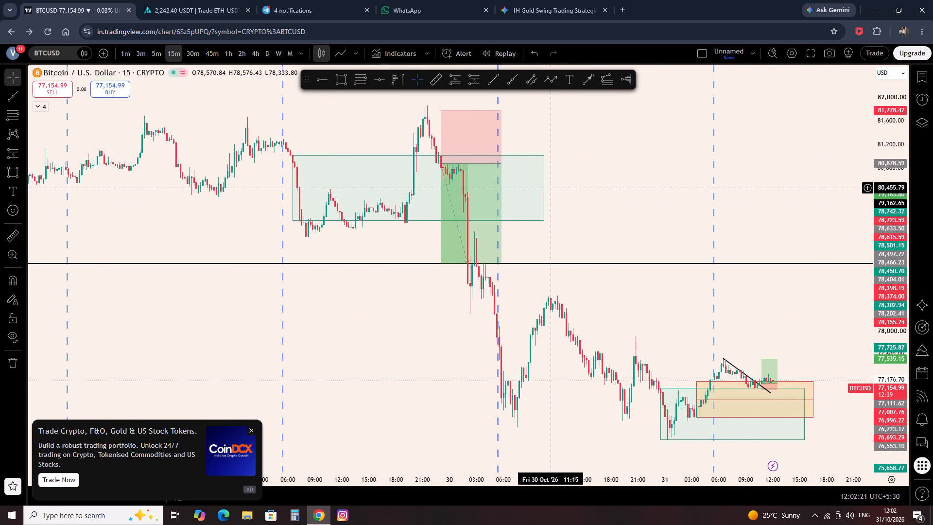
{"action": "scroll", "coordinate": [549, 195], "scroll_direction": "up", "scroll_amount": 10}
{"action": "left_click", "coordinate": [607, 281]}
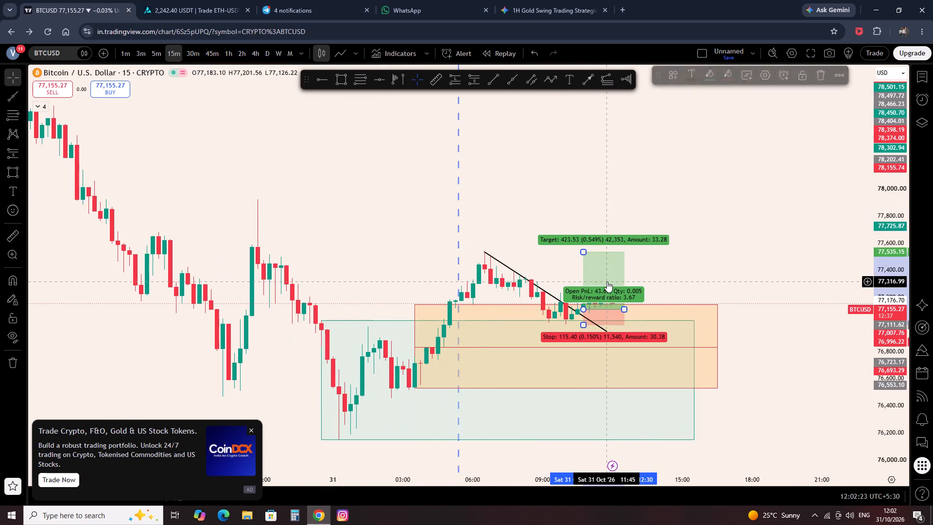
{"action": "left_click", "coordinate": [821, 76]}
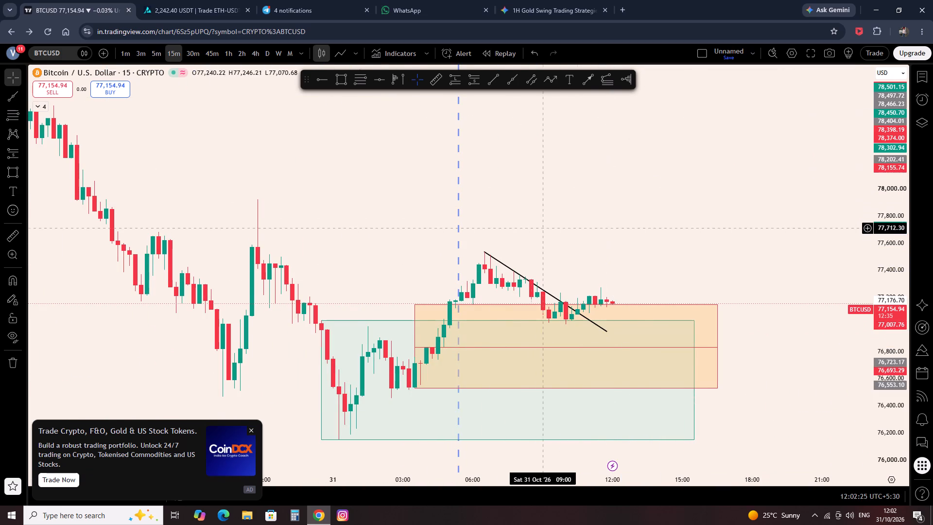
Delete the black descending trend line drawn over the 31 October pullback.
{"action": "left_click", "coordinate": [494, 262]}
{"action": "left_click", "coordinate": [502, 258]}
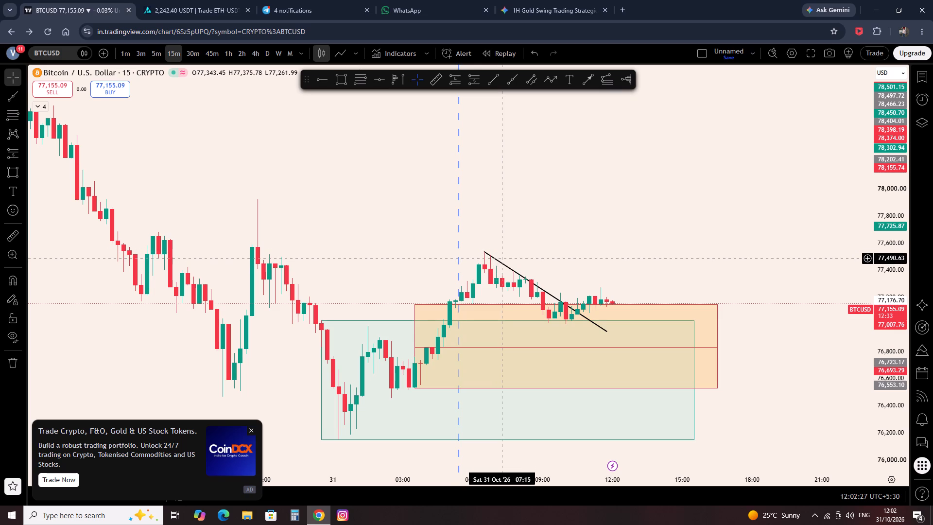
{"action": "left_click", "coordinate": [503, 264]}
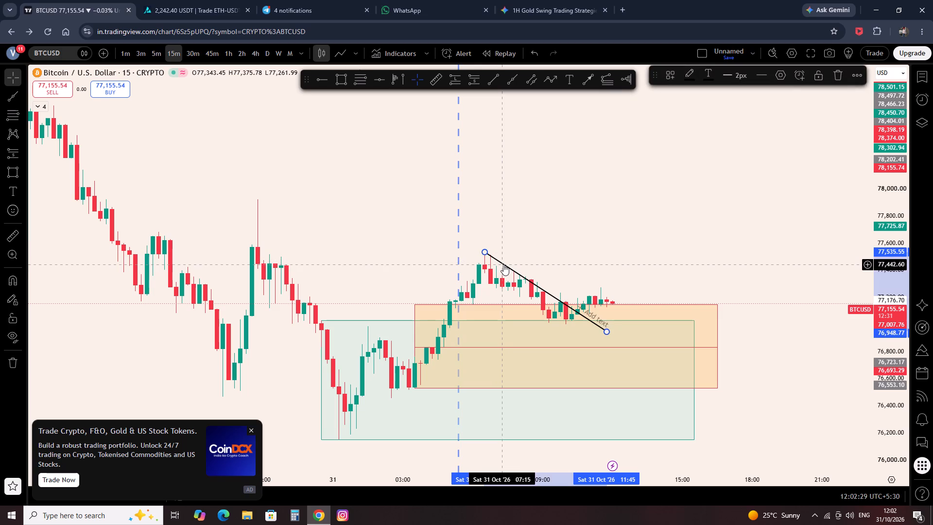
{"action": "key", "text": "Delete"}
Delete the two stacked orange zones overlapping the green 31 October zone.
{"action": "left_click", "coordinate": [516, 305]}
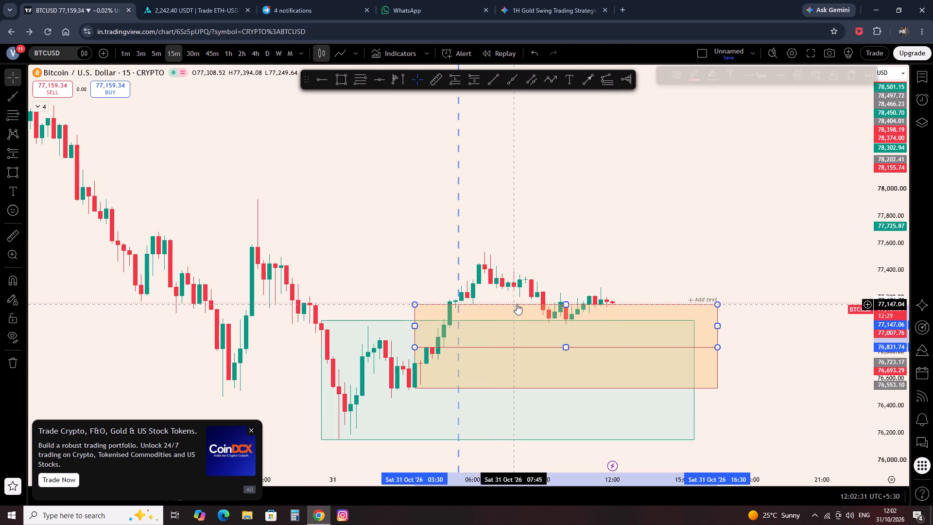
{"action": "key", "text": "Delete"}
{"action": "left_click", "coordinate": [521, 346]}
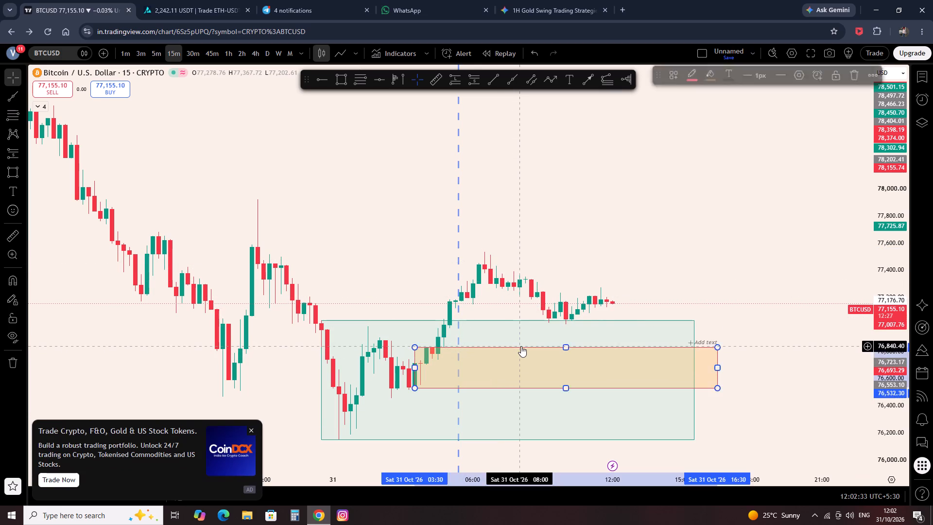
{"action": "key", "text": "Delete"}
Switch the BTCUSD chart to the 45-minute interval and show the 29–31 October candles.
{"action": "left_click_drag", "start_coordinate": [286, 224], "coordinate": [403, 252]}
{"action": "scroll", "coordinate": [385, 222], "scroll_direction": "up", "scroll_amount": 1}
{"action": "scroll", "coordinate": [302, 177], "scroll_direction": "up", "scroll_amount": 7}
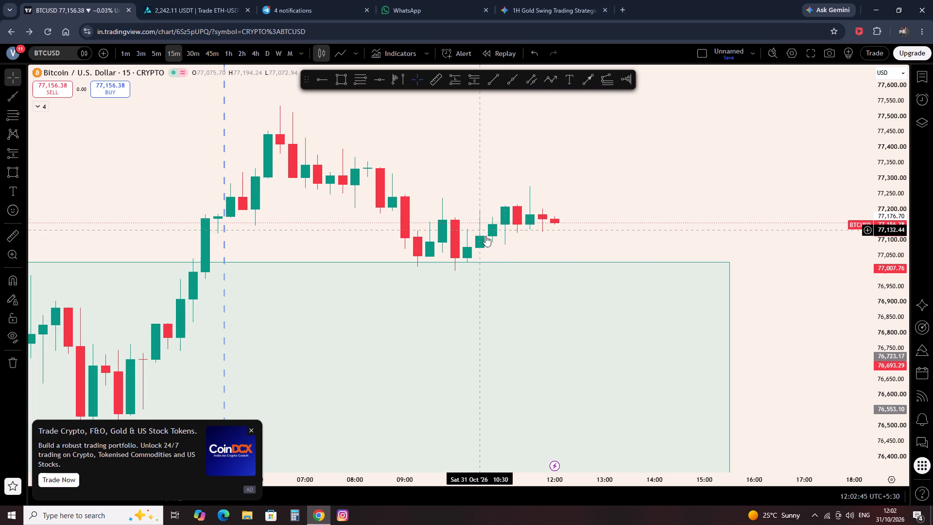
{"action": "scroll", "coordinate": [457, 278], "scroll_direction": "down", "scroll_amount": 5}
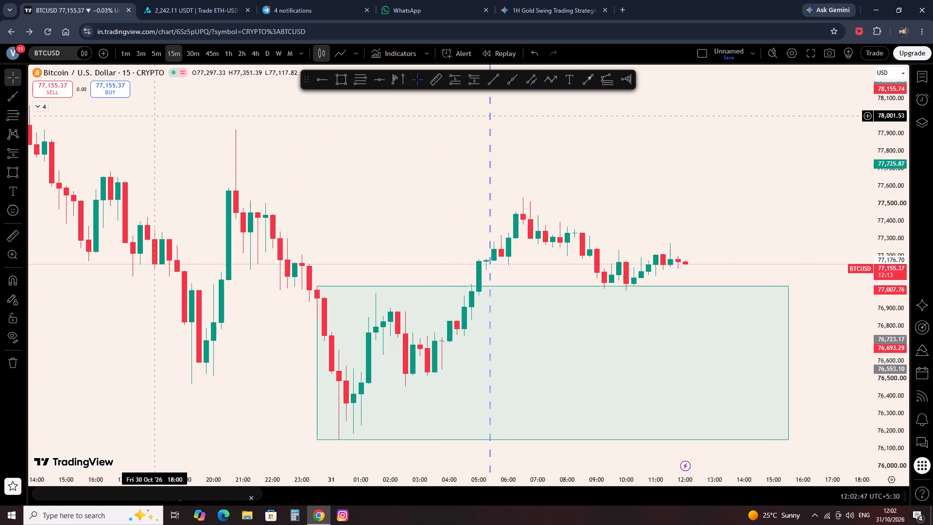
{"action": "left_click", "coordinate": [213, 52]}
{"action": "scroll", "coordinate": [274, 180], "scroll_direction": "down", "scroll_amount": 3}
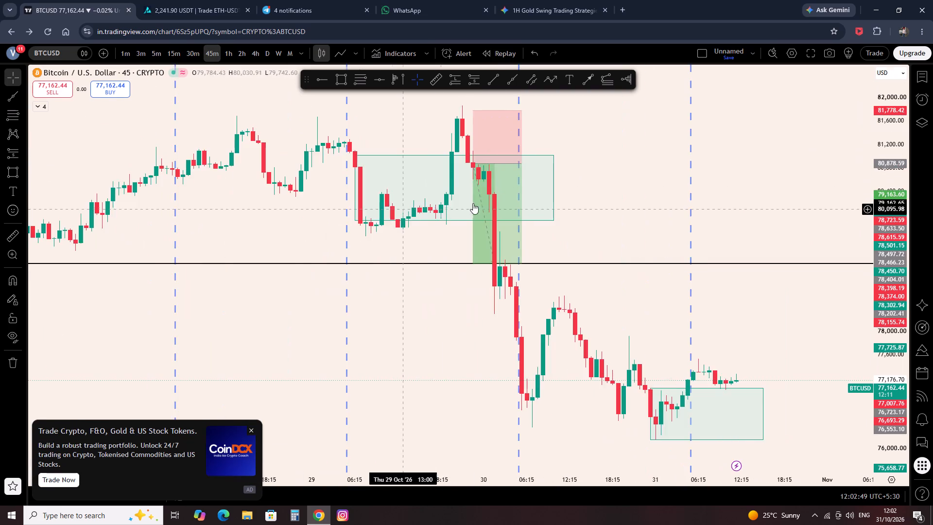
{"action": "scroll", "coordinate": [647, 177], "scroll_direction": "up", "scroll_amount": 9}
{"action": "left_click_drag", "start_coordinate": [362, 238], "coordinate": [662, 276]}
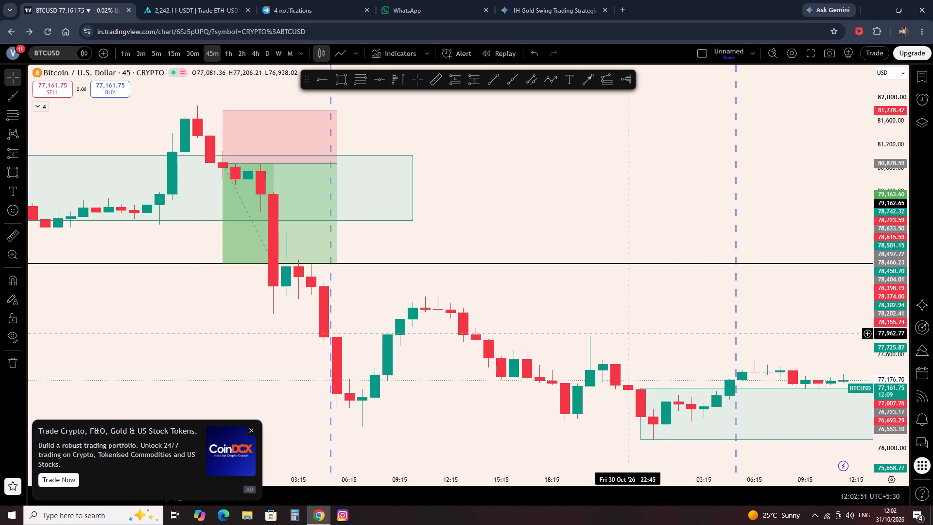
{"action": "scroll", "coordinate": [633, 333], "scroll_direction": "up", "scroll_amount": 2}
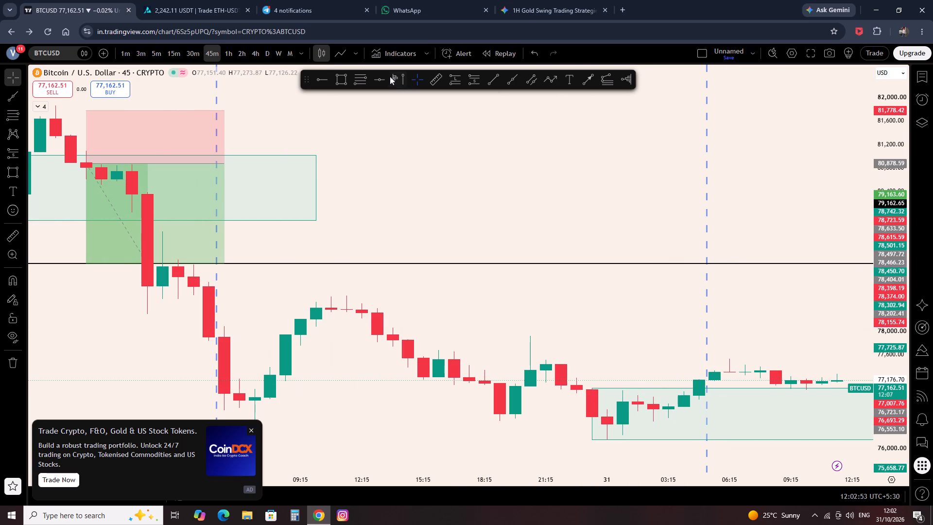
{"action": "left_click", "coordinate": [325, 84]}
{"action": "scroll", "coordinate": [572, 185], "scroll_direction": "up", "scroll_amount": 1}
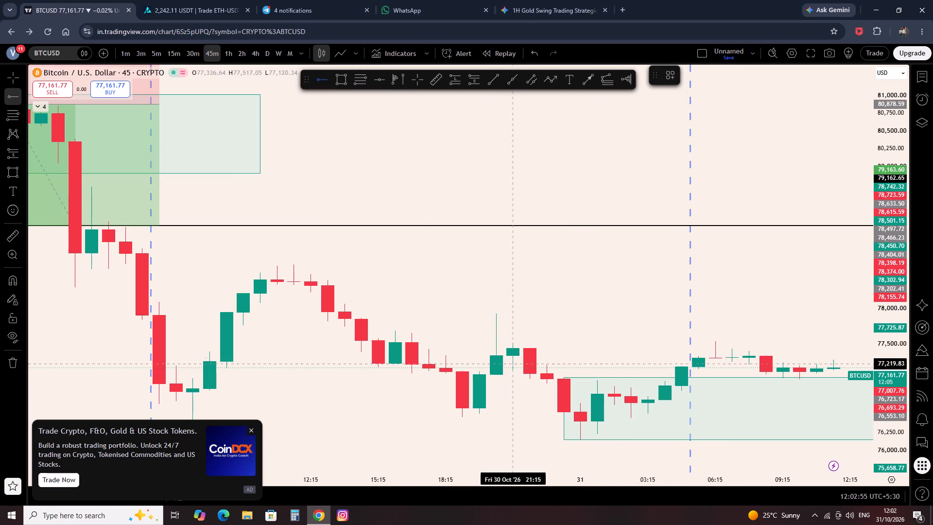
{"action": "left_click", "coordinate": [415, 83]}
Select the two green zones and the short position between 29 and 31 October together and delete them.
{"action": "scroll", "coordinate": [408, 128], "scroll_direction": "down", "scroll_amount": 6}
{"action": "scroll", "coordinate": [391, 200], "scroll_direction": "down", "scroll_amount": 4}
{"action": "left_click_drag", "start_coordinate": [780, 315], "coordinate": [691, 312]}
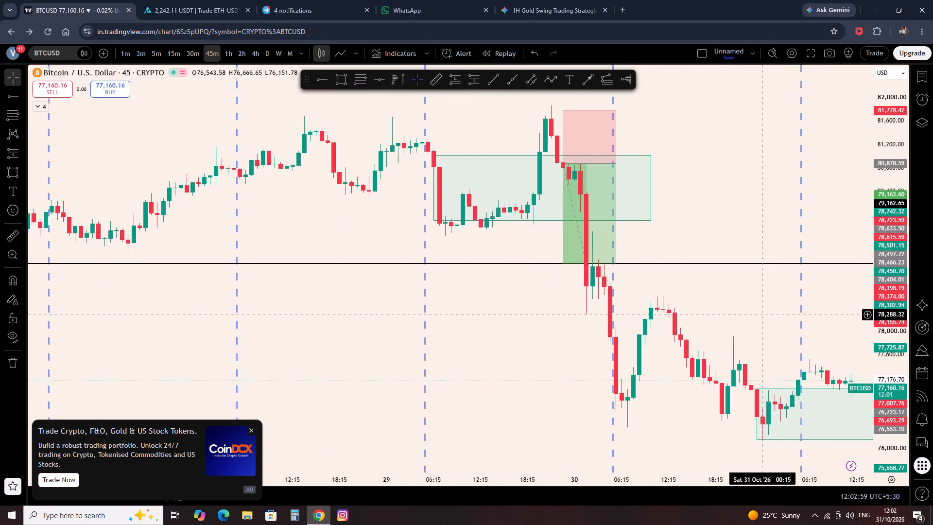
{"action": "left_click_drag", "start_coordinate": [691, 312], "coordinate": [528, 316]}
{"action": "left_click_drag", "start_coordinate": [649, 449], "coordinate": [178, 130], "text": "ctrl"}
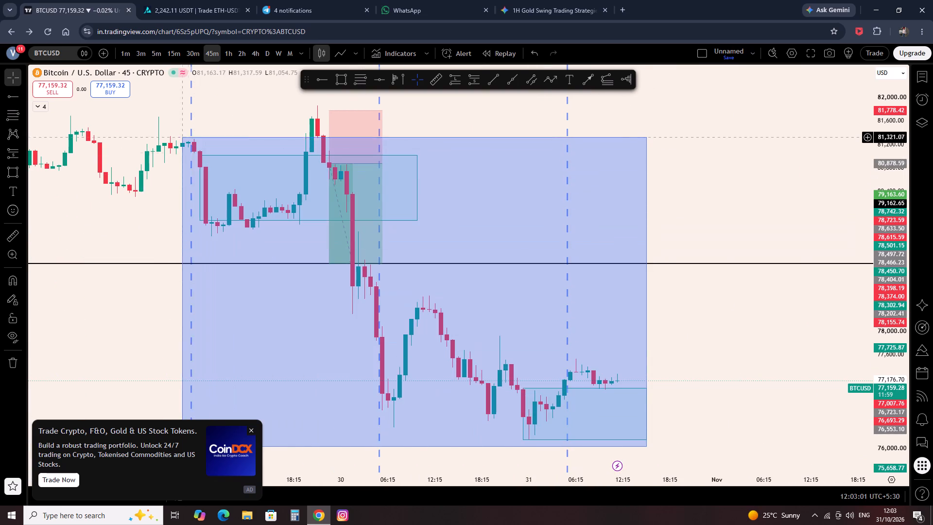
{"action": "left_click_drag", "start_coordinate": [178, 130], "coordinate": [173, 120], "text": "ctrl"}
{"action": "key", "text": "Delete"}
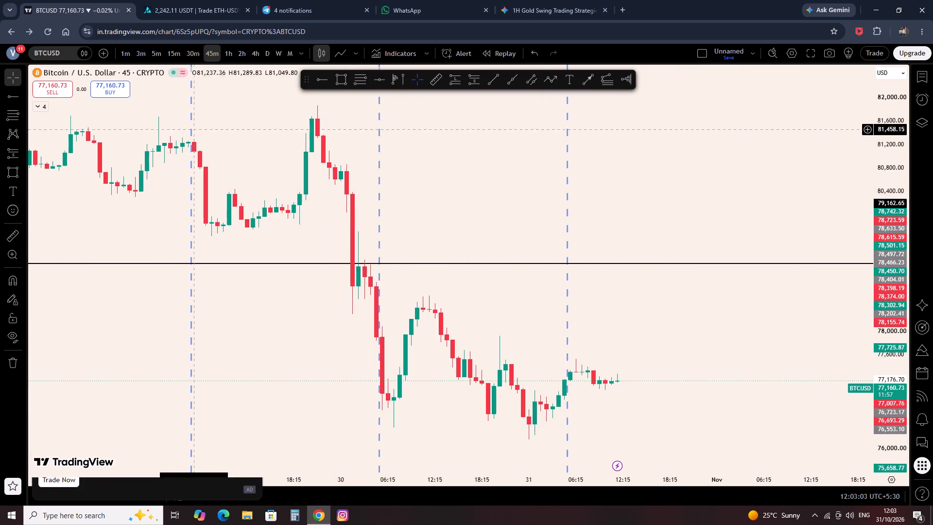
Dismiss the advertisement over the chart and the ad-free upgrade offer.
{"action": "left_click_drag", "start_coordinate": [268, 186], "coordinate": [541, 237]}
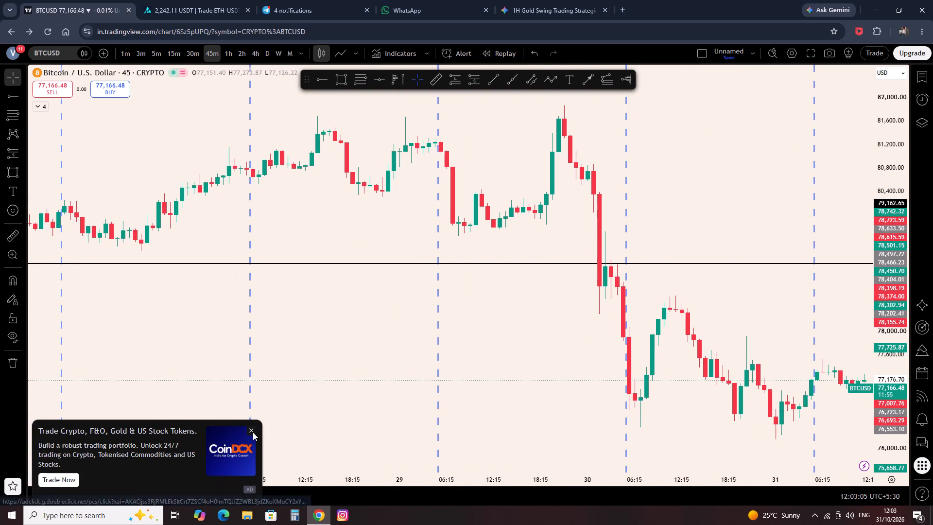
{"action": "left_click", "coordinate": [254, 431]}
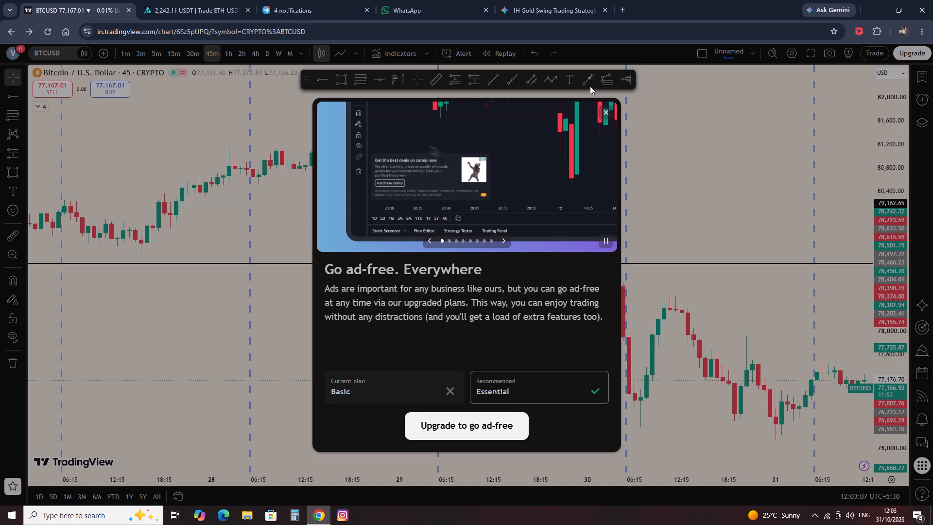
{"action": "left_click", "coordinate": [609, 107]}
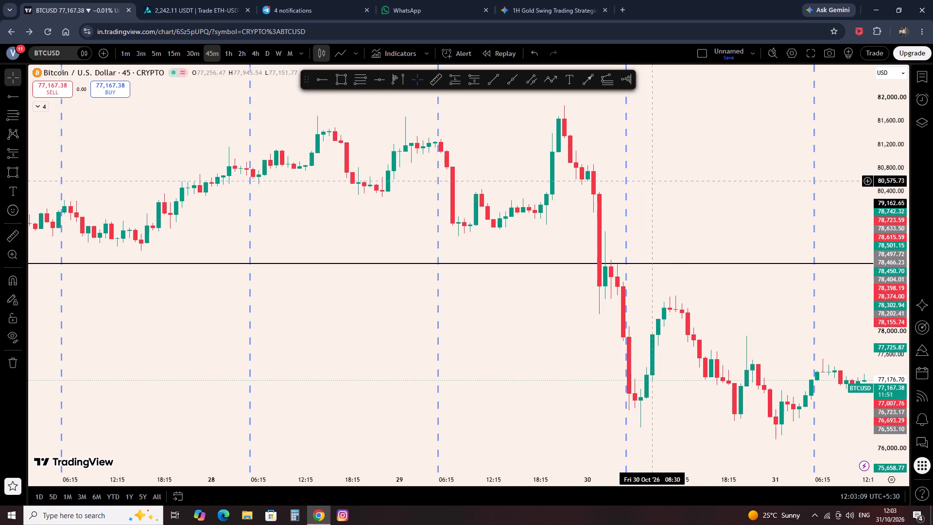
Examine the 30–31 October price action on the cleared 45-minute BTCUSD chart.
{"action": "left_click_drag", "start_coordinate": [677, 164], "coordinate": [539, 215]}
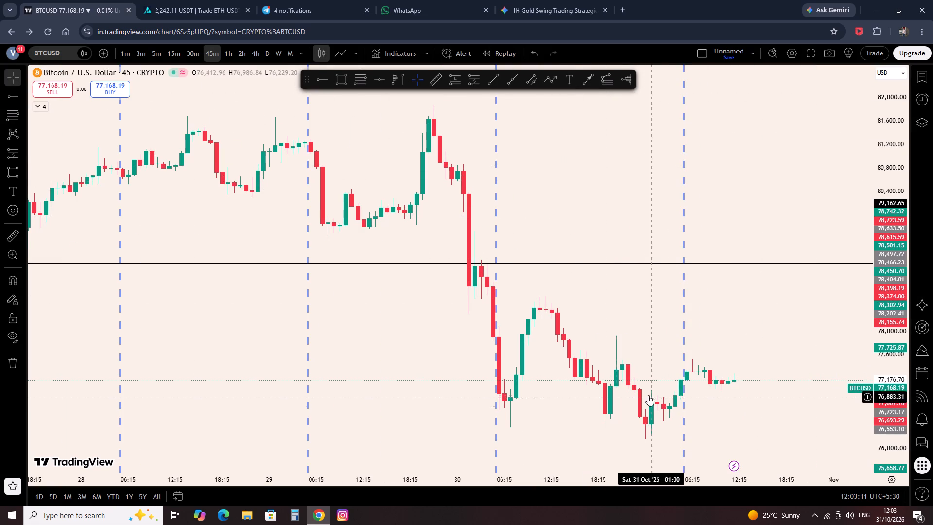
{"action": "scroll", "coordinate": [648, 395], "scroll_direction": "up", "scroll_amount": 5}
{"action": "scroll", "coordinate": [447, 346], "scroll_direction": "up", "scroll_amount": 2}
{"action": "left_click_drag", "start_coordinate": [362, 325], "coordinate": [325, 327]}
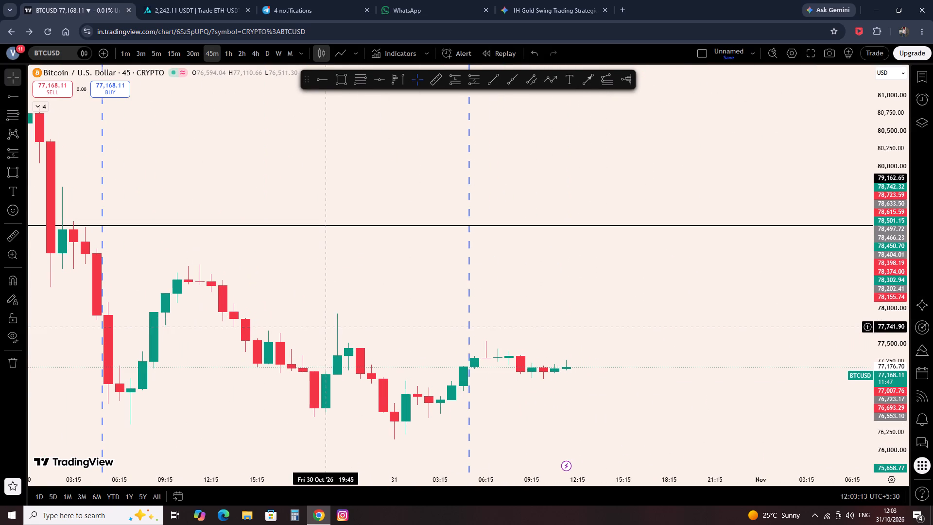
{"action": "left_click_drag", "start_coordinate": [283, 332], "coordinate": [396, 343]}
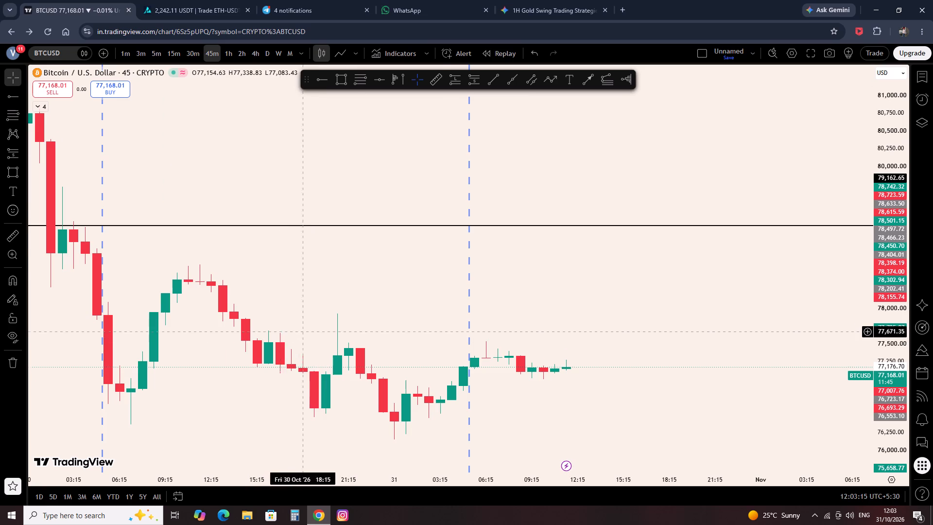
{"action": "left_click_drag", "start_coordinate": [396, 343], "coordinate": [448, 353]}
{"action": "left_click", "coordinate": [317, 71]}
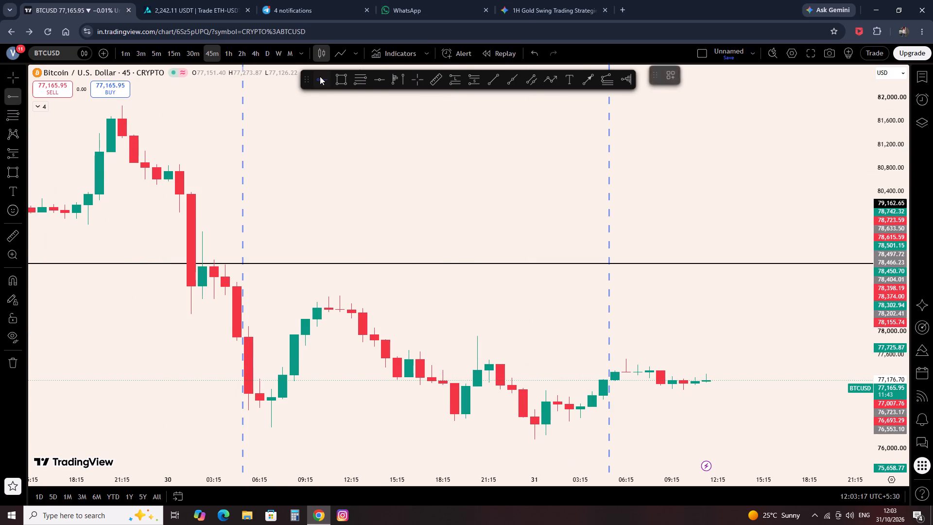
{"action": "scroll", "coordinate": [305, 106], "scroll_direction": "up", "scroll_amount": 1}
{"action": "scroll", "coordinate": [223, 151], "scroll_direction": "up", "scroll_amount": 3}
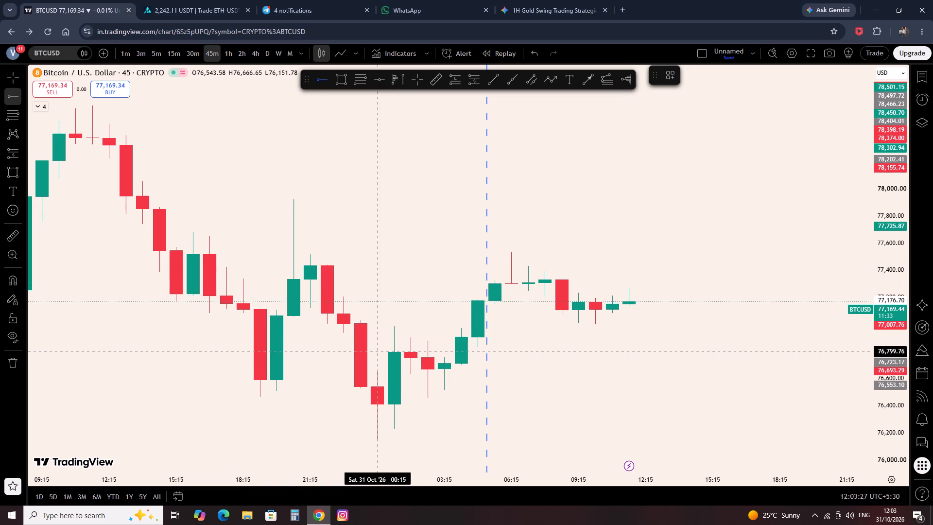
Switch the chart to XAUUSD, show its history from late September, and leave the horizontal ray tool.
{"action": "key", "text": "Down"}
{"action": "scroll", "coordinate": [391, 370], "scroll_direction": "down", "scroll_amount": 11}
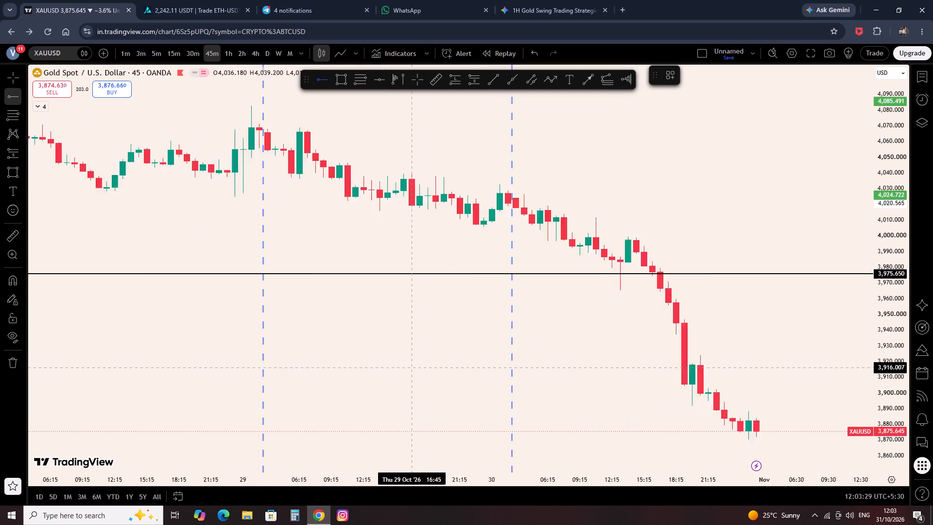
{"action": "scroll", "coordinate": [413, 368], "scroll_direction": "down", "scroll_amount": 20}
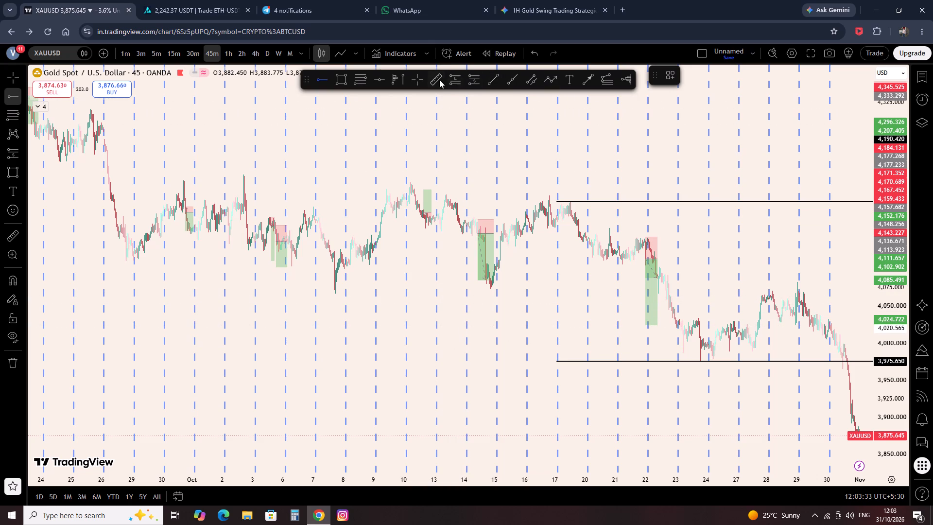
{"action": "left_click", "coordinate": [410, 80]}
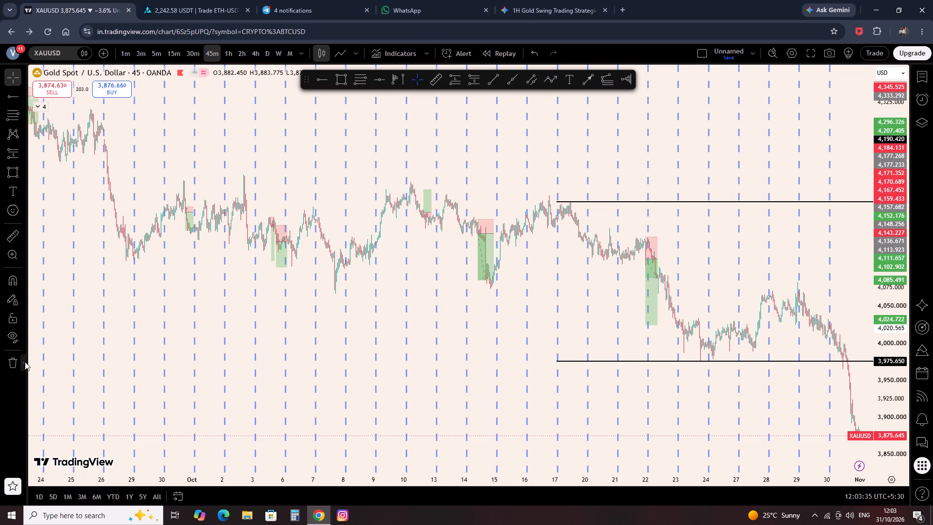
Remove the long and short position drawings from the XAUUSD chart in one go, keeping the black horizontal rays.
{"action": "left_click", "coordinate": [19, 364]}
{"action": "left_click", "coordinate": [35, 359]}
{"action": "left_click", "coordinate": [209, 309]}
Mark the 30 October 00:15 candle on XAUUSD with horizontal rays at 4,008.09 and 4,017.70.
{"action": "scroll", "coordinate": [351, 333], "scroll_direction": "down", "scroll_amount": 3}
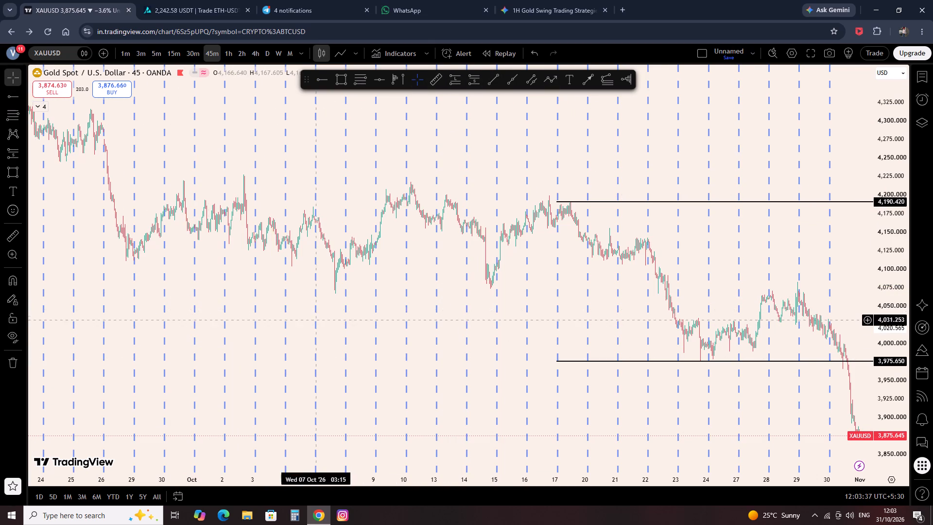
{"action": "scroll", "coordinate": [351, 333], "scroll_direction": "down", "scroll_amount": 3}
{"action": "scroll", "coordinate": [420, 327], "scroll_direction": "up", "scroll_amount": 20}
{"action": "scroll", "coordinate": [420, 327], "scroll_direction": "up", "scroll_amount": 9}
{"action": "left_click_drag", "start_coordinate": [605, 247], "coordinate": [537, 253]}
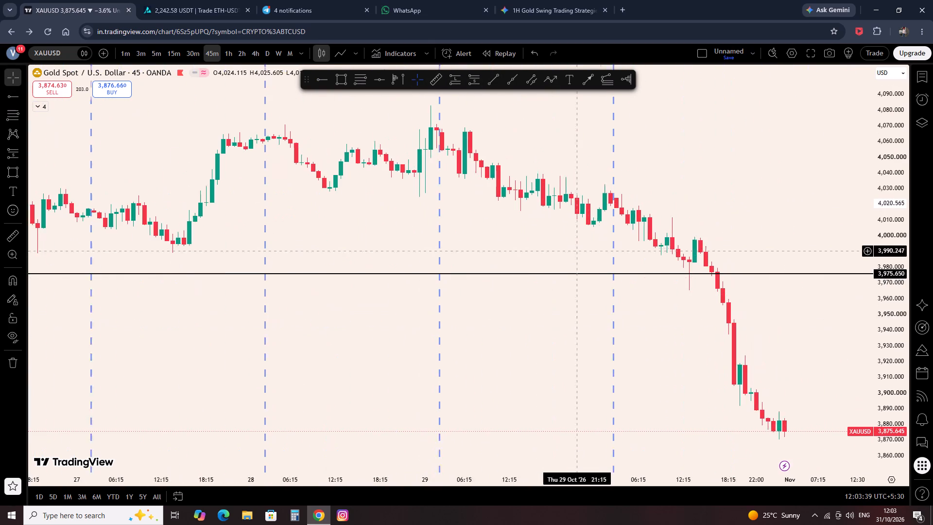
{"action": "left_click_drag", "start_coordinate": [537, 253], "coordinate": [487, 249]}
{"action": "left_click_drag", "start_coordinate": [518, 143], "coordinate": [444, 172]}
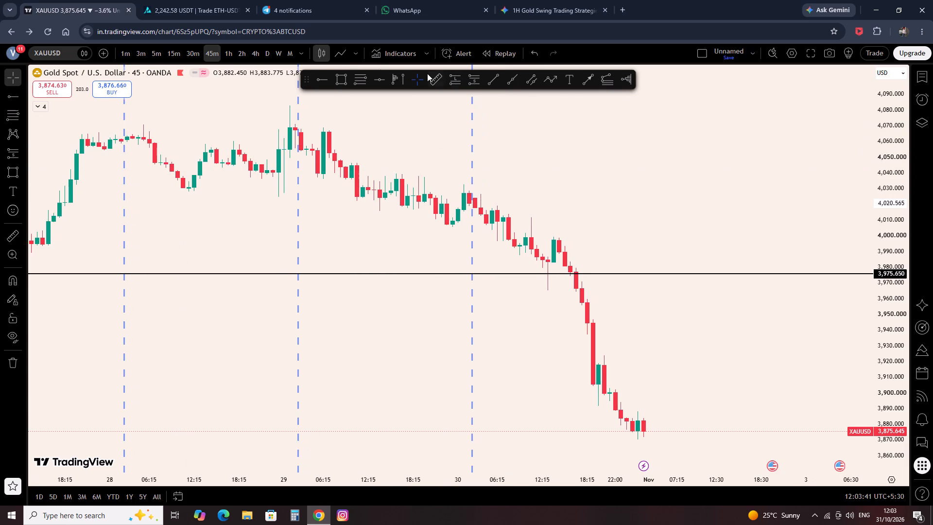
{"action": "left_click", "coordinate": [316, 85]}
{"action": "scroll", "coordinate": [346, 132], "scroll_direction": "up", "scroll_amount": 4}
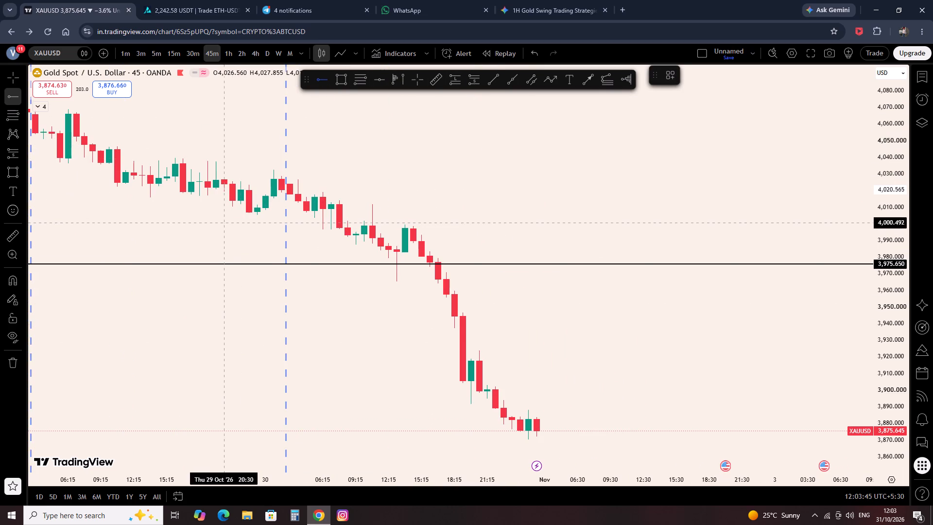
{"action": "left_click", "coordinate": [263, 217], "text": "ctrl"}
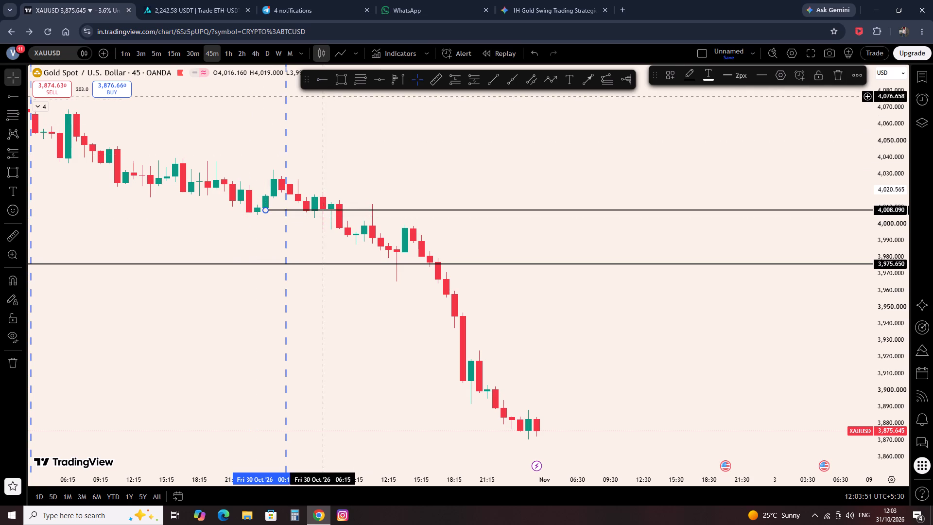
{"action": "left_click", "coordinate": [319, 79]}
{"action": "left_click", "coordinate": [264, 183], "text": "ctrl"}
{"action": "left_click", "coordinate": [249, 178]}
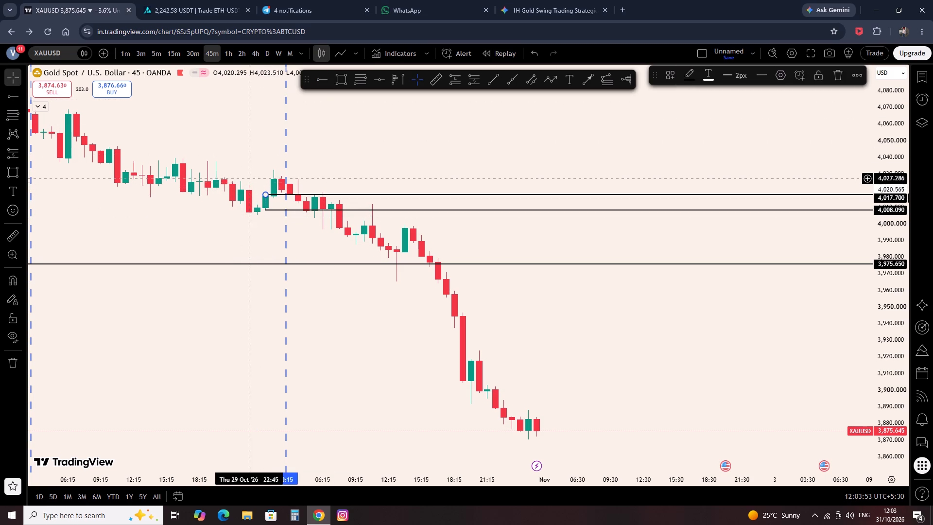
Switch the XAUUSD chart to the 15-minute interval.
{"action": "left_click_drag", "start_coordinate": [222, 174], "coordinate": [304, 179]}
{"action": "left_click", "coordinate": [167, 46]}
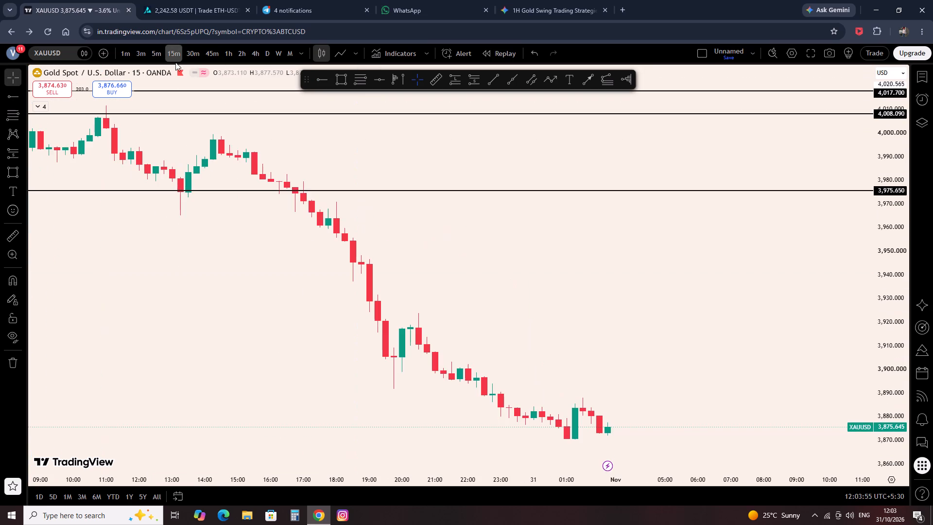
Examine gold's late-October price action around the horizontal rays on the 15-minute and 45-minute intervals.
{"action": "left_click_drag", "start_coordinate": [115, 279], "coordinate": [601, 389]}
{"action": "scroll", "coordinate": [471, 365], "scroll_direction": "down", "scroll_amount": 11}
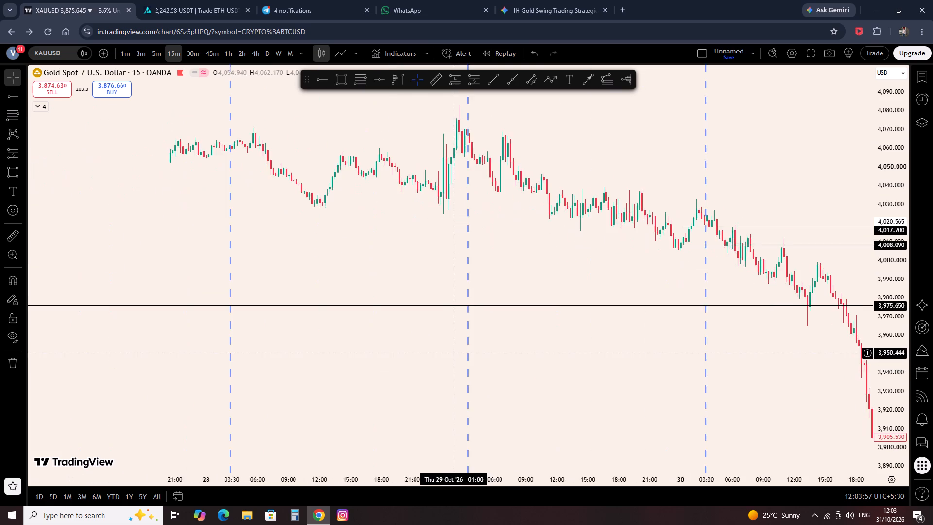
{"action": "scroll", "coordinate": [455, 353], "scroll_direction": "down", "scroll_amount": 5}
{"action": "left_click", "coordinate": [209, 53]}
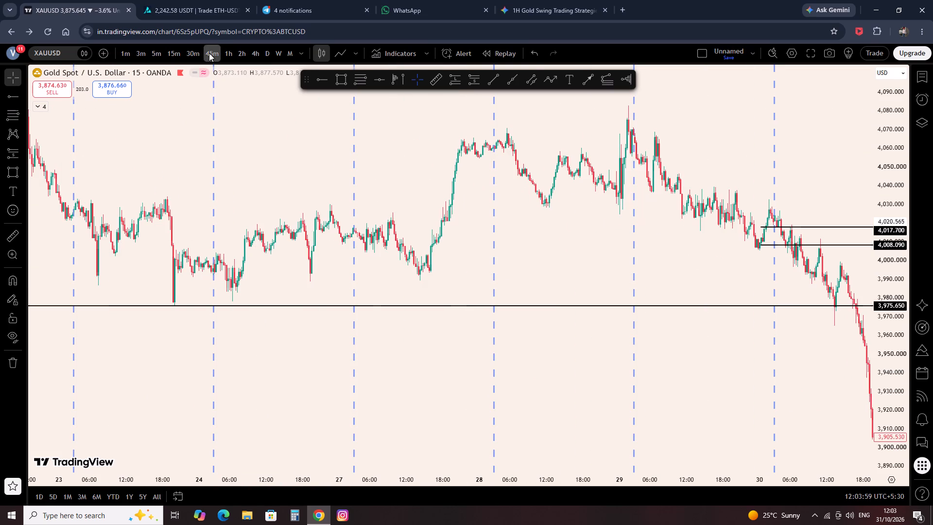
{"action": "scroll", "coordinate": [443, 215], "scroll_direction": "up", "scroll_amount": 5}
{"action": "scroll", "coordinate": [455, 225], "scroll_direction": "down", "scroll_amount": 7}
{"action": "left_click_drag", "start_coordinate": [590, 237], "coordinate": [373, 234]}
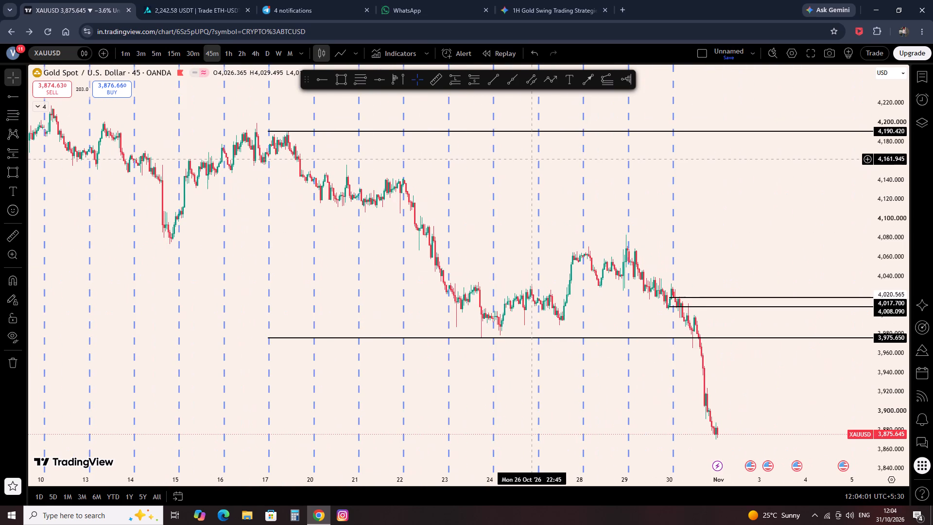
{"action": "right_click", "coordinate": [532, 159]}
{"action": "left_click", "coordinate": [539, 170]}
{"action": "scroll", "coordinate": [521, 193], "scroll_direction": "up", "scroll_amount": 10}
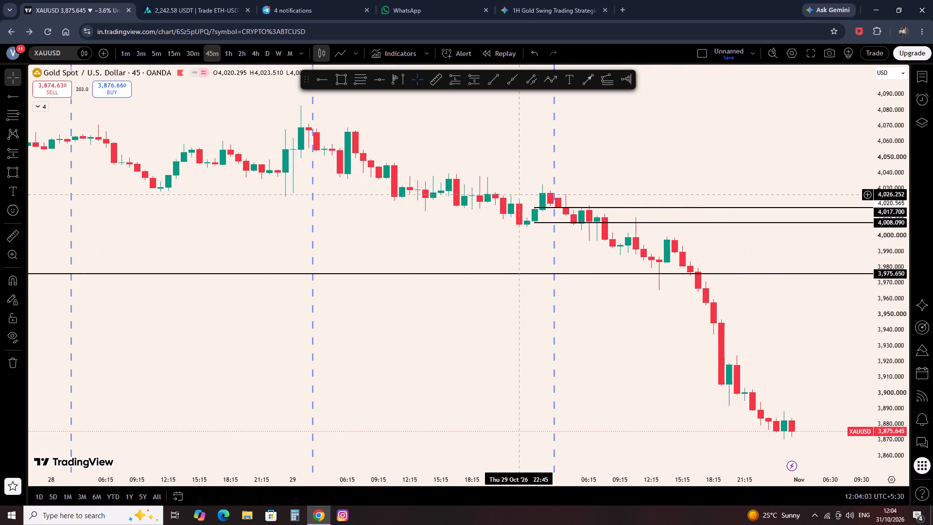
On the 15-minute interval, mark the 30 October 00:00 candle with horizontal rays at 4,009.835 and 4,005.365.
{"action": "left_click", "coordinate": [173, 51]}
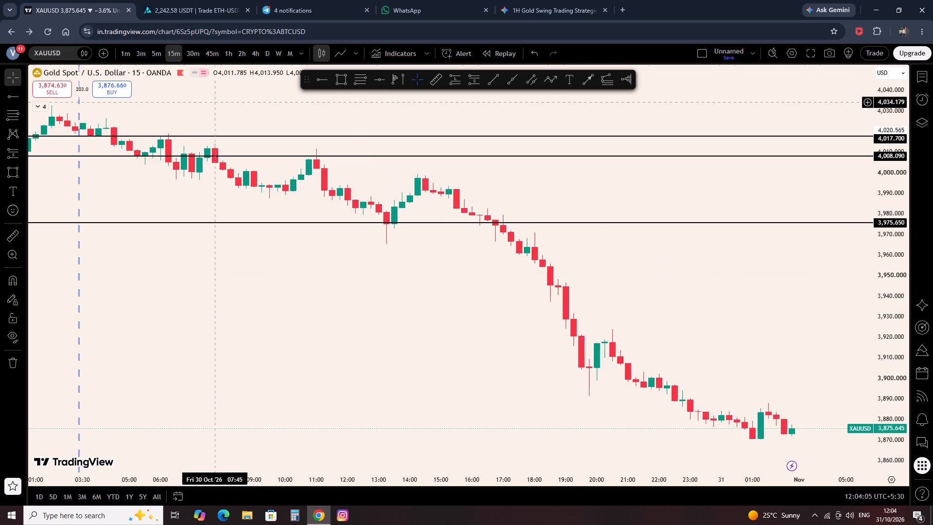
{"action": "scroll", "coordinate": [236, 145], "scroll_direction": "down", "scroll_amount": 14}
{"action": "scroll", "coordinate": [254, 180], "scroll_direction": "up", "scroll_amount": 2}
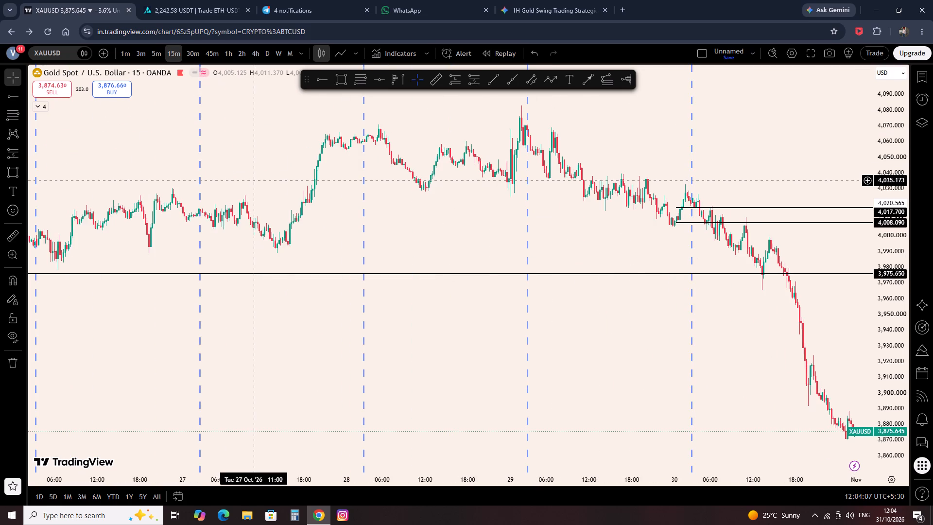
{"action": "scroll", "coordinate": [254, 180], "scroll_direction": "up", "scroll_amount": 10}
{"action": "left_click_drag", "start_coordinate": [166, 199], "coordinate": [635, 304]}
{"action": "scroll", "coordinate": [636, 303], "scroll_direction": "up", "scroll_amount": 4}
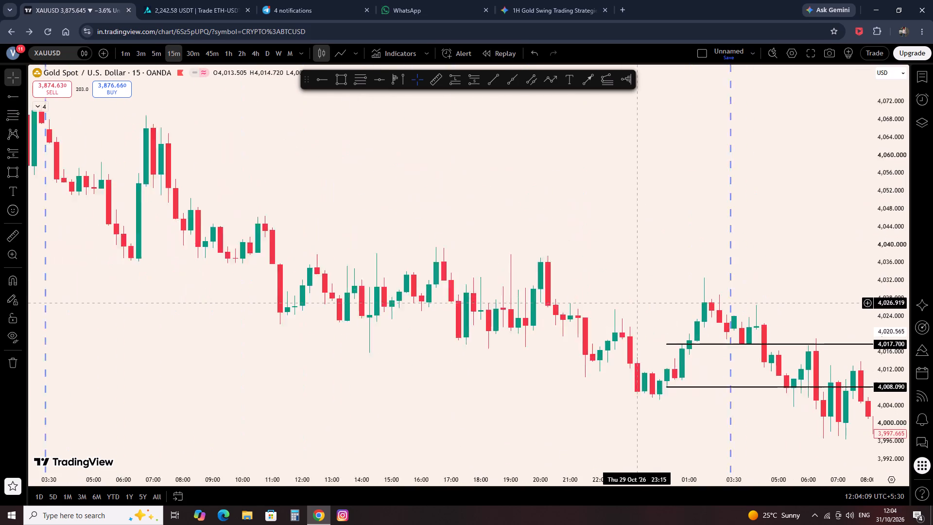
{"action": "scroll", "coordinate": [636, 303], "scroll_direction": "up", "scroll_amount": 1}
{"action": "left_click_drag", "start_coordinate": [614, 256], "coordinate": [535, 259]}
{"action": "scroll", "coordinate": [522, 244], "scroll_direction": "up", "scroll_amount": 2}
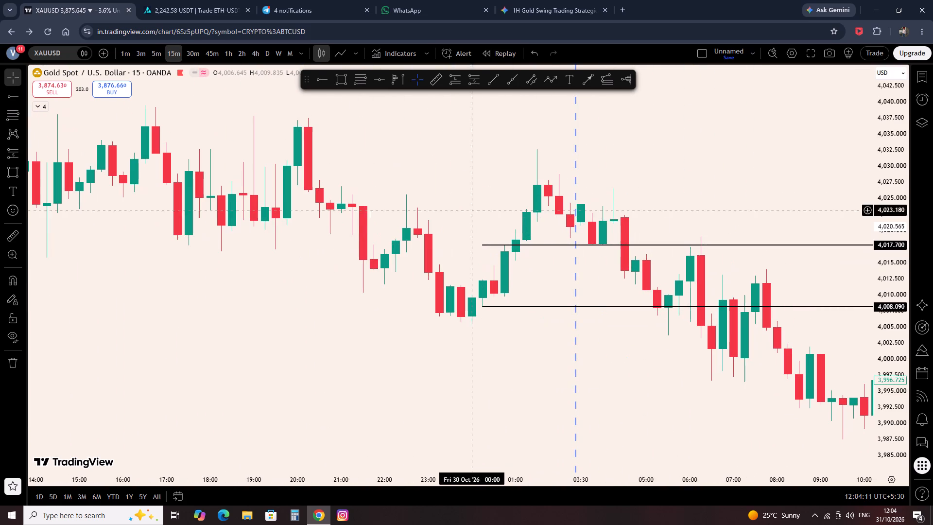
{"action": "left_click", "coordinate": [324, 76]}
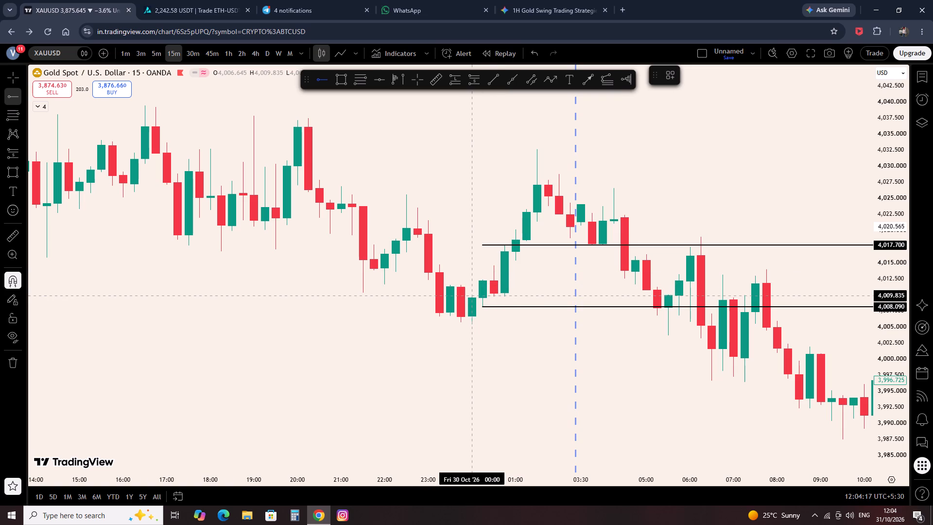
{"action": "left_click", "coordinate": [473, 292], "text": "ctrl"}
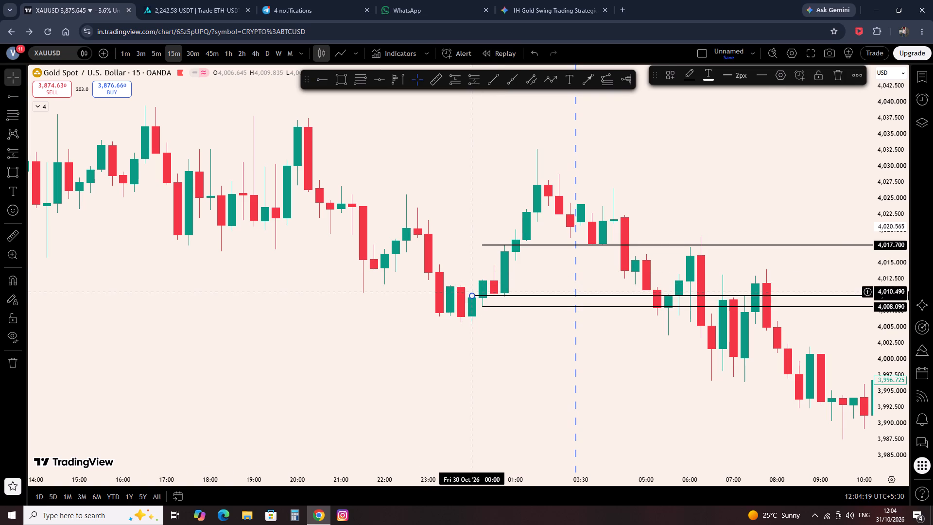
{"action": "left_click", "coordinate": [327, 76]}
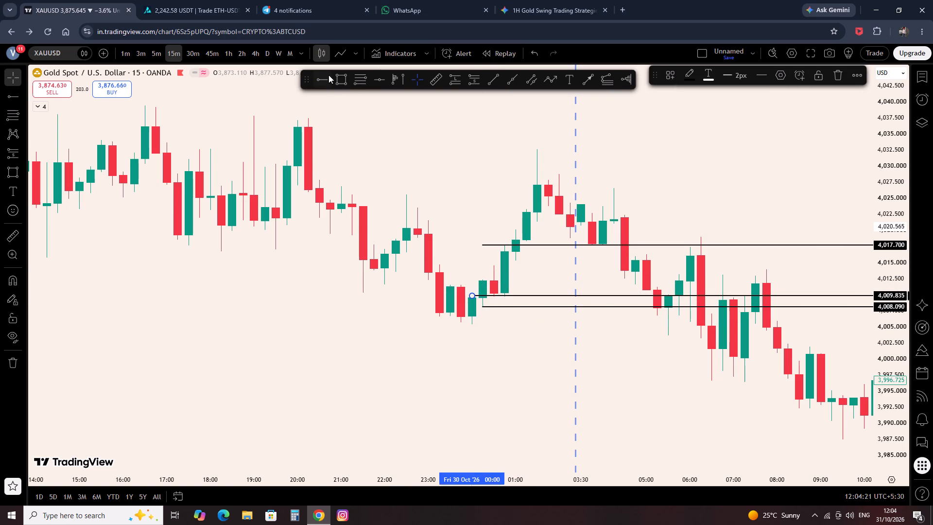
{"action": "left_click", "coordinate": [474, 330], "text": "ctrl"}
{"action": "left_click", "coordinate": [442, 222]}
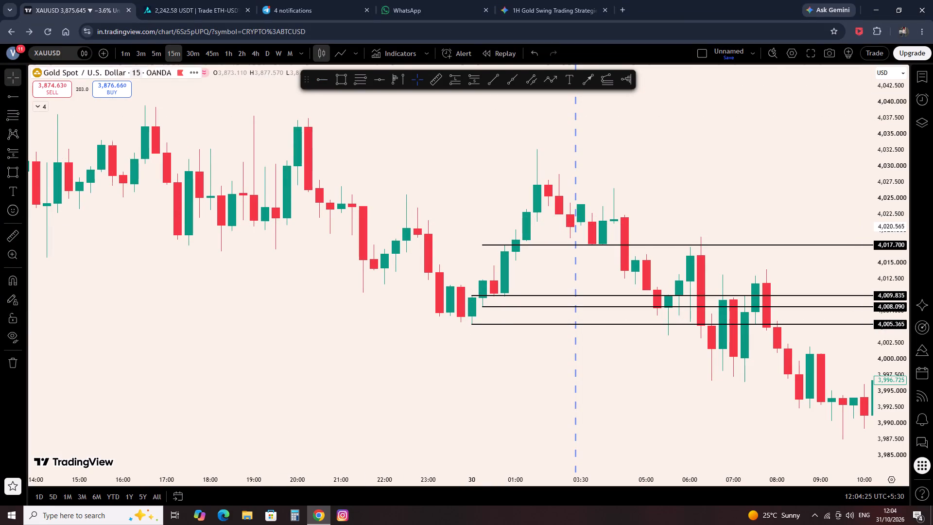
Switch the XAUUSD chart to the 5-minute interval.
{"action": "left_click", "coordinate": [160, 51]}
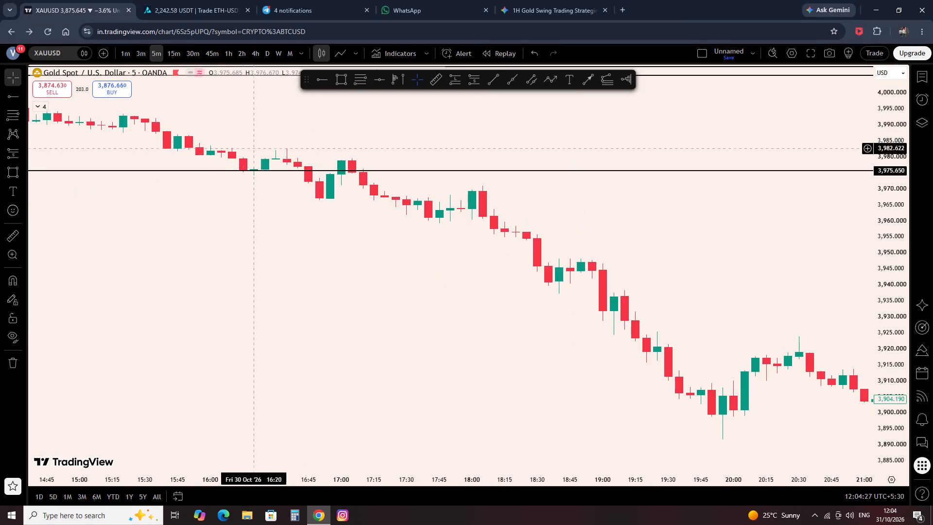
Examine how the 5-minute candles of 30 October behave around the four horizontal rays.
{"action": "scroll", "coordinate": [317, 199], "scroll_direction": "down", "scroll_amount": 16}
{"action": "left_click_drag", "start_coordinate": [280, 220], "coordinate": [568, 262]}
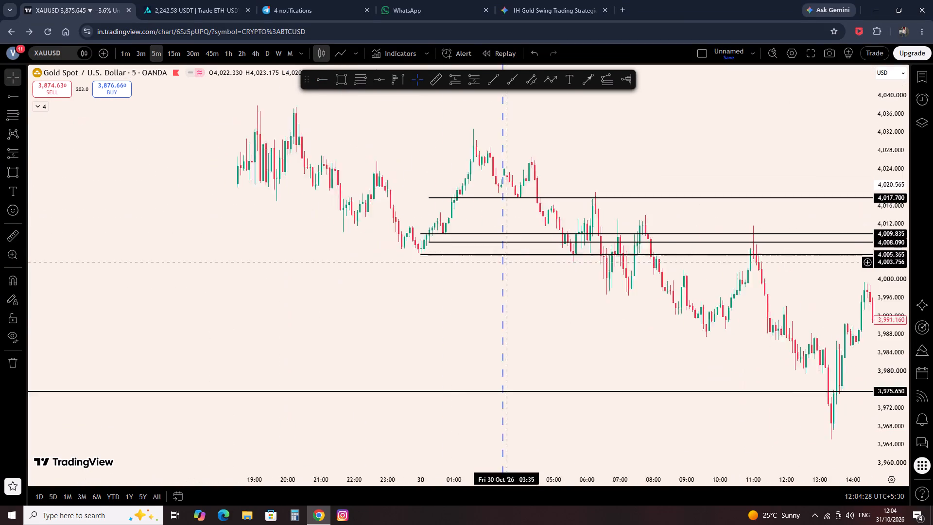
{"action": "left_click_drag", "start_coordinate": [568, 262], "coordinate": [635, 266]}
{"action": "scroll", "coordinate": [635, 266], "scroll_direction": "up", "scroll_amount": 8}
{"action": "left_click_drag", "start_coordinate": [503, 167], "coordinate": [594, 206]}
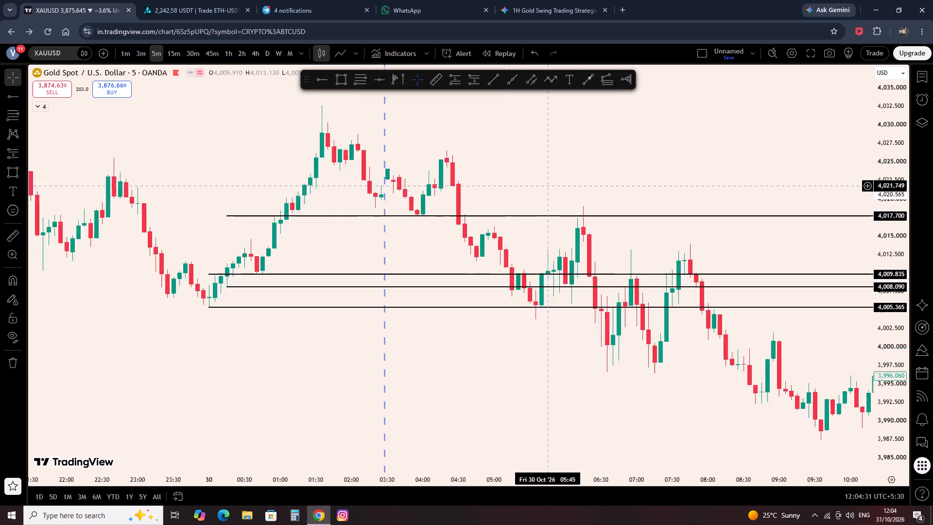
{"action": "left_click_drag", "start_coordinate": [594, 206], "coordinate": [667, 233]}
{"action": "scroll", "coordinate": [589, 226], "scroll_direction": "up", "scroll_amount": 3}
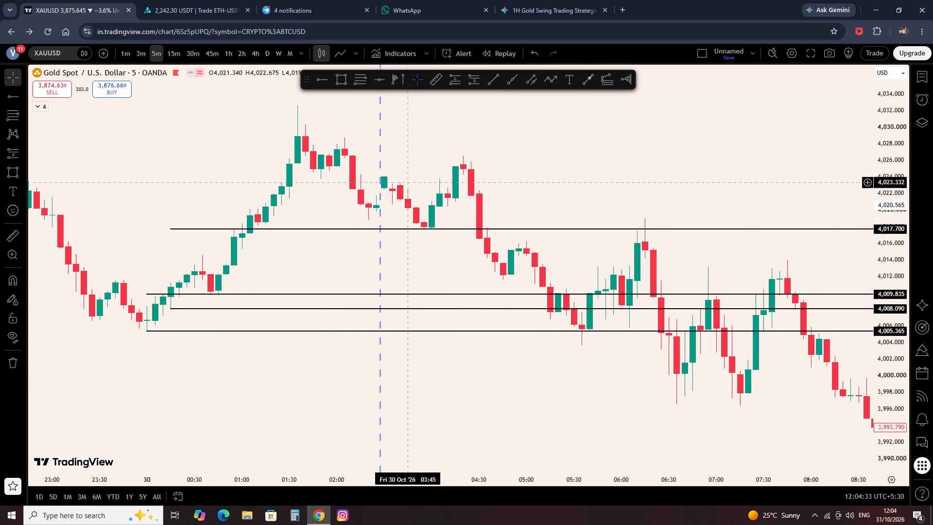
{"action": "left_click_drag", "start_coordinate": [273, 256], "coordinate": [533, 344]}
{"action": "left_click_drag", "start_coordinate": [616, 345], "coordinate": [322, 320]}
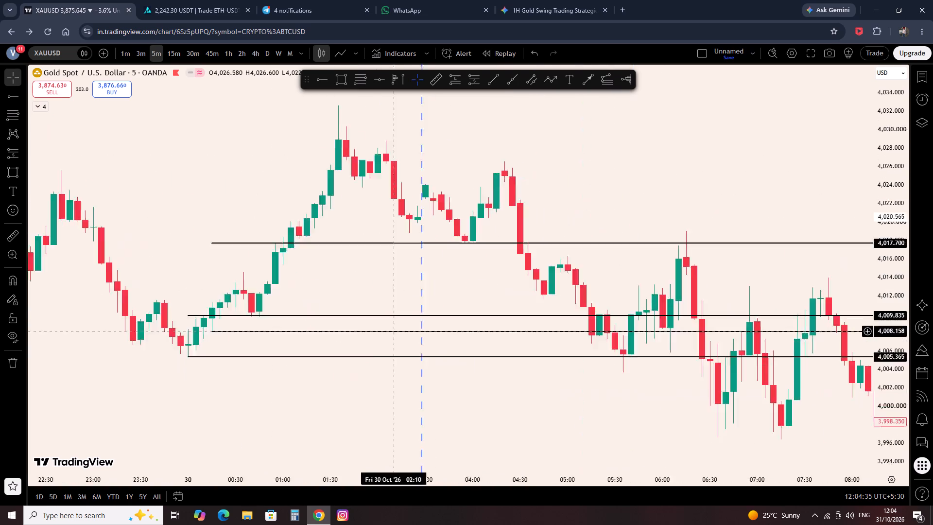
{"action": "left_click_drag", "start_coordinate": [322, 320], "coordinate": [285, 321]}
{"action": "scroll", "coordinate": [611, 339], "scroll_direction": "down", "scroll_amount": 2}
{"action": "left_click_drag", "start_coordinate": [715, 134], "coordinate": [557, 171]}
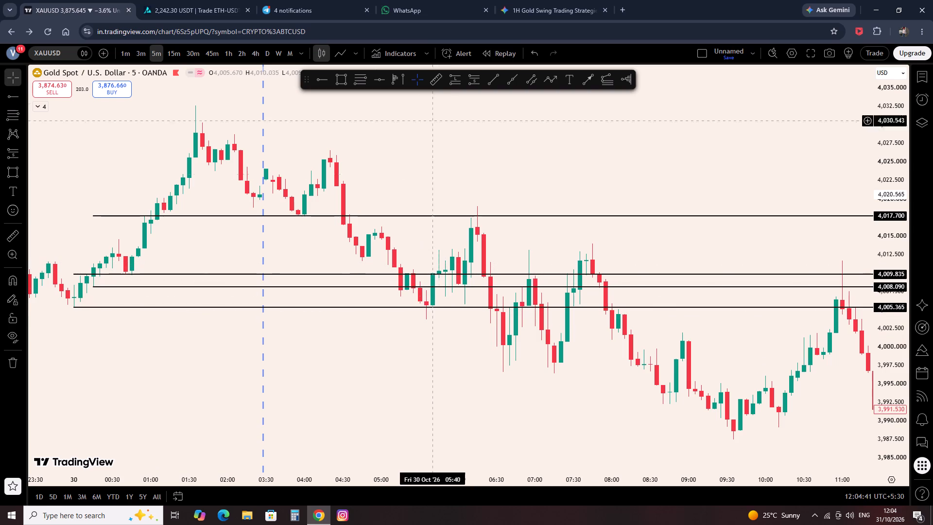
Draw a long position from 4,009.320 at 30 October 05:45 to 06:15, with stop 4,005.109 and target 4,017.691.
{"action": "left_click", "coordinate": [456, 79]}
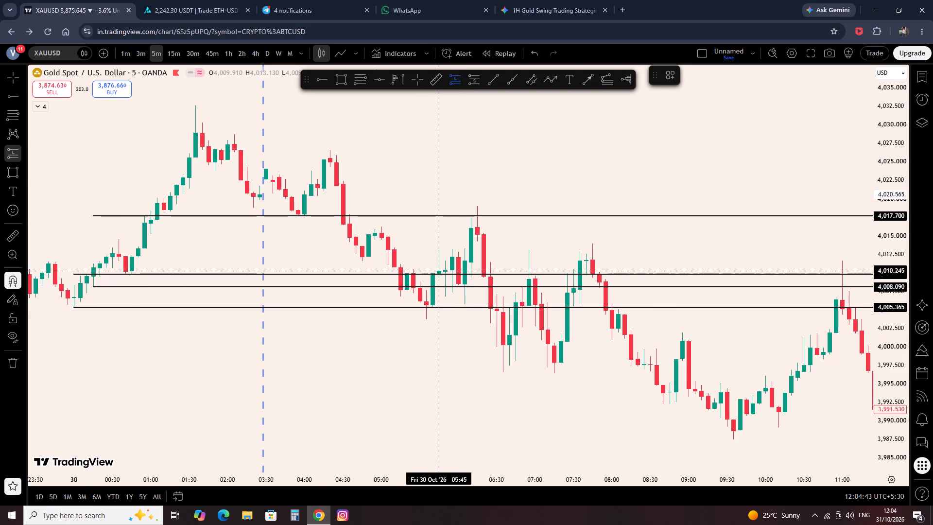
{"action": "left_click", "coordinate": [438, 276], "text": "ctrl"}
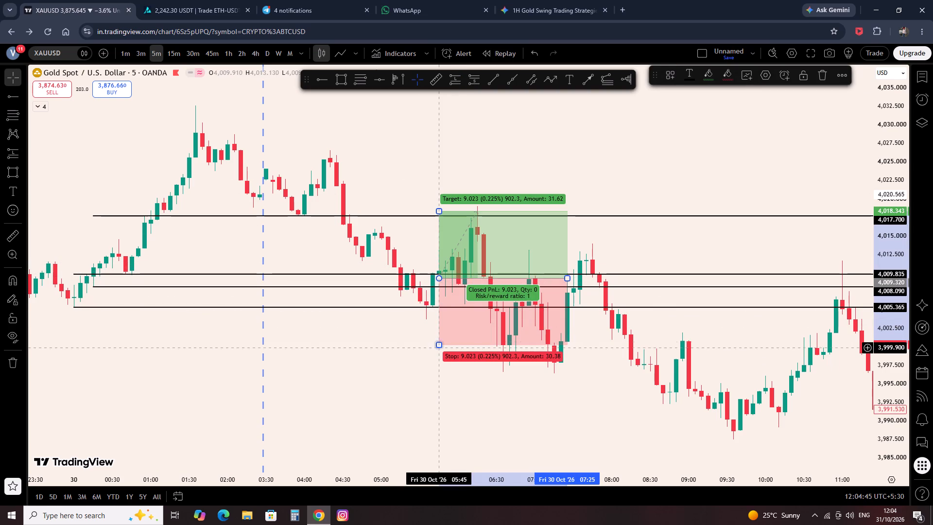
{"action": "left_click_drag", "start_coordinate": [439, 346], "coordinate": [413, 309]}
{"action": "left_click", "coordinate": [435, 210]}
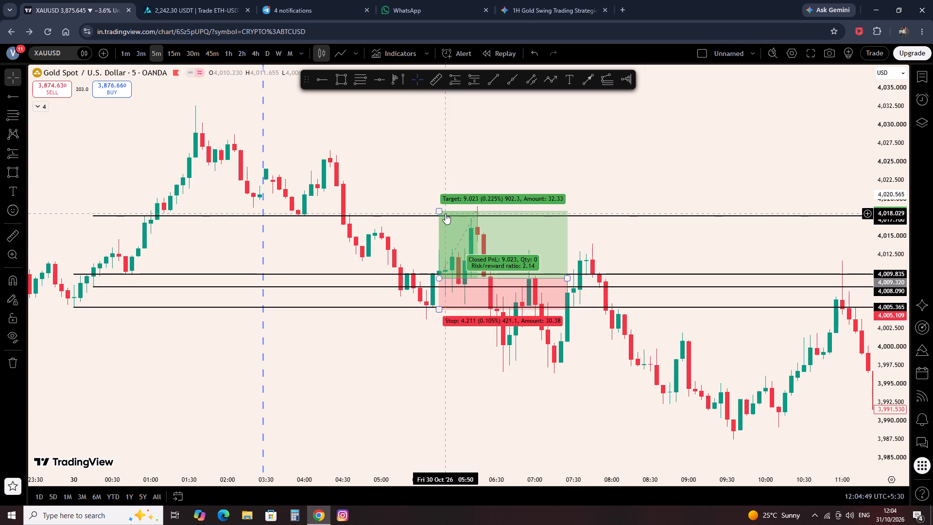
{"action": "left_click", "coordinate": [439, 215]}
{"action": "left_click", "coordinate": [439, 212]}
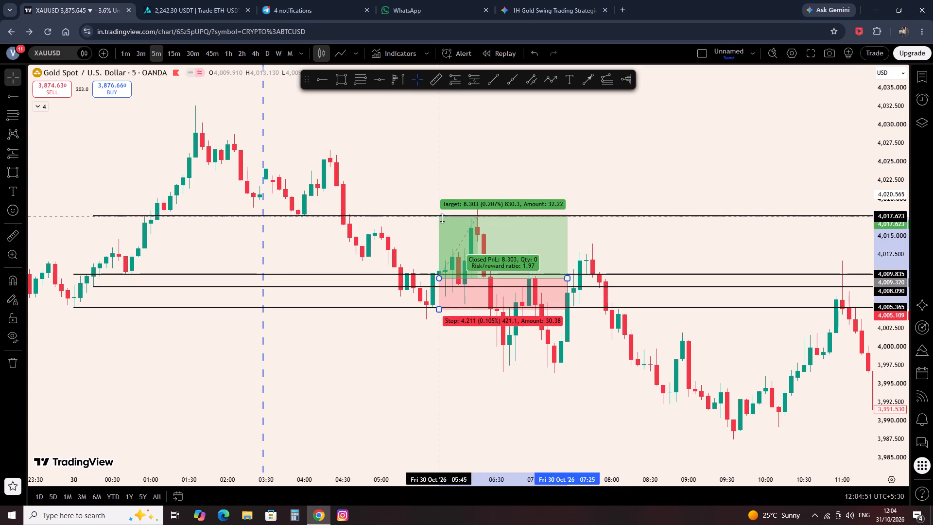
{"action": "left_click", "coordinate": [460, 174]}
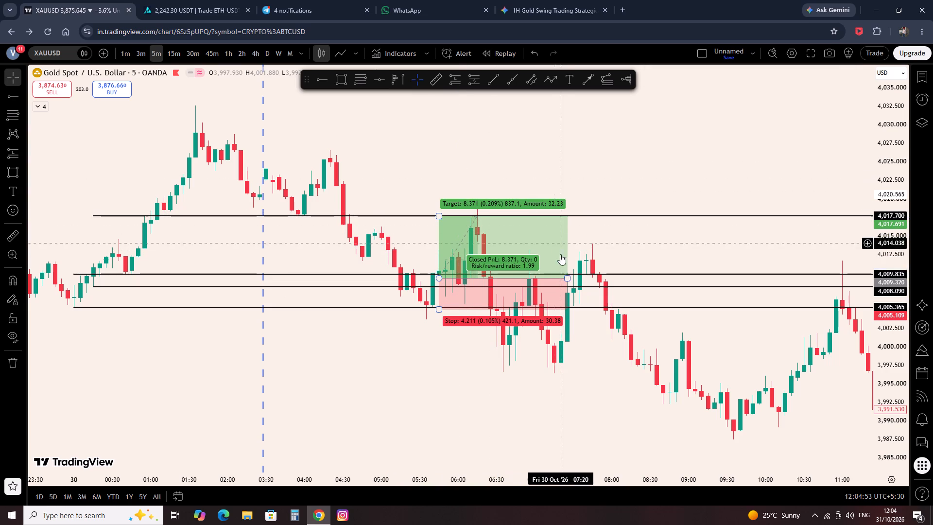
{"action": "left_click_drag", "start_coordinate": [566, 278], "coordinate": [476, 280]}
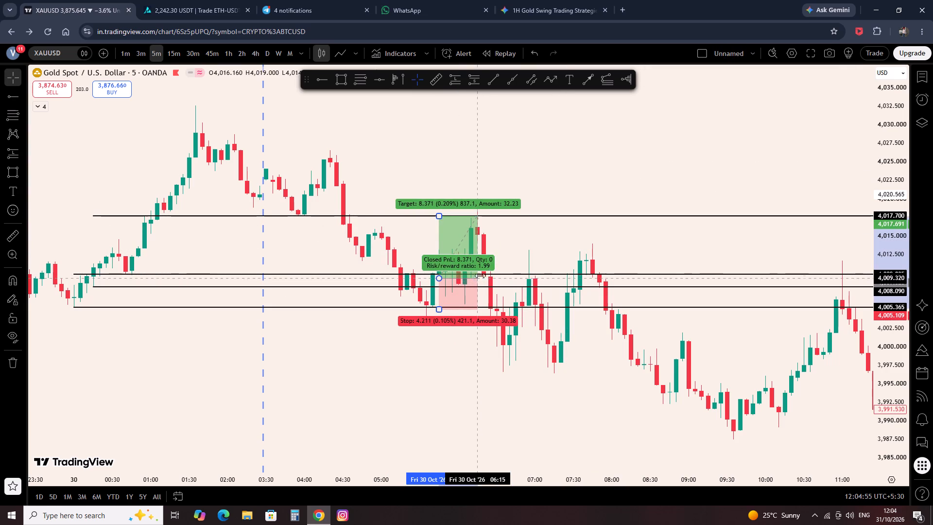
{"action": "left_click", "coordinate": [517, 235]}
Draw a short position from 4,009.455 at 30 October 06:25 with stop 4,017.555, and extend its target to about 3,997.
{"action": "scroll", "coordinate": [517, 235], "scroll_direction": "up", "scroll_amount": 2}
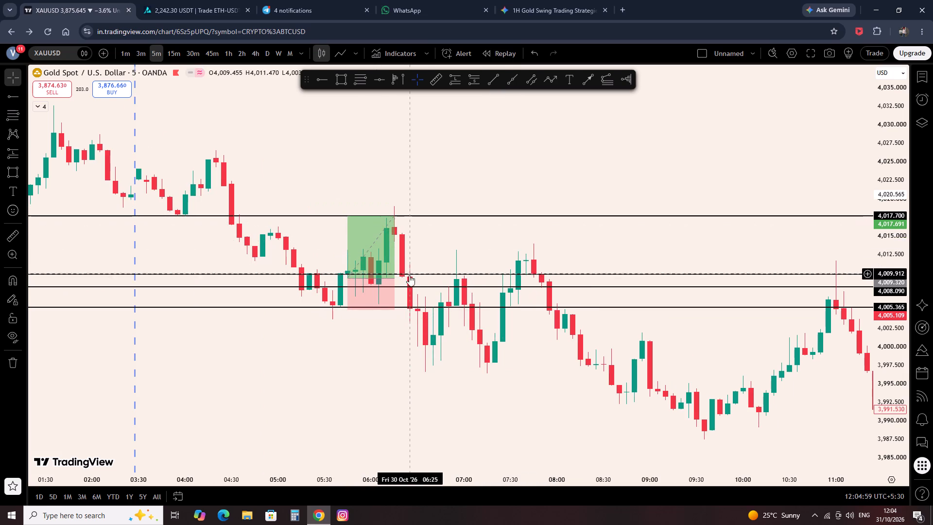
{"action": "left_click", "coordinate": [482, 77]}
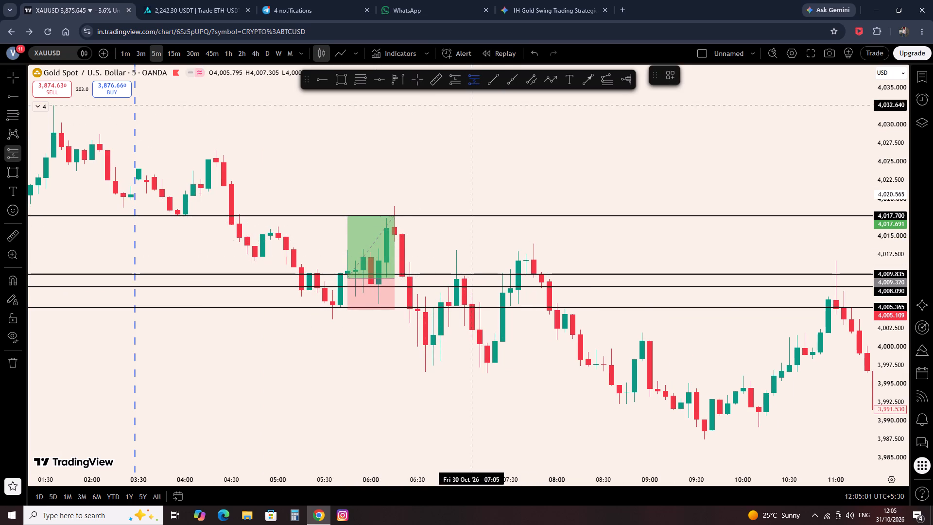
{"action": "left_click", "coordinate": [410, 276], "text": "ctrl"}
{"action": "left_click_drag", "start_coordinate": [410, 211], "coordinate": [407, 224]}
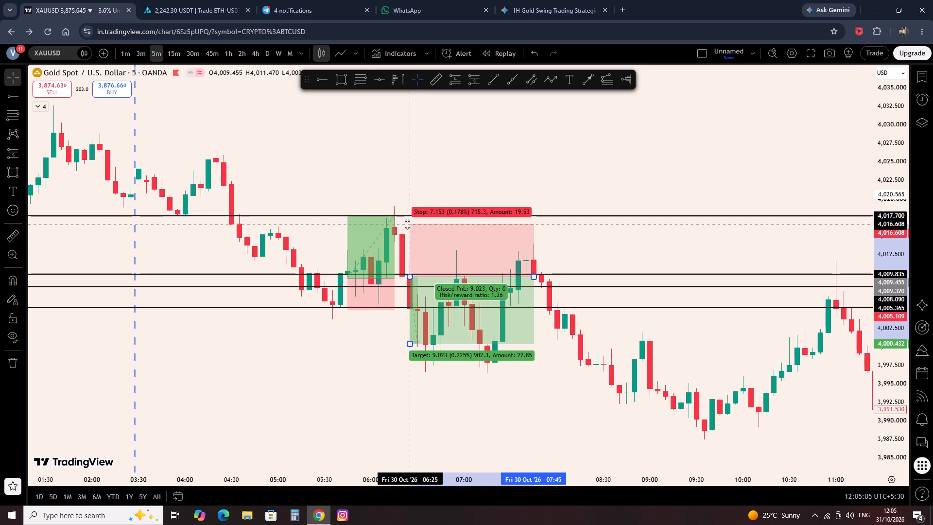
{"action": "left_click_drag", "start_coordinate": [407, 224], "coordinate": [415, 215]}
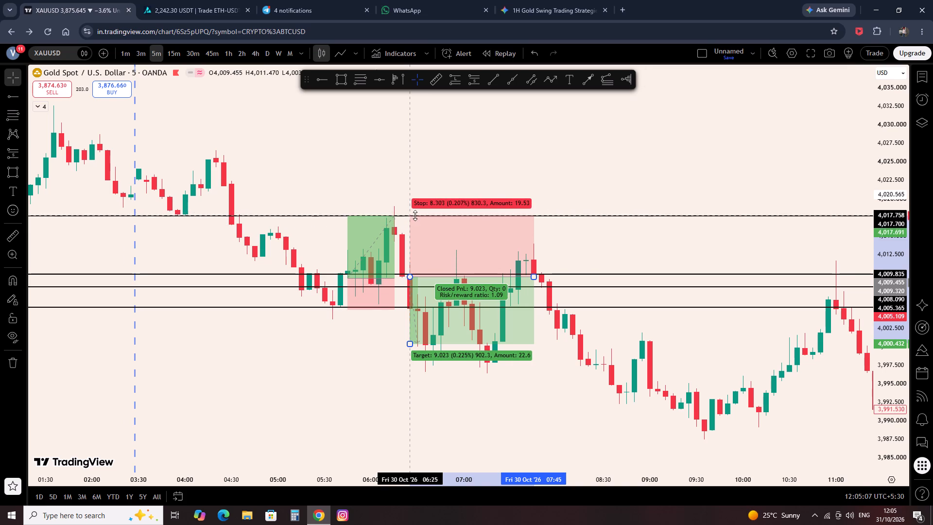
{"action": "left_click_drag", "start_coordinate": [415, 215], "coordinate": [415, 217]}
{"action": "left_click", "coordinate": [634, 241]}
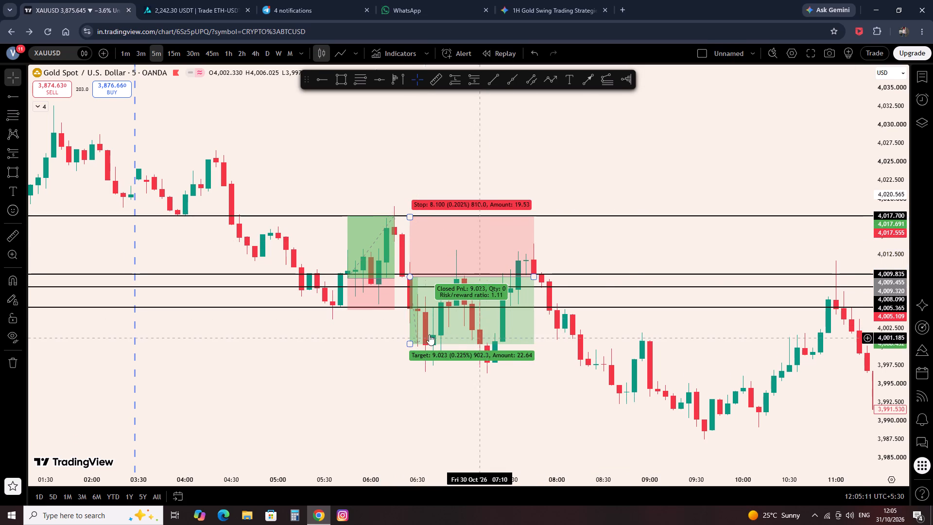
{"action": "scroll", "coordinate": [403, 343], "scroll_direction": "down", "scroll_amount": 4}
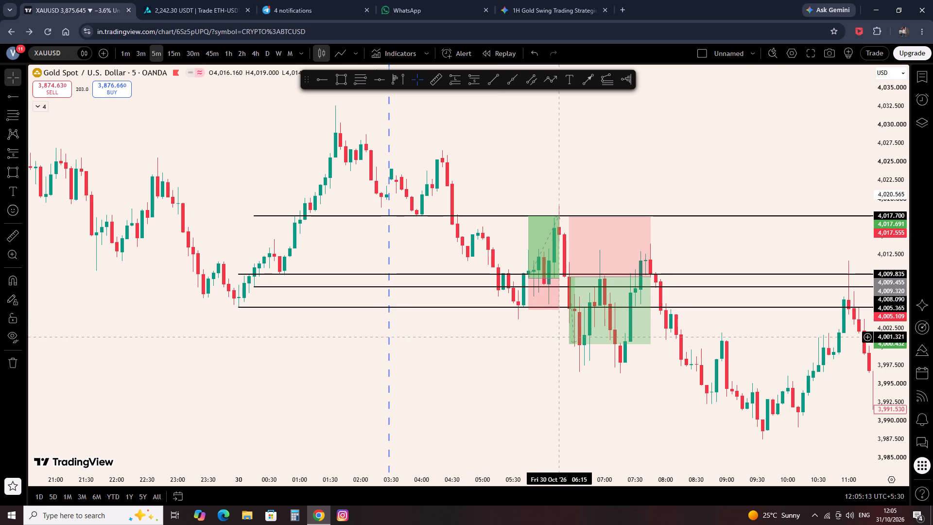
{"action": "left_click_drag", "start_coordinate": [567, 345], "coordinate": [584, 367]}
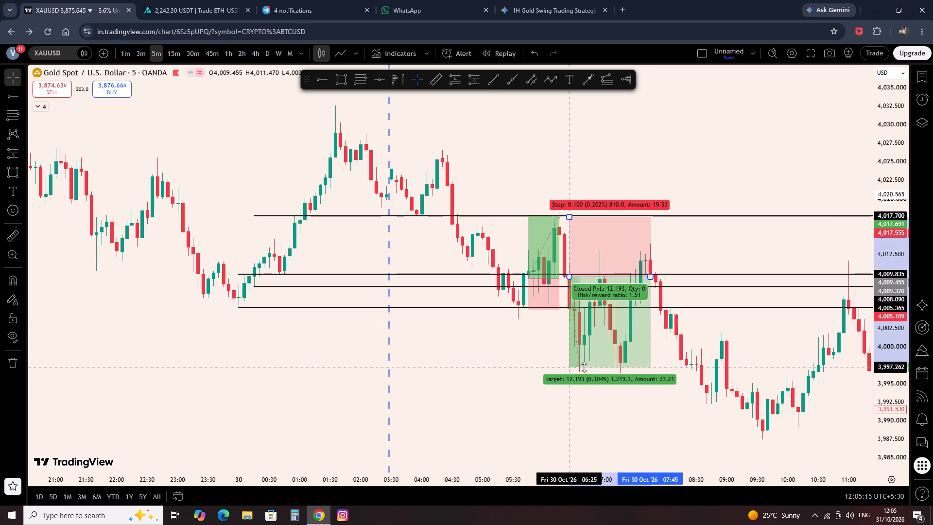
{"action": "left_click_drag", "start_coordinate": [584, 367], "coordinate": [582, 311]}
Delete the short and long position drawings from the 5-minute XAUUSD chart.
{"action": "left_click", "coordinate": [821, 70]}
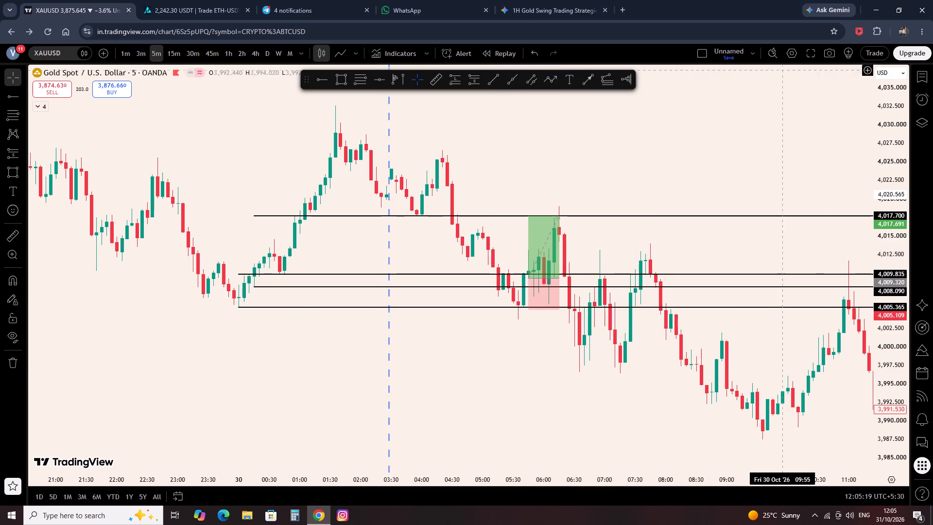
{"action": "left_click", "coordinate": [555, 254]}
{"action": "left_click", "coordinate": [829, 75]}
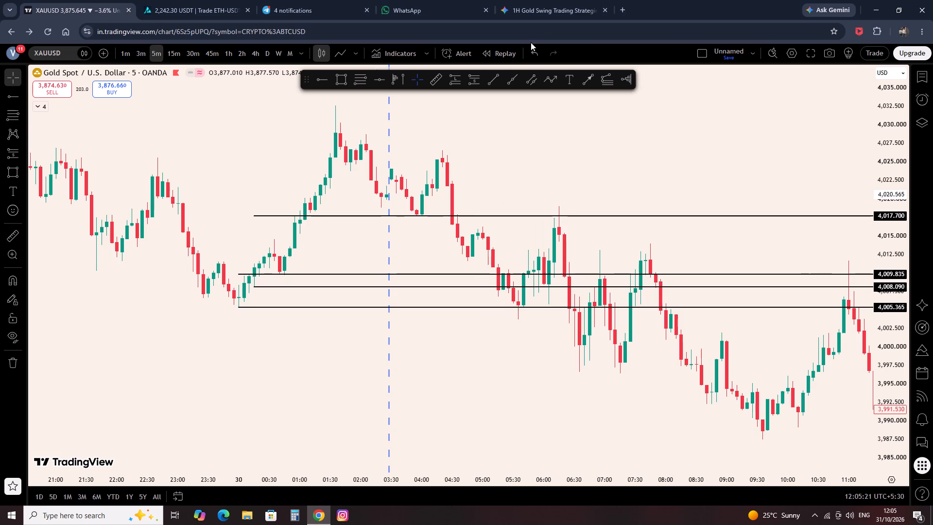
Delete the four horizontal rays starting at the 30 October 00:00 and 00:15 candles in one go.
{"action": "left_click_drag", "start_coordinate": [332, 359], "coordinate": [173, 157], "text": "ctrl"}
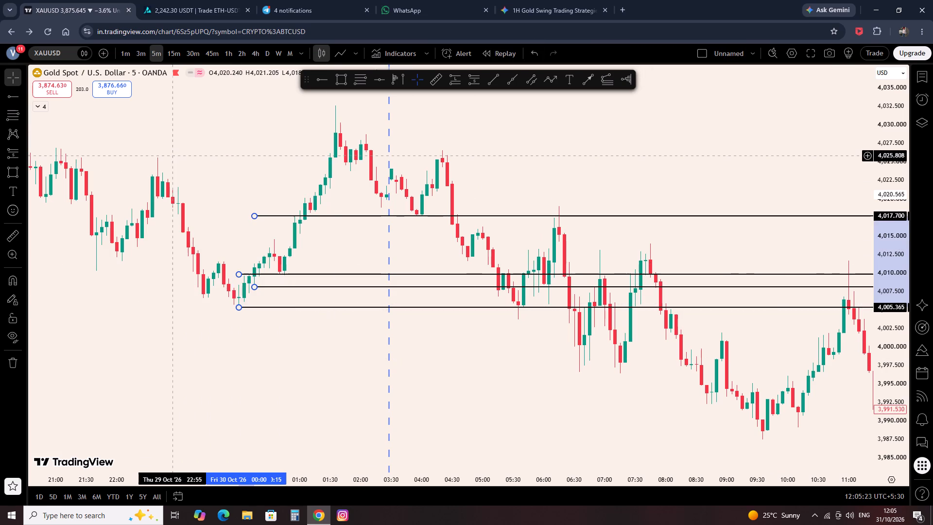
{"action": "key", "text": "Delete"}
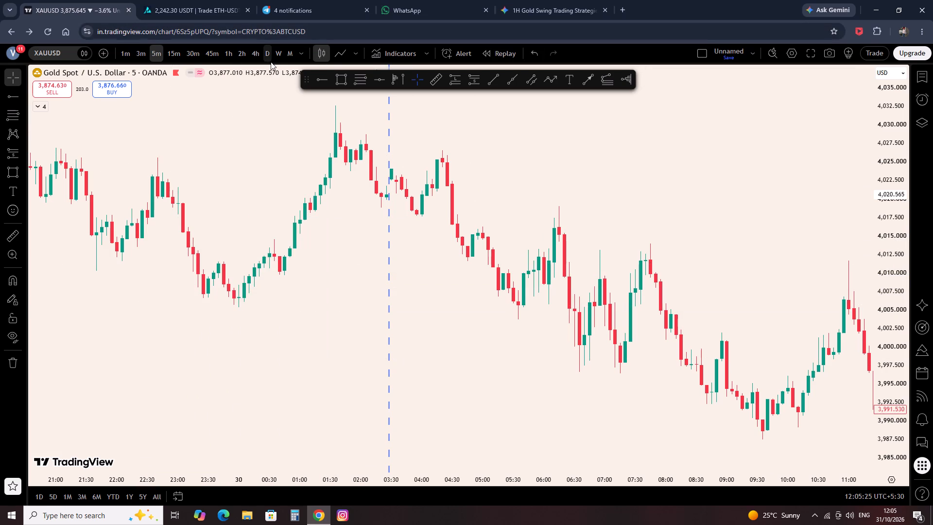
On the 4-hour chart, draw a rectangle on the 30 October 02:30 candle from 4,026.550 down to 4,003.175.
{"action": "left_click", "coordinate": [253, 45]}
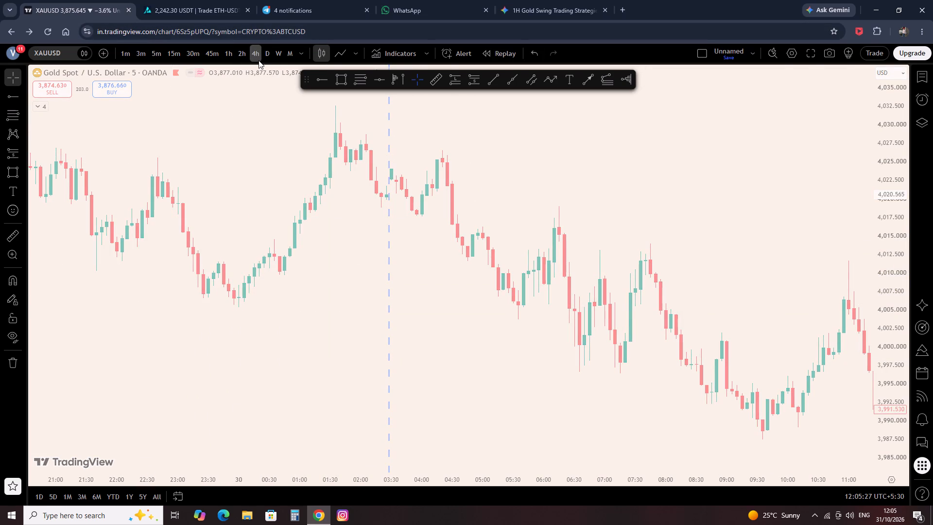
{"action": "right_click", "coordinate": [612, 200]}
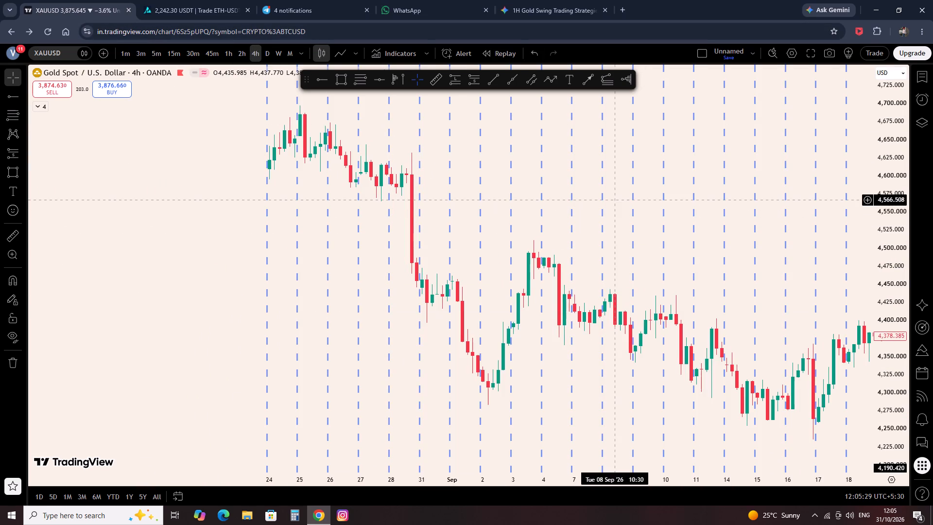
{"action": "left_click", "coordinate": [628, 204]}
{"action": "scroll", "coordinate": [643, 241], "scroll_direction": "up", "scroll_amount": 7}
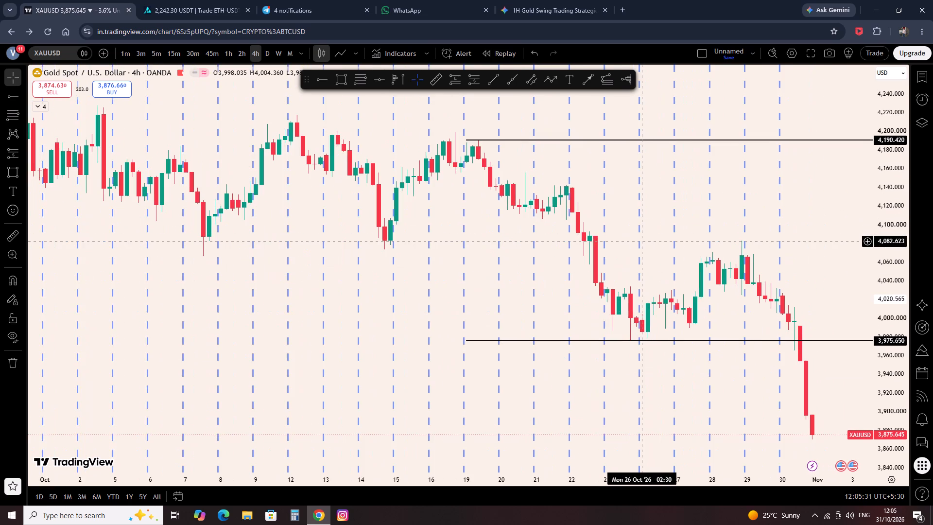
{"action": "scroll", "coordinate": [643, 241], "scroll_direction": "up", "scroll_amount": 6}
{"action": "left_click_drag", "start_coordinate": [713, 237], "coordinate": [486, 237]}
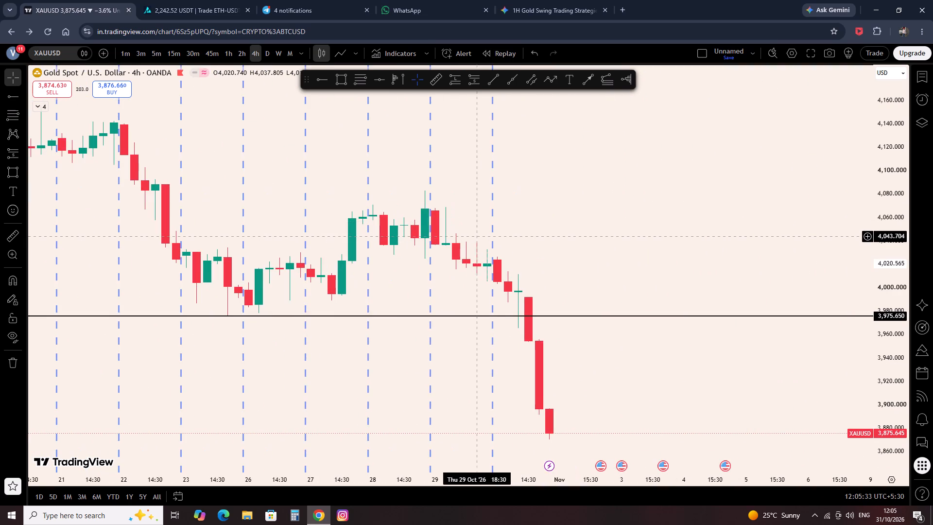
{"action": "scroll", "coordinate": [477, 239], "scroll_direction": "up", "scroll_amount": 4}
{"action": "left_click_drag", "start_coordinate": [356, 201], "coordinate": [509, 237]}
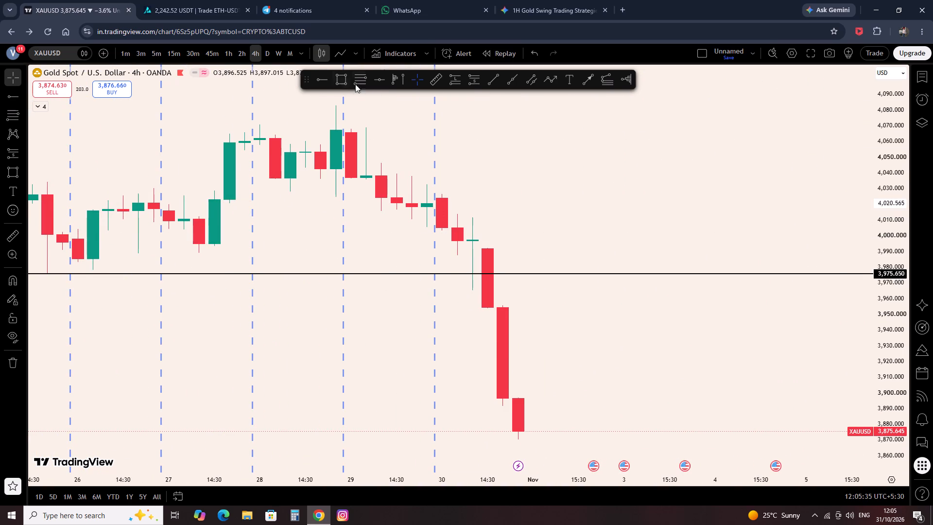
{"action": "left_click", "coordinate": [337, 75]}
{"action": "scroll", "coordinate": [382, 218], "scroll_direction": "up", "scroll_amount": 1}
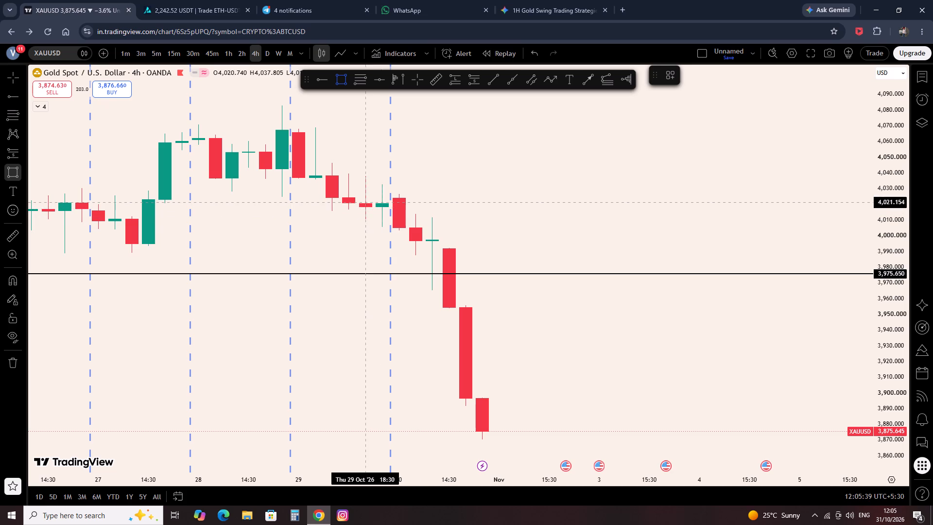
{"action": "left_click", "coordinate": [397, 194], "text": "ctrl"}
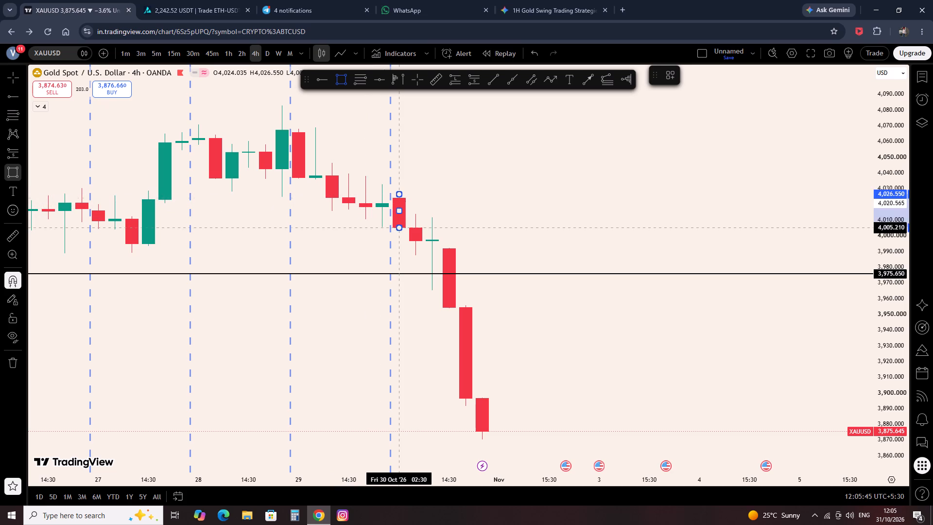
{"action": "left_click", "coordinate": [397, 245], "text": "ctrl"}
Extend the rectangle forward in time past the latest candle, to about 3 November.
{"action": "left_click_drag", "start_coordinate": [401, 213], "coordinate": [408, 215]}
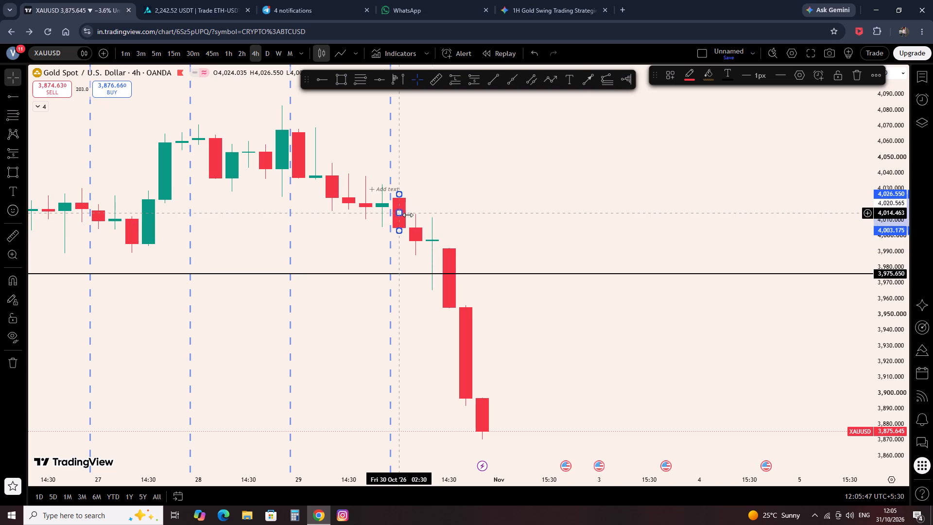
{"action": "left_click_drag", "start_coordinate": [408, 215], "coordinate": [634, 234]}
{"action": "left_click", "coordinate": [706, 228]}
Switch the chart to the 15-minute timeframe and examine the 30 October candles around the rectangle.
{"action": "left_click", "coordinate": [175, 51]}
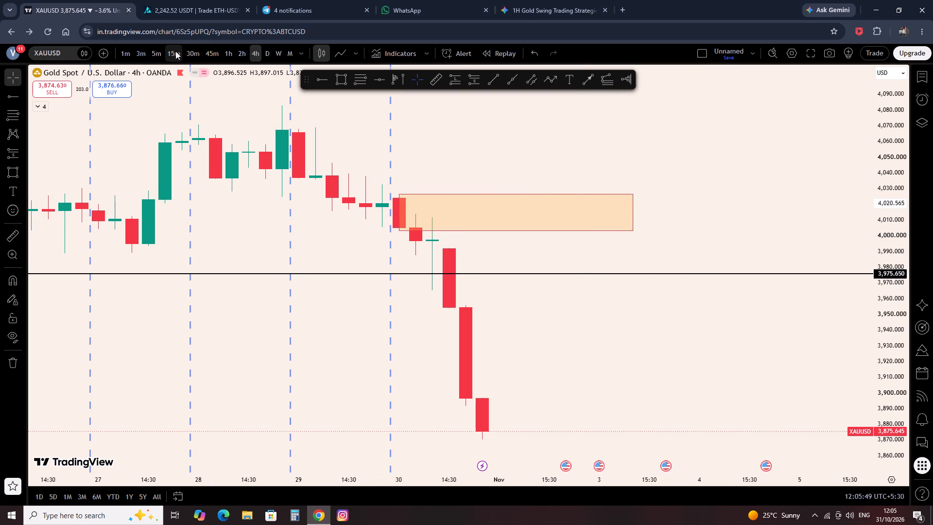
{"action": "scroll", "coordinate": [280, 198], "scroll_direction": "down", "scroll_amount": 12}
{"action": "left_click_drag", "start_coordinate": [207, 320], "coordinate": [224, 328]}
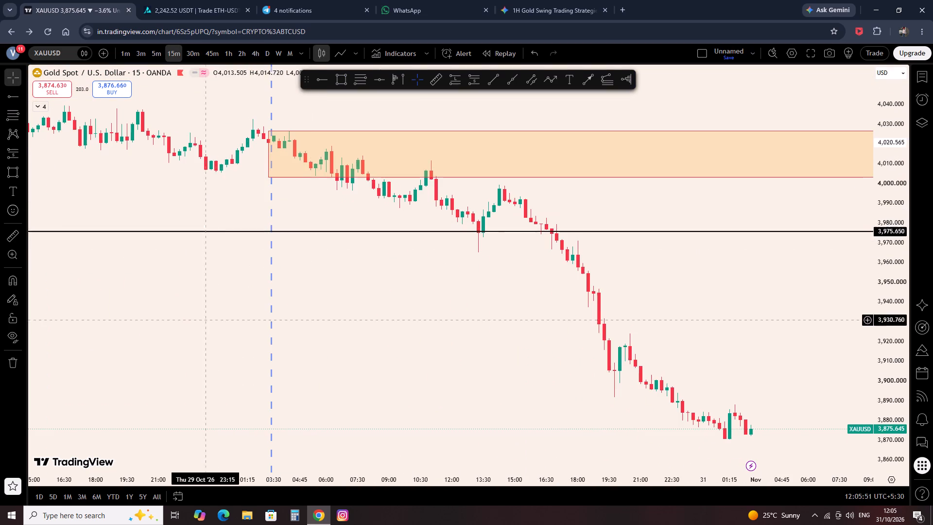
{"action": "left_click_drag", "start_coordinate": [224, 328], "coordinate": [597, 408]}
{"action": "scroll", "coordinate": [654, 343], "scroll_direction": "up", "scroll_amount": 8}
{"action": "left_click_drag", "start_coordinate": [614, 314], "coordinate": [506, 342]}
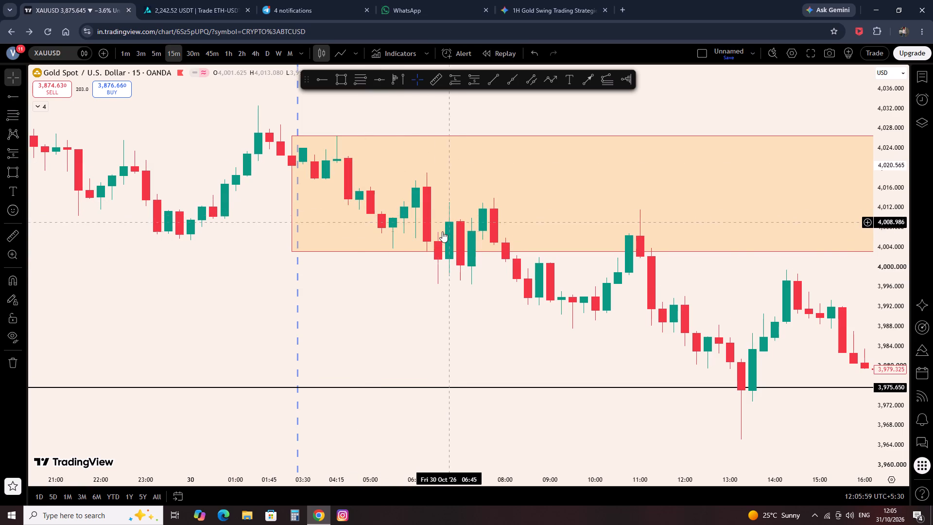
{"action": "left_click_drag", "start_coordinate": [627, 280], "coordinate": [576, 286]}
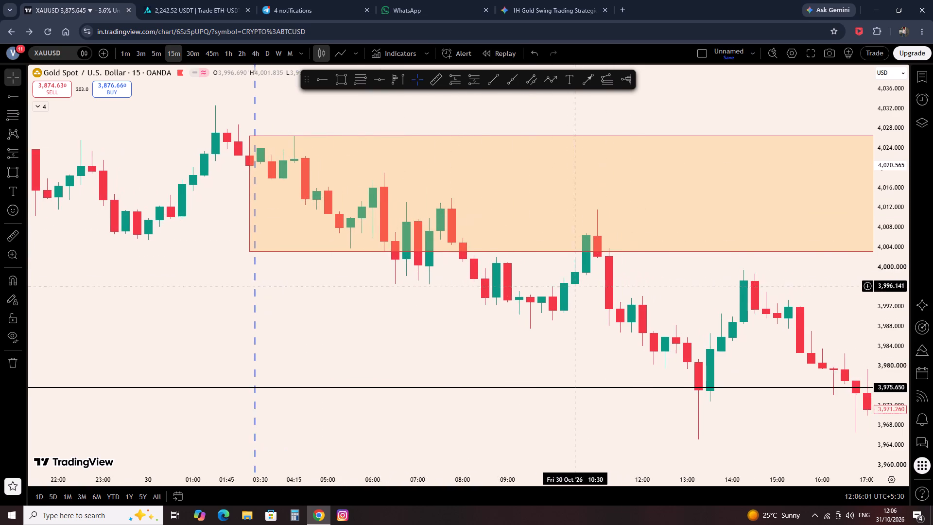
{"action": "left_click_drag", "start_coordinate": [576, 286], "coordinate": [445, 295]}
{"action": "left_click_drag", "start_coordinate": [447, 289], "coordinate": [520, 318]}
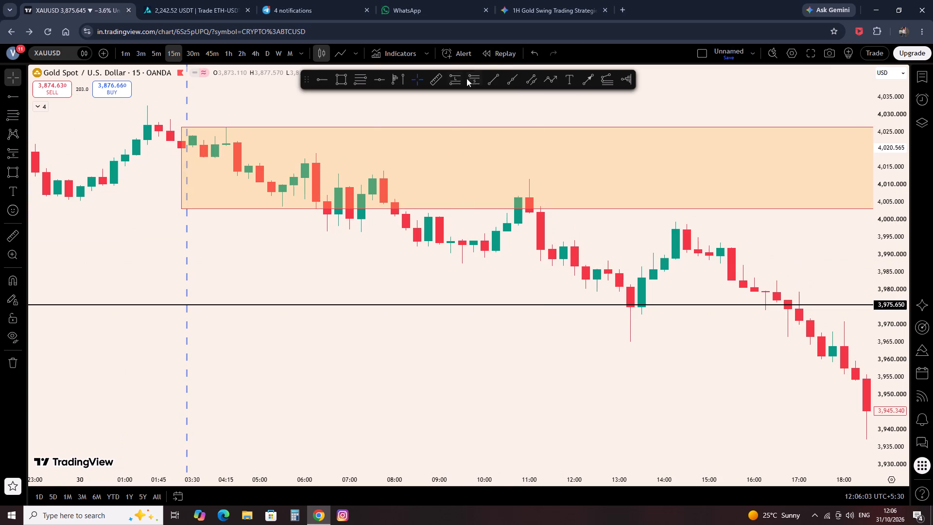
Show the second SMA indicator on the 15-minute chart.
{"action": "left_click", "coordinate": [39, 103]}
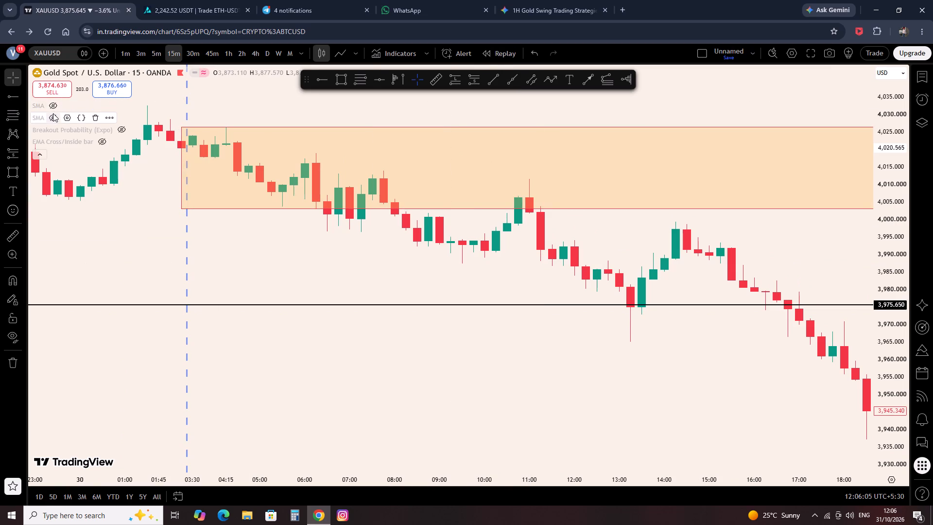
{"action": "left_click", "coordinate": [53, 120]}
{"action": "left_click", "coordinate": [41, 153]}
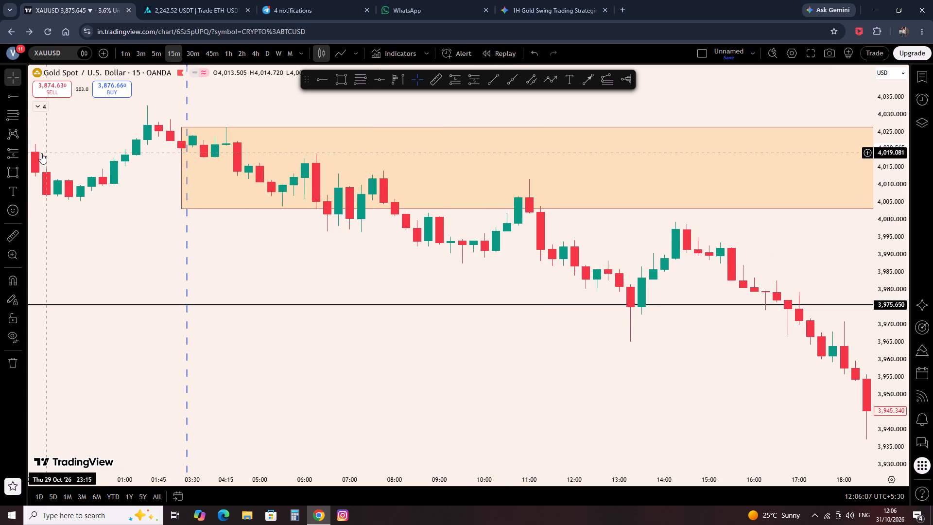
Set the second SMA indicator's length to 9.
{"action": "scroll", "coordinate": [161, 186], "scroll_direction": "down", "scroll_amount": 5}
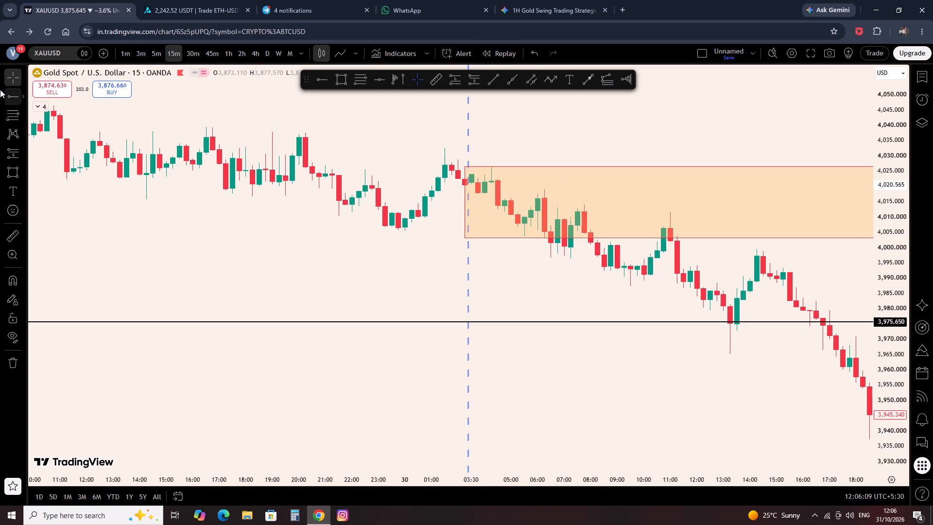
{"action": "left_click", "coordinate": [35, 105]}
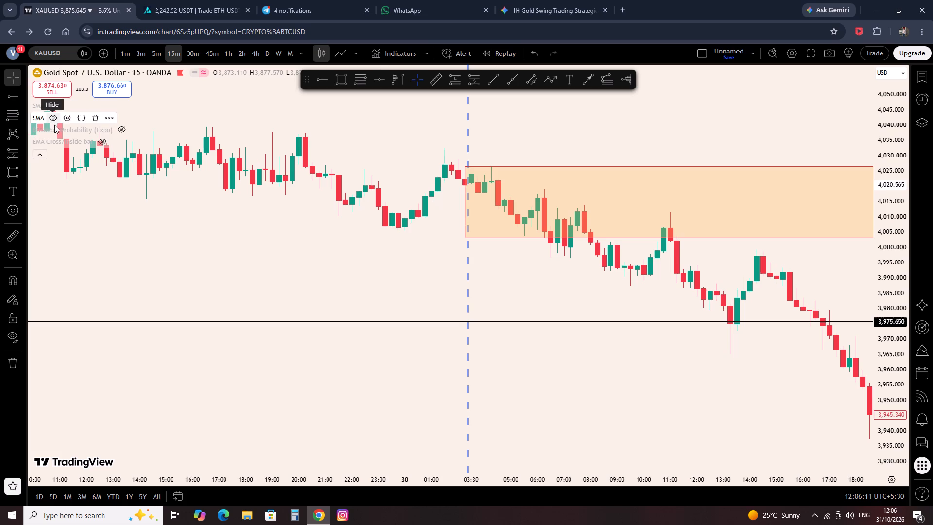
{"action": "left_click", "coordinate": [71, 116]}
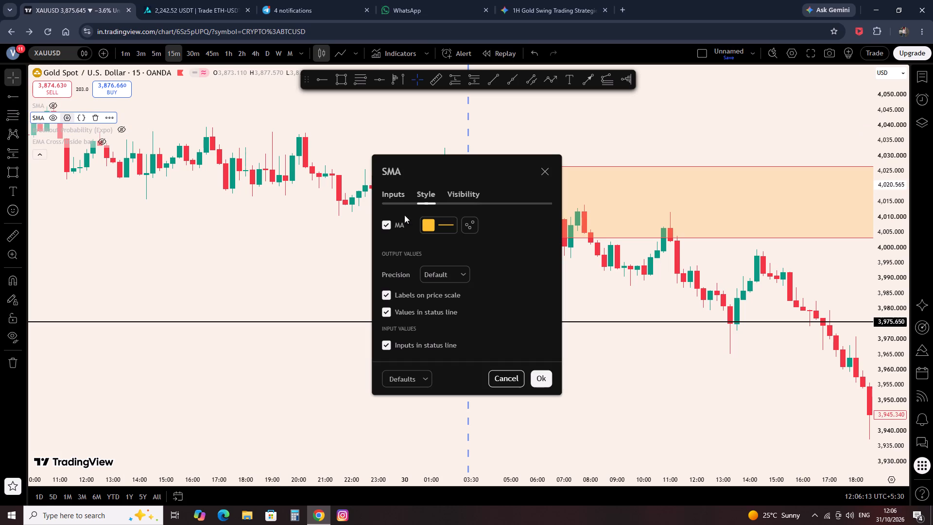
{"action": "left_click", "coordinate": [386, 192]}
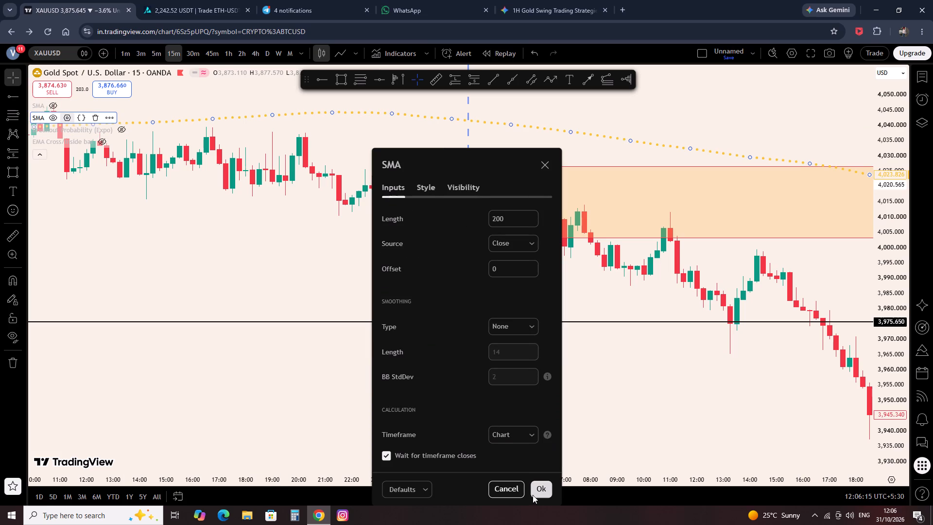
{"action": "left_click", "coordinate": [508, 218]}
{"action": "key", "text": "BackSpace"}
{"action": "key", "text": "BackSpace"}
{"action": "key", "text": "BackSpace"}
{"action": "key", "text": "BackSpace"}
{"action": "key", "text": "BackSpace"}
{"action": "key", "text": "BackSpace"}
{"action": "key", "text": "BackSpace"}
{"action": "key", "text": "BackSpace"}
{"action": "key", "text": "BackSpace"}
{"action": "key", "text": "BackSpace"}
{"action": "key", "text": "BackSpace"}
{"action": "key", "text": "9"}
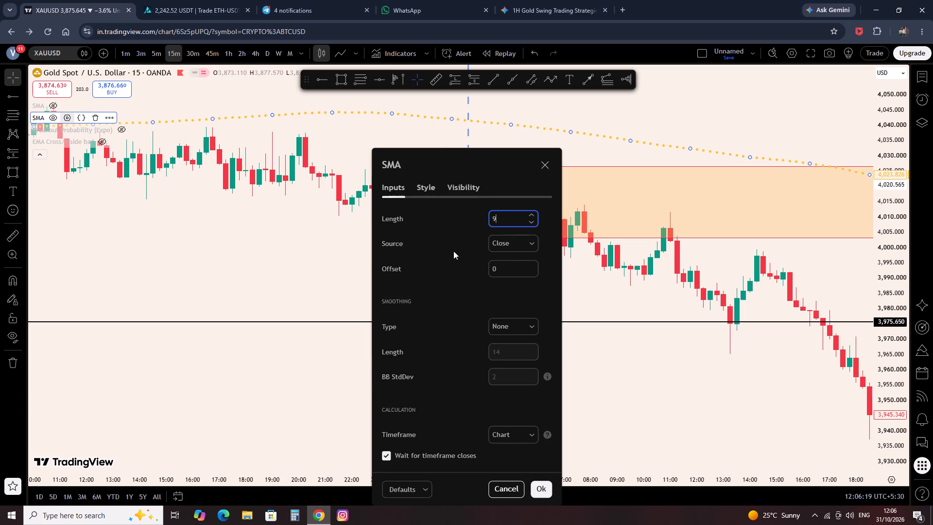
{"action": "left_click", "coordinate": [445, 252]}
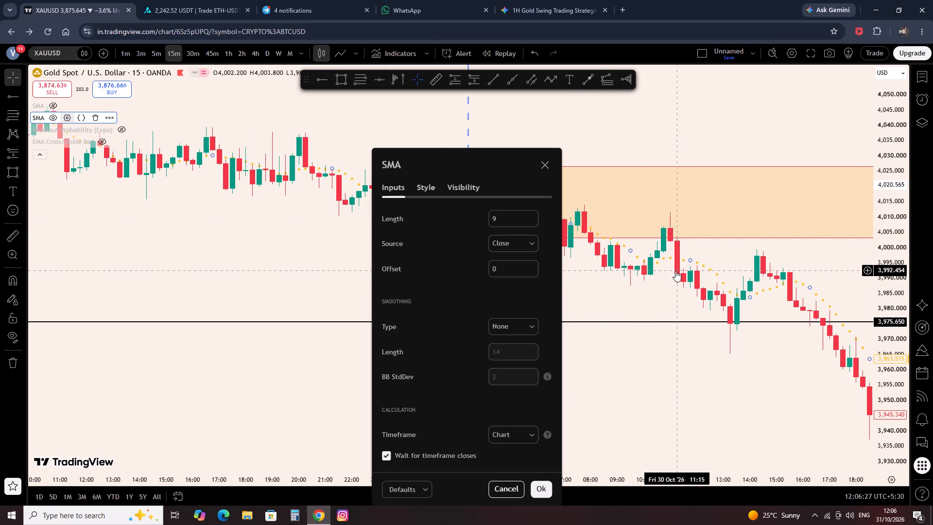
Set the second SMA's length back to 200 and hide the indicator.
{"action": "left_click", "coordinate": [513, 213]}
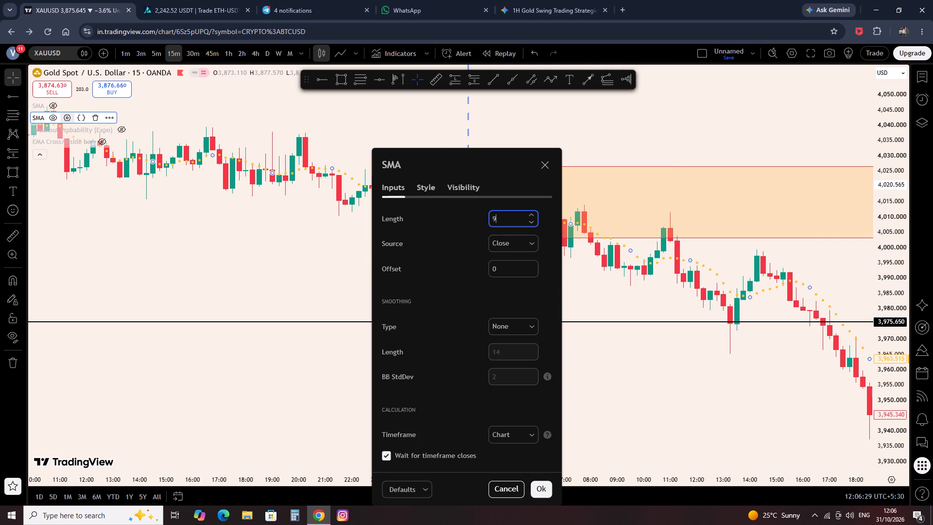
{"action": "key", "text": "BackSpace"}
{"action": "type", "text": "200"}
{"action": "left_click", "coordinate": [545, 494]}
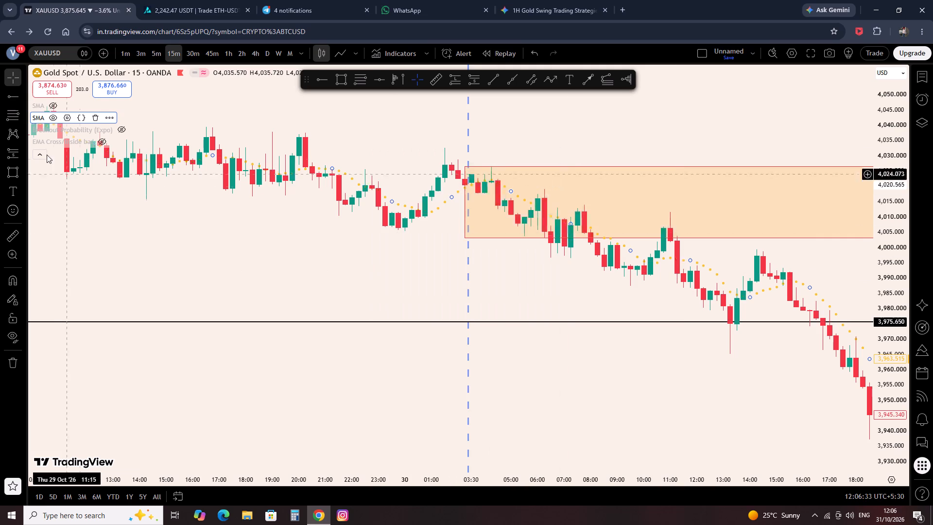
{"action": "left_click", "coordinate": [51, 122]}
Show the EMA Cross/Inside bar indicator with only EMA9 and EMA21 plotted, turning off EMA50 and EMA200.
{"action": "left_click", "coordinate": [99, 144]}
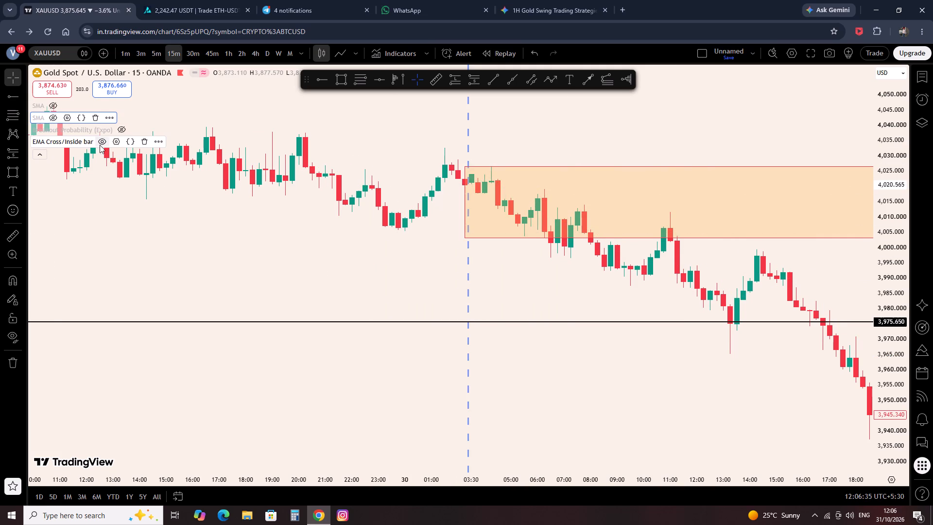
{"action": "left_click", "coordinate": [114, 141]}
{"action": "left_click", "coordinate": [428, 235]}
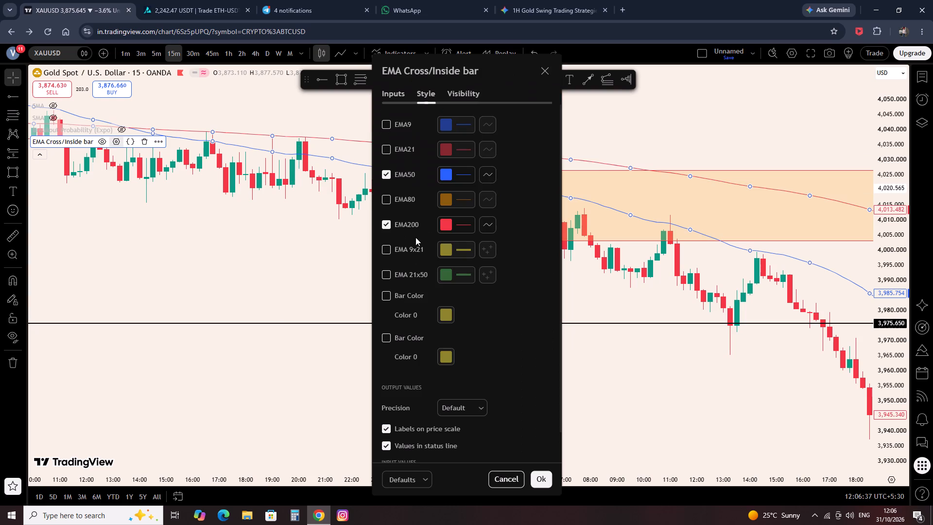
{"action": "left_click", "coordinate": [386, 227]}
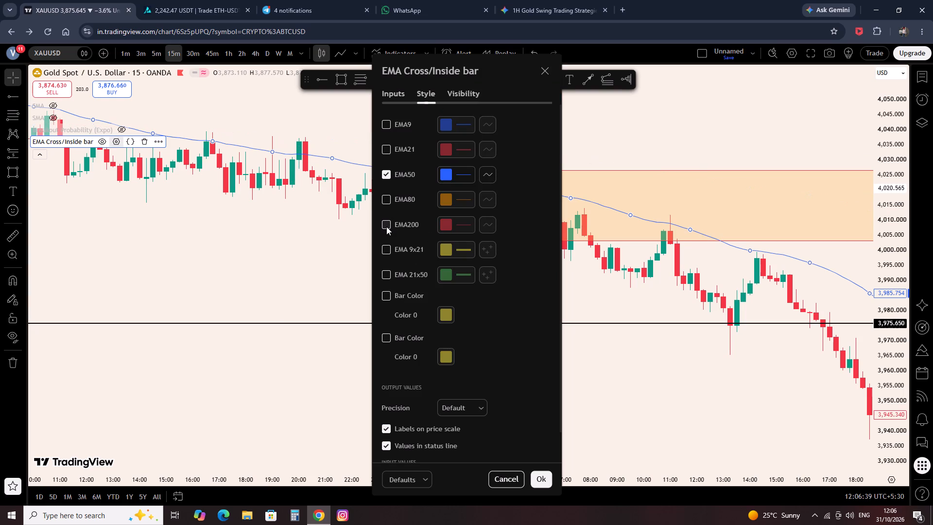
{"action": "left_click", "coordinate": [390, 177]}
{"action": "left_click", "coordinate": [386, 152]}
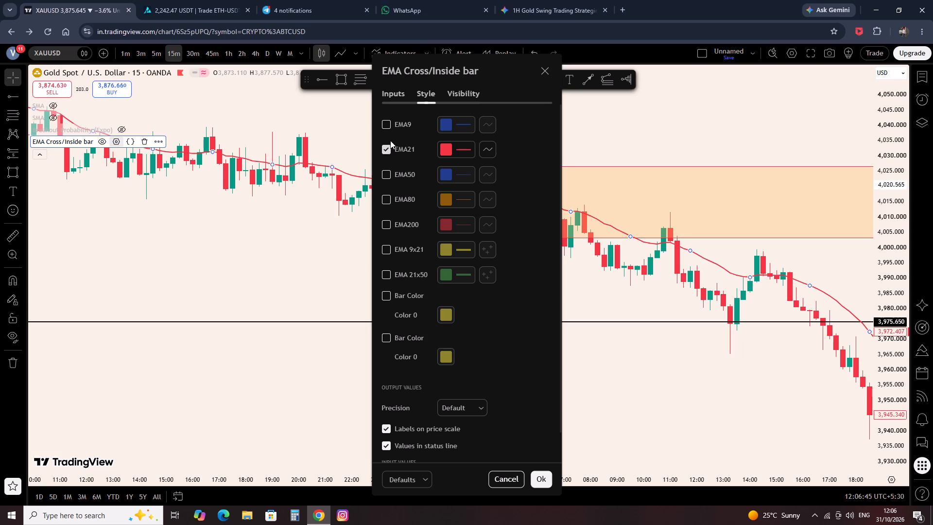
{"action": "left_click", "coordinate": [388, 153]}
{"action": "left_click", "coordinate": [384, 127]}
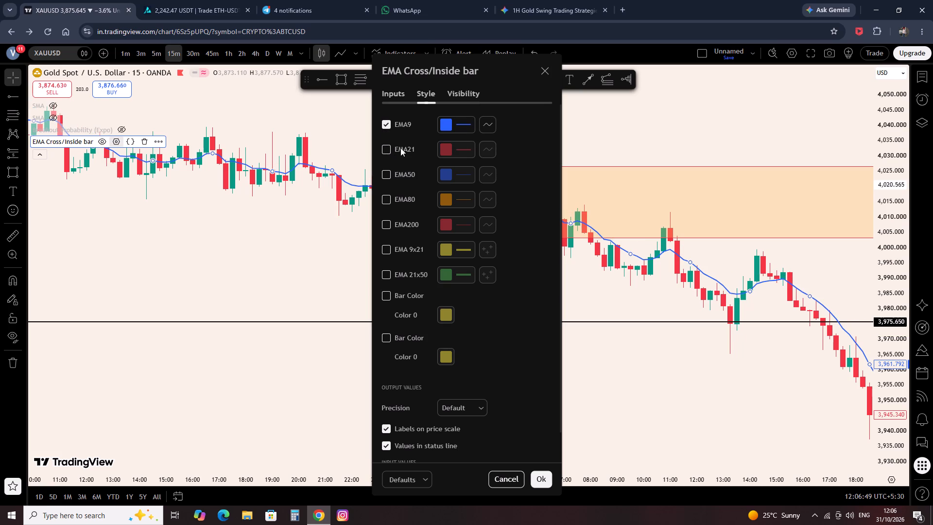
{"action": "left_click", "coordinate": [386, 150]}
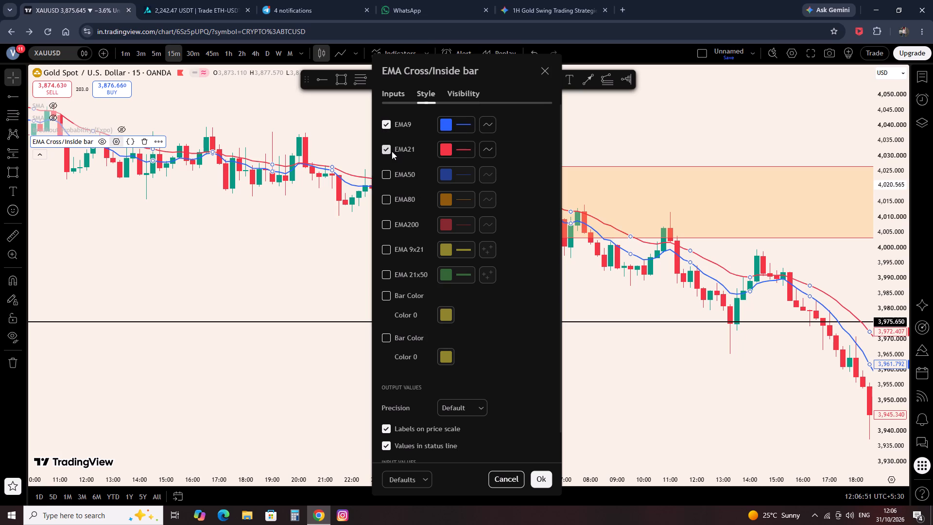
{"action": "left_click", "coordinate": [539, 481]}
{"action": "left_click", "coordinate": [638, 387]}
Draw a short position from 3,991.555 at 30 October 11:30 and move its stop to about 4,013.711.
{"action": "scroll", "coordinate": [644, 369], "scroll_direction": "up", "scroll_amount": 1}
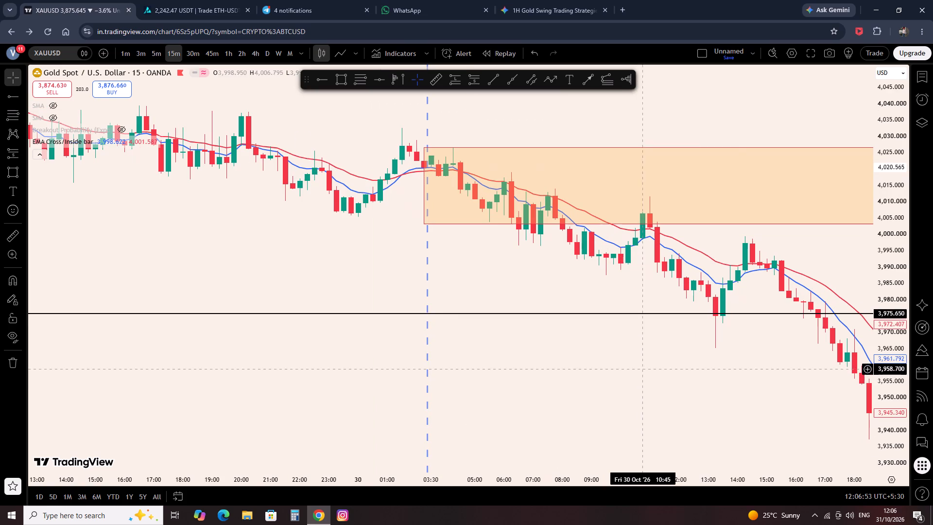
{"action": "left_click_drag", "start_coordinate": [734, 243], "coordinate": [569, 256]}
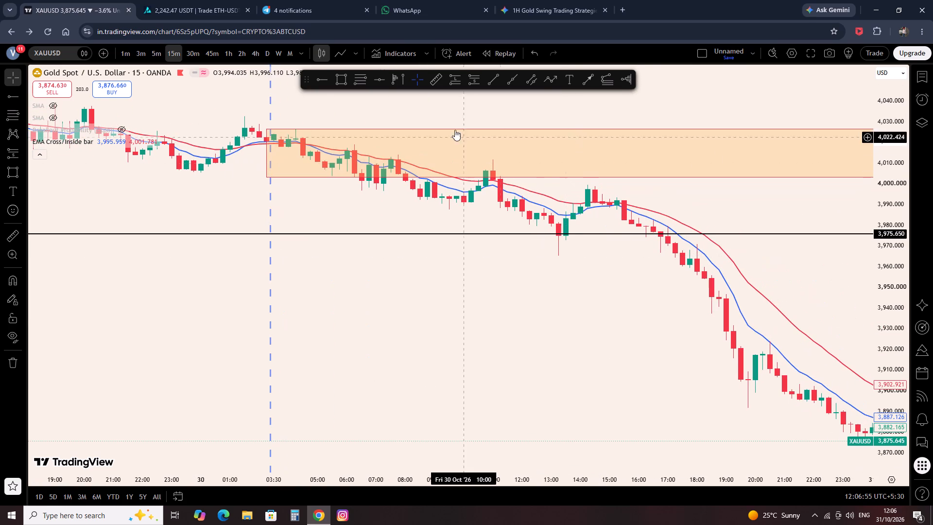
{"action": "left_click", "coordinate": [470, 84]}
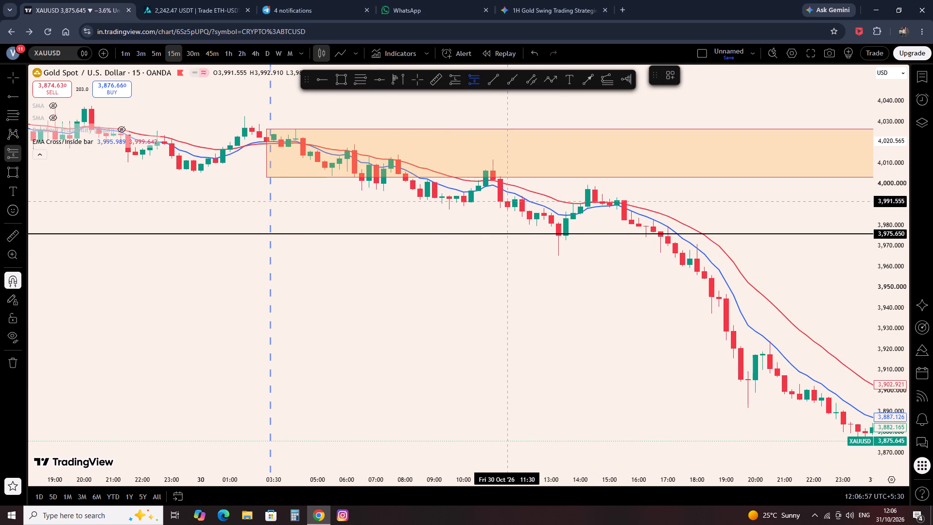
{"action": "left_click", "coordinate": [505, 202], "text": "ctrl"}
{"action": "left_click_drag", "start_coordinate": [505, 138], "coordinate": [518, 161]}
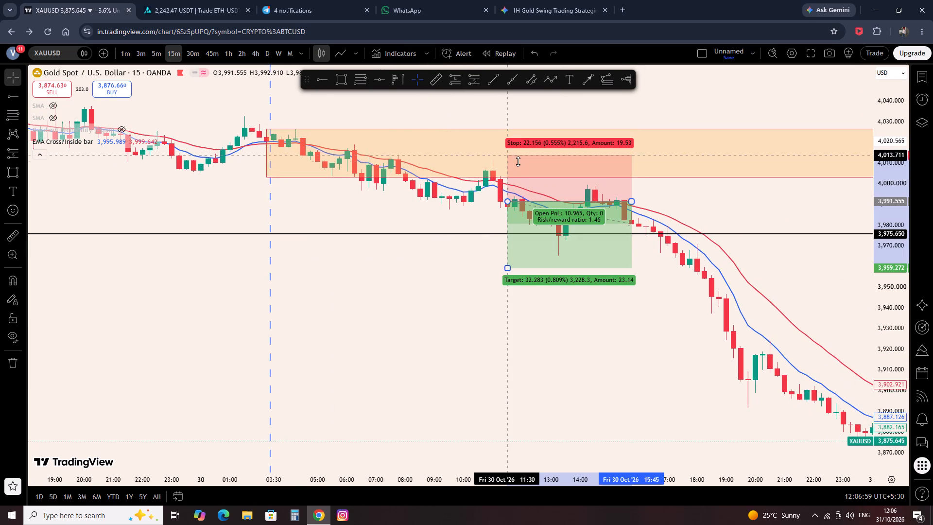
Adjust the 30 October short position's stop to about 4,014.195 and its target to about 3,894.152.
{"action": "left_click_drag", "start_coordinate": [518, 161], "coordinate": [514, 155]}
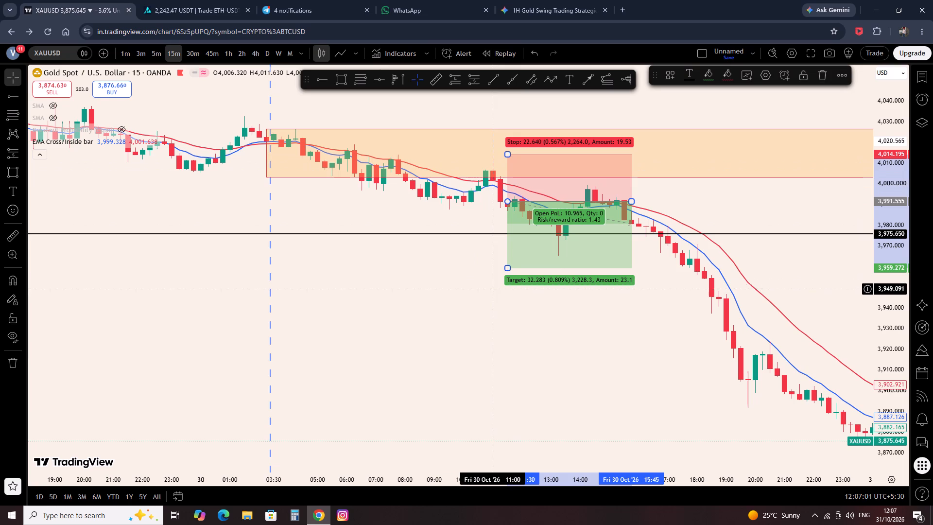
{"action": "left_click_drag", "start_coordinate": [507, 271], "coordinate": [565, 321]}
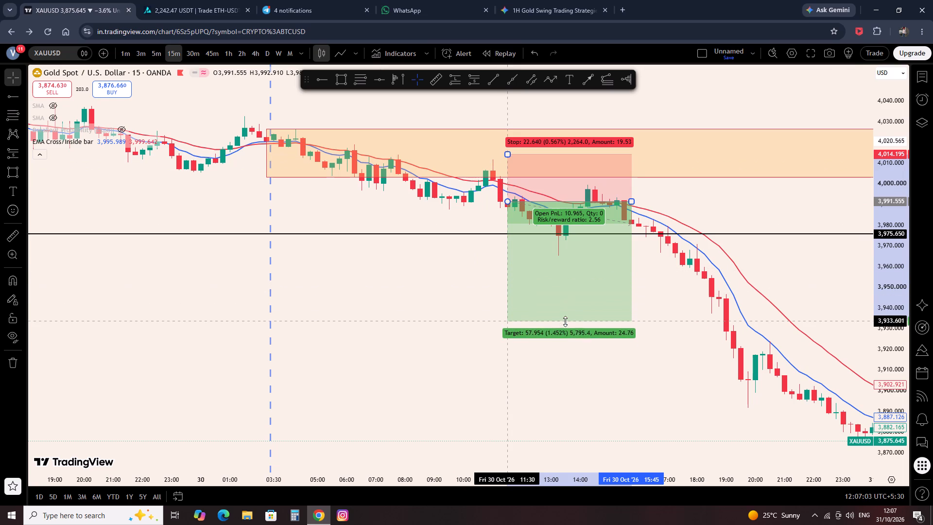
{"action": "left_click_drag", "start_coordinate": [565, 321], "coordinate": [655, 403]}
{"action": "left_click", "coordinate": [704, 356]}
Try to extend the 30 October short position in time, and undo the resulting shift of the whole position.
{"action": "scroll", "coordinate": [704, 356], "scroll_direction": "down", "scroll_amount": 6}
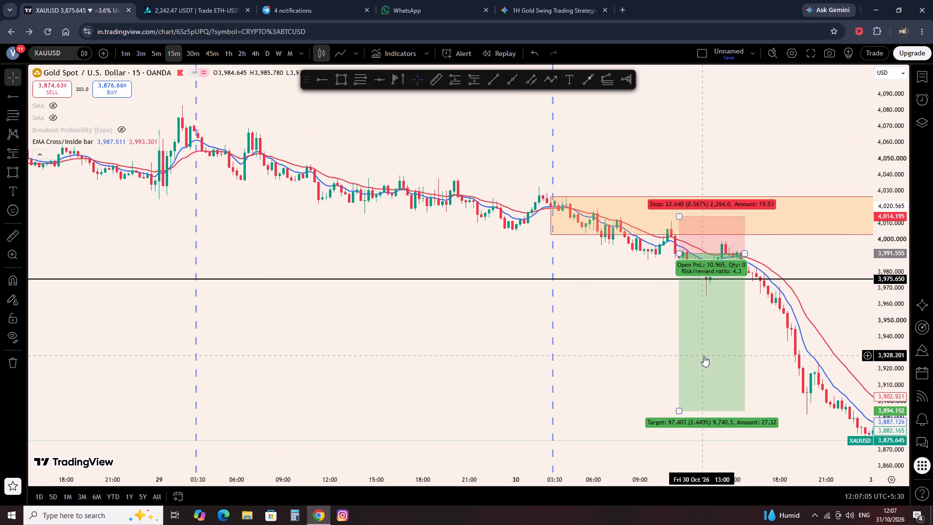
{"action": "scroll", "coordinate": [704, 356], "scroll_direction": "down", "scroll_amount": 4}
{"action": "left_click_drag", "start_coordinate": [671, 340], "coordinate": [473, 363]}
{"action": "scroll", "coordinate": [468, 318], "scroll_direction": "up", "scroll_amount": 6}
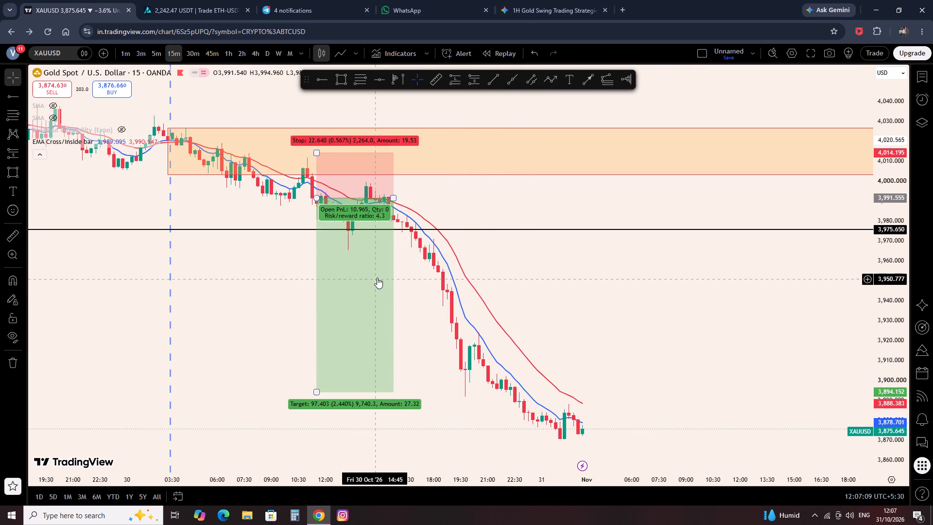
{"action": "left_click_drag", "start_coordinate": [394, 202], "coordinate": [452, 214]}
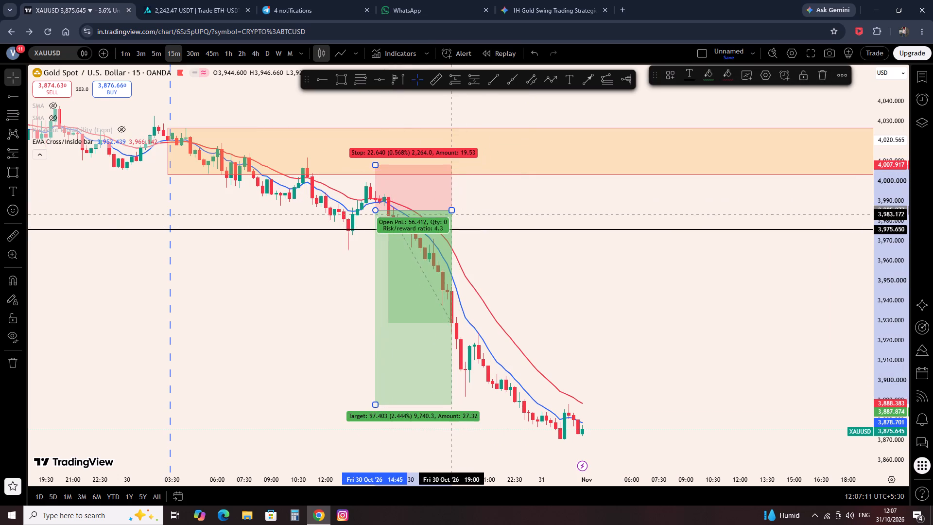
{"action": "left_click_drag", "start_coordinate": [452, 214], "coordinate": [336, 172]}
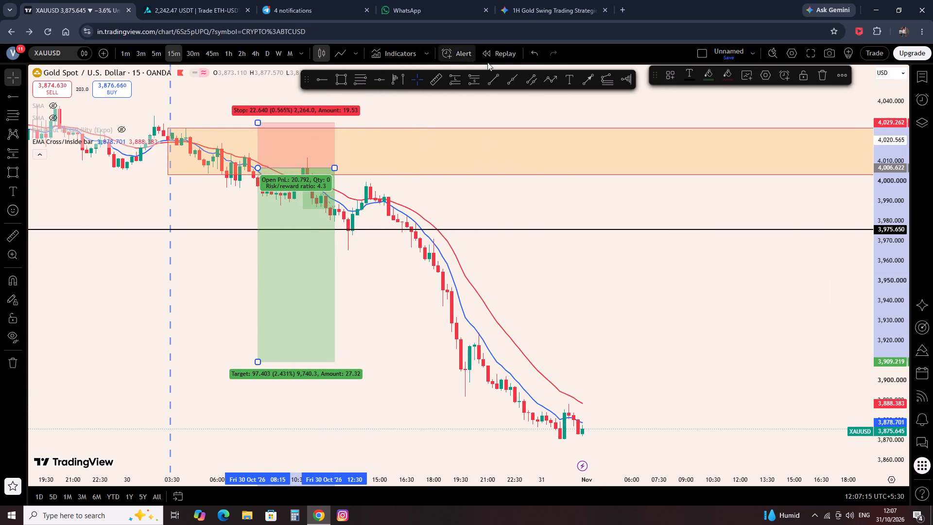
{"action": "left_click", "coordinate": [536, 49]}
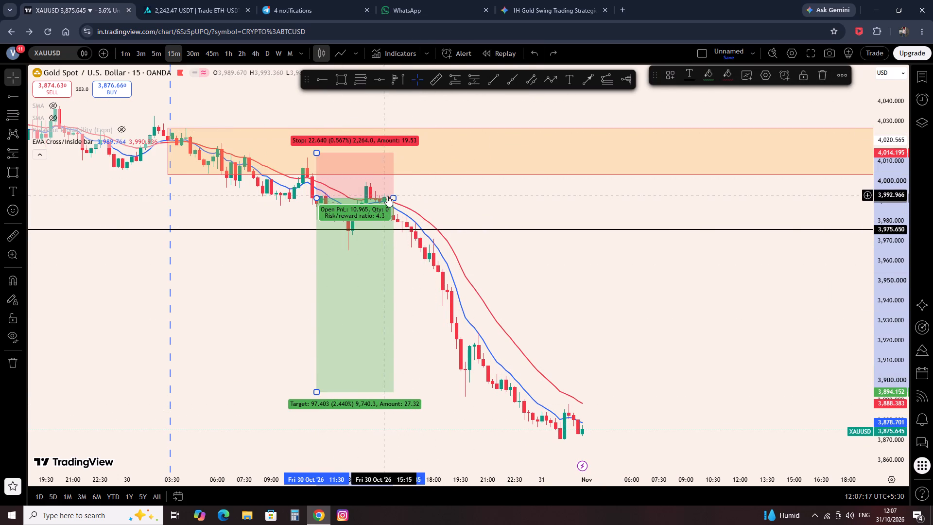
Extend the 30 October short position to 23:45 and lower its target to about 3,884.229.
{"action": "left_click_drag", "start_coordinate": [394, 197], "coordinate": [538, 252]}
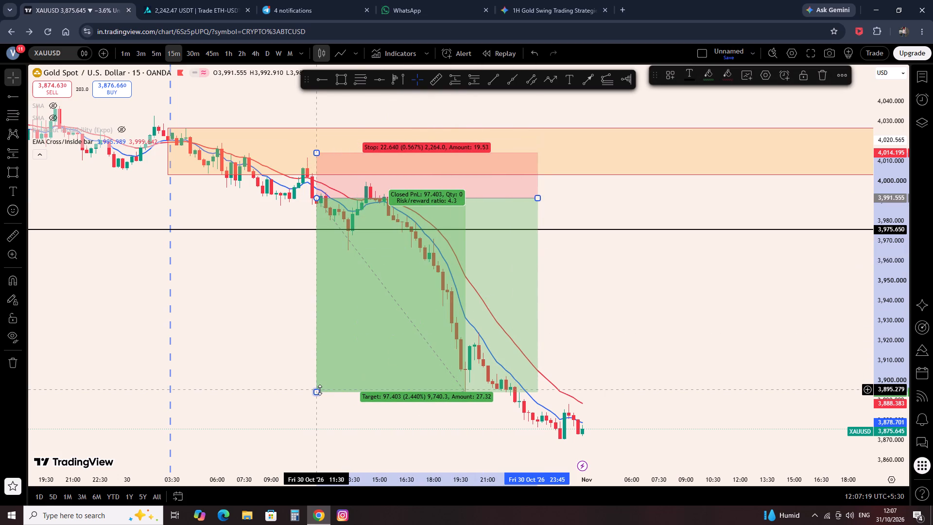
{"action": "left_click_drag", "start_coordinate": [320, 390], "coordinate": [368, 412]}
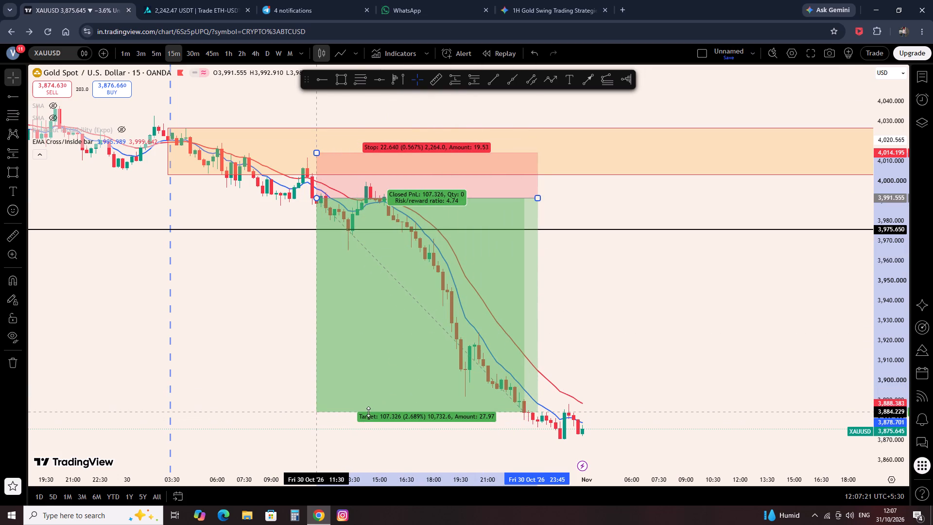
{"action": "left_click_drag", "start_coordinate": [368, 412], "coordinate": [369, 412]}
{"action": "left_click", "coordinate": [198, 350]}
Switch the gold chart to the 4-hour timeframe and reset the chart view around the 29 and 30 October candles.
{"action": "left_click_drag", "start_coordinate": [198, 340], "coordinate": [586, 426]}
{"action": "left_click_drag", "start_coordinate": [392, 339], "coordinate": [551, 402]}
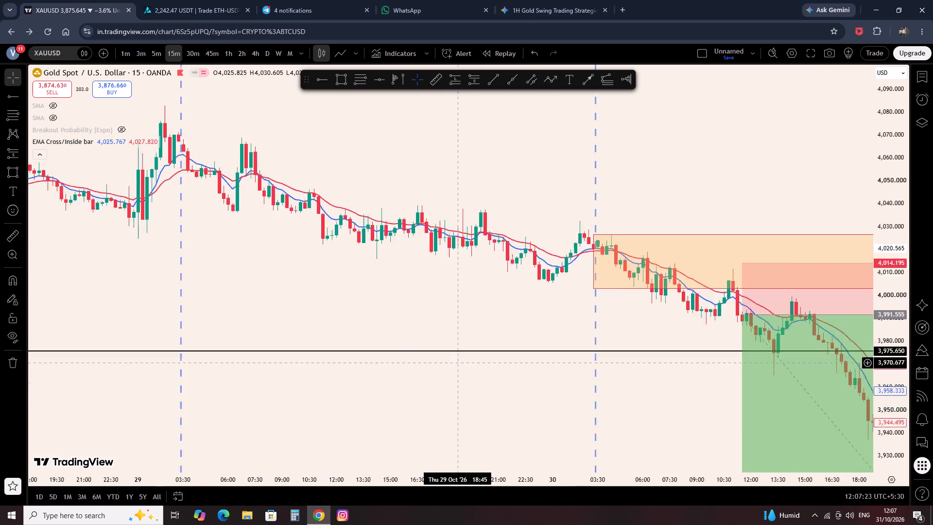
{"action": "left_click_drag", "start_coordinate": [551, 402], "coordinate": [568, 406]}
{"action": "left_click", "coordinate": [256, 54]}
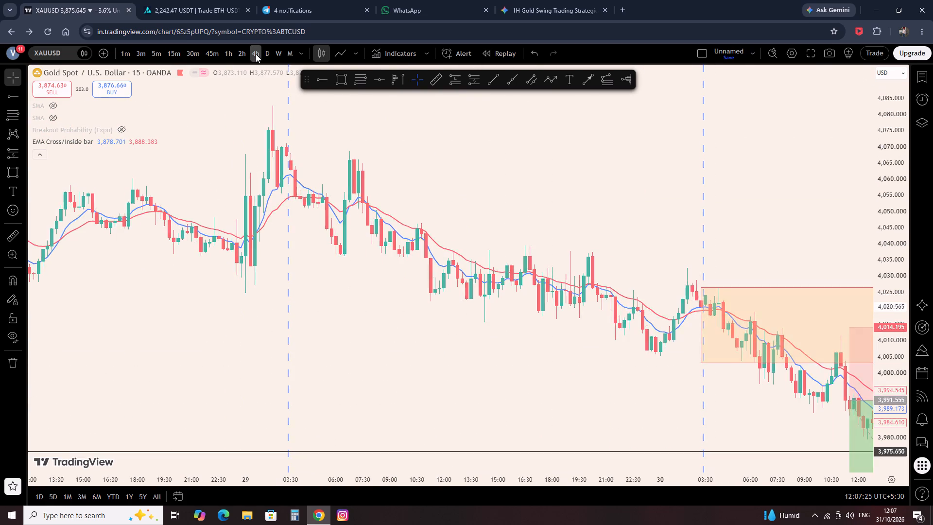
{"action": "scroll", "coordinate": [516, 149], "scroll_direction": "up", "scroll_amount": 11}
{"action": "left_click_drag", "start_coordinate": [668, 200], "coordinate": [326, 258]}
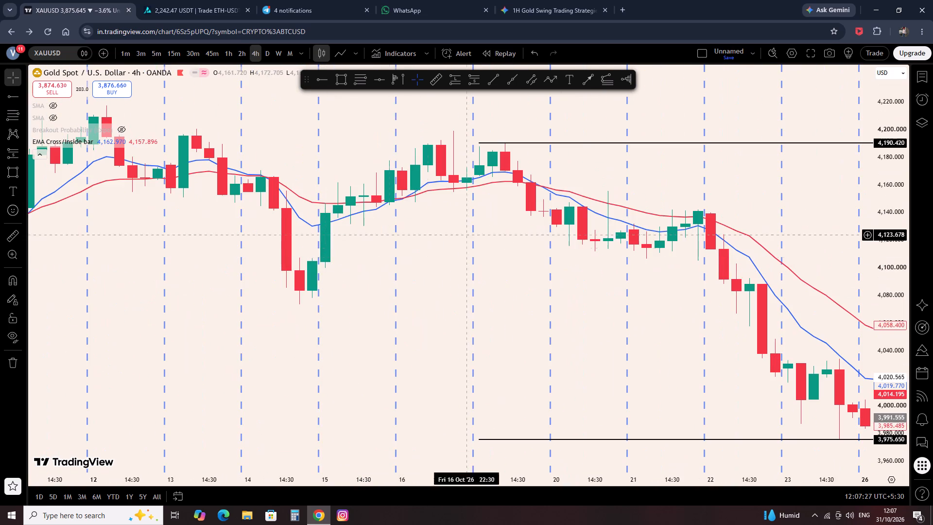
{"action": "left_click_drag", "start_coordinate": [635, 277], "coordinate": [262, 329]}
{"action": "right_click", "coordinate": [660, 204]}
{"action": "right_click", "coordinate": [703, 208]}
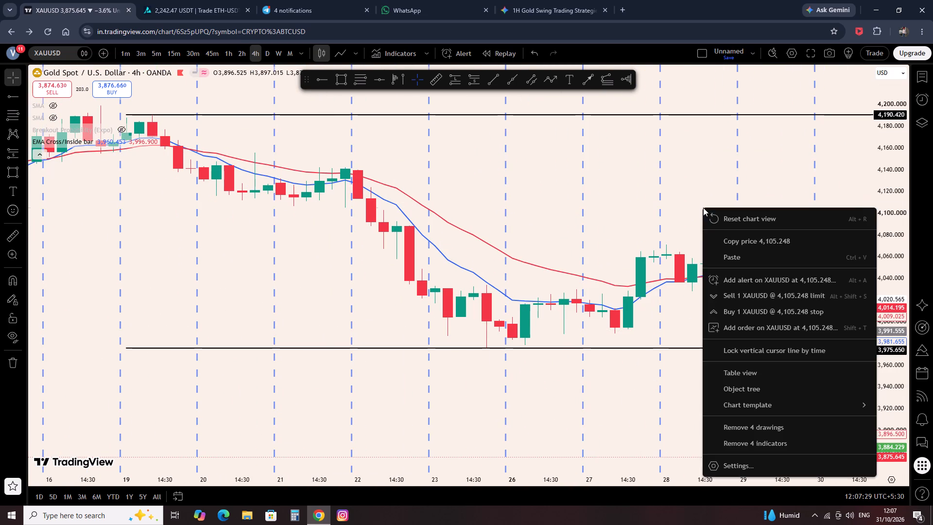
{"action": "left_click", "coordinate": [719, 218]}
{"action": "scroll", "coordinate": [717, 221], "scroll_direction": "up", "scroll_amount": 19}
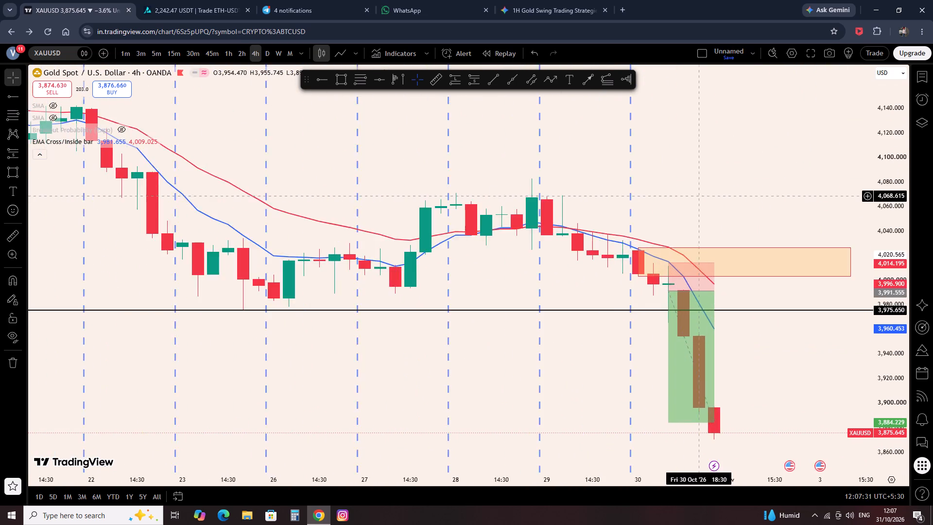
{"action": "scroll", "coordinate": [691, 196], "scroll_direction": "up", "scroll_amount": 4}
{"action": "left_click_drag", "start_coordinate": [333, 213], "coordinate": [556, 329]}
Draw a rectangle zone over the 29 October 02:30 candle from 4,068.095 to 4,036.400, extended to the start of the 30 October zone.
{"action": "left_click", "coordinate": [334, 80]}
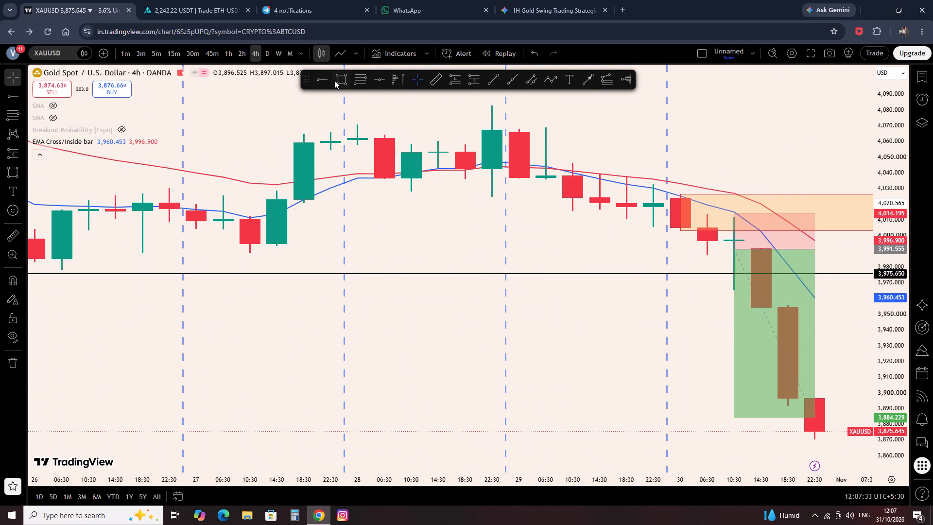
{"action": "left_click", "coordinate": [522, 122], "text": "ctrl"}
{"action": "left_click", "coordinate": [522, 199], "text": "ctrl"}
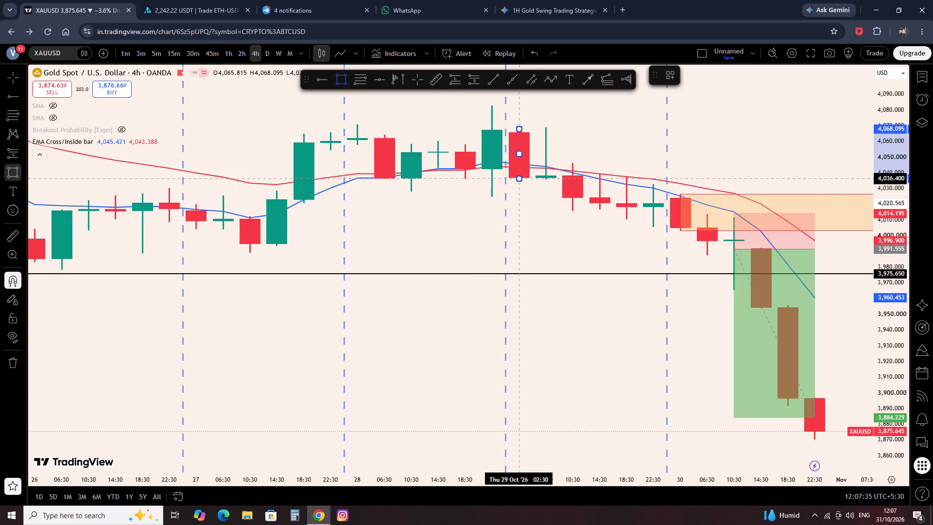
{"action": "left_click_drag", "start_coordinate": [519, 156], "coordinate": [663, 187]}
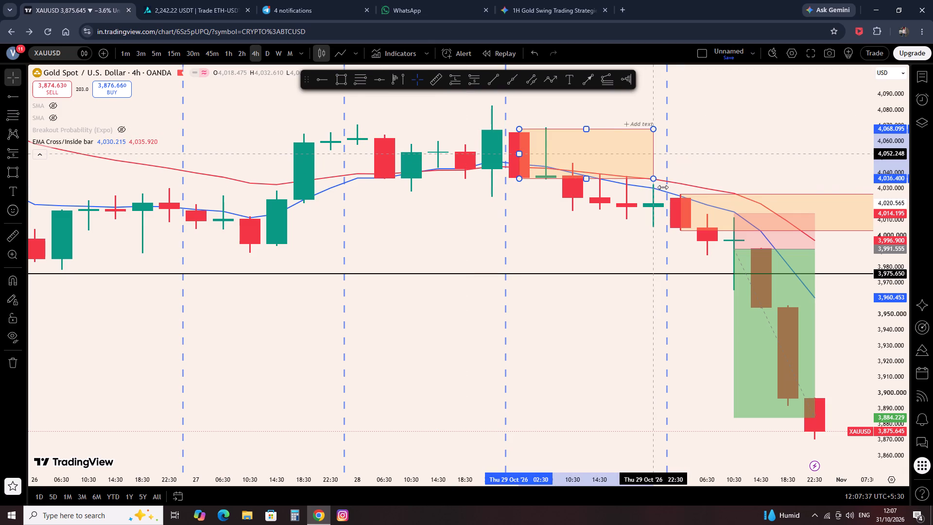
{"action": "left_click_drag", "start_coordinate": [663, 187], "coordinate": [668, 187]}
{"action": "left_click", "coordinate": [750, 153]}
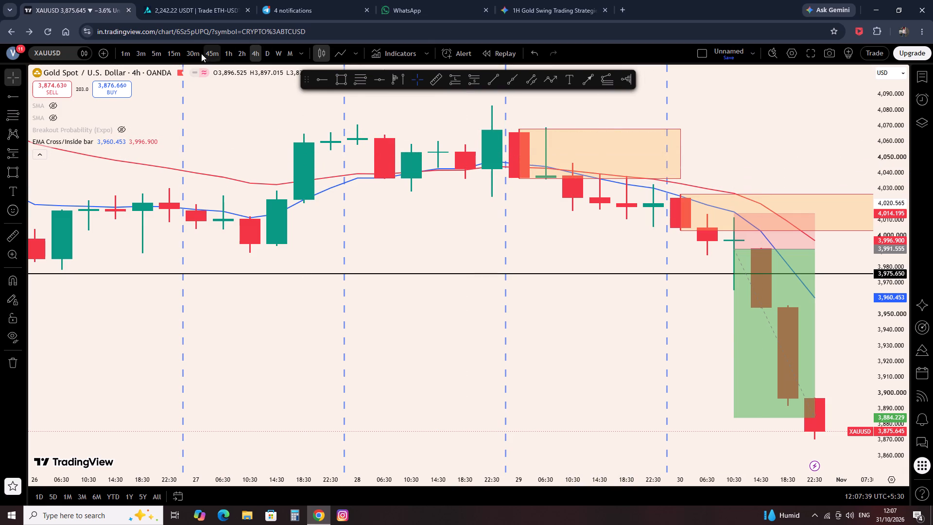
On the 15-minute timeframe, draw a short position from 4,035.570 at 29 October 11:15 with its stop at about 4,046.808.
{"action": "left_click", "coordinate": [176, 52]}
{"action": "scroll", "coordinate": [248, 138], "scroll_direction": "down", "scroll_amount": 17}
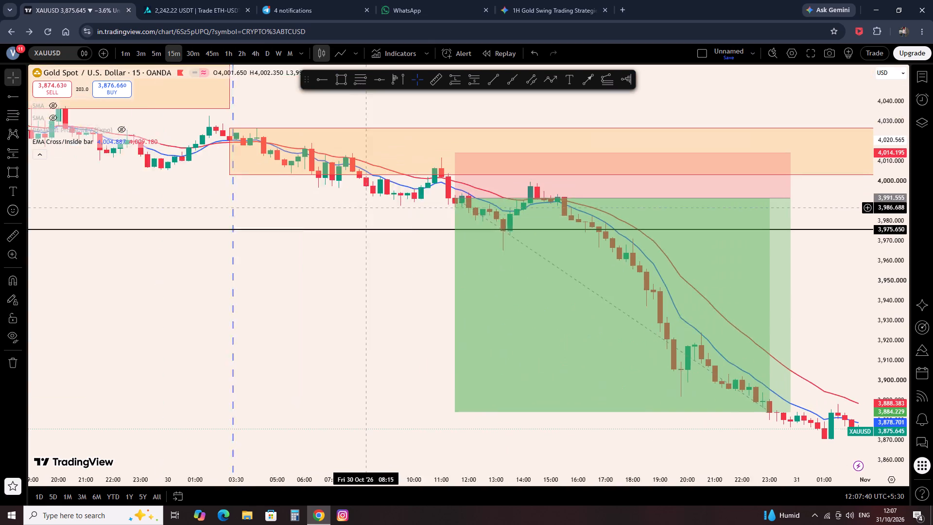
{"action": "left_click_drag", "start_coordinate": [263, 267], "coordinate": [613, 434]}
{"action": "left_click_drag", "start_coordinate": [382, 332], "coordinate": [720, 460]}
{"action": "scroll", "coordinate": [628, 350], "scroll_direction": "up", "scroll_amount": 2}
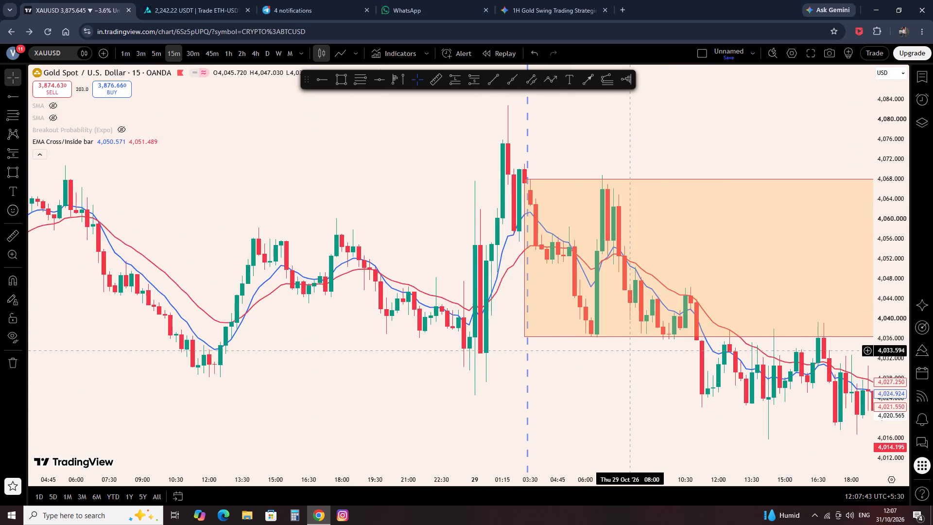
{"action": "scroll", "coordinate": [369, 179], "scroll_direction": "up", "scroll_amount": 2}
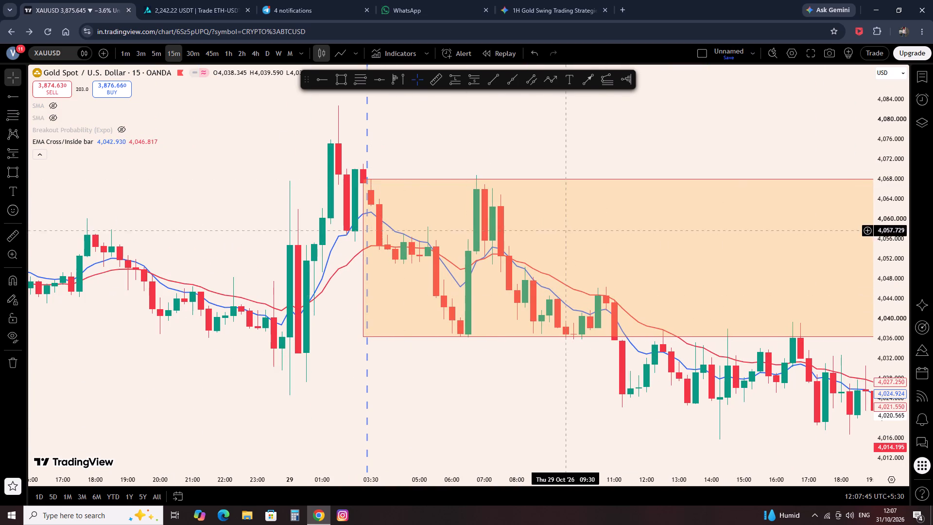
{"action": "left_click_drag", "start_coordinate": [576, 402], "coordinate": [477, 416]}
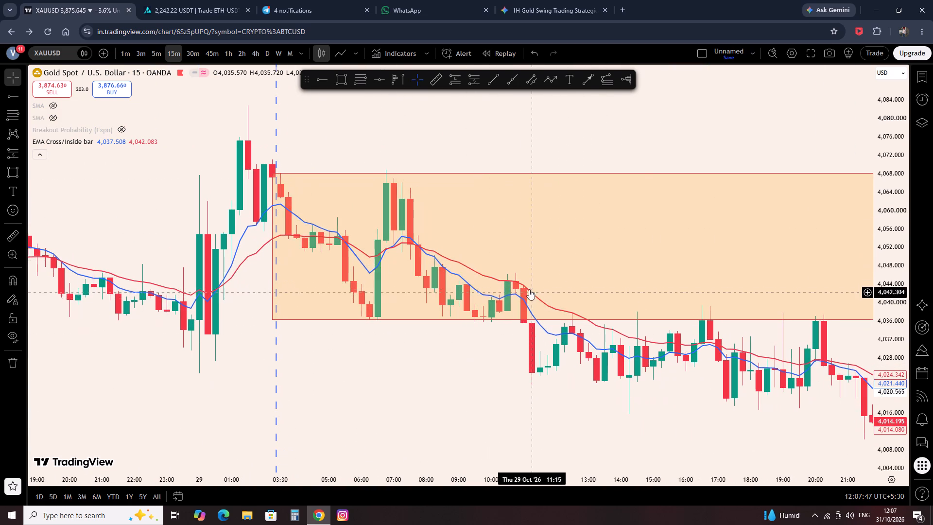
{"action": "left_click_drag", "start_coordinate": [644, 277], "coordinate": [399, 321]}
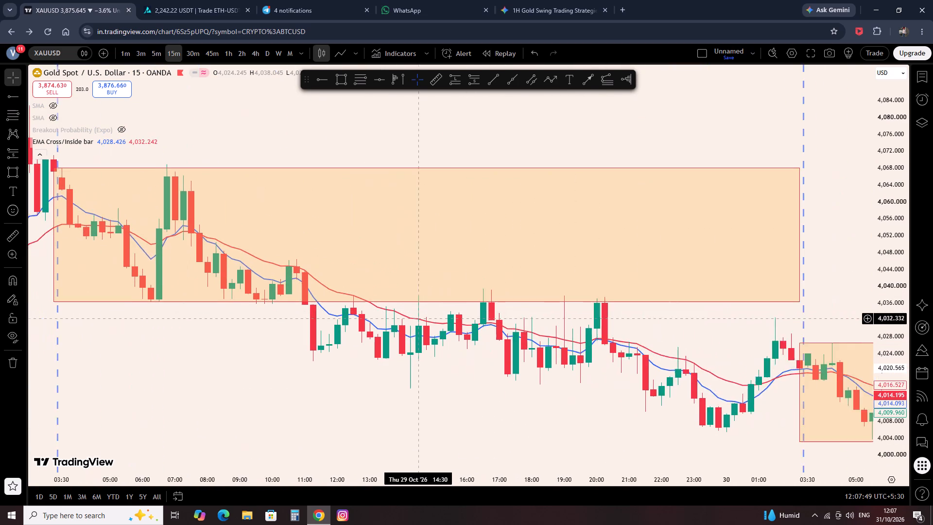
{"action": "left_click_drag", "start_coordinate": [399, 321], "coordinate": [394, 322]}
{"action": "left_click", "coordinate": [476, 81]}
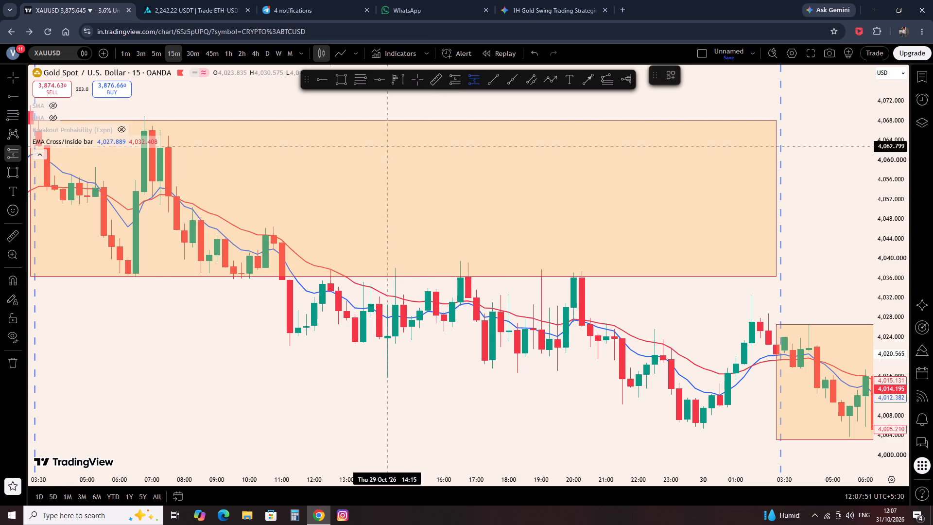
{"action": "left_click", "coordinate": [289, 281], "text": "ctrl"}
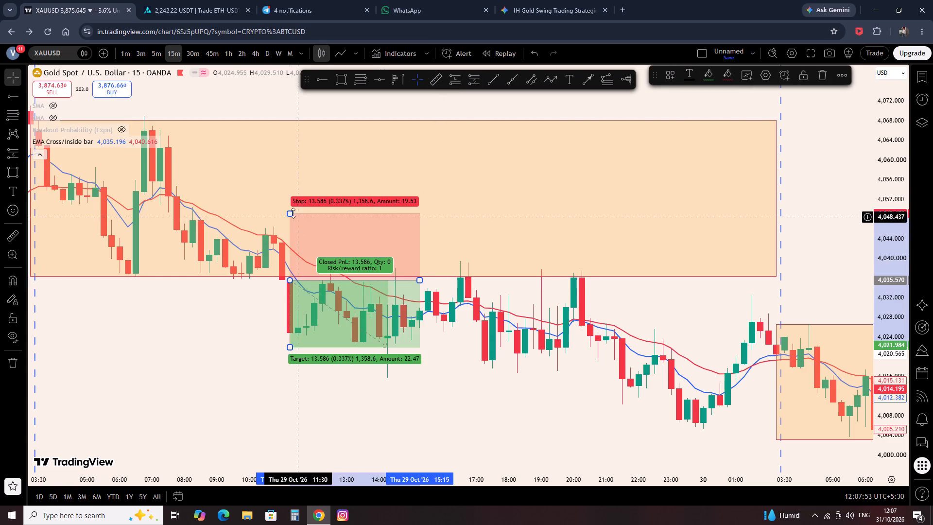
{"action": "left_click_drag", "start_coordinate": [293, 214], "coordinate": [293, 227]}
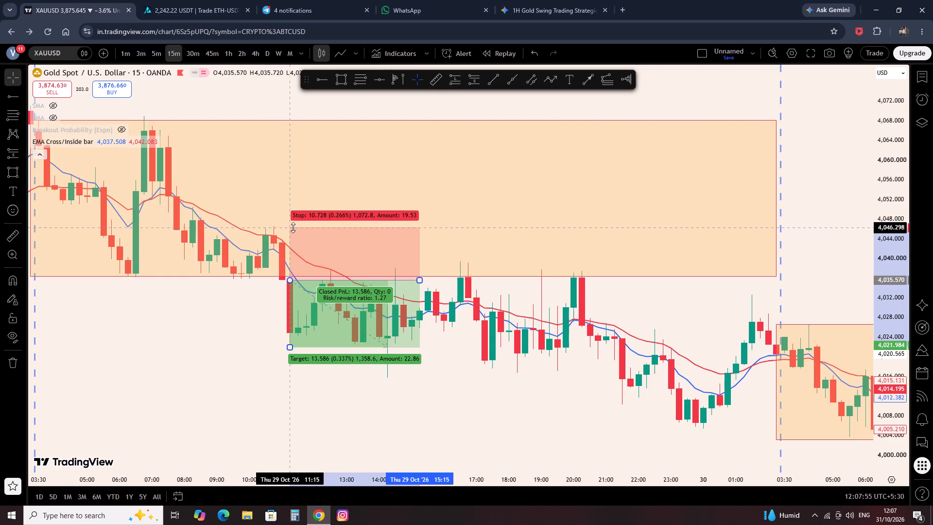
{"action": "left_click_drag", "start_coordinate": [293, 227], "coordinate": [292, 225]}
{"action": "left_click", "coordinate": [223, 360]}
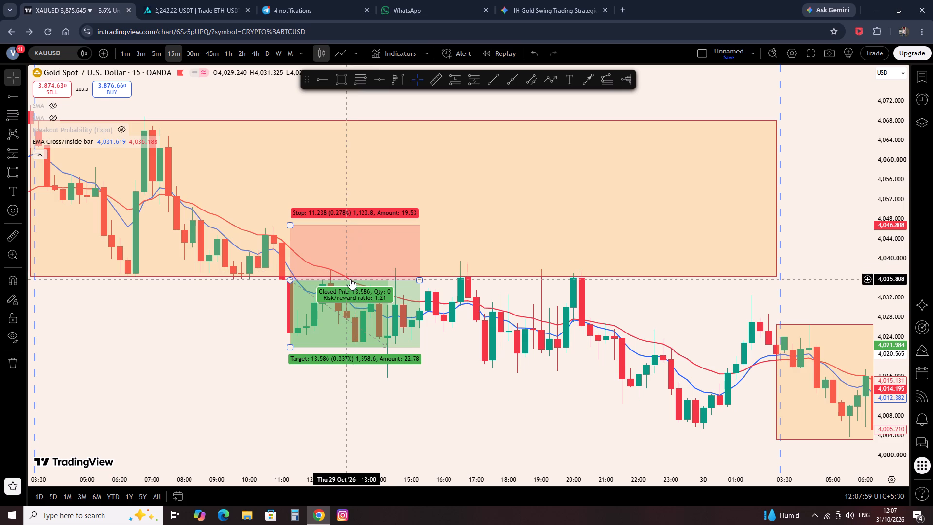
Extend the 29 October short position to about 22:30 and lower its target to about 4,009.020.
{"action": "left_click_drag", "start_coordinate": [418, 278], "coordinate": [490, 285]}
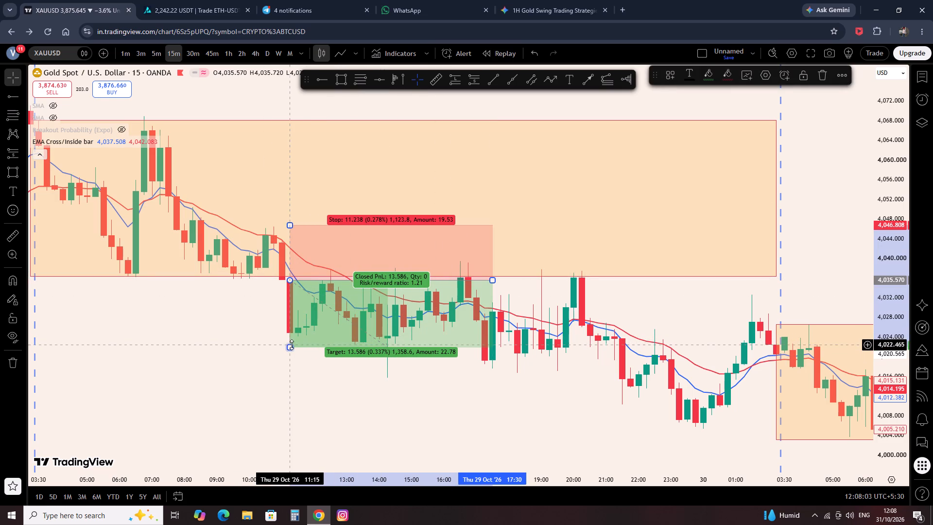
{"action": "left_click_drag", "start_coordinate": [292, 345], "coordinate": [343, 376]}
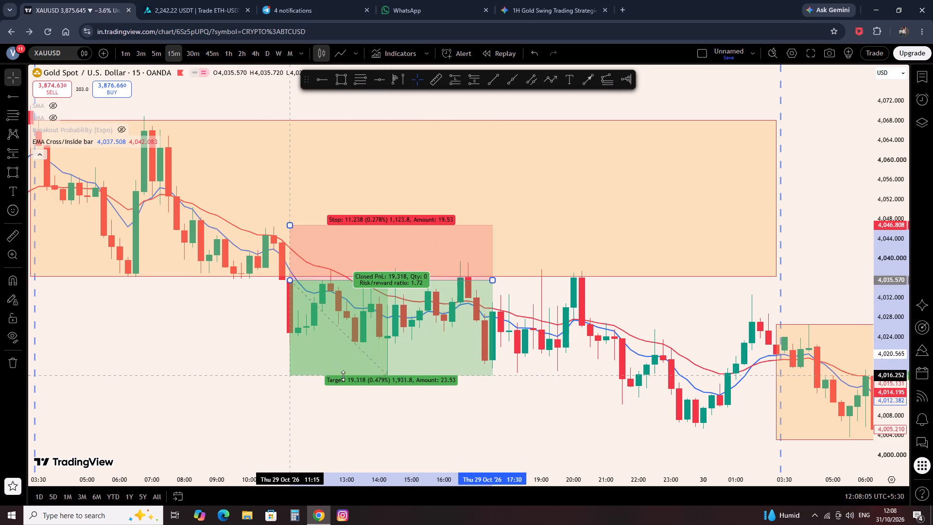
{"action": "left_click_drag", "start_coordinate": [343, 376], "coordinate": [351, 380]}
{"action": "left_click", "coordinate": [241, 345]}
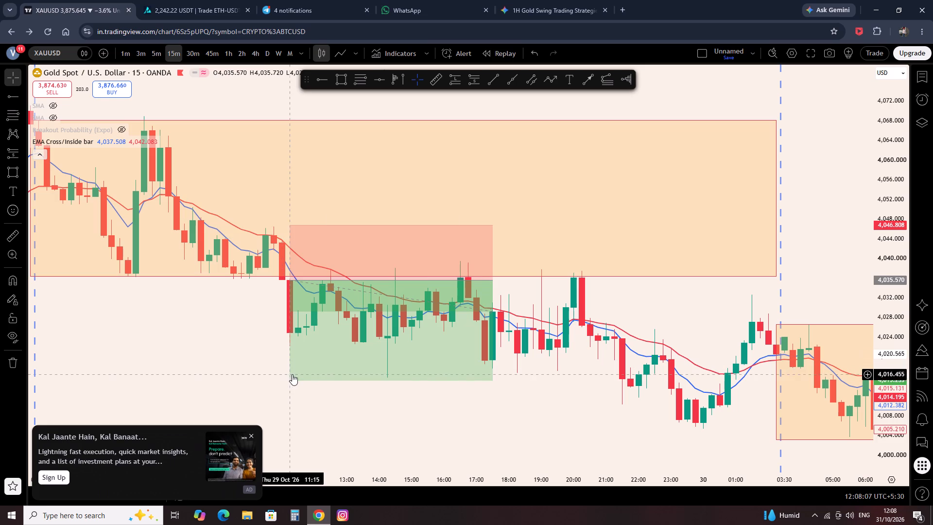
{"action": "left_click_drag", "start_coordinate": [292, 380], "coordinate": [294, 345]}
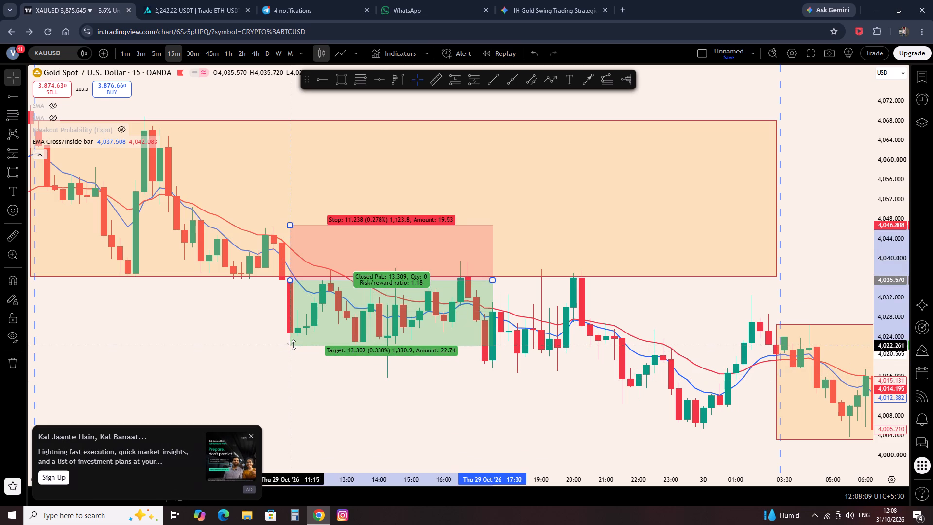
{"action": "left_click_drag", "start_coordinate": [294, 345], "coordinate": [397, 411]}
{"action": "left_click", "coordinate": [683, 303]}
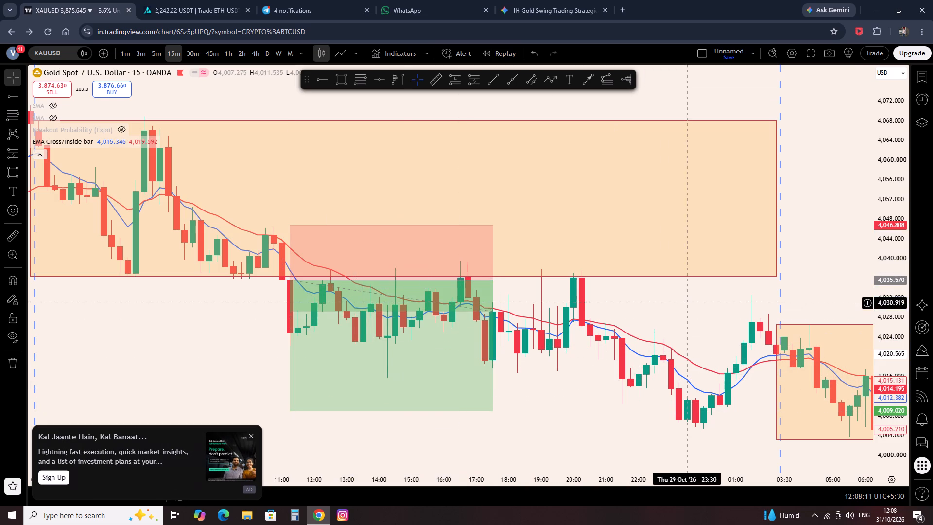
{"action": "left_click_drag", "start_coordinate": [490, 281], "coordinate": [657, 314]}
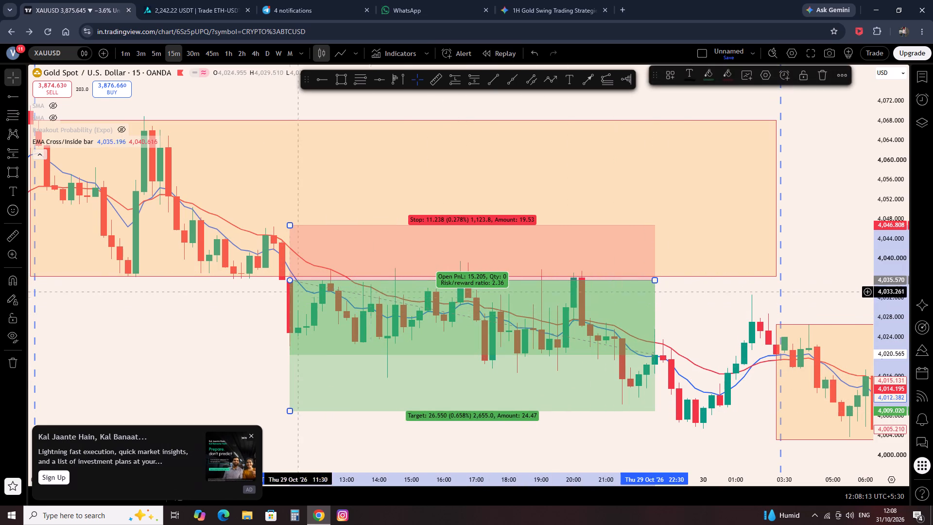
{"action": "left_click", "coordinate": [267, 301]}
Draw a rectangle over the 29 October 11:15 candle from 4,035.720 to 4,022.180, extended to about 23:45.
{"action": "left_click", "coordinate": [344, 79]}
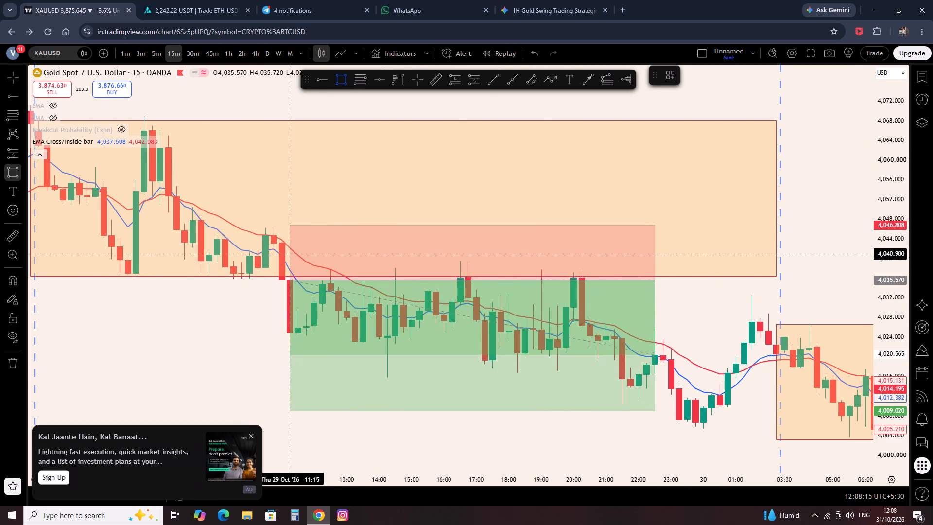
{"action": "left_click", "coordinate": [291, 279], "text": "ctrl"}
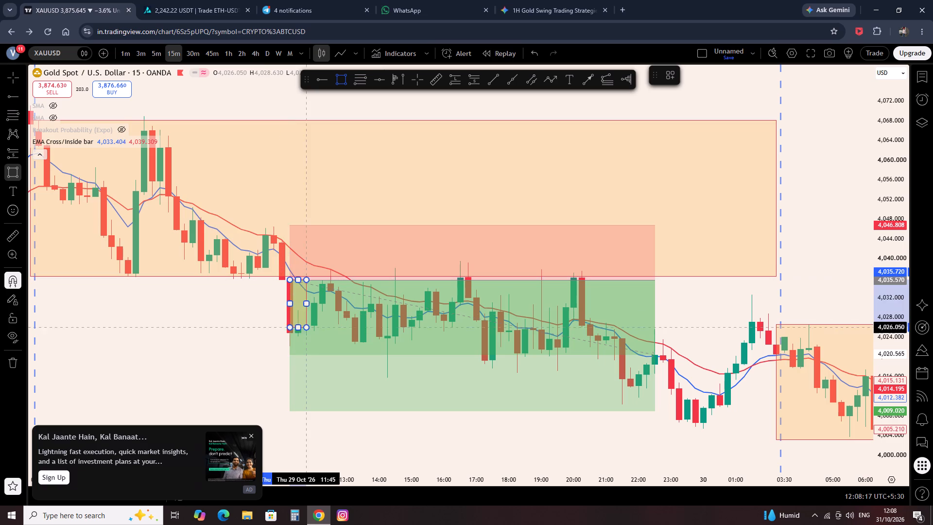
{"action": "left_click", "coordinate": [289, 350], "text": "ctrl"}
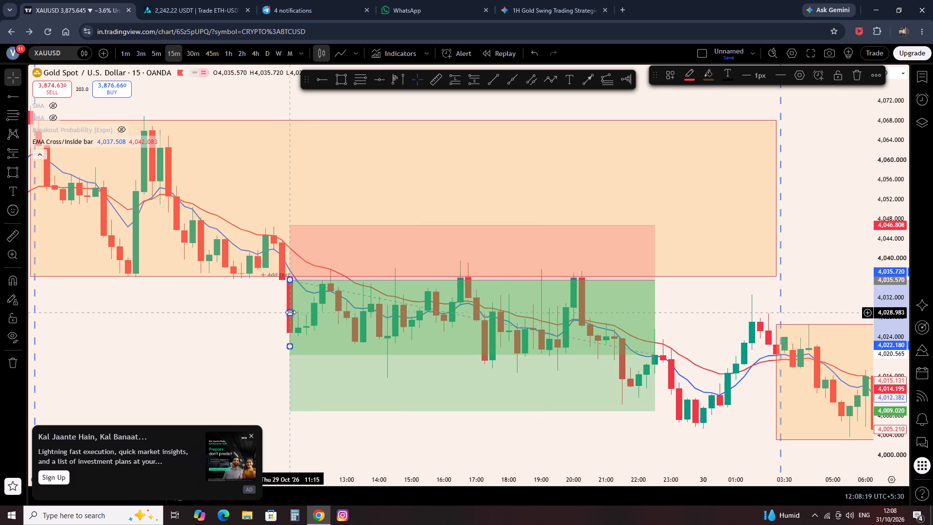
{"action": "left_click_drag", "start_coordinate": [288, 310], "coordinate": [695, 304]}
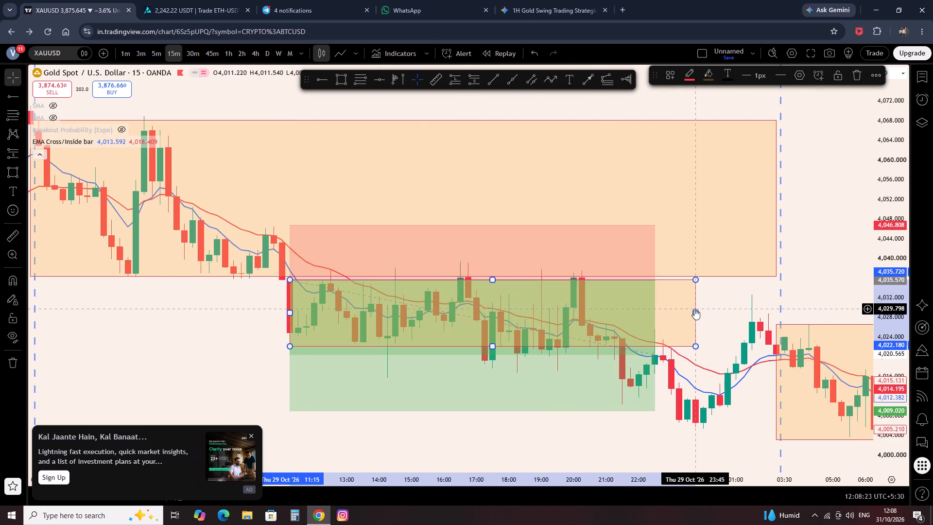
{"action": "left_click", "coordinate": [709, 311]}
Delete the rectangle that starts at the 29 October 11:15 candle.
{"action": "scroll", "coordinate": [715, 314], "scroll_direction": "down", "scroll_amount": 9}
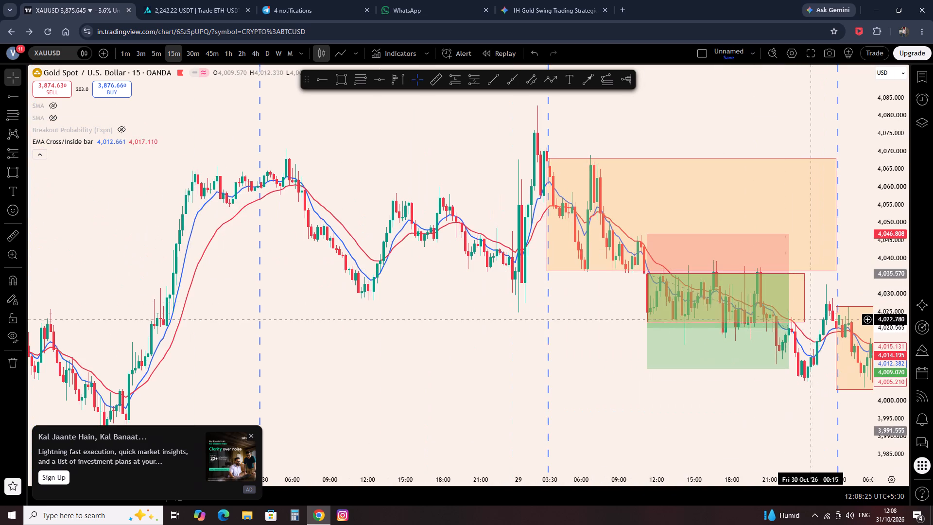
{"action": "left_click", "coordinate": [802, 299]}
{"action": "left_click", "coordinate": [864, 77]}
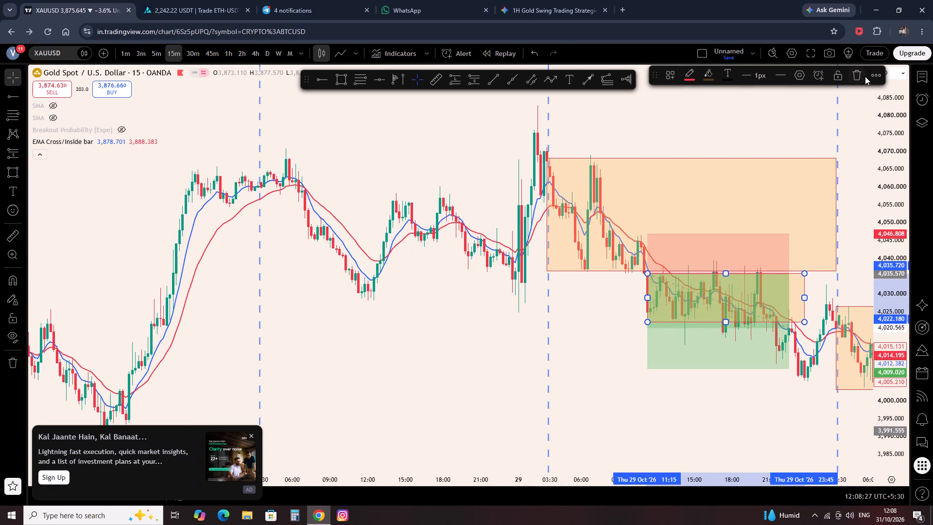
Lower the 29 October short position's target to about 3,975.272 and adjust its end to about 19:15 that day.
{"action": "left_click_drag", "start_coordinate": [656, 451], "coordinate": [353, 434]}
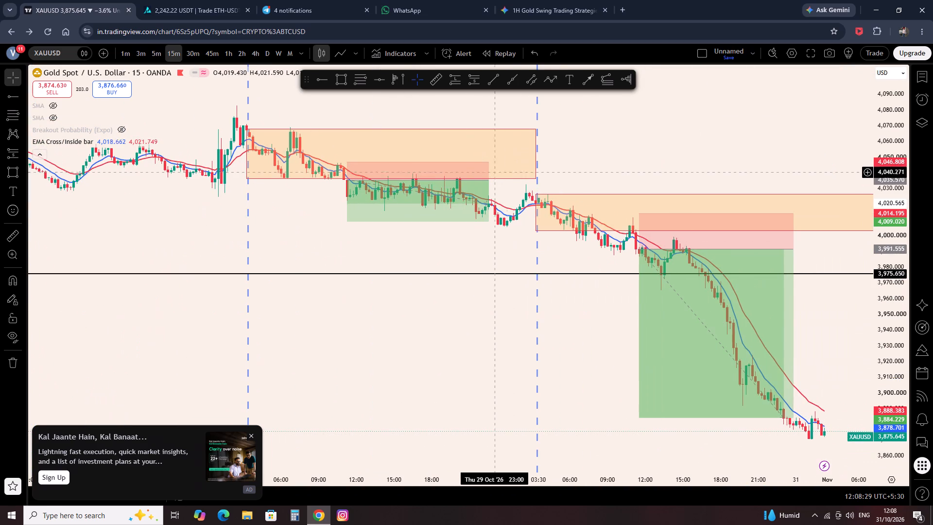
{"action": "left_click_drag", "start_coordinate": [490, 179], "coordinate": [657, 185]}
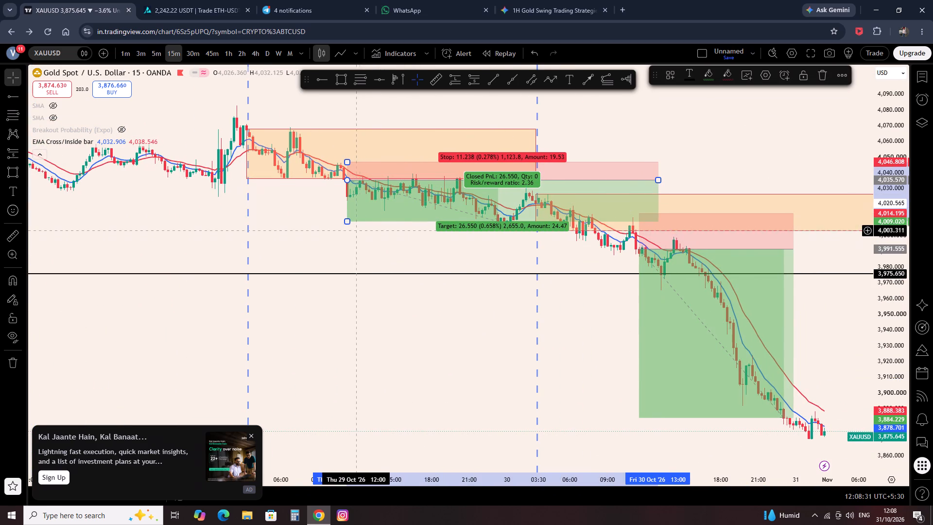
{"action": "left_click_drag", "start_coordinate": [345, 224], "coordinate": [380, 275]}
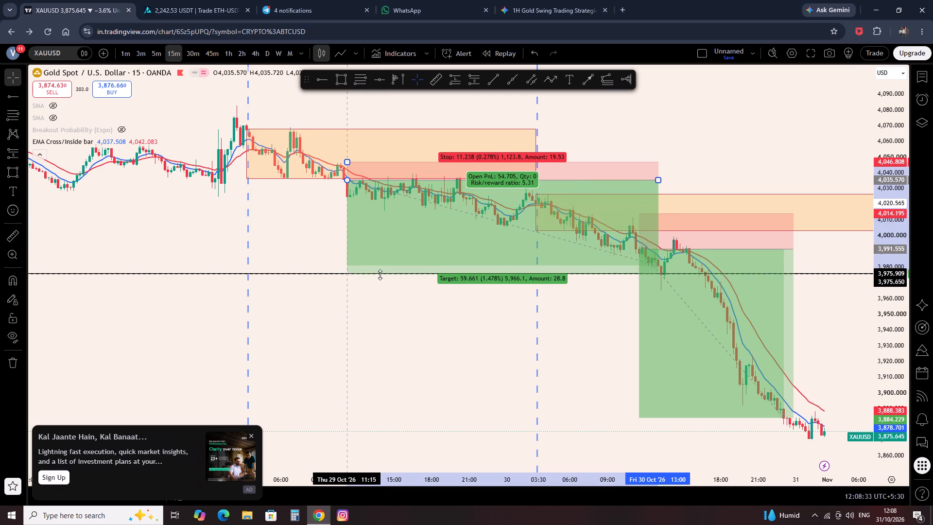
{"action": "left_click_drag", "start_coordinate": [380, 275], "coordinate": [382, 275]}
{"action": "left_click_drag", "start_coordinate": [657, 177], "coordinate": [640, 183]}
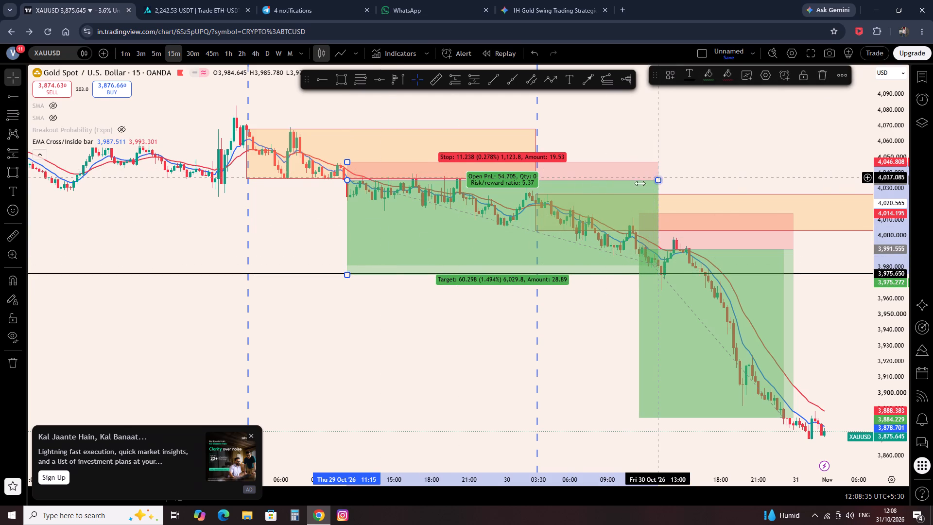
{"action": "left_click_drag", "start_coordinate": [640, 183], "coordinate": [448, 196]}
{"action": "left_click", "coordinate": [497, 247]}
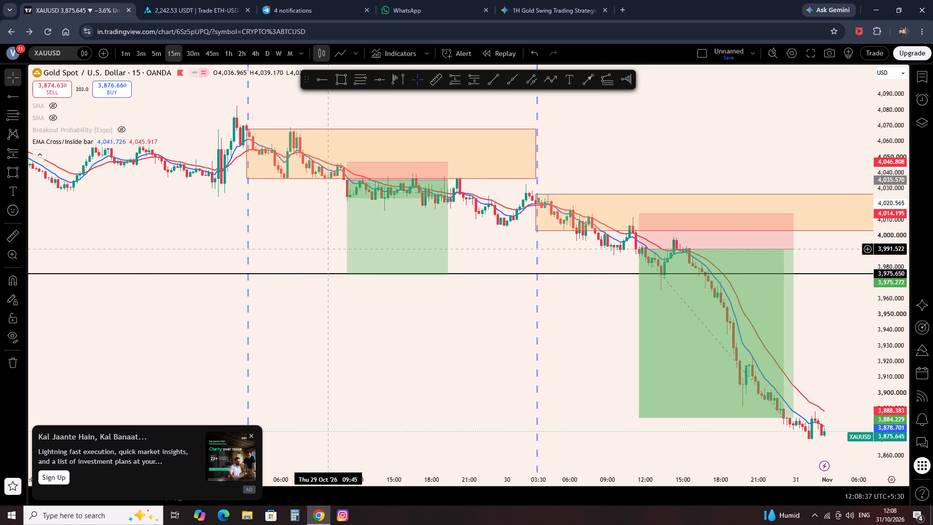
On the 4-hour timeframe, draw a rectangle zone over the 28 October 02:30 candle from 4,070.840 to its low, extended to the 29 October zone.
{"action": "left_click_drag", "start_coordinate": [281, 242], "coordinate": [615, 315]}
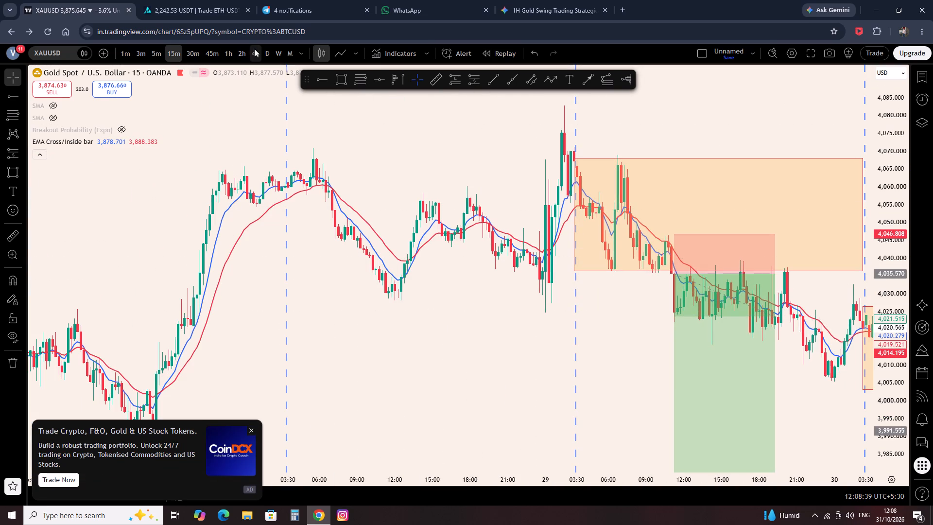
{"action": "left_click", "coordinate": [259, 47]}
{"action": "scroll", "coordinate": [524, 186], "scroll_direction": "up", "scroll_amount": 5}
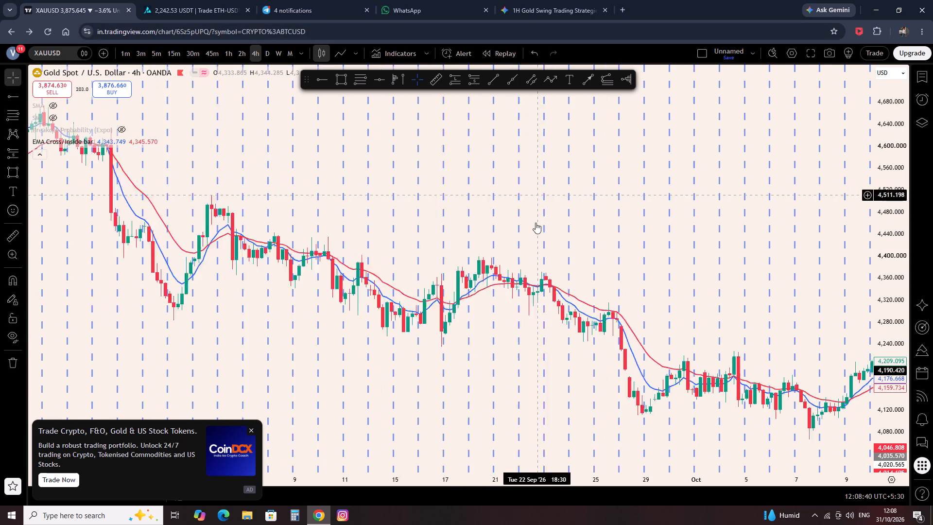
{"action": "scroll", "coordinate": [536, 223], "scroll_direction": "up", "scroll_amount": 8}
{"action": "right_click", "coordinate": [632, 206]}
{"action": "left_click", "coordinate": [638, 210]}
{"action": "scroll", "coordinate": [638, 210], "scroll_direction": "up", "scroll_amount": 6}
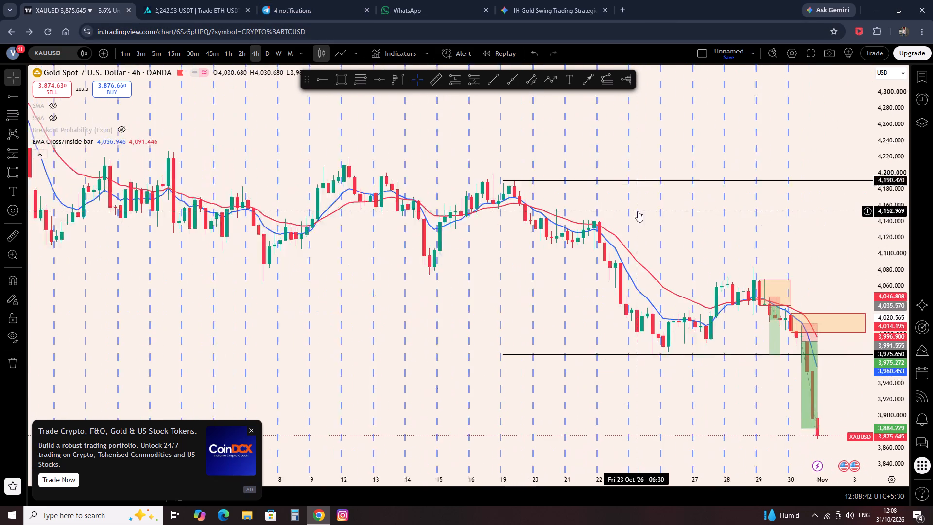
{"action": "scroll", "coordinate": [638, 211], "scroll_direction": "up", "scroll_amount": 13}
{"action": "left_click", "coordinate": [348, 70]}
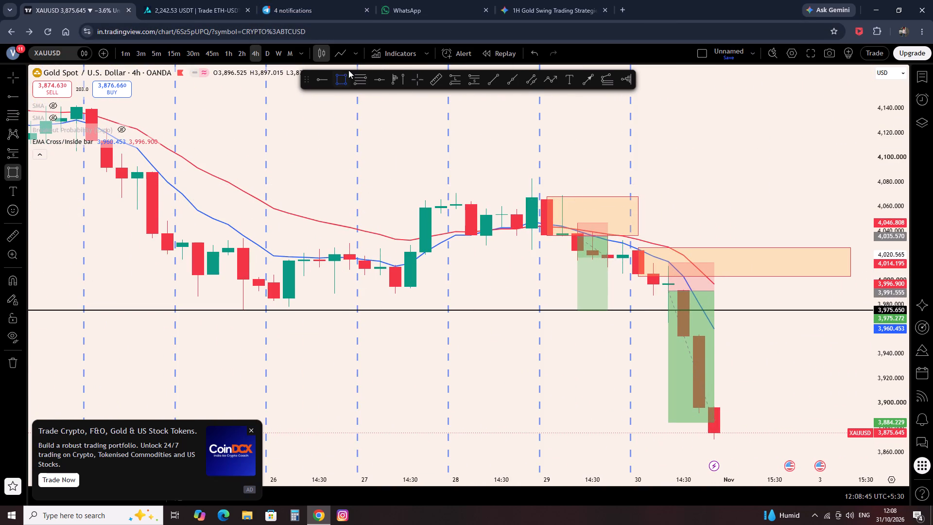
{"action": "left_click", "coordinate": [457, 192], "text": "ctrl"}
{"action": "left_click", "coordinate": [460, 227], "text": "ctrl"}
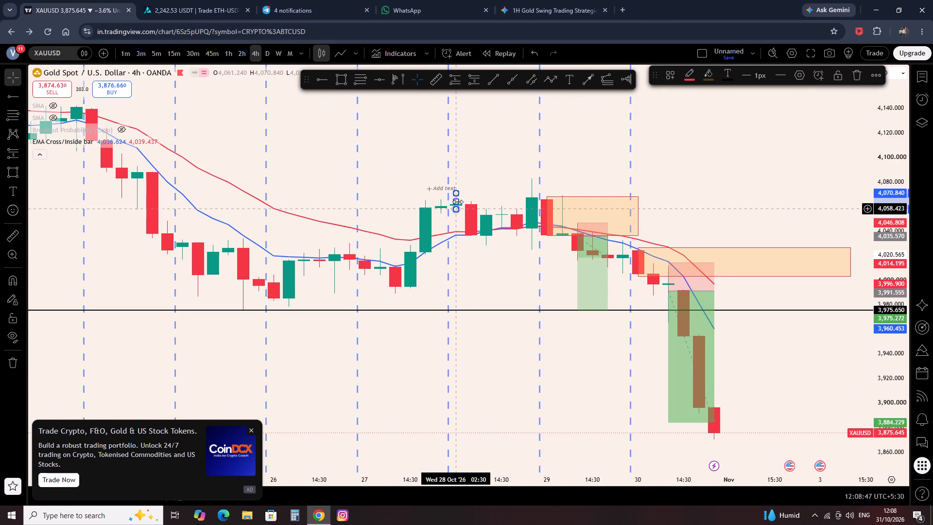
{"action": "left_click_drag", "start_coordinate": [457, 200], "coordinate": [543, 213]}
{"action": "left_click", "coordinate": [496, 157]}
Draw a rectangle zone over the 27 October 02:30 candle from 4,019.935 to 4,004.190, extended to the start of the 28 October zone.
{"action": "left_click_drag", "start_coordinate": [312, 134], "coordinate": [428, 175]}
{"action": "left_click", "coordinate": [340, 83]}
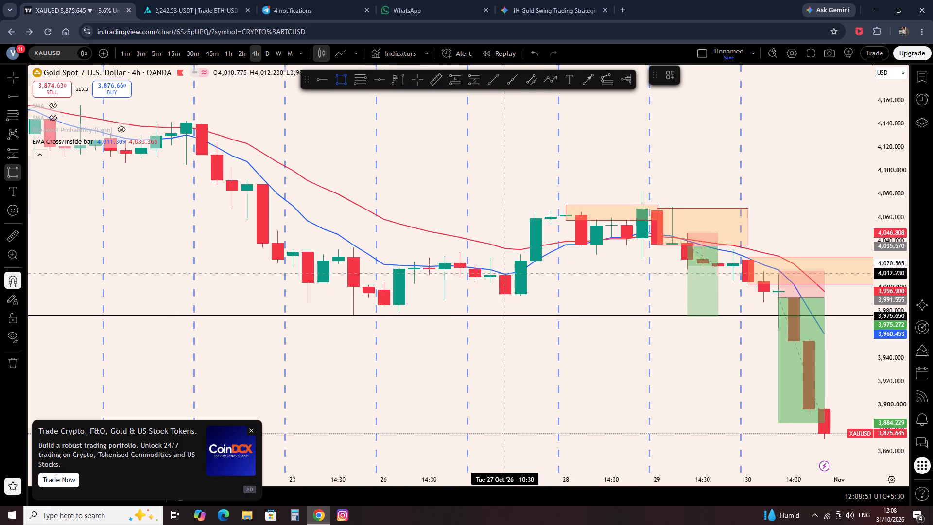
{"action": "left_click", "coordinate": [468, 241], "text": "ctrl"}
{"action": "left_click", "coordinate": [473, 319], "text": "ctrl"}
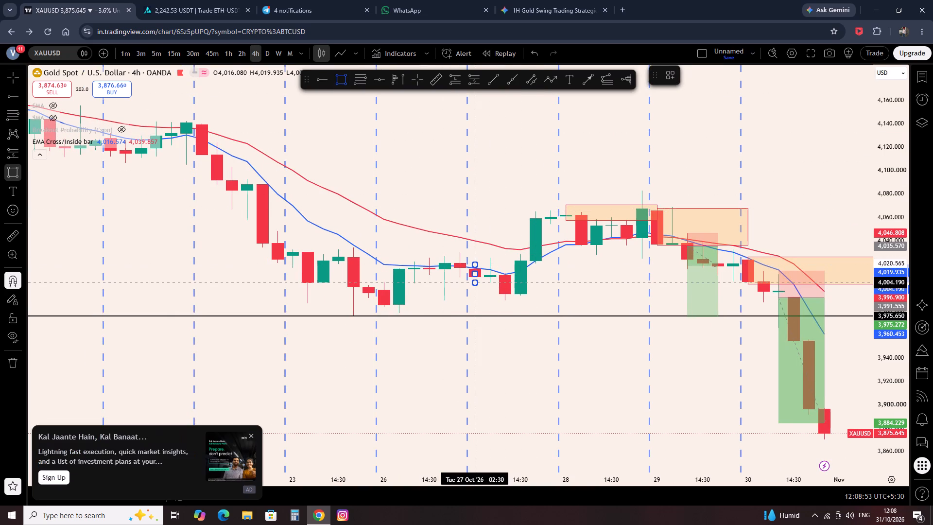
{"action": "left_click_drag", "start_coordinate": [475, 276], "coordinate": [562, 289]}
{"action": "left_click", "coordinate": [599, 290]}
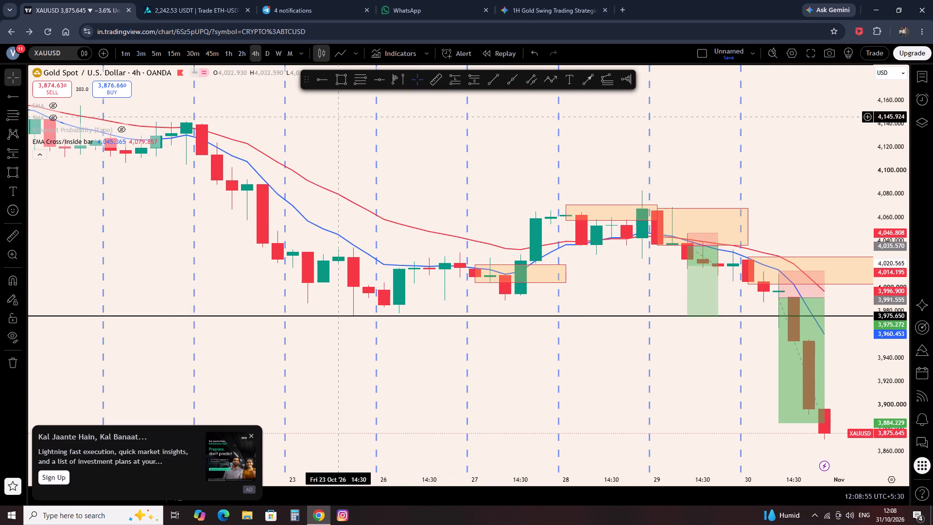
Draw a rectangle zone over the 26 October 02:30 candle from 4,004.360 to 3,983.265, extended to the start of the 27 October zone.
{"action": "left_click", "coordinate": [340, 77]}
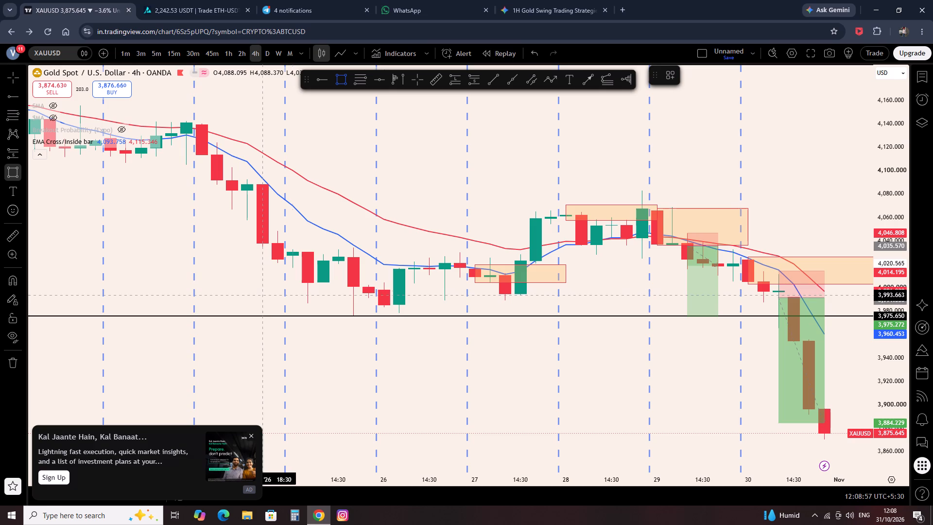
{"action": "left_click", "coordinate": [387, 282], "text": "ctrl"}
{"action": "left_click", "coordinate": [387, 319], "text": "ctrl"}
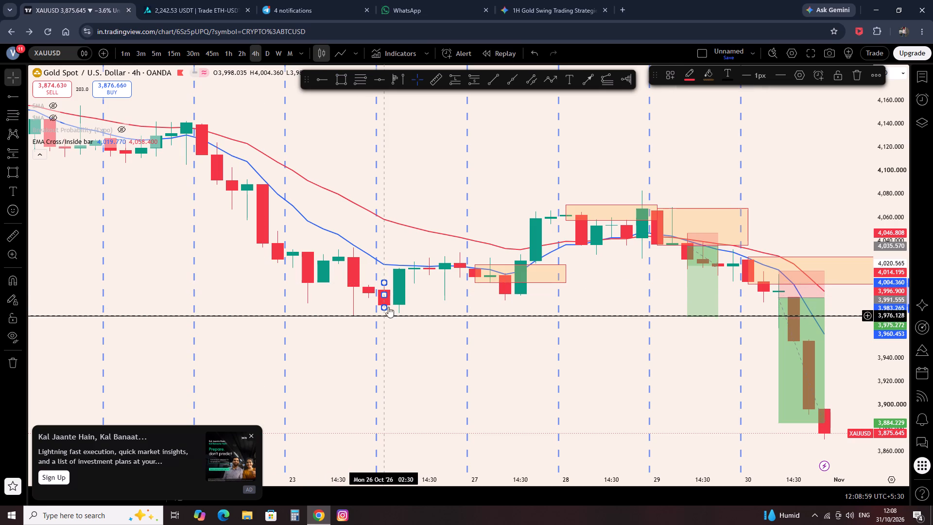
{"action": "left_click_drag", "start_coordinate": [385, 295], "coordinate": [508, 326]}
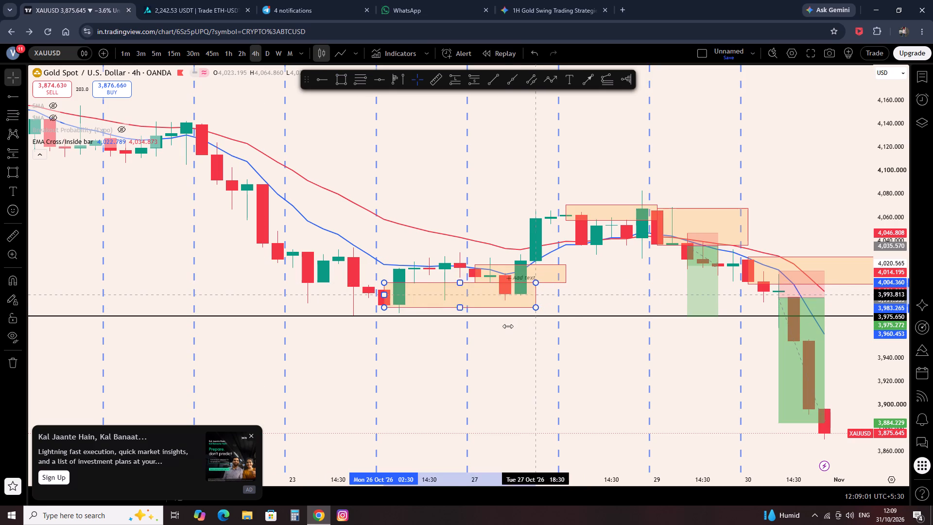
{"action": "left_click_drag", "start_coordinate": [508, 326], "coordinate": [480, 326]}
{"action": "left_click", "coordinate": [502, 302]}
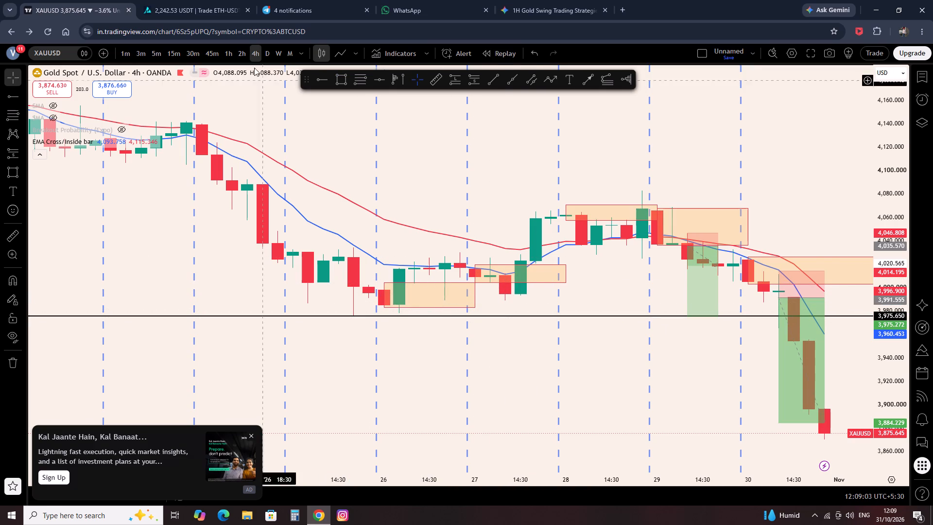
On the 15-minute timeframe, draw a short position from 4,053.284 at 28 October 07:15 with stop about 4,059.791 and target about 4,034.862.
{"action": "left_click", "coordinate": [180, 55]}
{"action": "scroll", "coordinate": [330, 187], "scroll_direction": "down", "scroll_amount": 8}
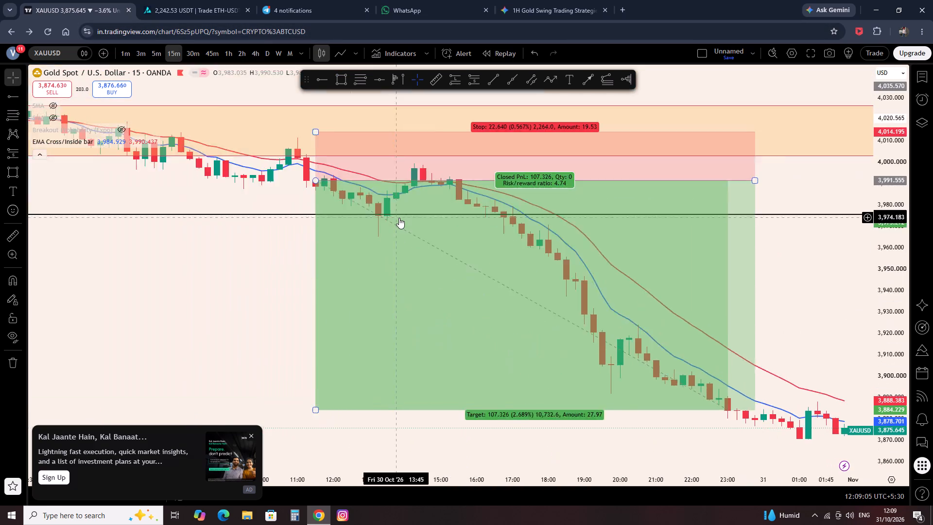
{"action": "scroll", "coordinate": [399, 218], "scroll_direction": "down", "scroll_amount": 12}
{"action": "left_click_drag", "start_coordinate": [257, 276], "coordinate": [626, 385]}
{"action": "left_click_drag", "start_coordinate": [440, 323], "coordinate": [509, 327]}
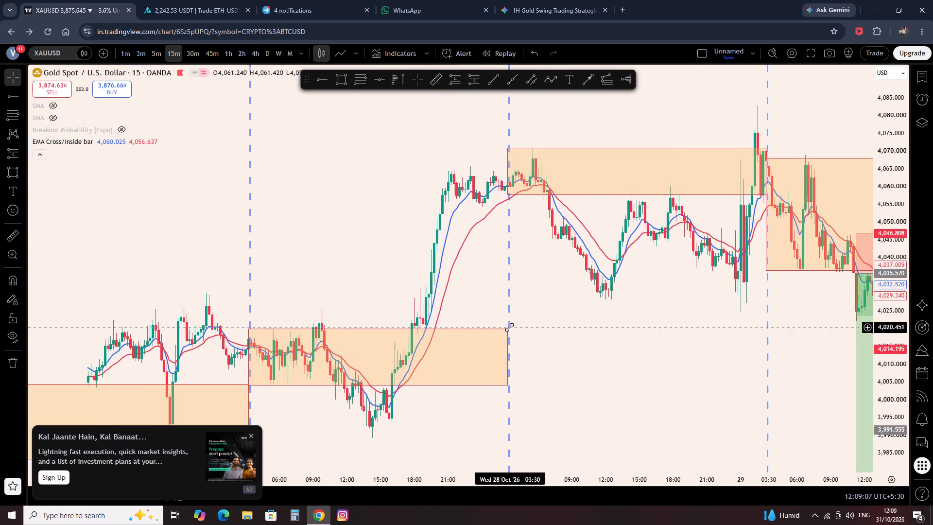
{"action": "scroll", "coordinate": [592, 270], "scroll_direction": "up", "scroll_amount": 5}
{"action": "left_click_drag", "start_coordinate": [336, 248], "coordinate": [644, 330]}
{"action": "scroll", "coordinate": [648, 327], "scroll_direction": "up", "scroll_amount": 4}
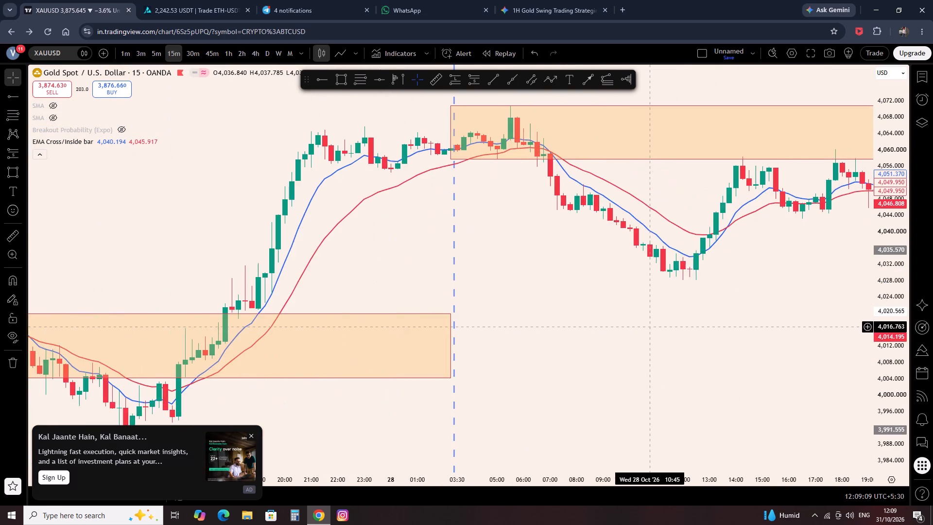
{"action": "scroll", "coordinate": [606, 290], "scroll_direction": "up", "scroll_amount": 3}
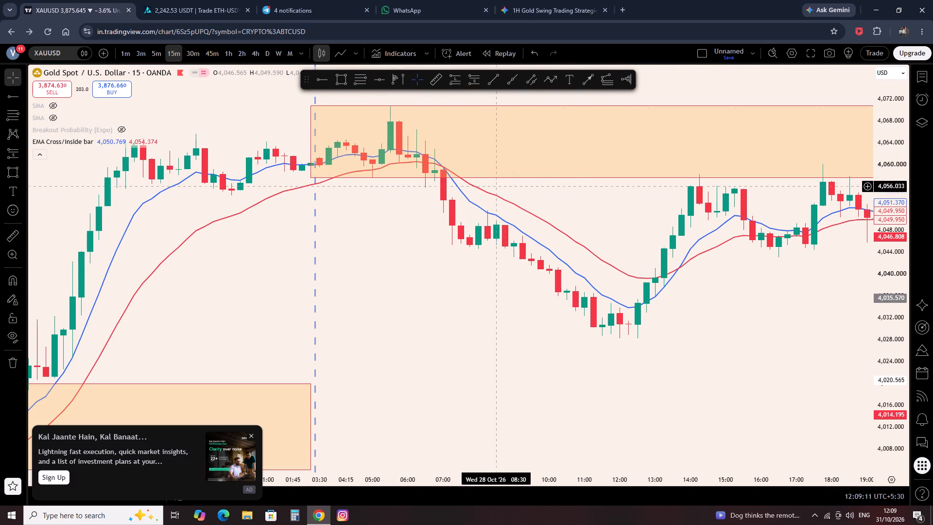
{"action": "left_click", "coordinate": [474, 80]}
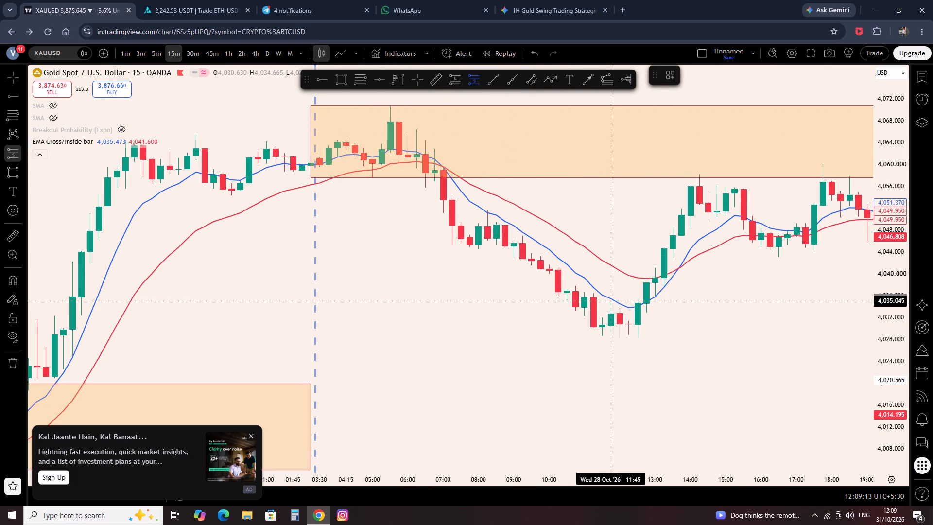
{"action": "left_click", "coordinate": [451, 202]}
{"action": "left_click_drag", "start_coordinate": [449, 143], "coordinate": [456, 167]}
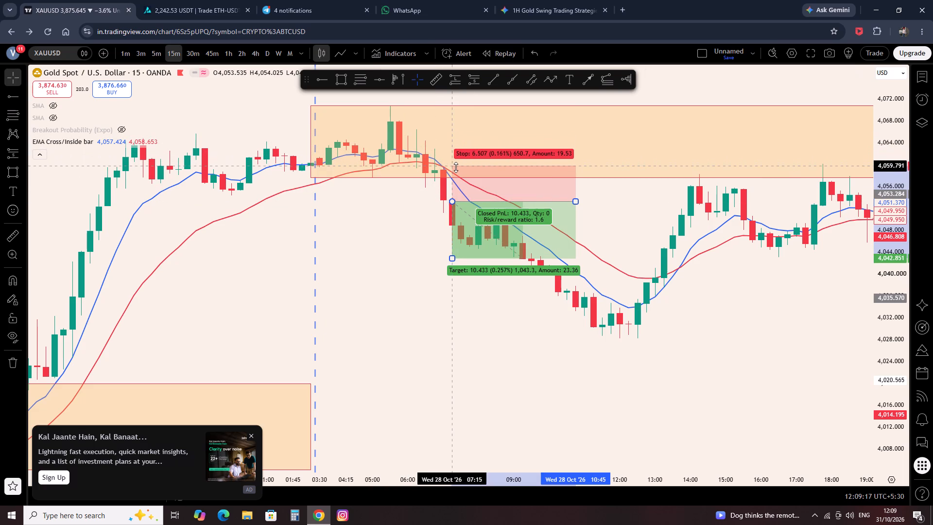
{"action": "left_click_drag", "start_coordinate": [456, 167], "coordinate": [448, 164]}
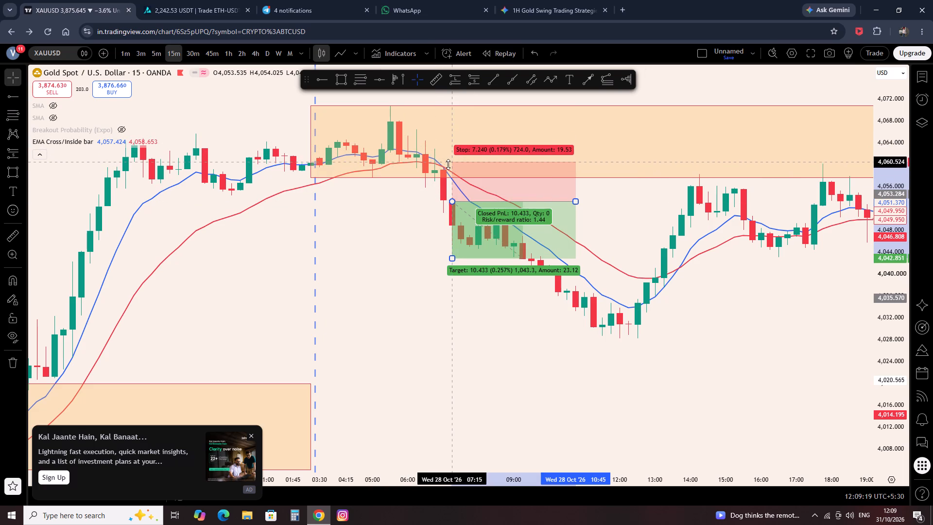
{"action": "left_click_drag", "start_coordinate": [448, 164], "coordinate": [450, 166]}
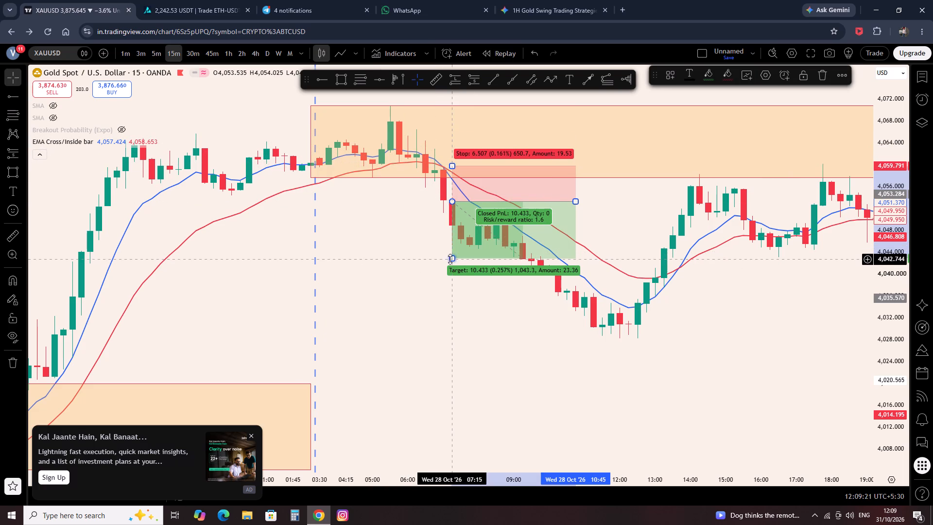
{"action": "left_click_drag", "start_coordinate": [450, 259], "coordinate": [473, 302]}
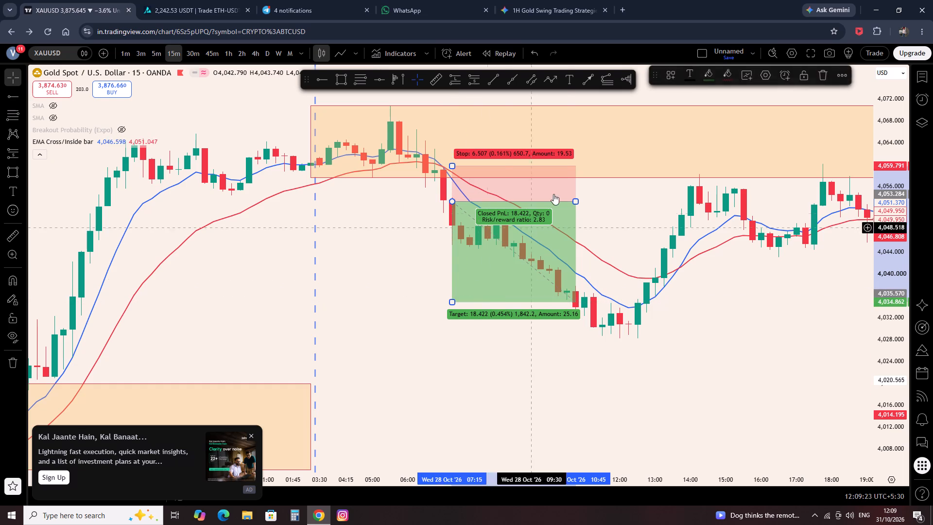
{"action": "left_click", "coordinate": [597, 203]}
Examine the 28 October price action following the short position, up to the start of the 29 October zone.
{"action": "left_click_drag", "start_coordinate": [610, 203], "coordinate": [484, 226]}
{"action": "left_click_drag", "start_coordinate": [603, 232], "coordinate": [571, 240]}
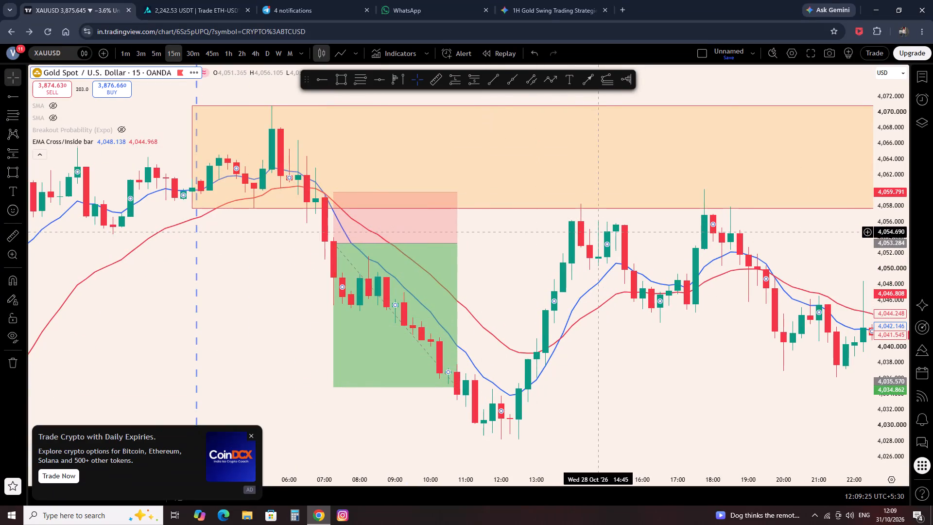
{"action": "left_click_drag", "start_coordinate": [571, 240], "coordinate": [515, 262]}
{"action": "left_click", "coordinate": [583, 237]}
{"action": "left_click_drag", "start_coordinate": [576, 229], "coordinate": [517, 240]}
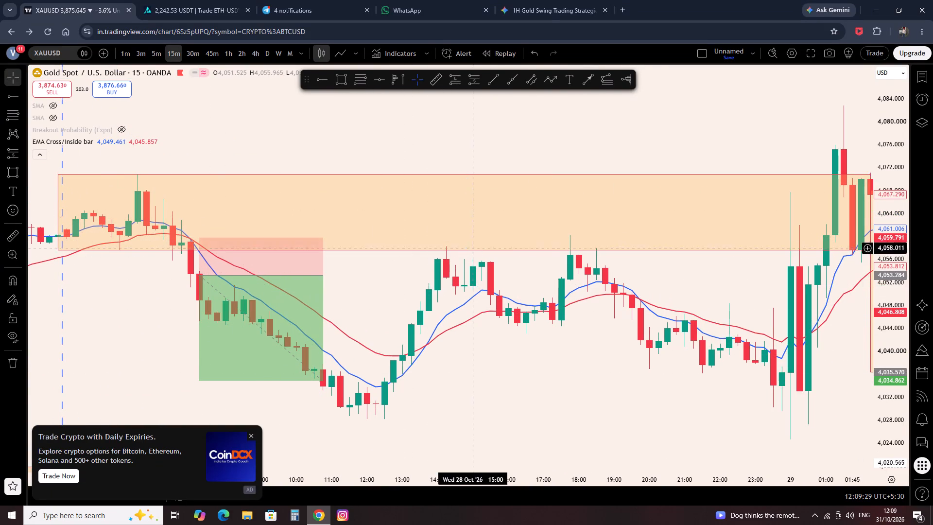
{"action": "left_click_drag", "start_coordinate": [605, 357], "coordinate": [496, 375]}
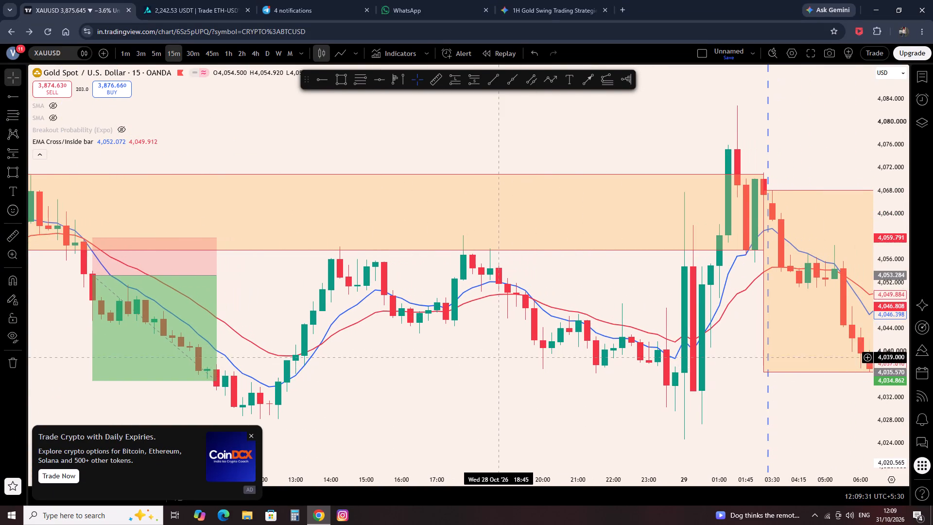
{"action": "left_click_drag", "start_coordinate": [597, 226], "coordinate": [526, 263]}
{"action": "left_click_drag", "start_coordinate": [559, 273], "coordinate": [702, 301]}
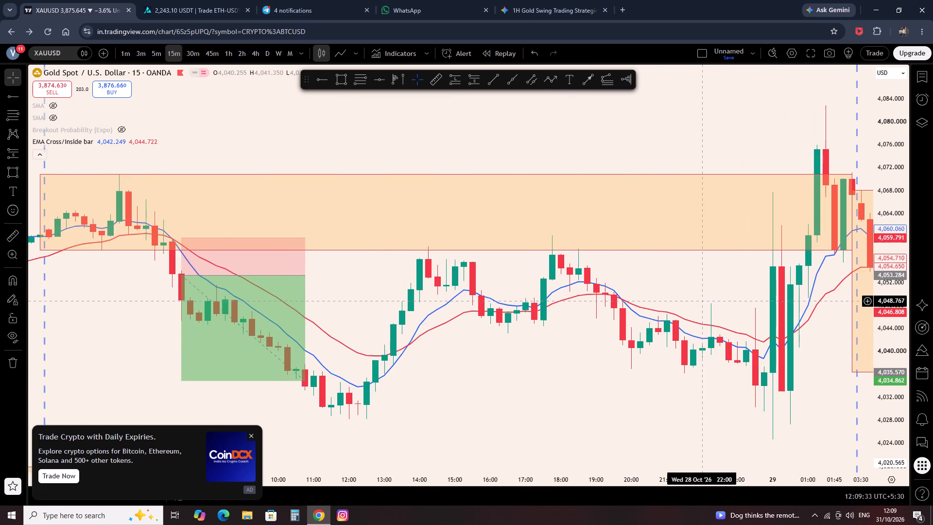
{"action": "left_click_drag", "start_coordinate": [702, 301], "coordinate": [557, 345]}
{"action": "left_click_drag", "start_coordinate": [603, 287], "coordinate": [558, 310]}
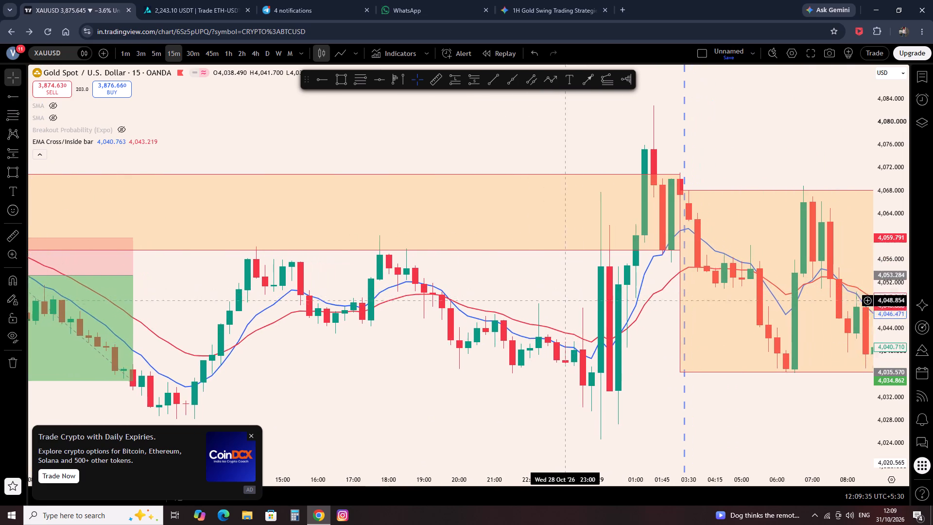
{"action": "left_click_drag", "start_coordinate": [558, 310], "coordinate": [741, 307]}
{"action": "scroll", "coordinate": [426, 327], "scroll_direction": "down", "scroll_amount": 1}
{"action": "scroll", "coordinate": [449, 268], "scroll_direction": "up", "scroll_amount": 1}
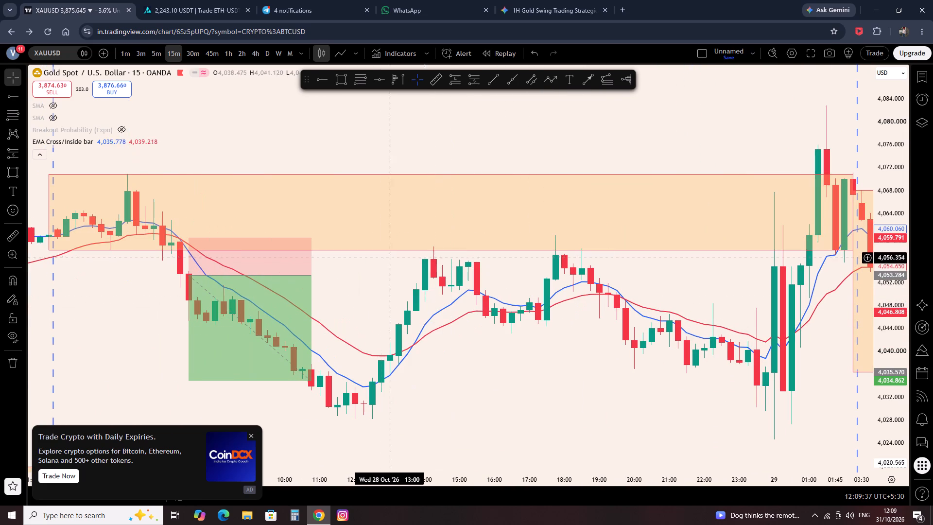
Review the style settings of the EMA Cross/Inside bar indicator, including its EMA9 and EMA21 lines.
{"action": "left_click", "coordinate": [114, 143]}
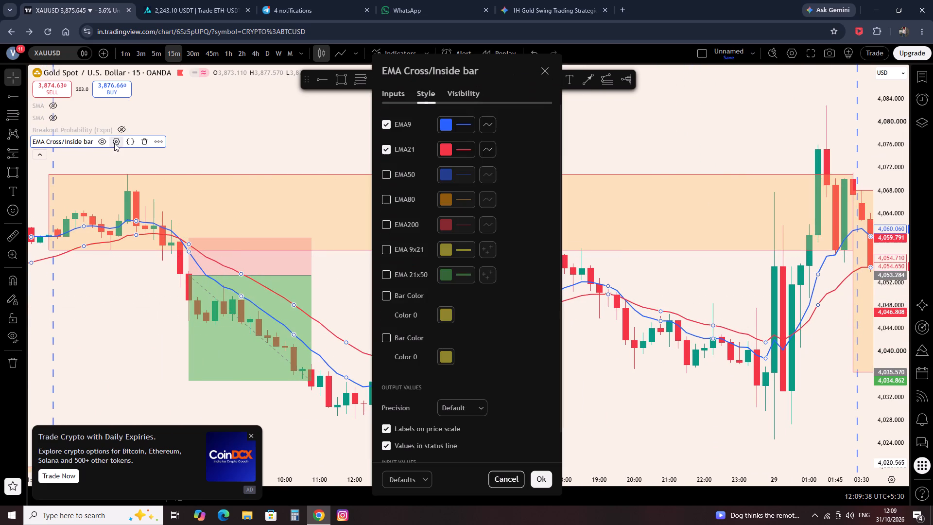
{"action": "left_click", "coordinate": [536, 484]}
{"action": "left_click", "coordinate": [588, 411]}
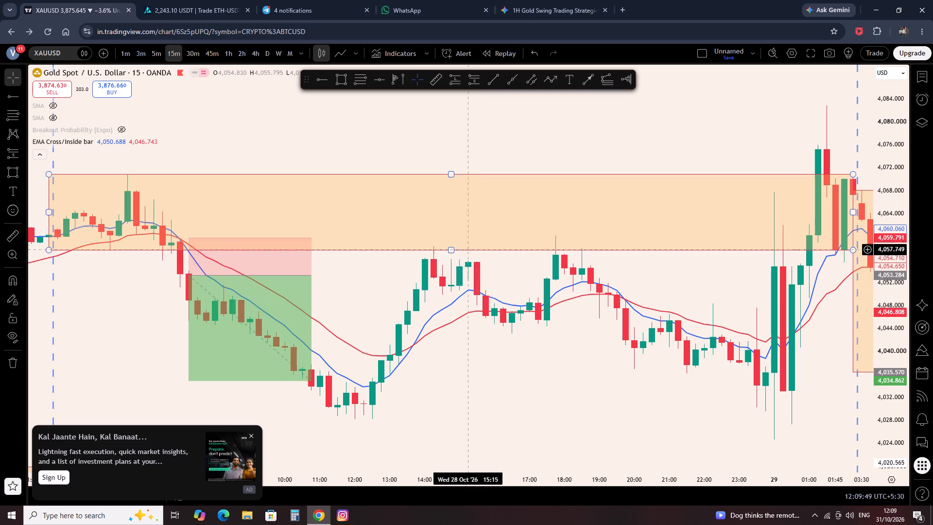
Examine the rest of the 28 October session and go back to the 27 October zone, dismissing the advertisement.
{"action": "left_click_drag", "start_coordinate": [712, 303], "coordinate": [651, 296]}
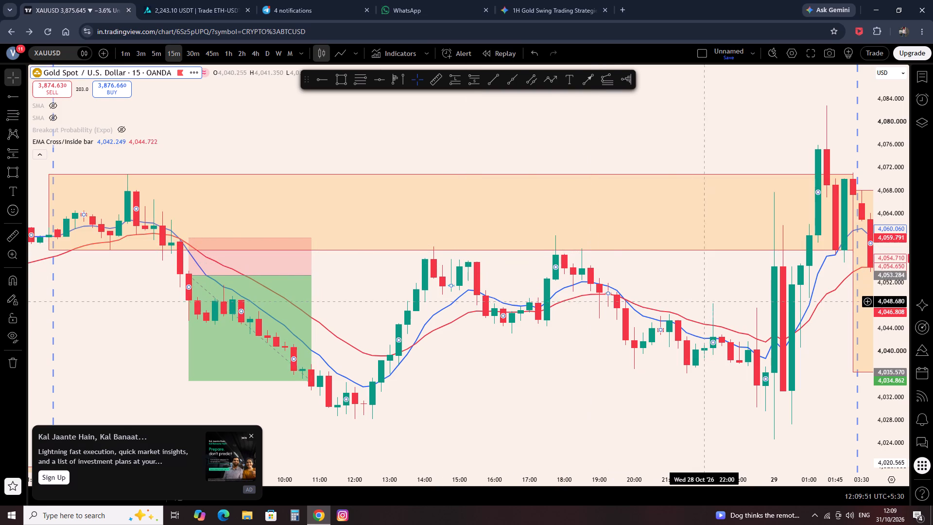
{"action": "left_click_drag", "start_coordinate": [651, 296], "coordinate": [585, 291]}
{"action": "left_click", "coordinate": [543, 273]}
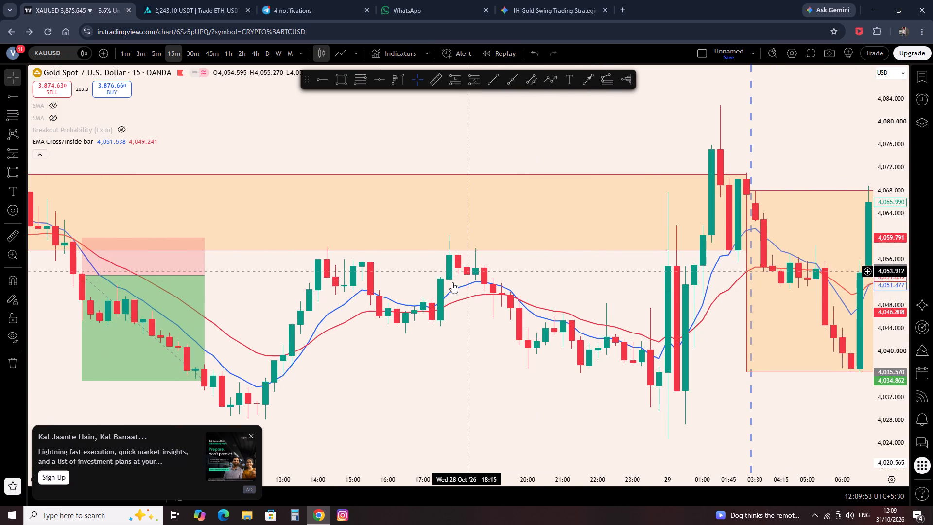
{"action": "scroll", "coordinate": [197, 286], "scroll_direction": "down", "scroll_amount": 6}
{"action": "left_click_drag", "start_coordinate": [182, 272], "coordinate": [268, 295]}
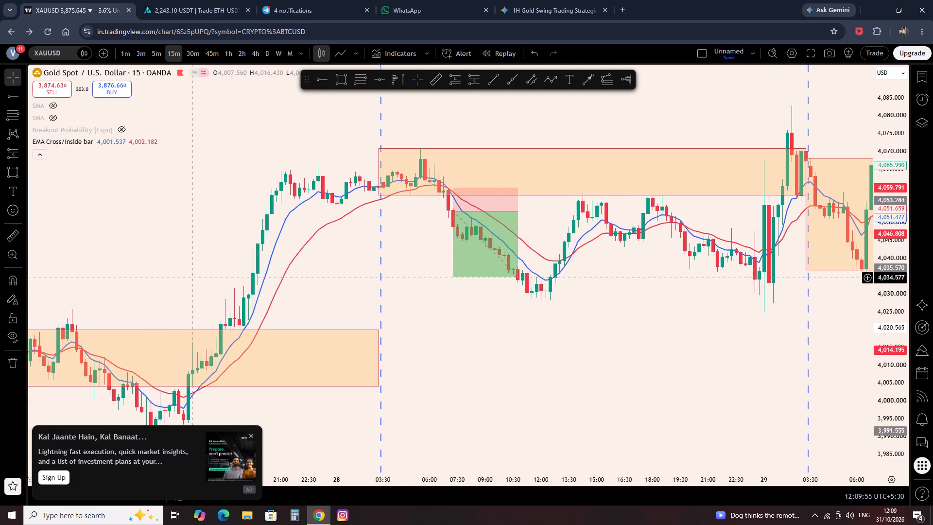
{"action": "left_click_drag", "start_coordinate": [268, 295], "coordinate": [437, 304]}
{"action": "left_click_drag", "start_coordinate": [307, 247], "coordinate": [468, 245]}
{"action": "scroll", "coordinate": [463, 245], "scroll_direction": "up", "scroll_amount": 4}
{"action": "left_click_drag", "start_coordinate": [315, 246], "coordinate": [552, 275]}
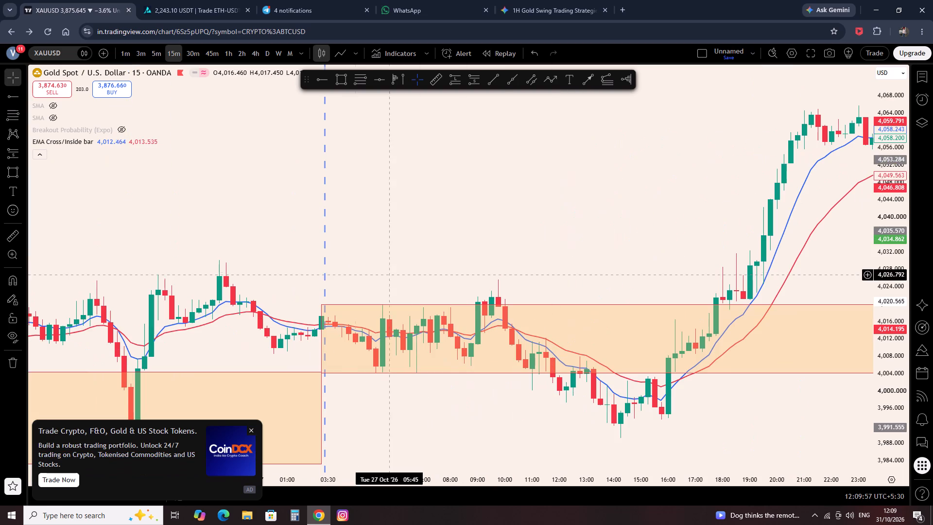
{"action": "left_click", "coordinate": [250, 430]}
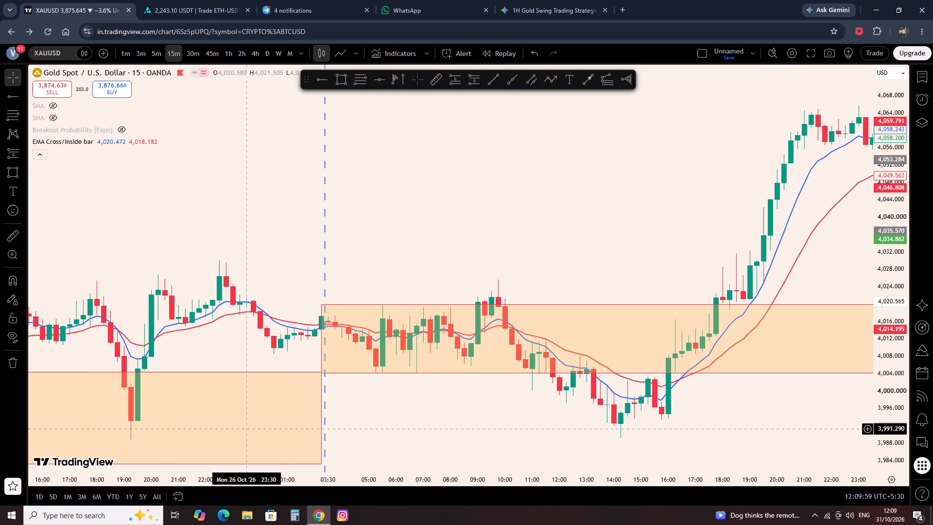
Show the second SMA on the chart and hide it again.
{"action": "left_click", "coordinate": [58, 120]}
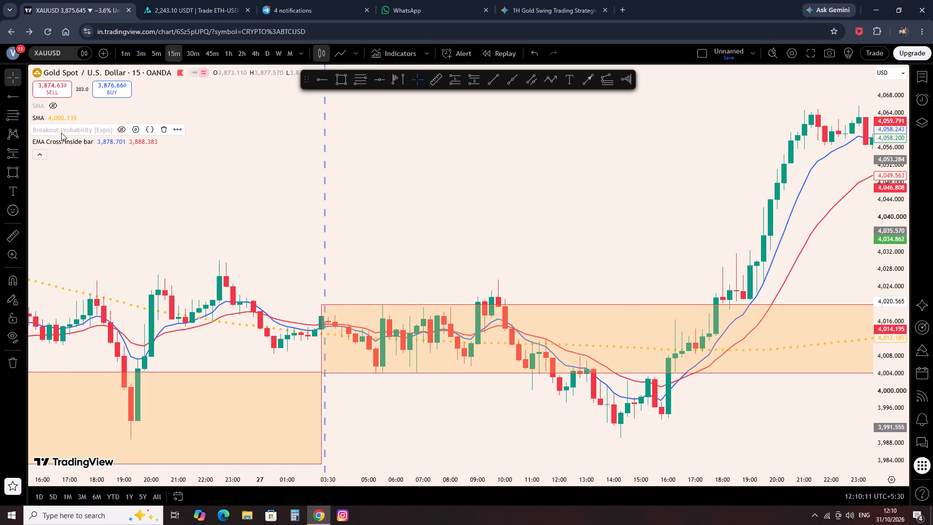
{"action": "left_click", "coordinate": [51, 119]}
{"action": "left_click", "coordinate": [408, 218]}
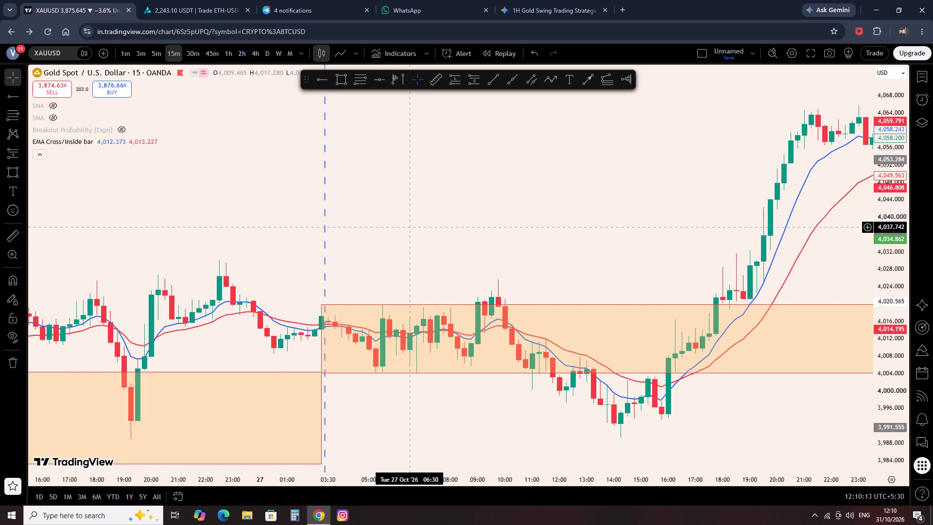
Draw a long position from 4,021.374 at 27 October 09:45 with stop 4,016.072 and target 4,036.749, narrowed to end about 10:15.
{"action": "scroll", "coordinate": [412, 227], "scroll_direction": "up", "scroll_amount": 1}
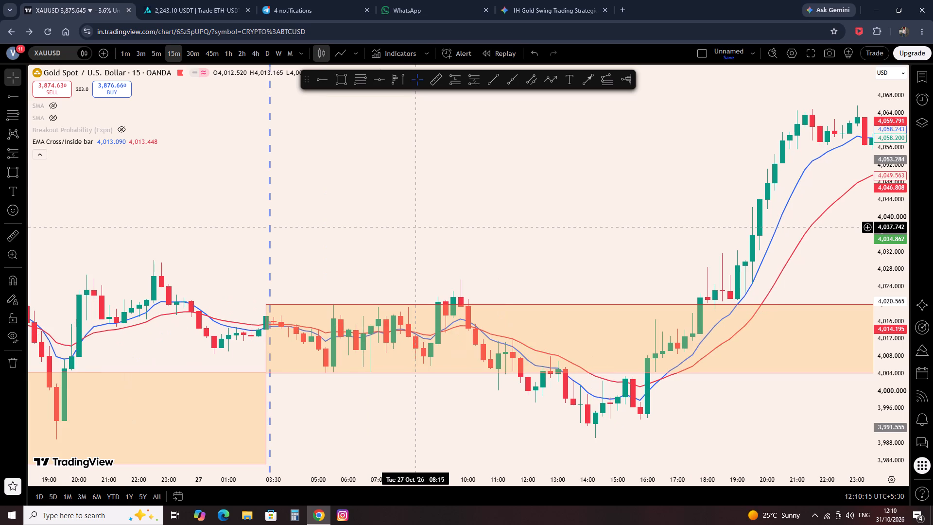
{"action": "scroll", "coordinate": [412, 227], "scroll_direction": "up", "scroll_amount": 1}
{"action": "scroll", "coordinate": [404, 230], "scroll_direction": "down", "scroll_amount": 1}
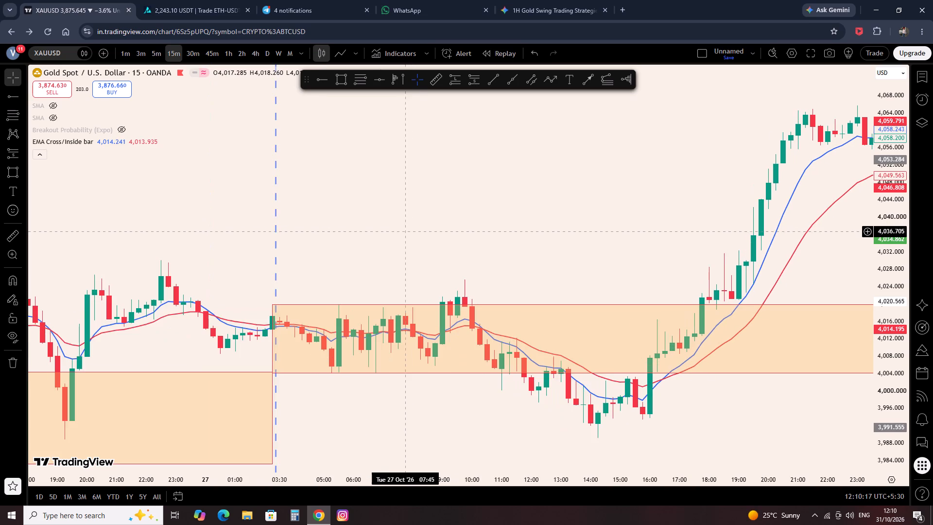
{"action": "scroll", "coordinate": [318, 253], "scroll_direction": "down", "scroll_amount": 1}
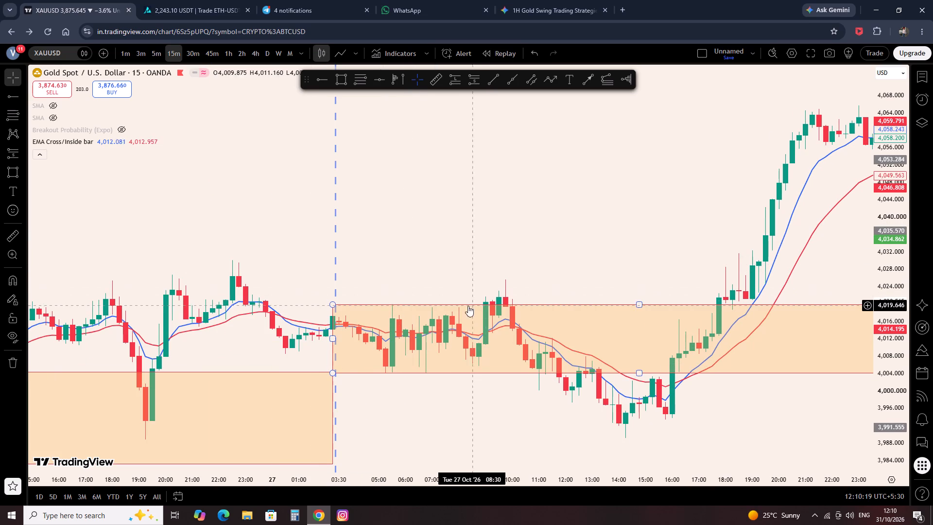
{"action": "scroll", "coordinate": [452, 306], "scroll_direction": "up", "scroll_amount": 1}
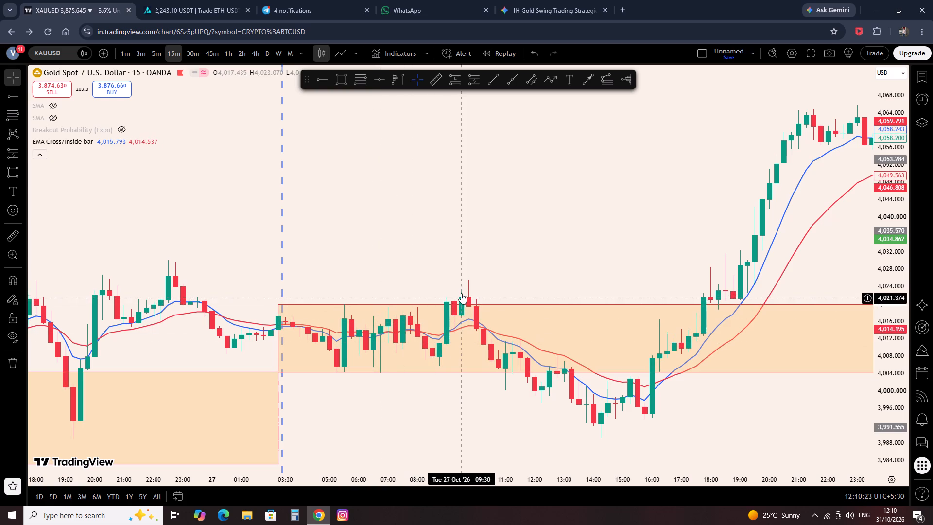
{"action": "left_click", "coordinate": [458, 79]}
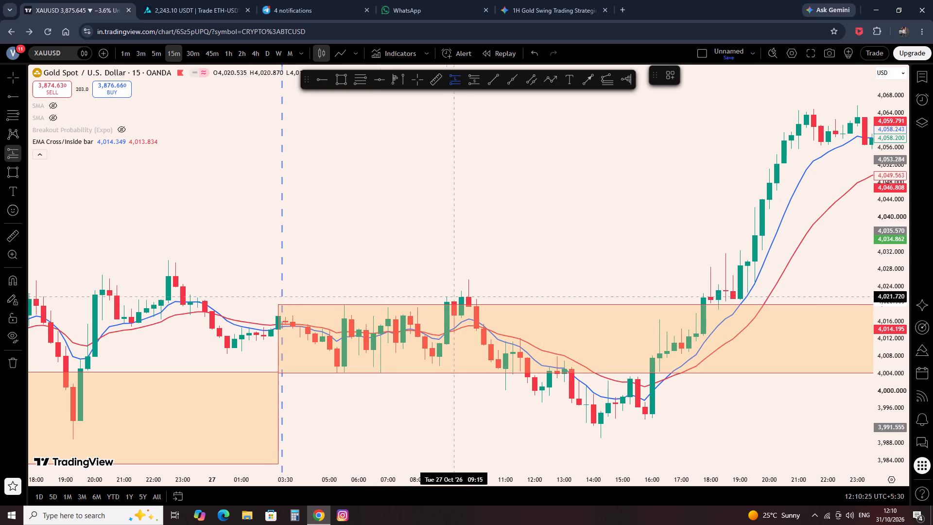
{"action": "left_click", "coordinate": [468, 298]}
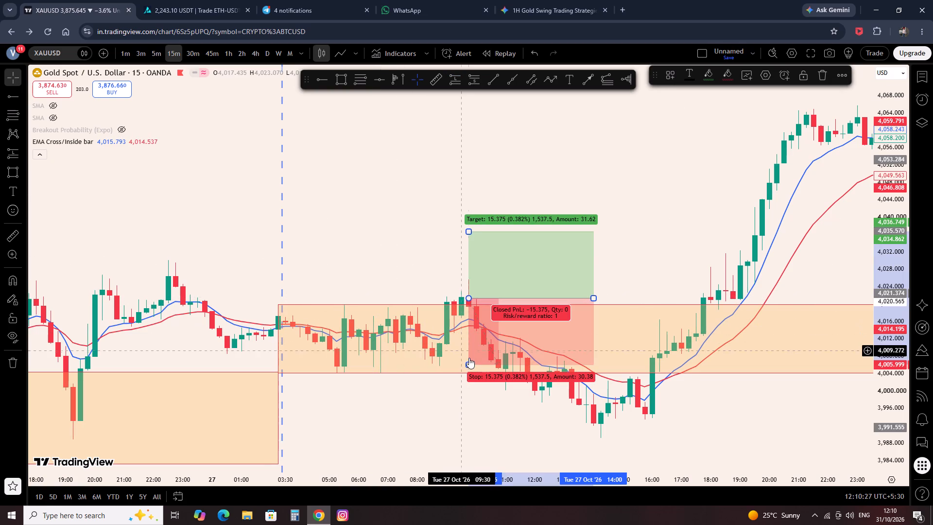
{"action": "left_click_drag", "start_coordinate": [469, 365], "coordinate": [466, 319]}
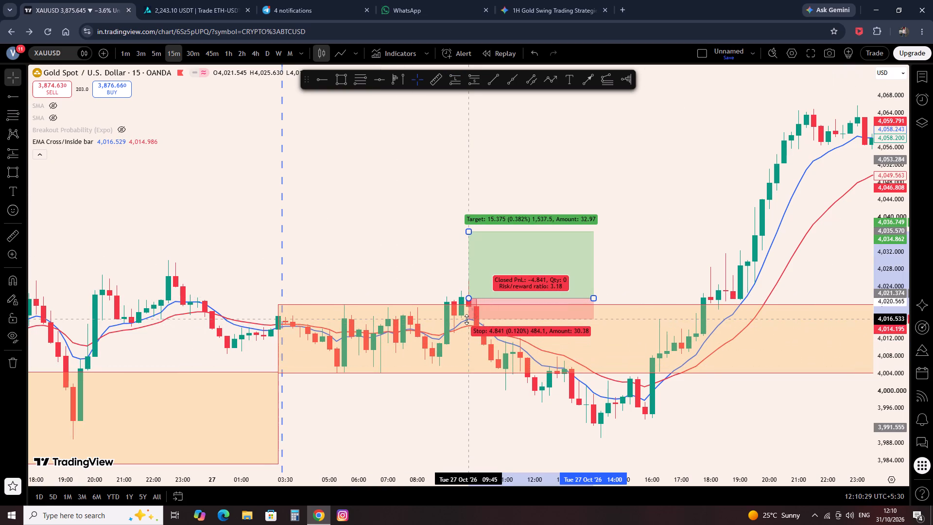
{"action": "left_click_drag", "start_coordinate": [466, 319], "coordinate": [469, 321]}
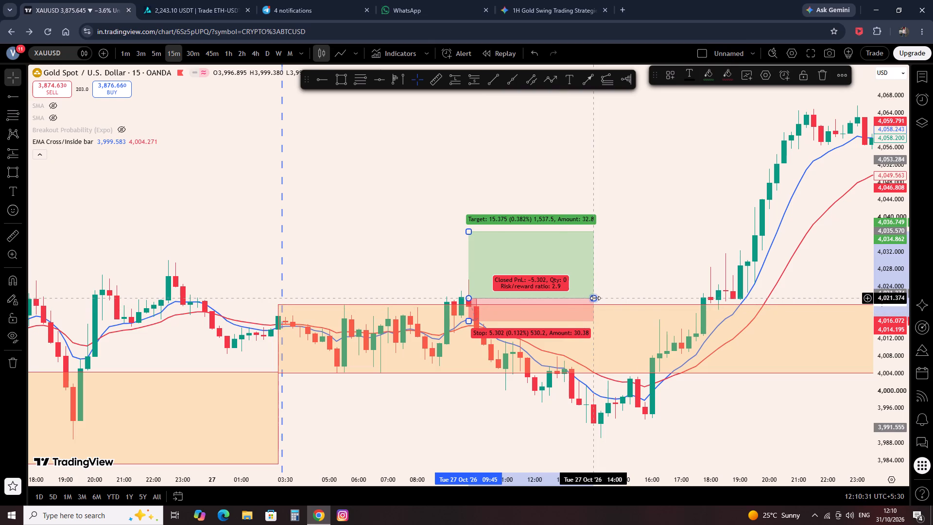
{"action": "left_click_drag", "start_coordinate": [595, 298], "coordinate": [484, 289]}
{"action": "left_click", "coordinate": [587, 279]}
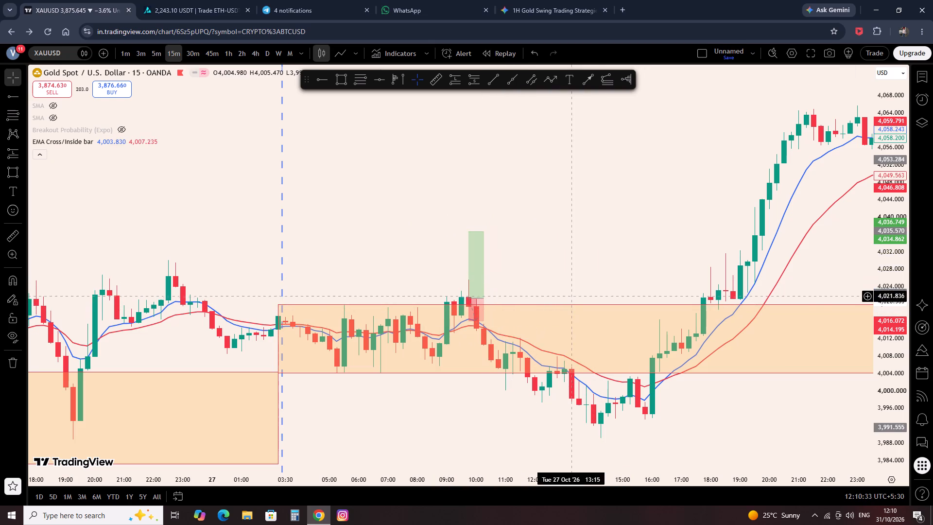
Draw a short position from 4,014.112 at 27 October 10:15 with stop about 4,021.607 and target about 3,998.596.
{"action": "left_click_drag", "start_coordinate": [608, 227], "coordinate": [553, 227]}
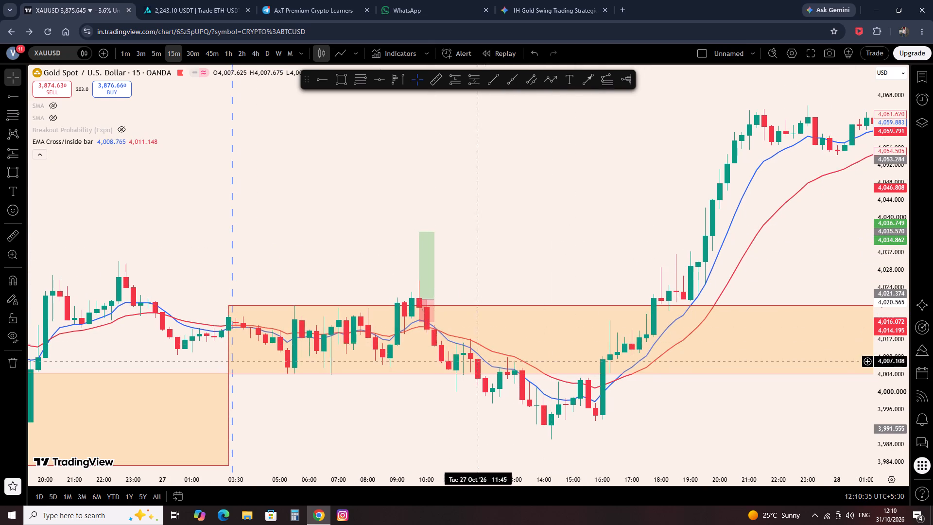
{"action": "left_click_drag", "start_coordinate": [571, 283], "coordinate": [518, 282]}
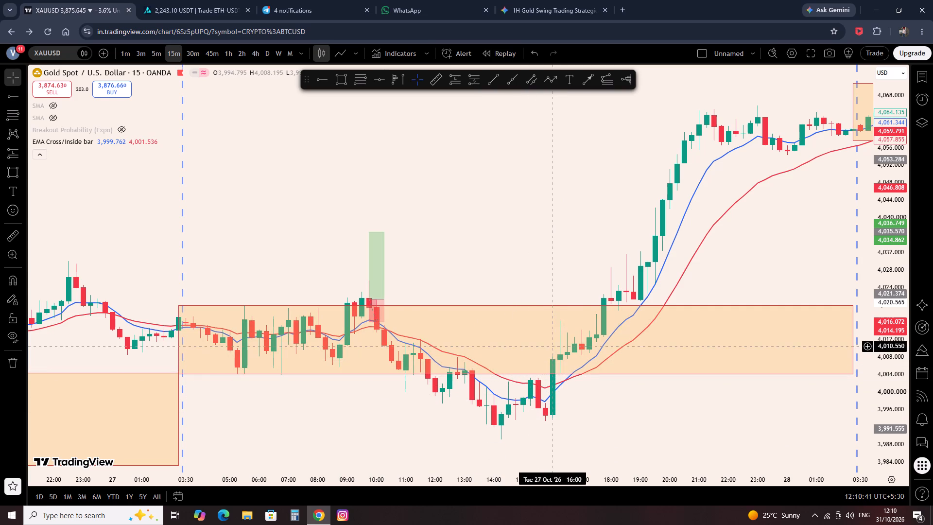
{"action": "left_click_drag", "start_coordinate": [328, 403], "coordinate": [567, 440]}
{"action": "scroll", "coordinate": [556, 372], "scroll_direction": "up", "scroll_amount": 3}
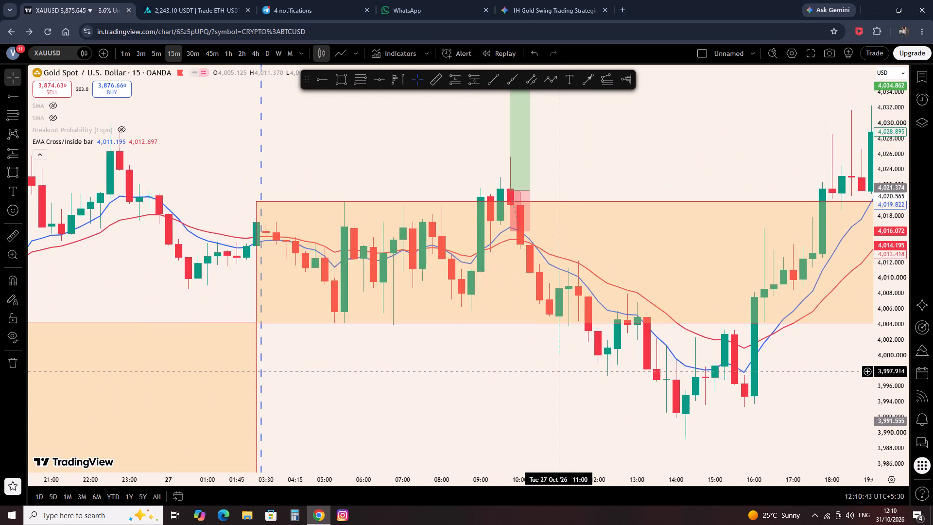
{"action": "scroll", "coordinate": [554, 372], "scroll_direction": "up", "scroll_amount": 1}
{"action": "left_click_drag", "start_coordinate": [532, 377], "coordinate": [464, 407]}
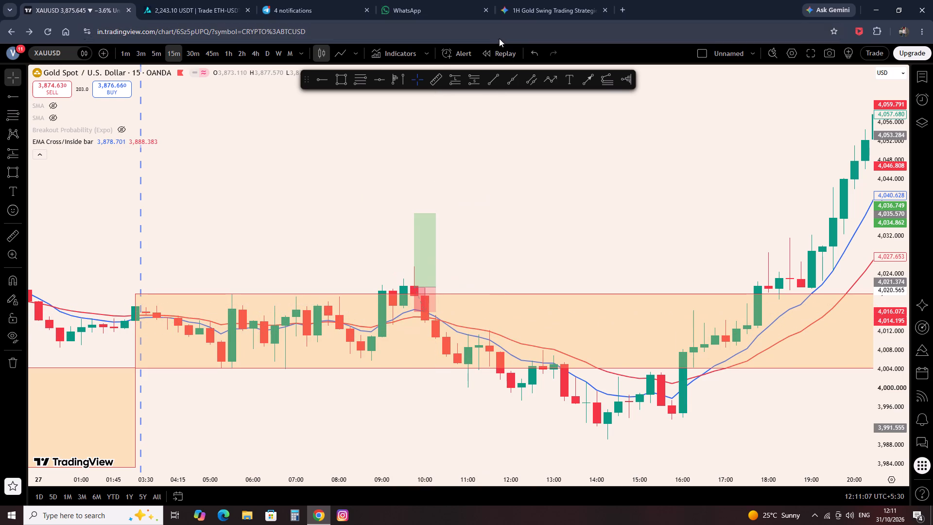
{"action": "left_click", "coordinate": [474, 84]}
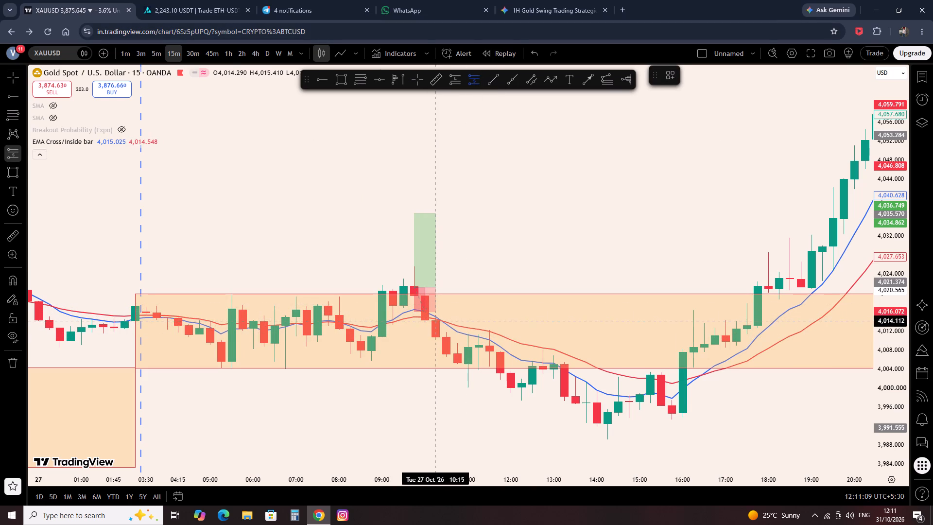
{"action": "left_click", "coordinate": [434, 321]}
{"action": "left_click_drag", "start_coordinate": [435, 253], "coordinate": [437, 265]}
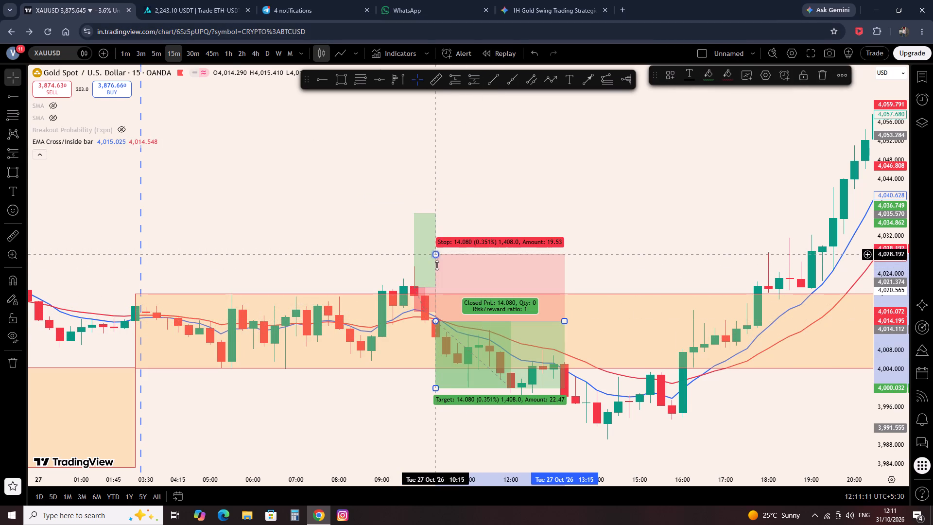
{"action": "left_click_drag", "start_coordinate": [437, 265], "coordinate": [449, 286]}
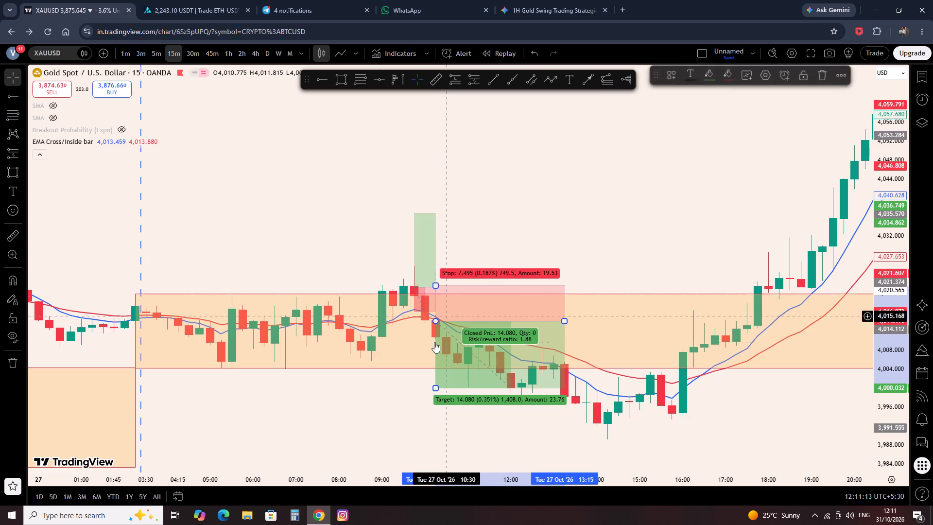
{"action": "left_click_drag", "start_coordinate": [434, 388], "coordinate": [447, 417]}
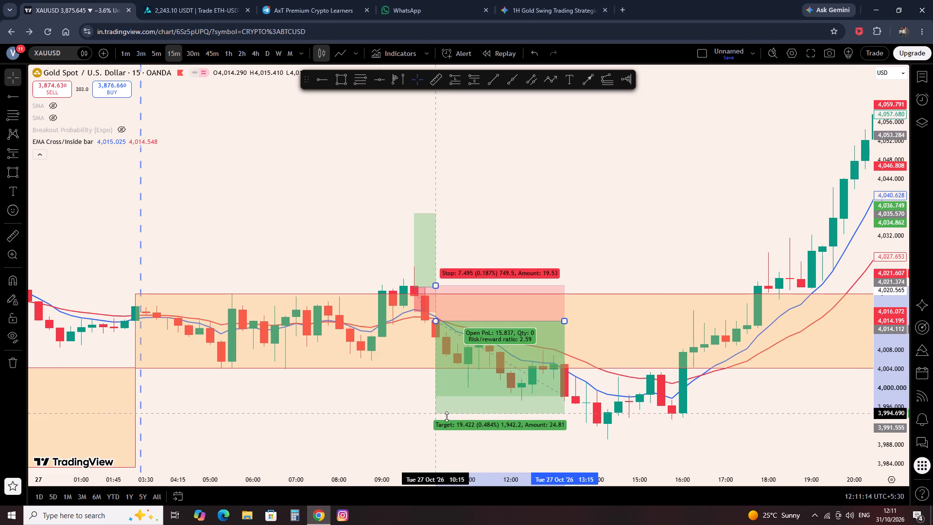
{"action": "left_click_drag", "start_coordinate": [447, 417], "coordinate": [427, 351]}
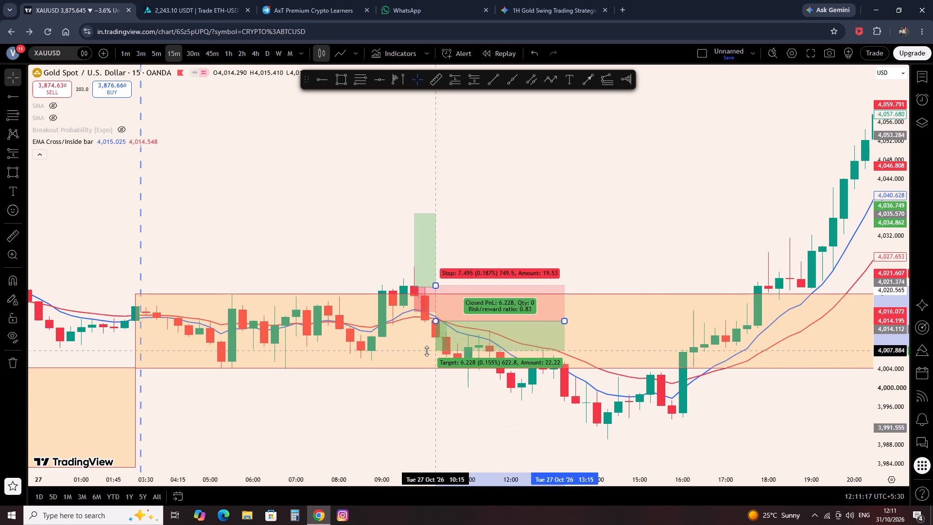
{"action": "left_click_drag", "start_coordinate": [427, 351], "coordinate": [483, 393]}
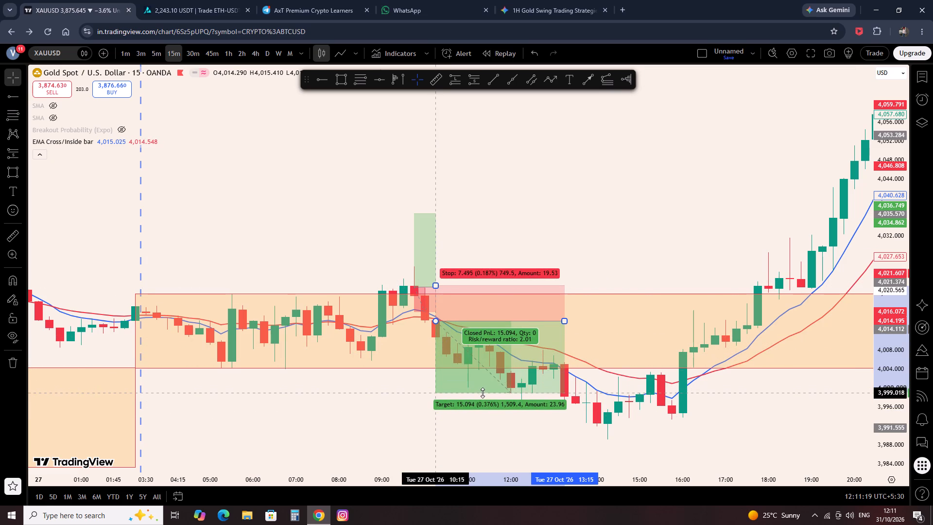
{"action": "left_click_drag", "start_coordinate": [483, 393], "coordinate": [483, 395]}
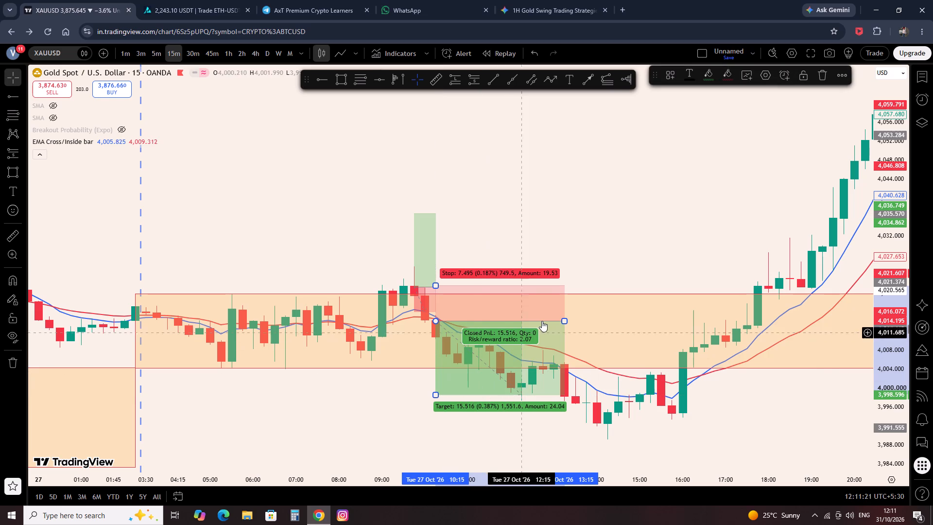
Narrow the 27 October 10:15 short position to end about 11:15 and set its target to about 3,999.018.
{"action": "left_click_drag", "start_coordinate": [564, 321], "coordinate": [529, 321]}
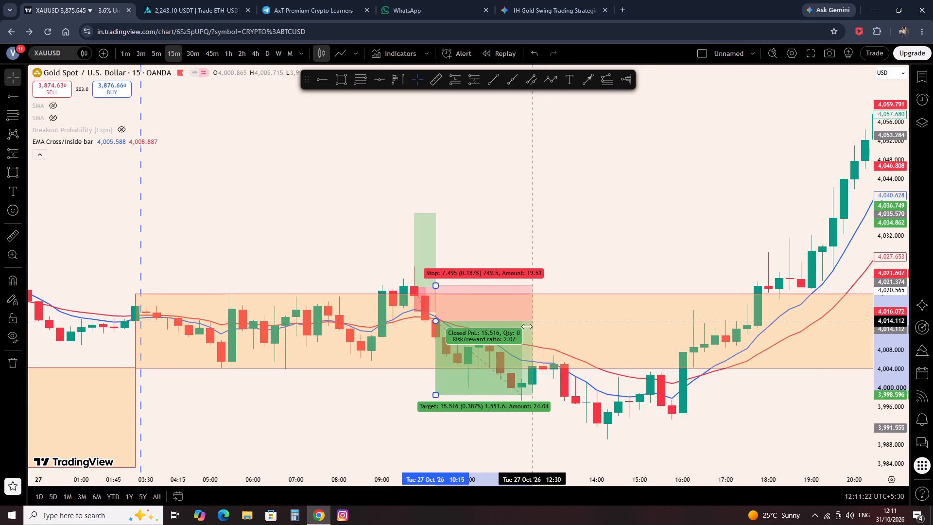
{"action": "left_click_drag", "start_coordinate": [437, 391], "coordinate": [446, 423]}
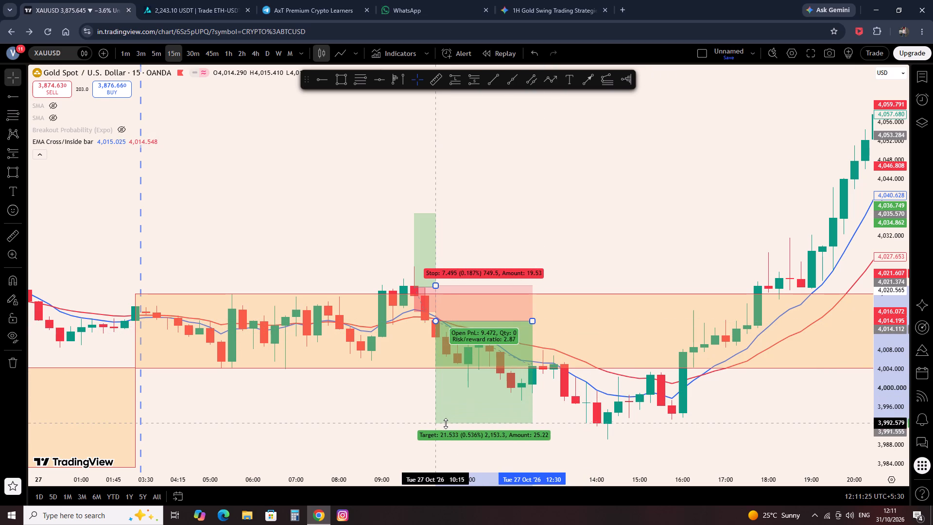
{"action": "left_click_drag", "start_coordinate": [446, 423], "coordinate": [449, 393]}
{"action": "left_click", "coordinate": [570, 239]}
{"action": "left_click_drag", "start_coordinate": [642, 238], "coordinate": [556, 260]}
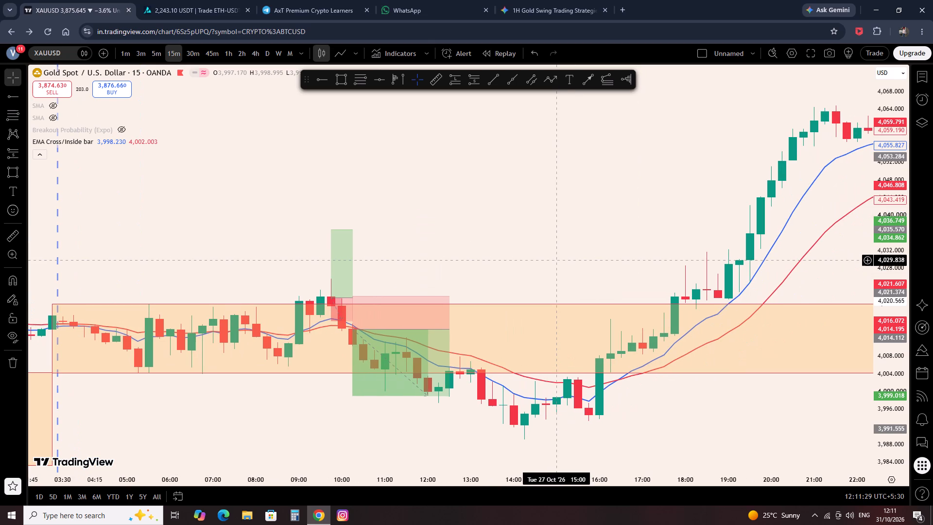
{"action": "scroll", "coordinate": [556, 260], "scroll_direction": "up", "scroll_amount": 1}
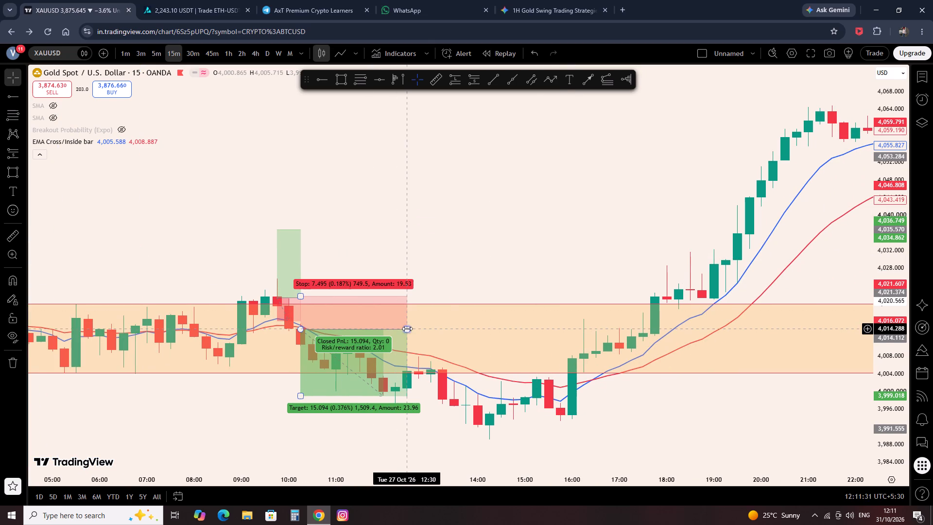
{"action": "left_click_drag", "start_coordinate": [406, 329], "coordinate": [351, 329]}
{"action": "left_click", "coordinate": [452, 257]}
Draw a short position from 4,007.410 at 27 October 11:45 with stop 4,012.380 and target 3,998.616, narrowed to end about 13:30.
{"action": "left_click_drag", "start_coordinate": [453, 256], "coordinate": [694, 248]}
{"action": "scroll", "coordinate": [684, 191], "scroll_direction": "up", "scroll_amount": 2}
{"action": "left_click_drag", "start_coordinate": [644, 117], "coordinate": [579, 125]}
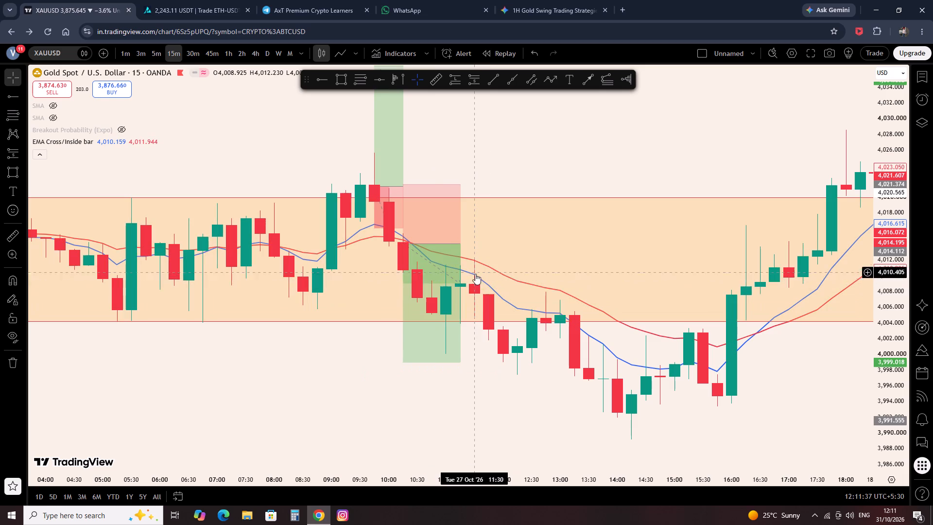
{"action": "left_click", "coordinate": [465, 75]}
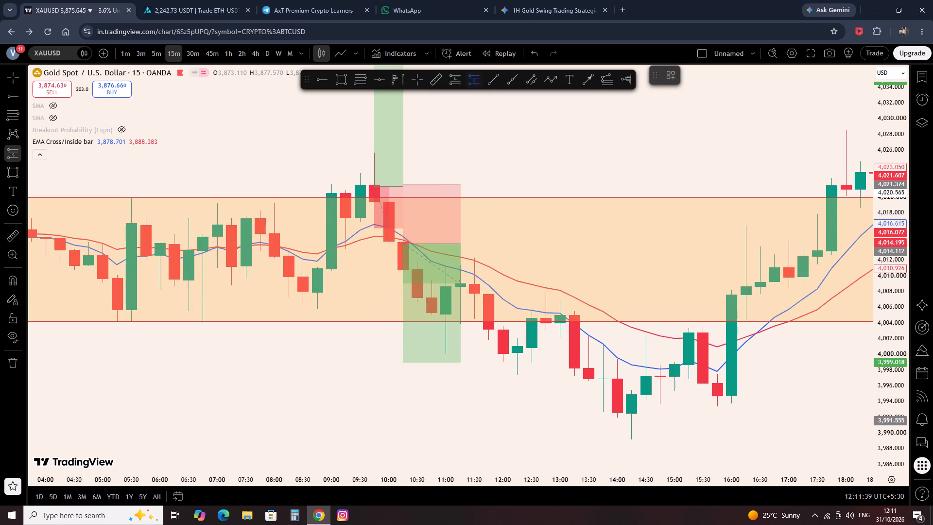
{"action": "left_click", "coordinate": [488, 296]}
{"action": "left_click_drag", "start_coordinate": [489, 228], "coordinate": [489, 253]}
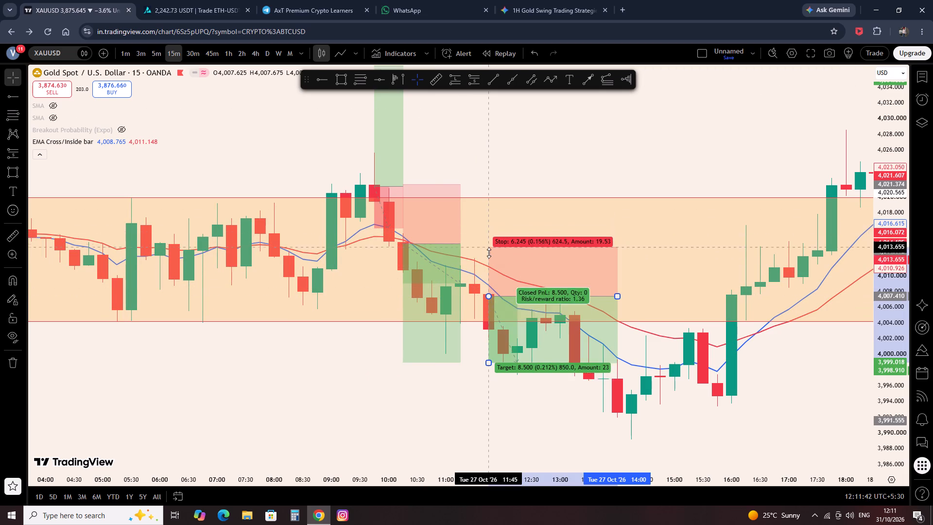
{"action": "left_click_drag", "start_coordinate": [489, 253], "coordinate": [489, 257]}
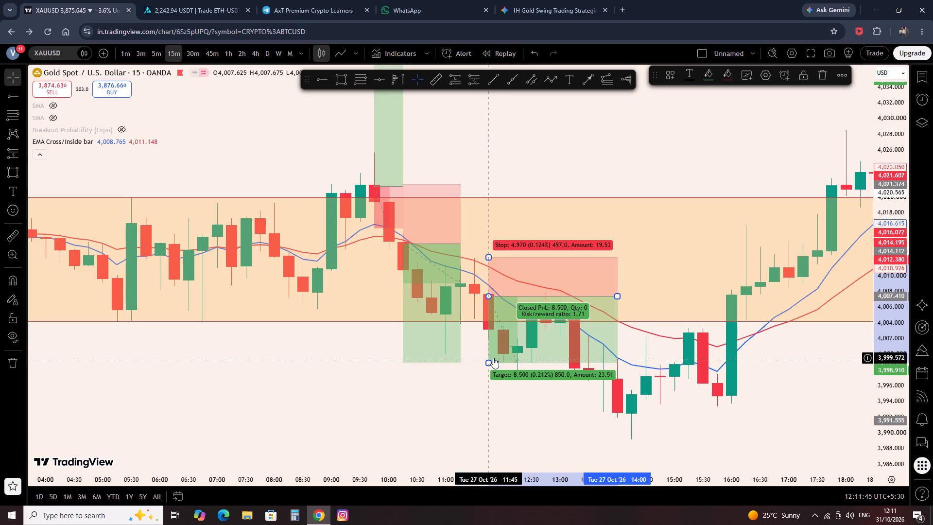
{"action": "left_click_drag", "start_coordinate": [487, 361], "coordinate": [491, 365]}
{"action": "left_click", "coordinate": [613, 136]}
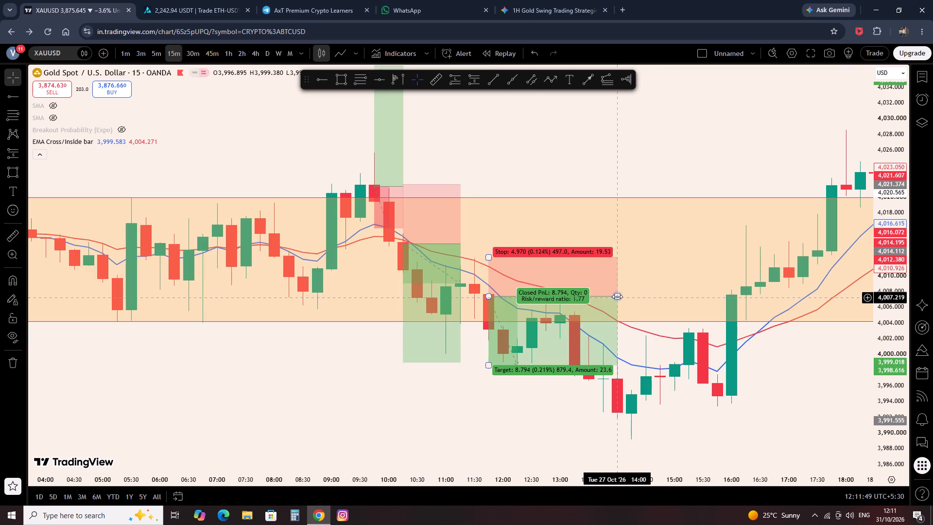
{"action": "left_click_drag", "start_coordinate": [623, 295], "coordinate": [594, 295]}
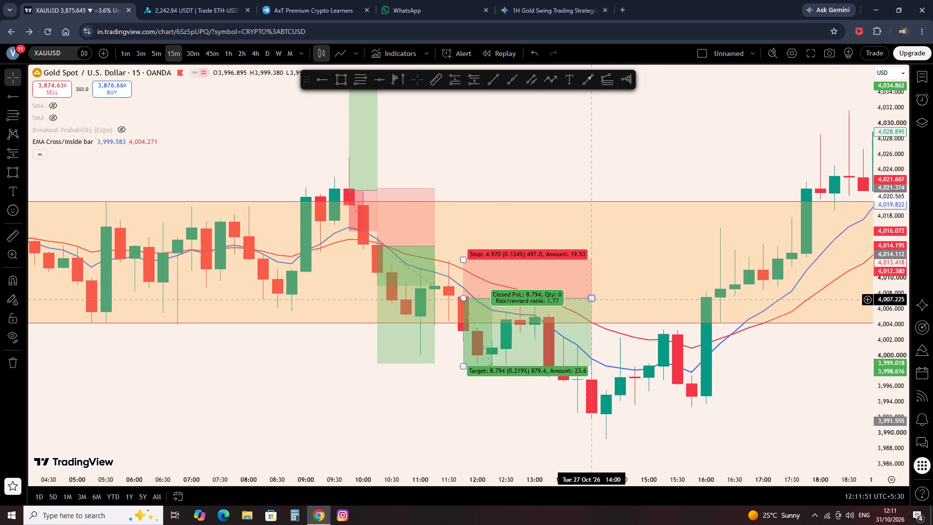
{"action": "left_click_drag", "start_coordinate": [595, 299], "coordinate": [589, 299]}
{"action": "left_click_drag", "start_coordinate": [589, 299], "coordinate": [568, 299]}
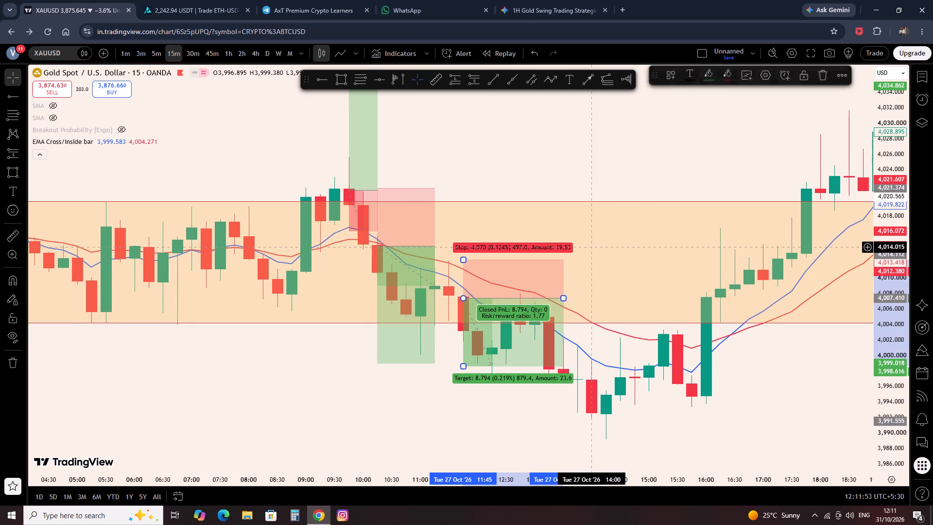
{"action": "left_click", "coordinate": [598, 247]}
{"action": "left_click", "coordinate": [662, 167]}
Examine the rest of the 27 October session up to the 28 October zone, and go back to the 26 October zone.
{"action": "left_click_drag", "start_coordinate": [692, 158], "coordinate": [576, 156]}
{"action": "scroll", "coordinate": [564, 166], "scroll_direction": "up", "scroll_amount": 3}
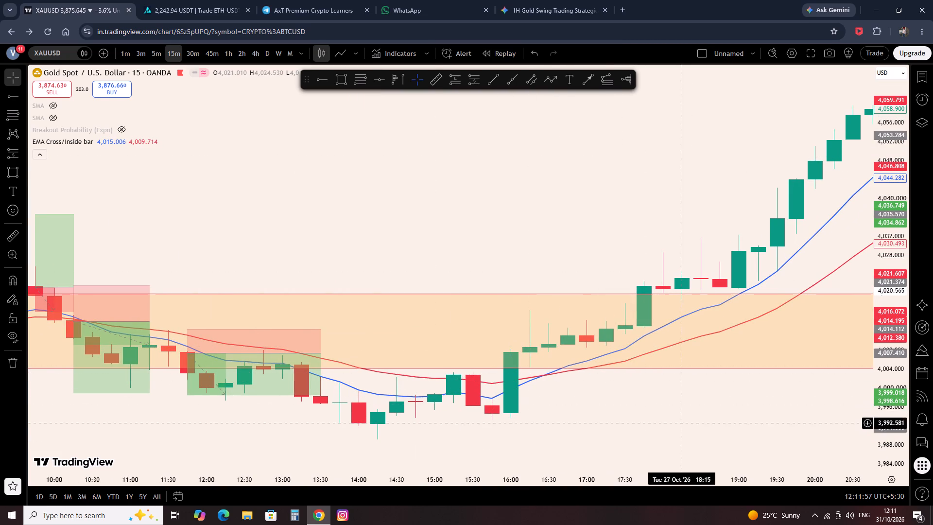
{"action": "left_click_drag", "start_coordinate": [688, 425], "coordinate": [398, 415]}
{"action": "scroll", "coordinate": [619, 211], "scroll_direction": "down", "scroll_amount": 2}
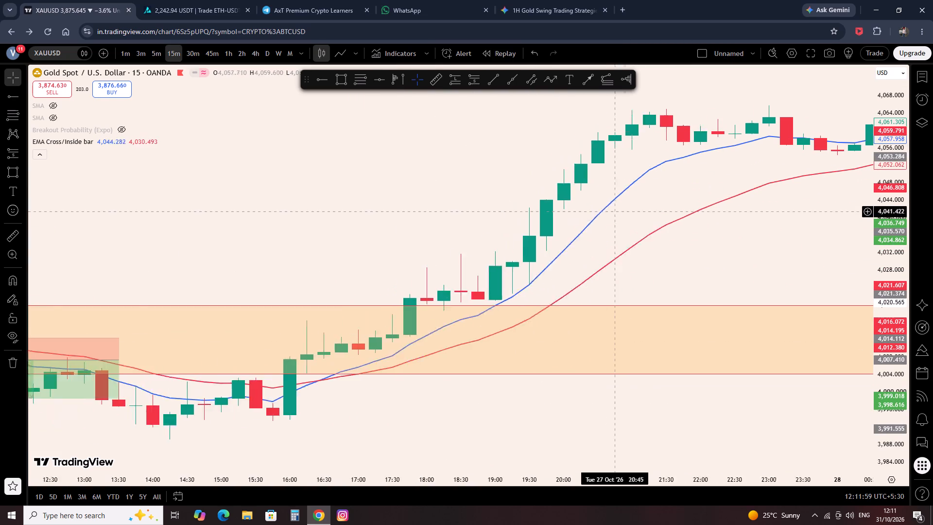
{"action": "scroll", "coordinate": [619, 211], "scroll_direction": "down", "scroll_amount": 1}
{"action": "left_click_drag", "start_coordinate": [744, 228], "coordinate": [495, 242]}
{"action": "scroll", "coordinate": [553, 238], "scroll_direction": "down", "scroll_amount": 4}
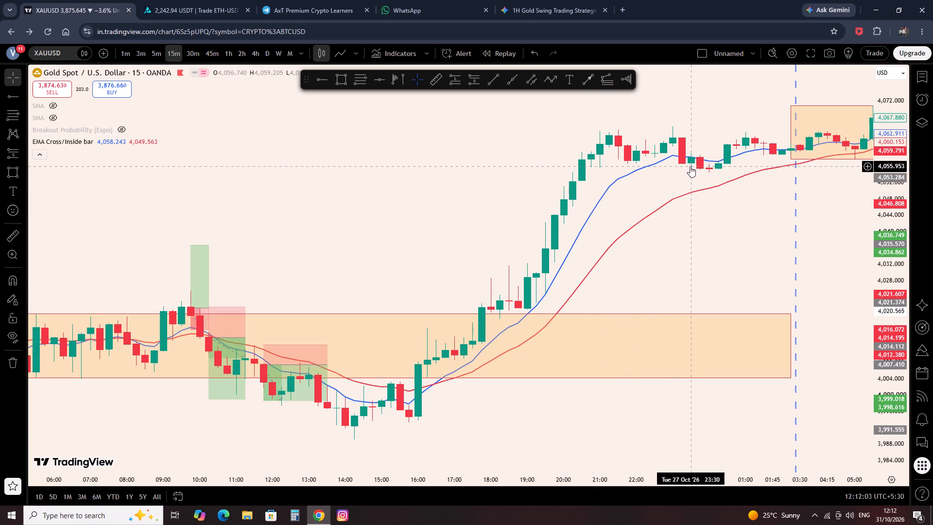
{"action": "scroll", "coordinate": [479, 175], "scroll_direction": "down", "scroll_amount": 2}
{"action": "left_click_drag", "start_coordinate": [365, 186], "coordinate": [401, 189]}
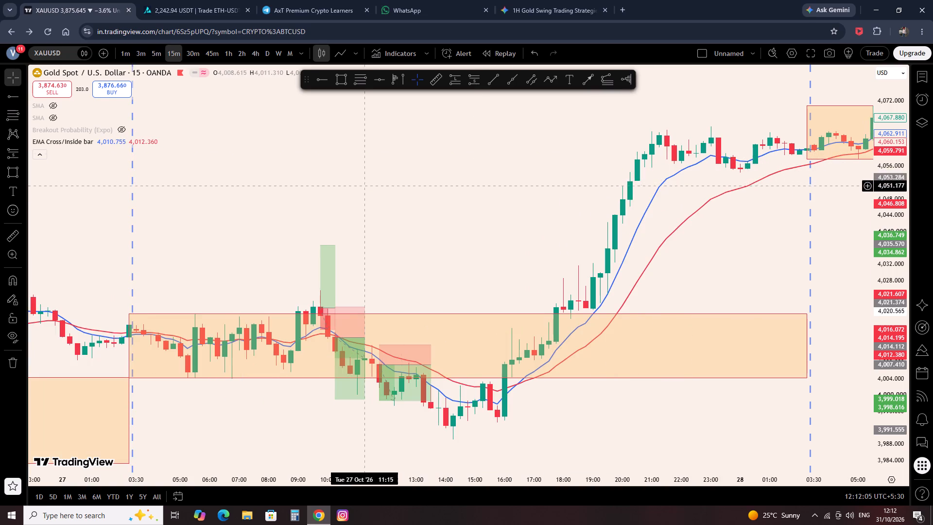
{"action": "left_click_drag", "start_coordinate": [401, 189], "coordinate": [738, 223]}
{"action": "left_click_drag", "start_coordinate": [314, 180], "coordinate": [584, 199]}
{"action": "left_click", "coordinate": [363, 133]}
{"action": "scroll", "coordinate": [368, 147], "scroll_direction": "down", "scroll_amount": 4}
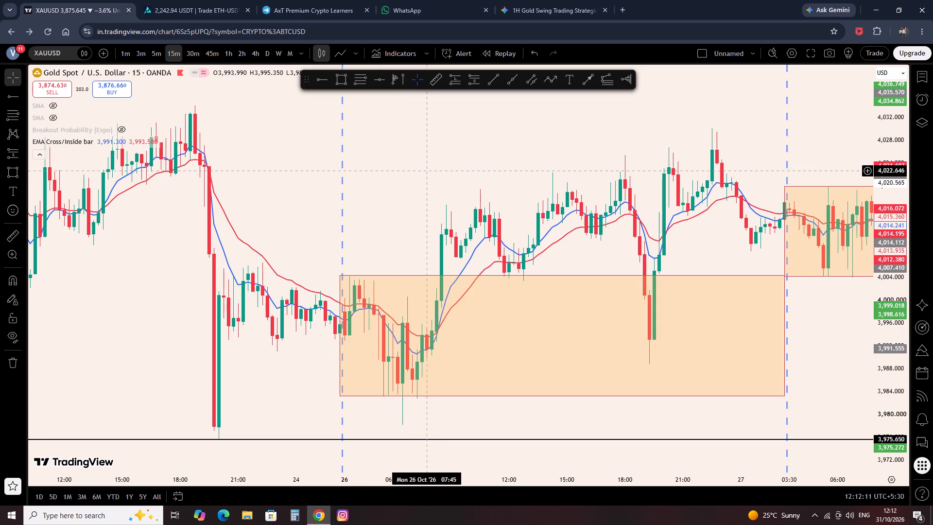
{"action": "scroll", "coordinate": [426, 171], "scroll_direction": "up", "scroll_amount": 1}
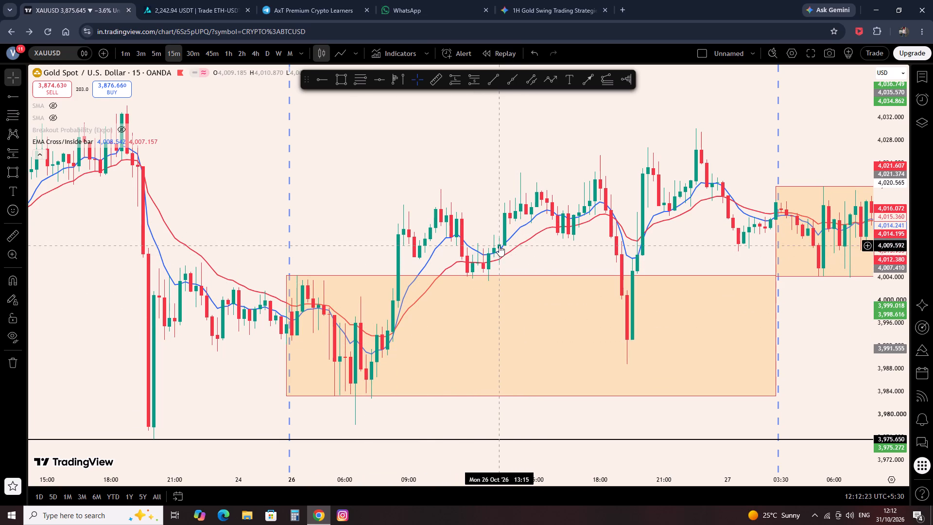
Draw a long position from 4,008.715 at 26 October 13:00 with stop 4,002.495 and target 4,021.595, ending about 19:00.
{"action": "left_click", "coordinate": [455, 83]}
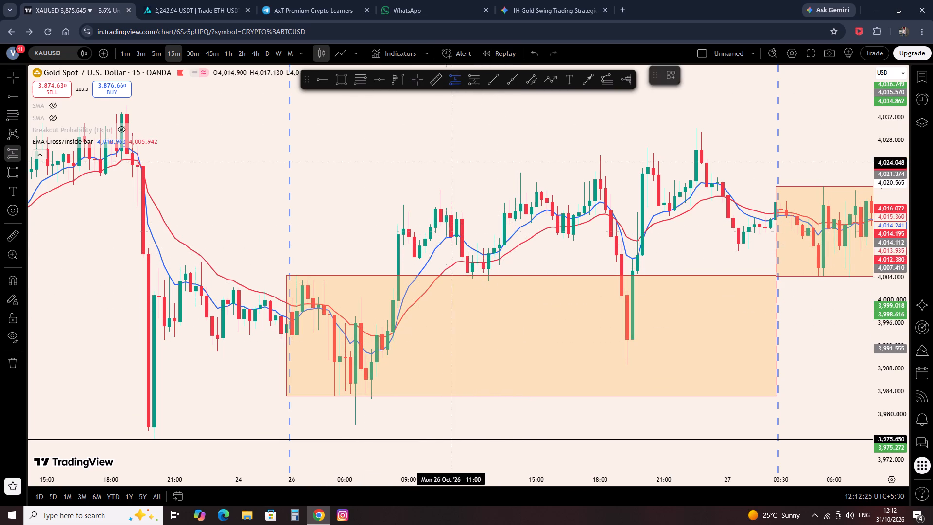
{"action": "left_click", "coordinate": [495, 251]}
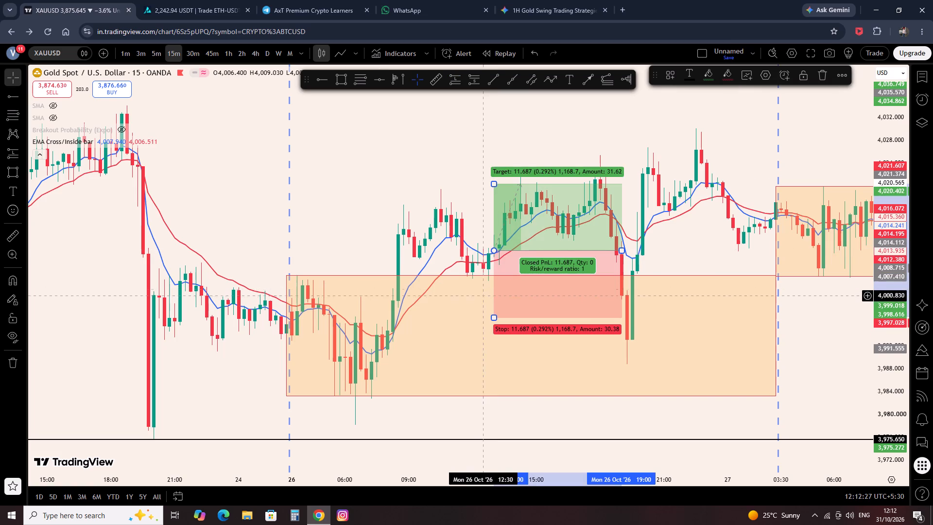
{"action": "left_click_drag", "start_coordinate": [493, 316], "coordinate": [513, 275]}
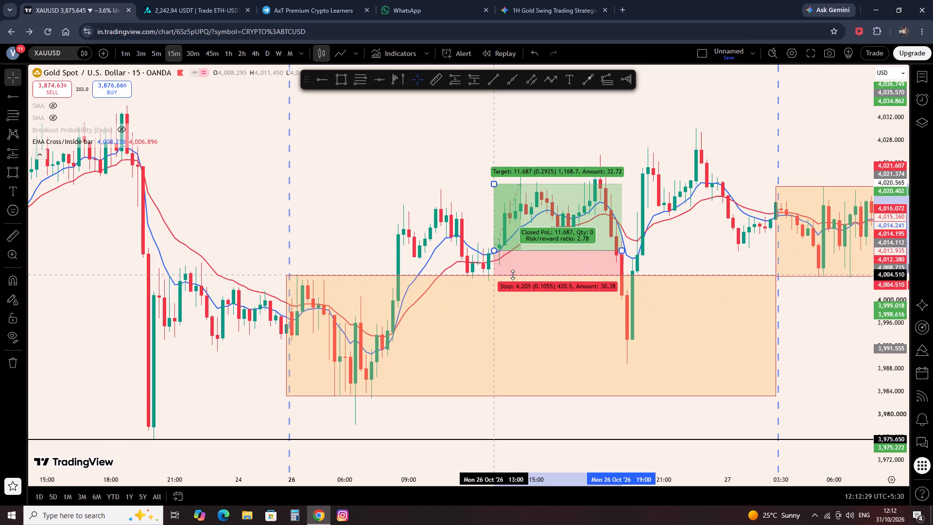
{"action": "left_click_drag", "start_coordinate": [513, 275], "coordinate": [517, 286]}
{"action": "left_click_drag", "start_coordinate": [494, 187], "coordinate": [489, 182]}
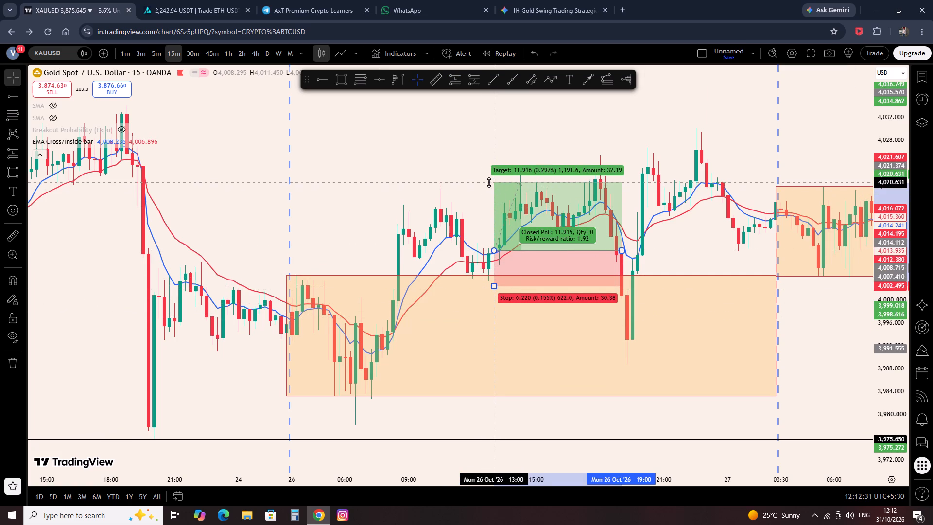
{"action": "left_click_drag", "start_coordinate": [489, 182], "coordinate": [482, 177]}
{"action": "left_click", "coordinate": [556, 134]}
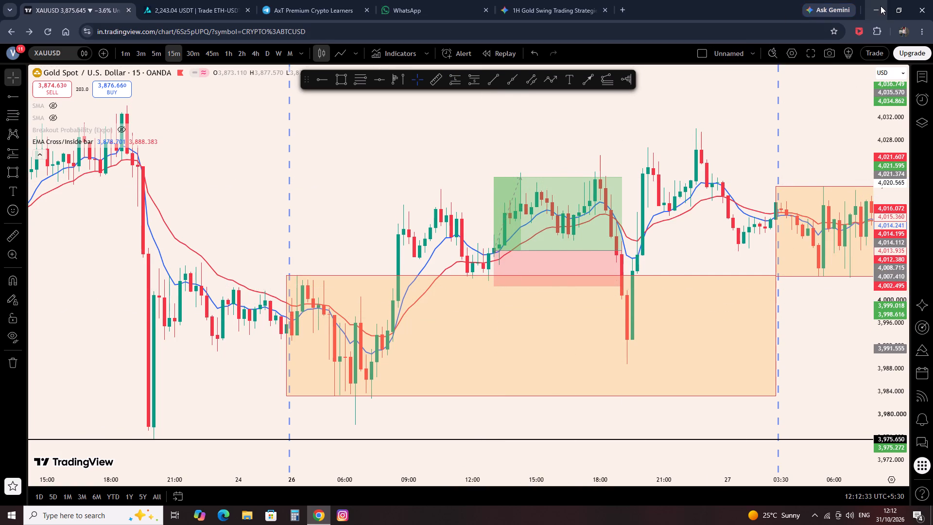
Minimise the browser window to show the desktop.
{"action": "left_click", "coordinate": [881, 6]}
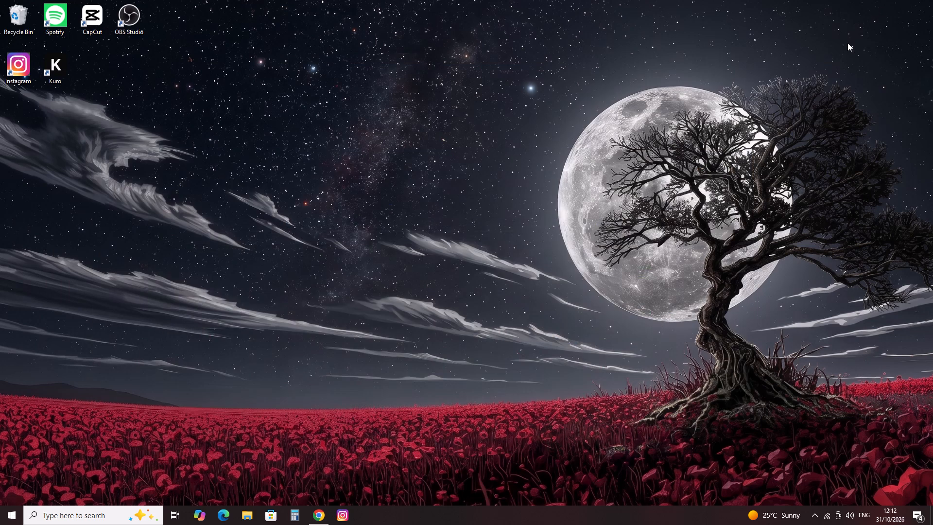
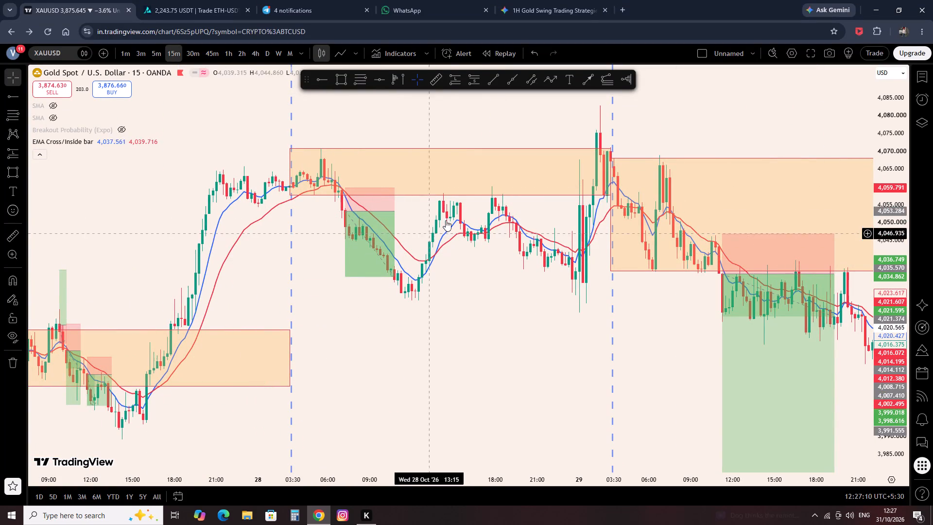
Draw a short position from 4,000.478 at 30 October 07:15, just below the zone, with its stop at 4,015.013.
{"action": "scroll", "coordinate": [473, 196], "scroll_direction": "up", "scroll_amount": 2}
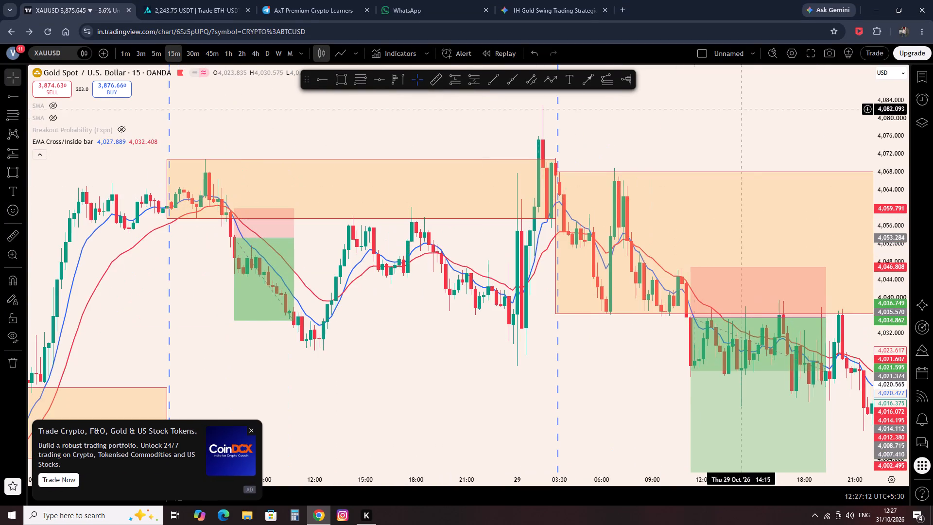
{"action": "left_click_drag", "start_coordinate": [755, 105], "coordinate": [296, 172]}
{"action": "right_click", "coordinate": [631, 143]}
{"action": "left_click", "coordinate": [641, 149]}
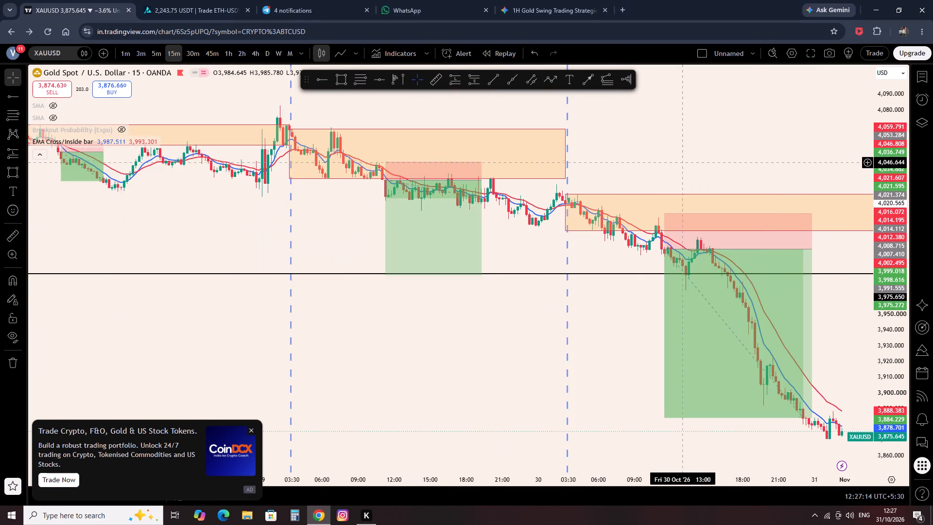
{"action": "scroll", "coordinate": [717, 164], "scroll_direction": "up", "scroll_amount": 6}
{"action": "left_click_drag", "start_coordinate": [372, 208], "coordinate": [411, 215]}
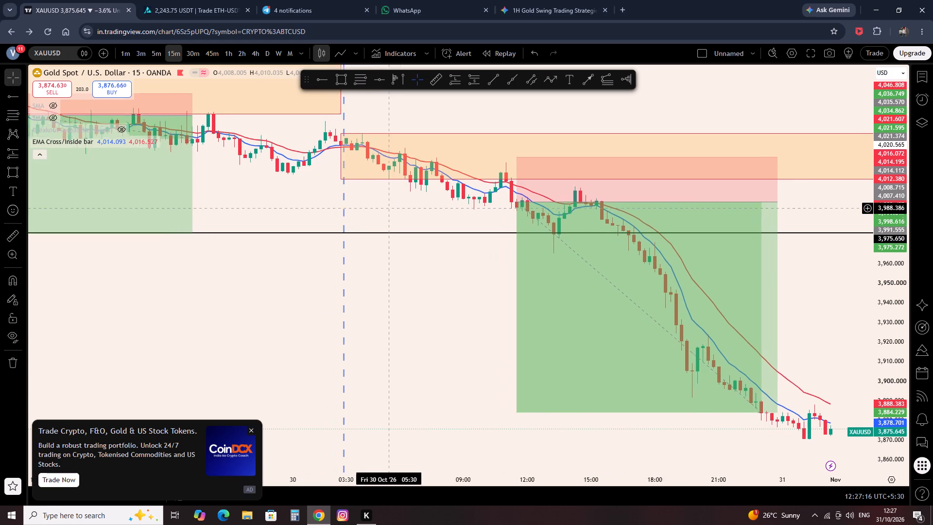
{"action": "left_click_drag", "start_coordinate": [411, 215], "coordinate": [422, 217]}
{"action": "scroll", "coordinate": [428, 207], "scroll_direction": "up", "scroll_amount": 3}
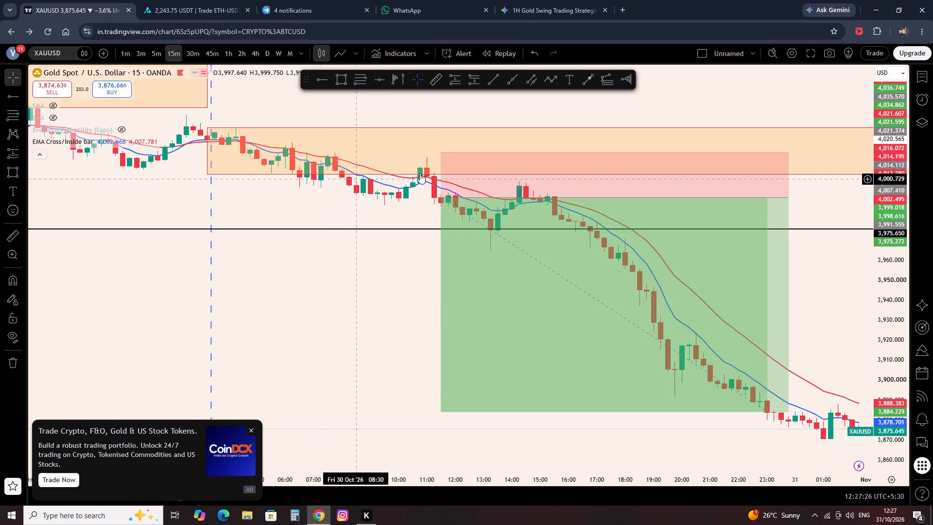
{"action": "left_click", "coordinate": [469, 79]}
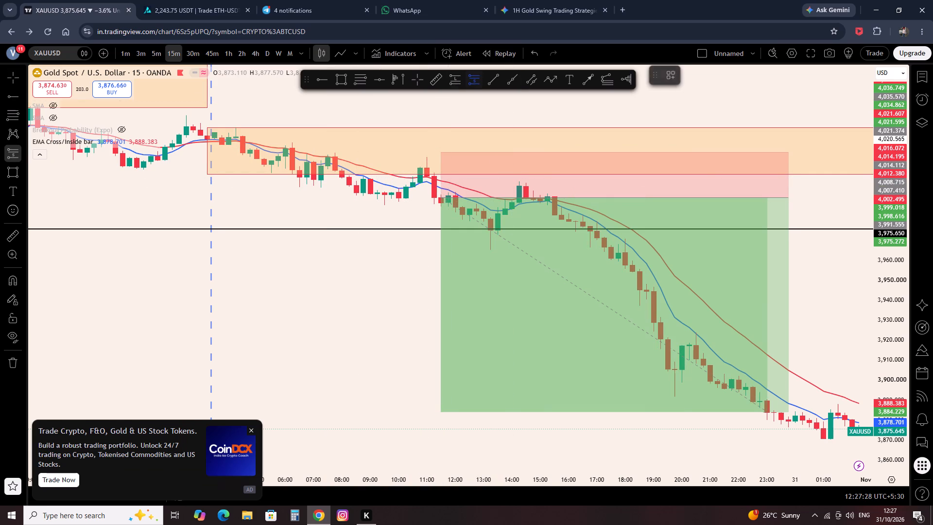
{"action": "left_click", "coordinate": [317, 179]}
{"action": "left_click_drag", "start_coordinate": [320, 113], "coordinate": [315, 153]}
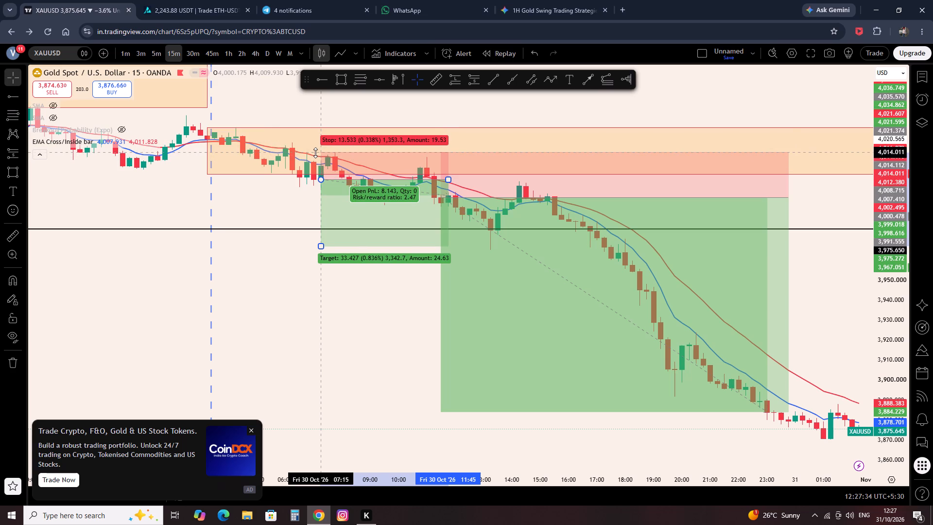
{"action": "left_click_drag", "start_coordinate": [315, 153], "coordinate": [313, 150]}
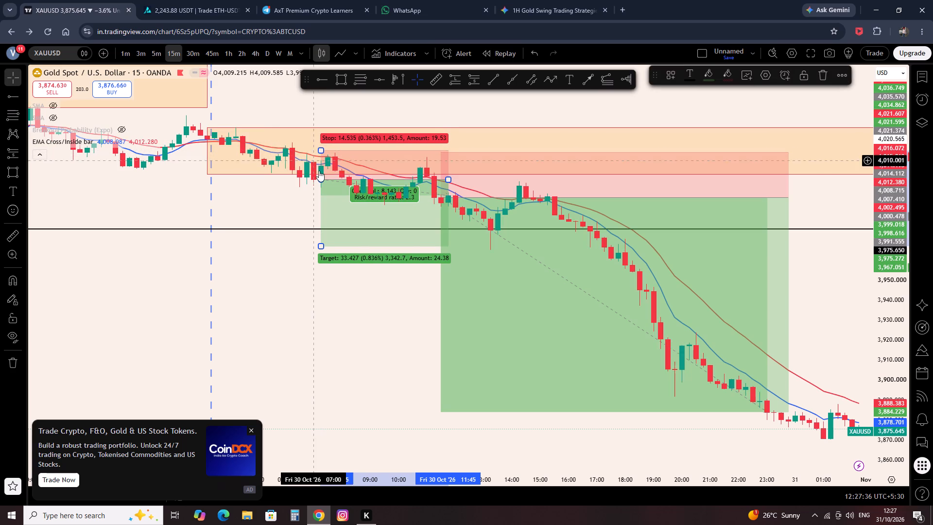
Set the 30 October 07:15 short position's target to 3,996.719 and narrow it to end at 08:15.
{"action": "left_click", "coordinate": [320, 249]}
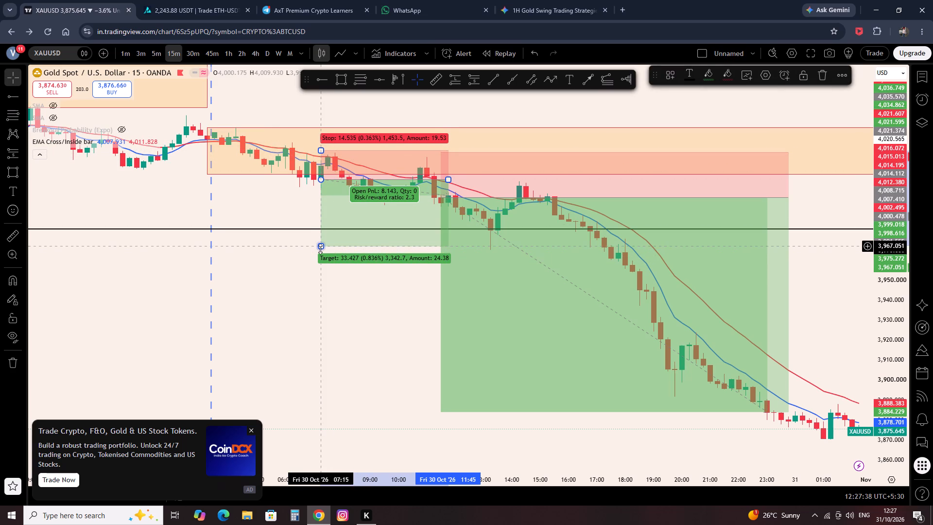
{"action": "left_click", "coordinate": [282, 217]}
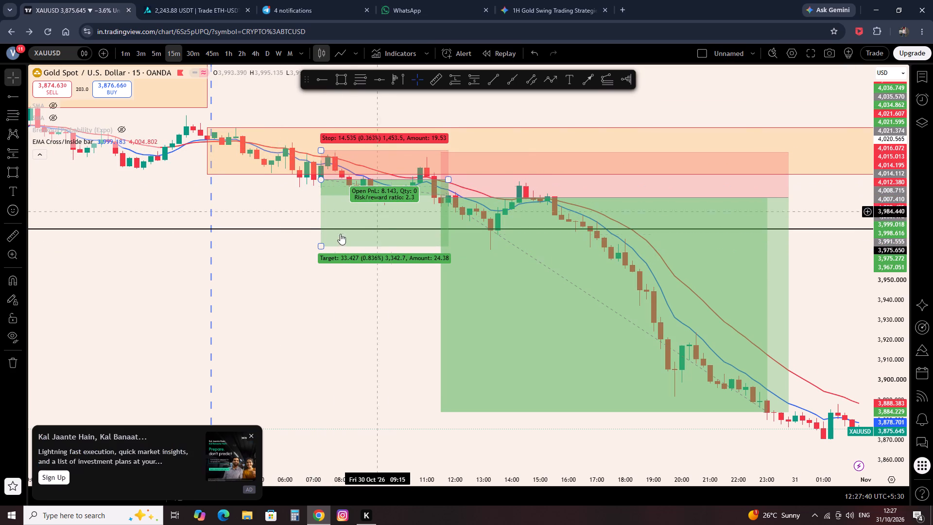
{"action": "left_click_drag", "start_coordinate": [266, 197], "coordinate": [271, 195]}
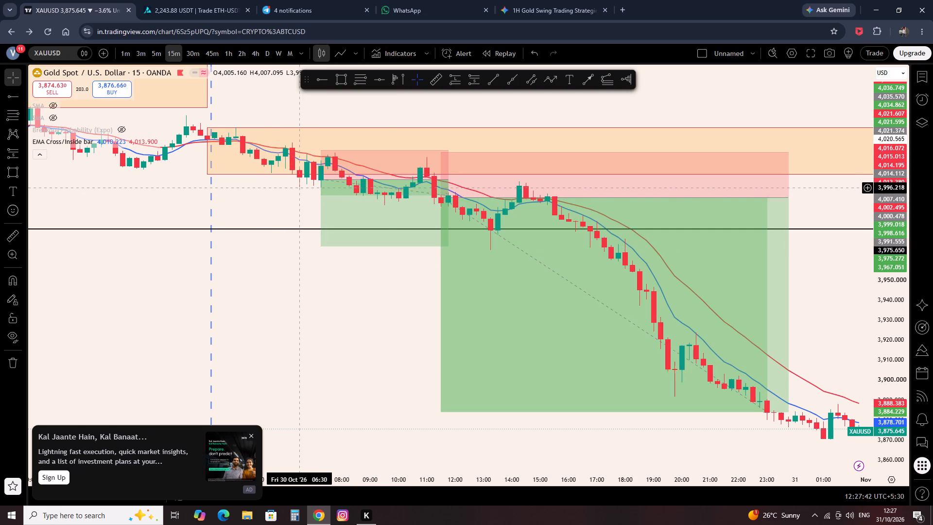
{"action": "left_click_drag", "start_coordinate": [322, 246], "coordinate": [303, 187]}
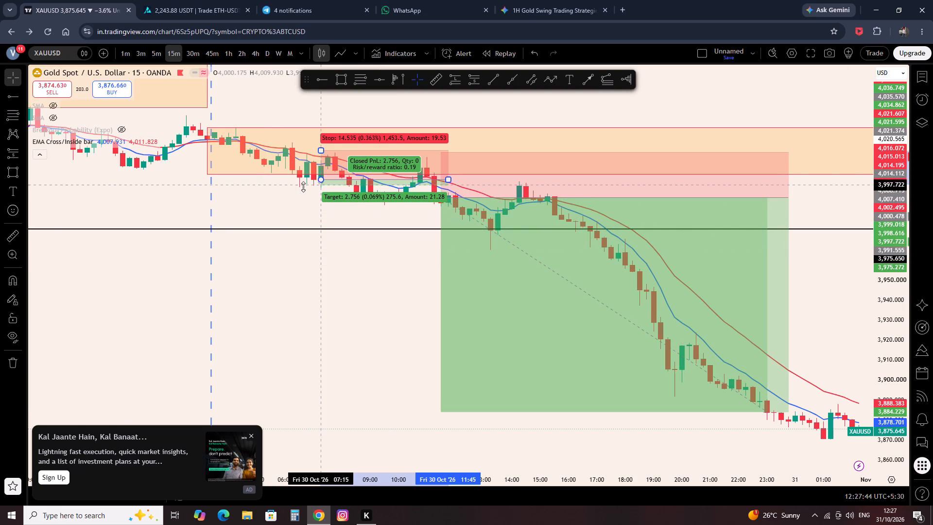
{"action": "left_click_drag", "start_coordinate": [303, 187], "coordinate": [306, 187]}
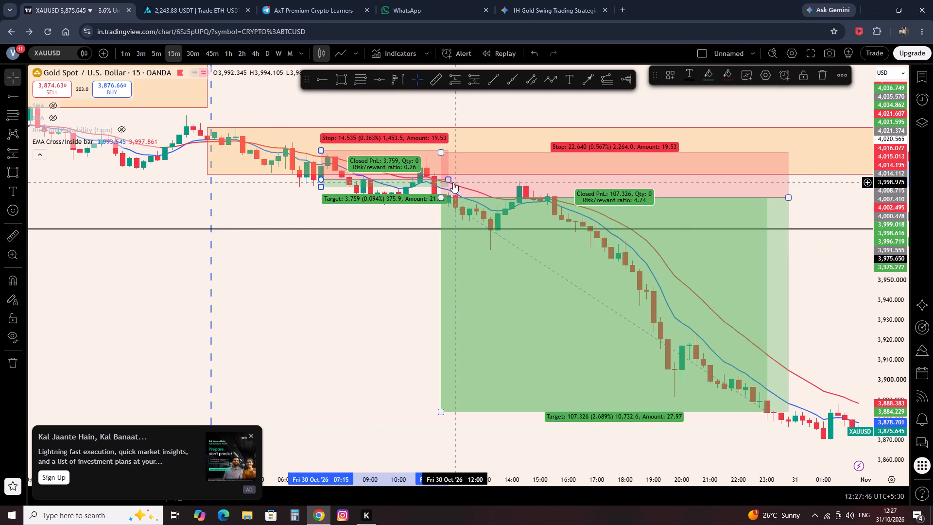
{"action": "left_click_drag", "start_coordinate": [447, 182], "coordinate": [352, 179]}
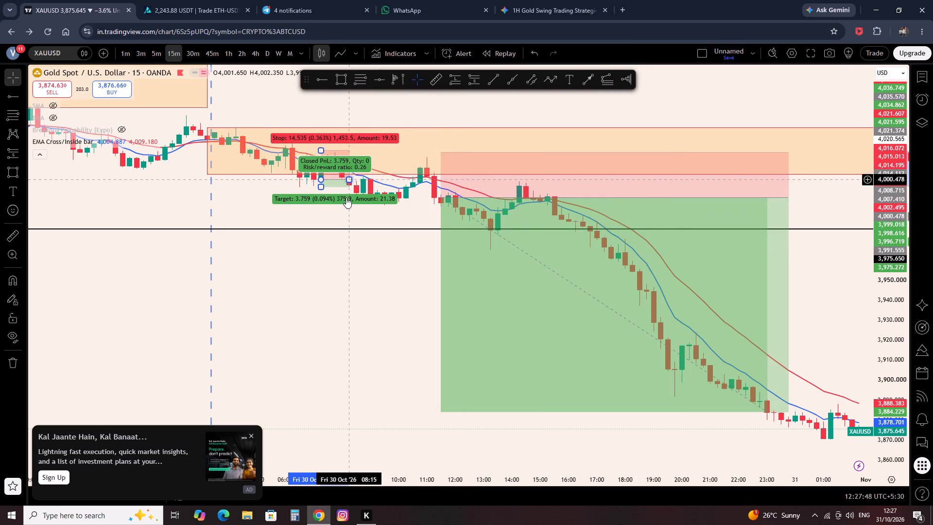
{"action": "left_click", "coordinate": [296, 214]}
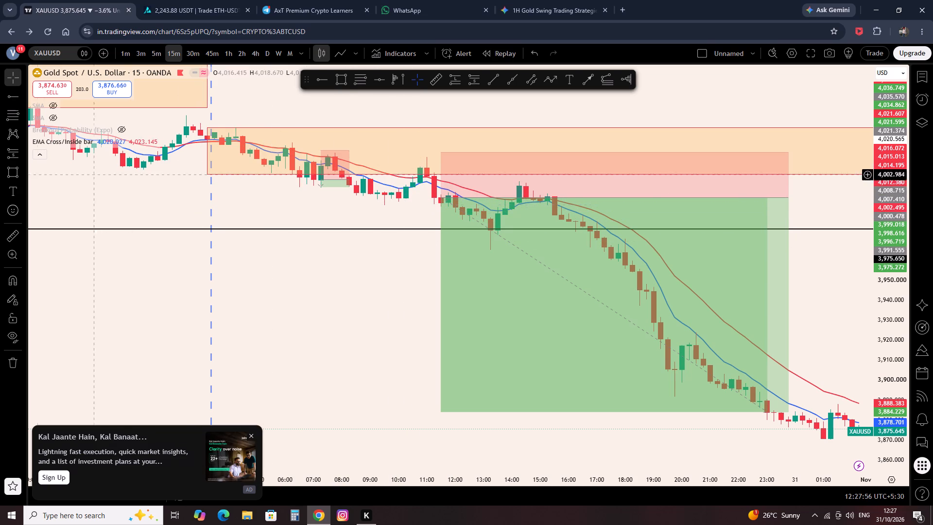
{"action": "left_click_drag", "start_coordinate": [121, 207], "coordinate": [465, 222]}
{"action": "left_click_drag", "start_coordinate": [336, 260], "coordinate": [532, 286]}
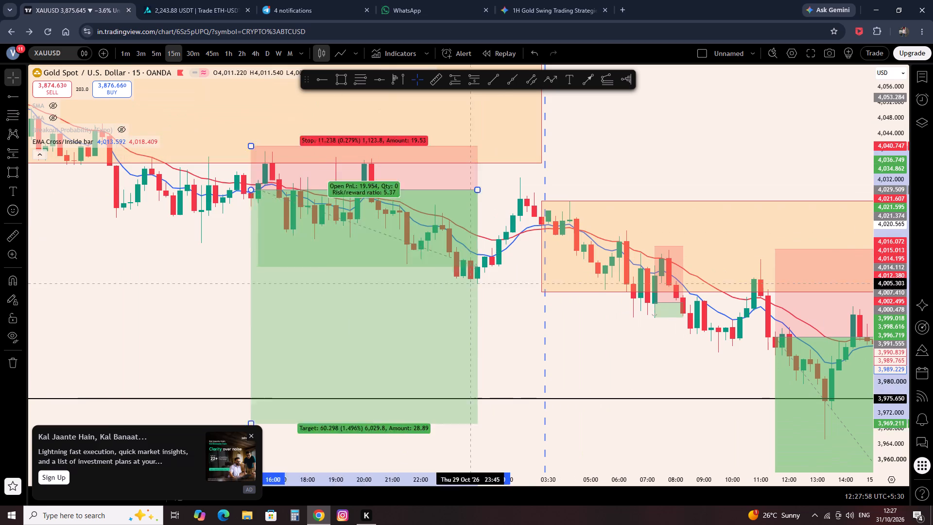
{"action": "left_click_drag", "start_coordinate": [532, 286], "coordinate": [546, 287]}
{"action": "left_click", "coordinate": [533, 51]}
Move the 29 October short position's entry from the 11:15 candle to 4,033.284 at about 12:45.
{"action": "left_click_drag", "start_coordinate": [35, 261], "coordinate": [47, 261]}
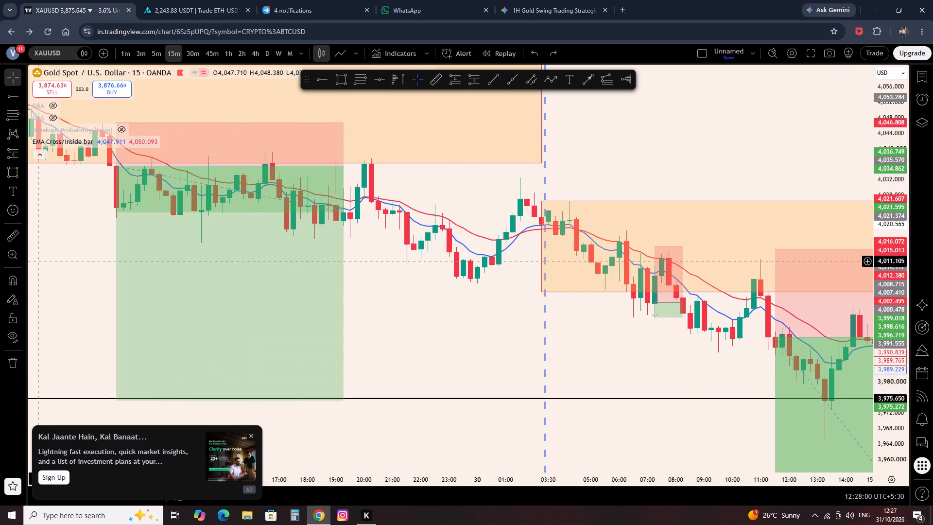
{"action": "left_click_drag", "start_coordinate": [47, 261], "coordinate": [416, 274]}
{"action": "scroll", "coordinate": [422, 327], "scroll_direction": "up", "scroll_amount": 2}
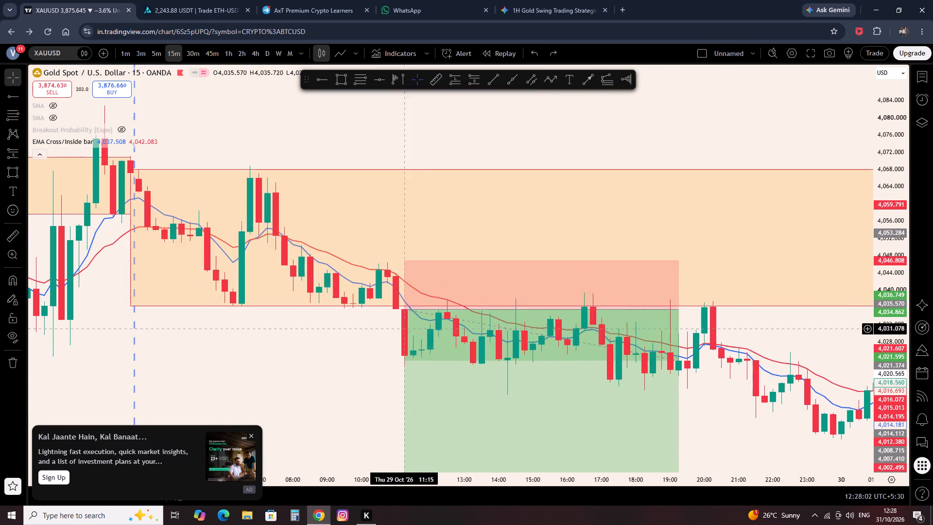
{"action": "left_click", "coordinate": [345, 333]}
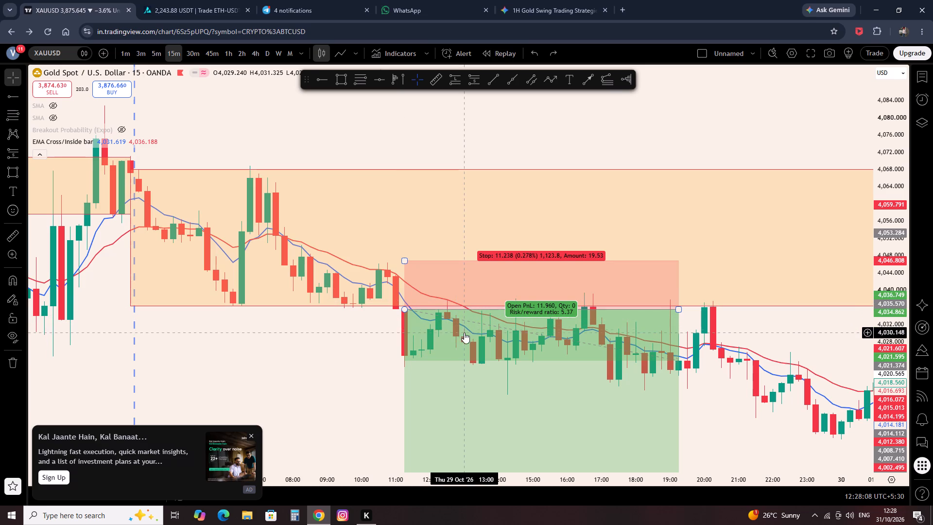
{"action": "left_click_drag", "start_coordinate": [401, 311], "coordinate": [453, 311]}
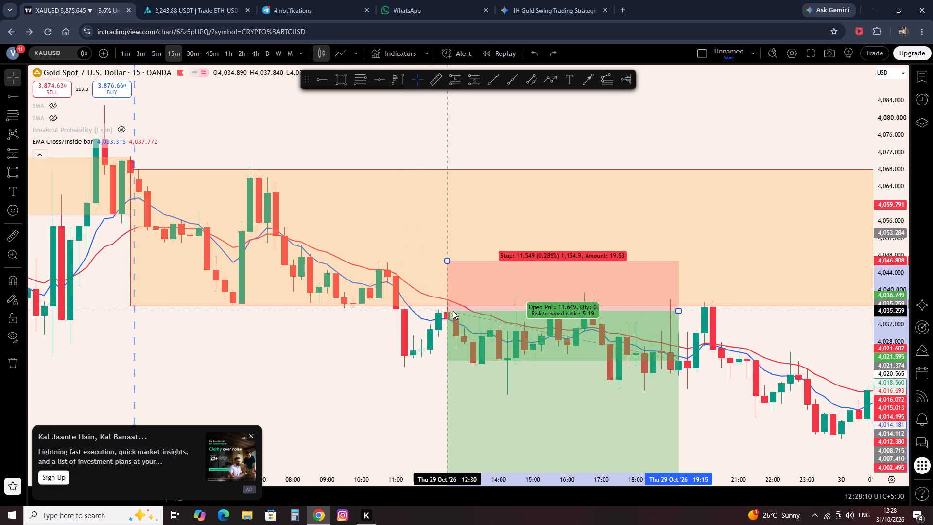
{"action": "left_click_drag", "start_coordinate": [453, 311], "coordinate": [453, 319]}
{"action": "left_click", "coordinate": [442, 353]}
Set the large 29 October short position's entry to 4,034.871 at 11:15.
{"action": "left_click_drag", "start_coordinate": [441, 369], "coordinate": [351, 350]}
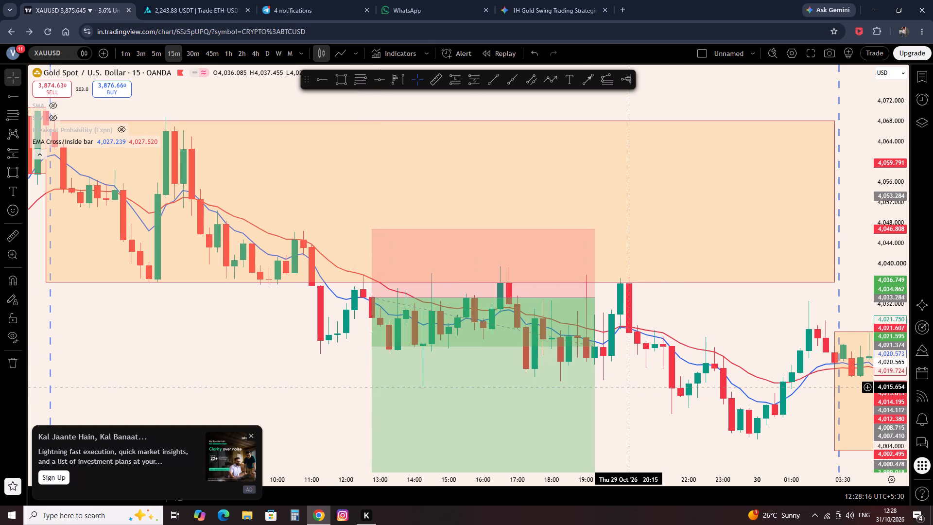
{"action": "left_click_drag", "start_coordinate": [676, 311], "coordinate": [443, 302]}
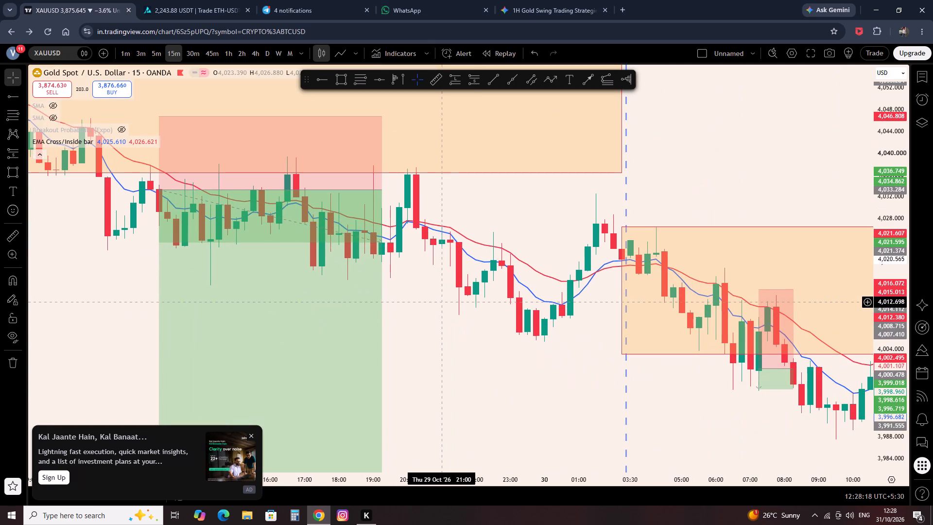
{"action": "left_click_drag", "start_coordinate": [440, 211], "coordinate": [507, 216]}
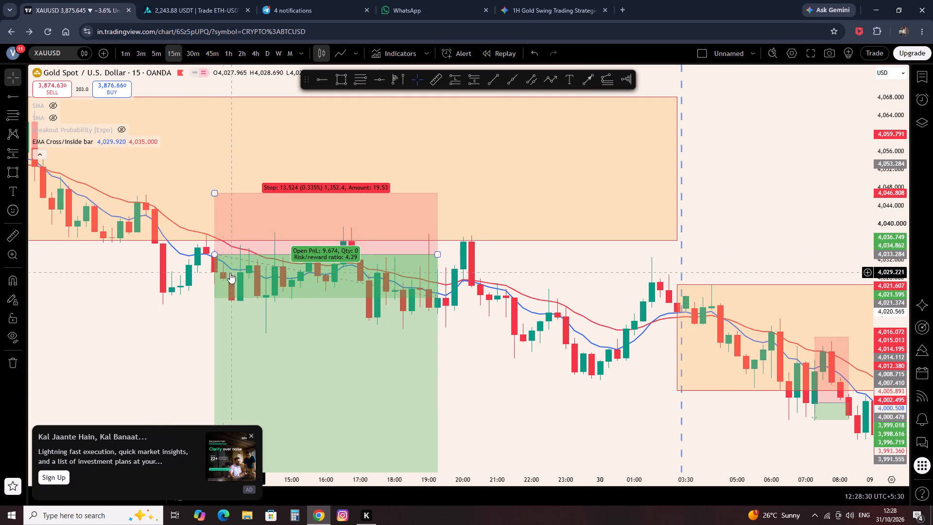
{"action": "left_click_drag", "start_coordinate": [216, 256], "coordinate": [163, 243]}
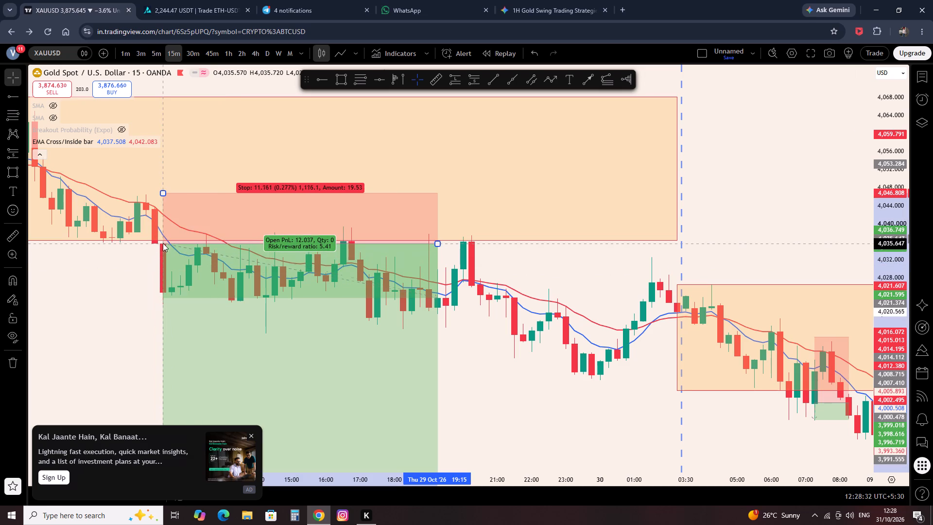
{"action": "left_click_drag", "start_coordinate": [163, 243], "coordinate": [164, 247]}
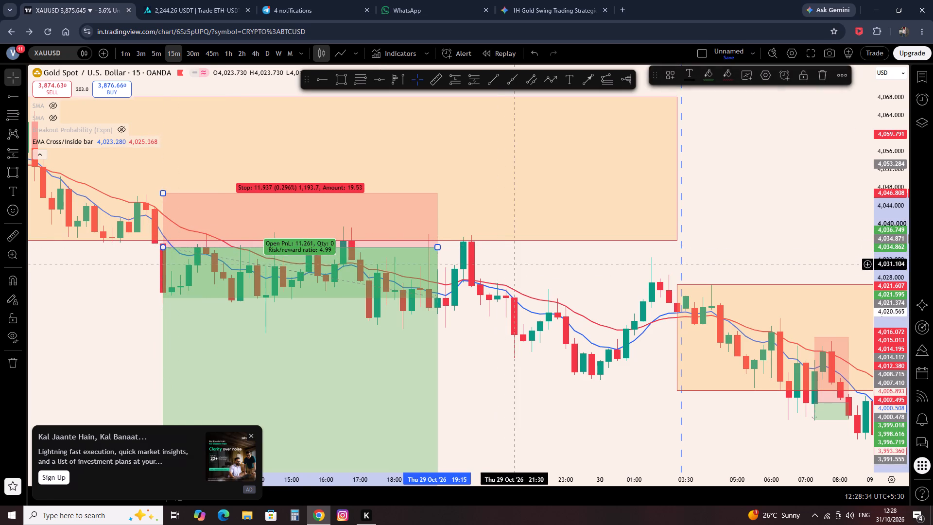
{"action": "left_click", "coordinate": [515, 265]}
Draw a short position from 4,026.894 at 29 October 20:30 with stop 4,038.084 and target 3,976.158, ending about 01:00 on 30 October.
{"action": "left_click", "coordinate": [474, 83]}
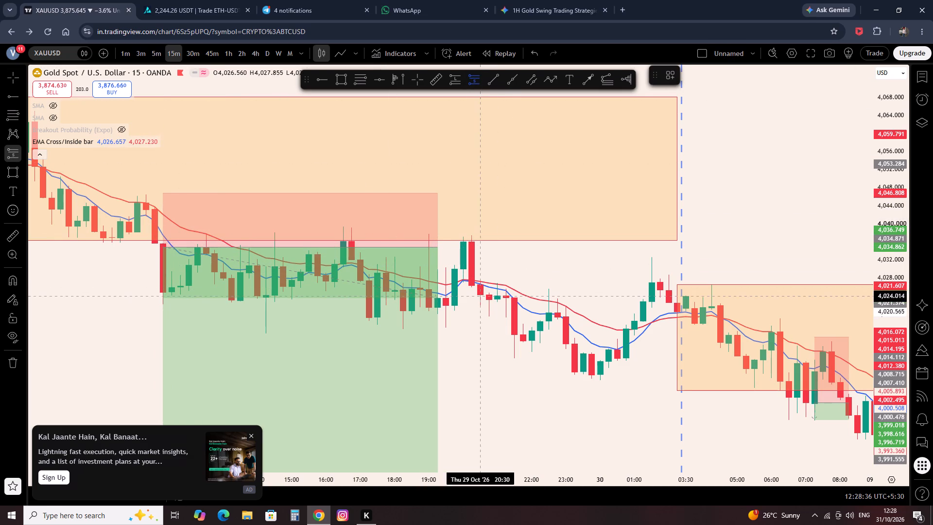
{"action": "left_click", "coordinate": [481, 283]}
{"action": "left_click_drag", "start_coordinate": [481, 218], "coordinate": [481, 224]}
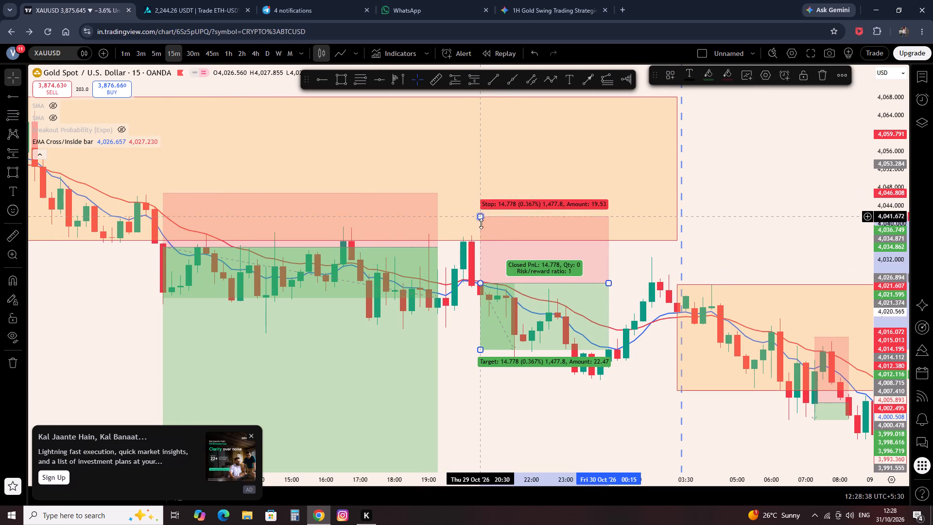
{"action": "left_click_drag", "start_coordinate": [481, 224], "coordinate": [481, 232]}
{"action": "left_click", "coordinate": [546, 426]}
{"action": "scroll", "coordinate": [520, 376], "scroll_direction": "down", "scroll_amount": 2}
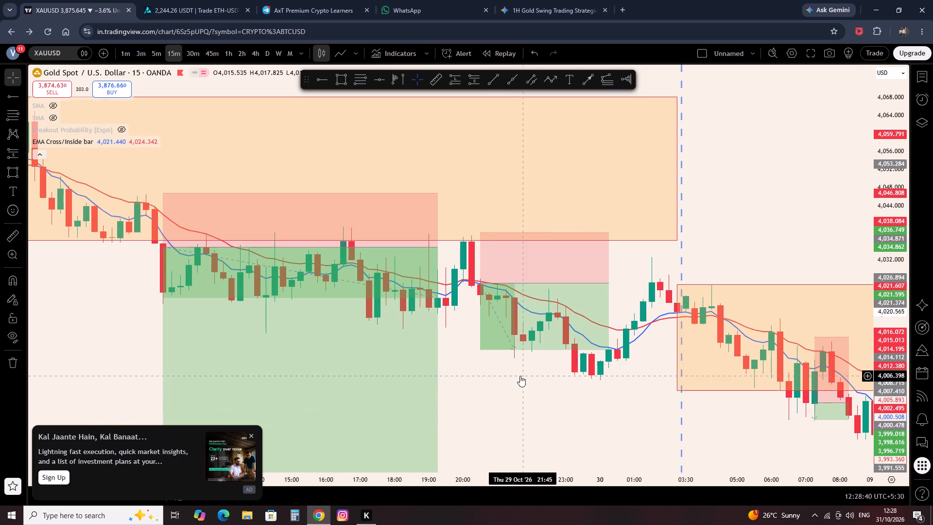
{"action": "scroll", "coordinate": [520, 376], "scroll_direction": "down", "scroll_amount": 2}
{"action": "left_click_drag", "start_coordinate": [647, 395], "coordinate": [507, 423]}
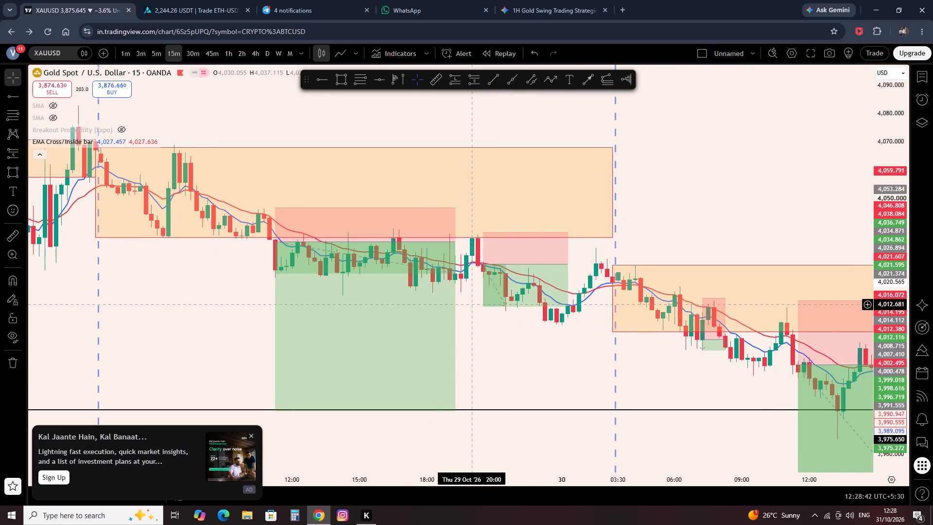
{"action": "left_click_drag", "start_coordinate": [481, 305], "coordinate": [579, 408]}
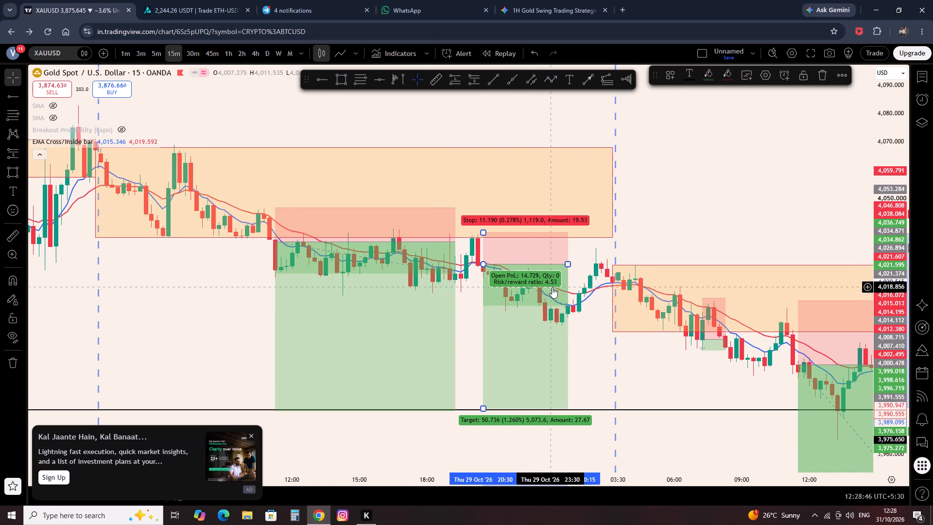
{"action": "left_click_drag", "start_coordinate": [570, 264], "coordinate": [583, 264]}
{"action": "left_click", "coordinate": [661, 229]}
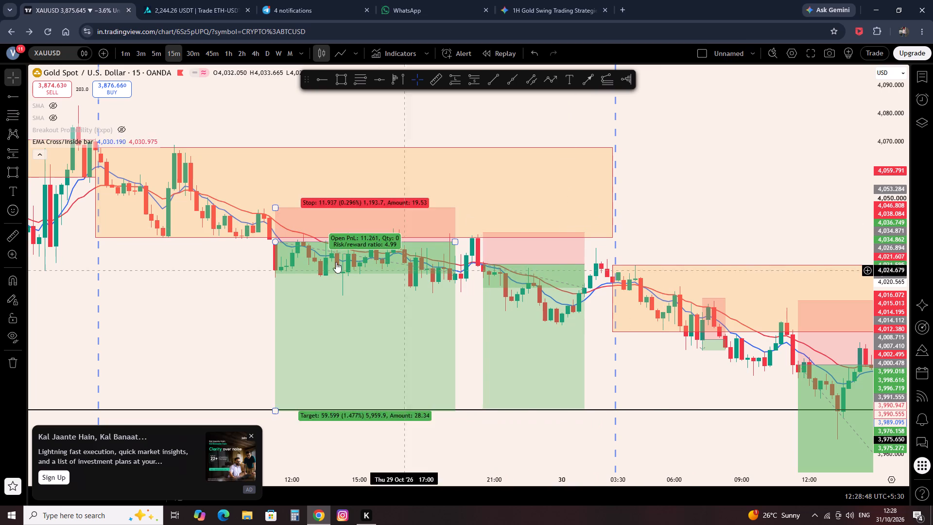
Draw a thin rectangle from 28 October 05:45 to 12:30 between 4,055.822 and 4,056.675, just below that day's first-candle zone.
{"action": "left_click_drag", "start_coordinate": [209, 263], "coordinate": [282, 281]}
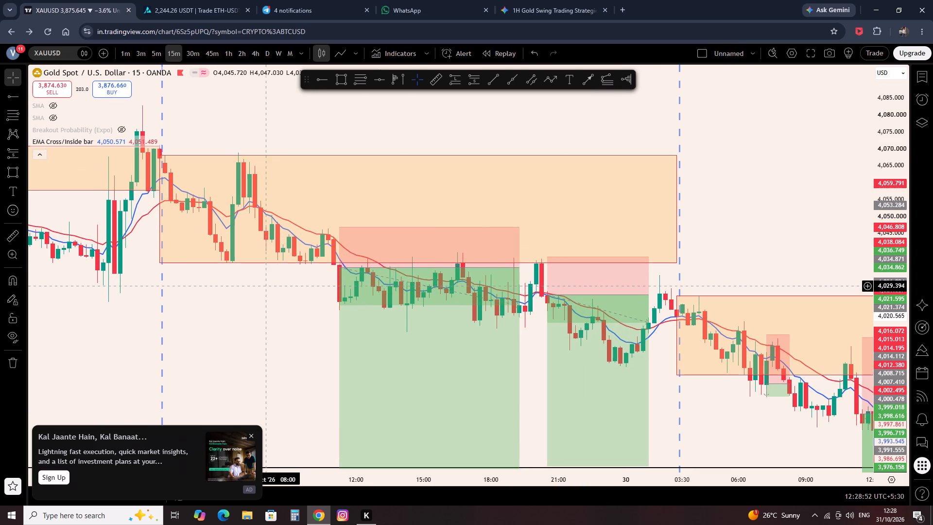
{"action": "left_click_drag", "start_coordinate": [251, 321], "coordinate": [413, 334]}
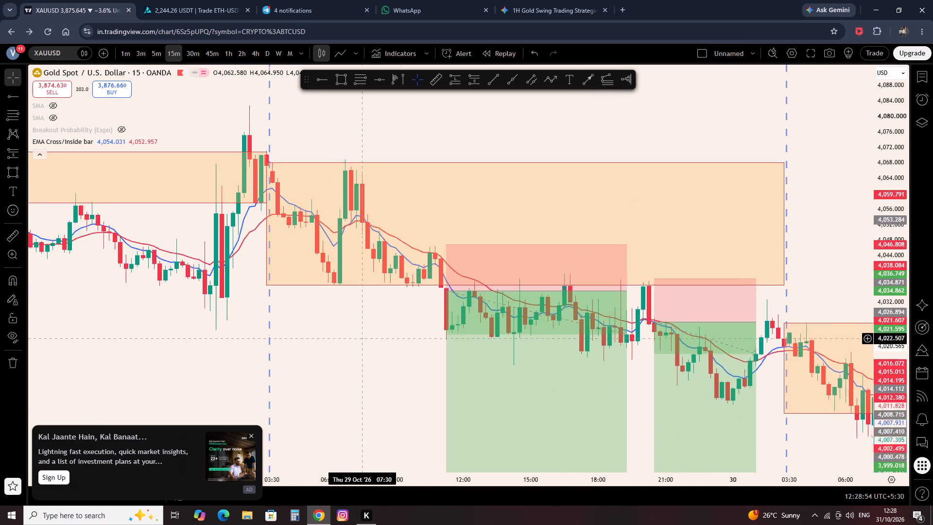
{"action": "left_click_drag", "start_coordinate": [413, 334], "coordinate": [415, 333]}
{"action": "left_click_drag", "start_coordinate": [205, 331], "coordinate": [457, 386]}
{"action": "left_click_drag", "start_coordinate": [289, 386], "coordinate": [450, 390]}
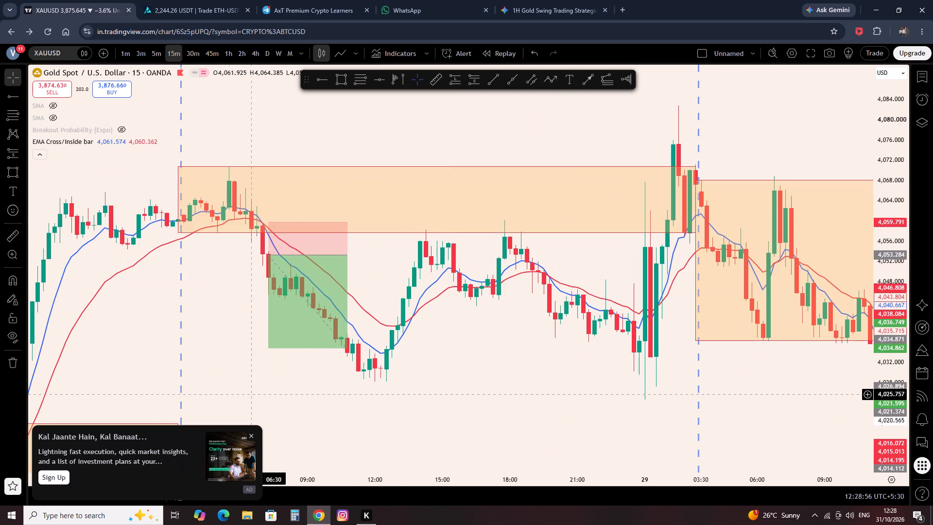
{"action": "left_click_drag", "start_coordinate": [209, 393], "coordinate": [252, 404]}
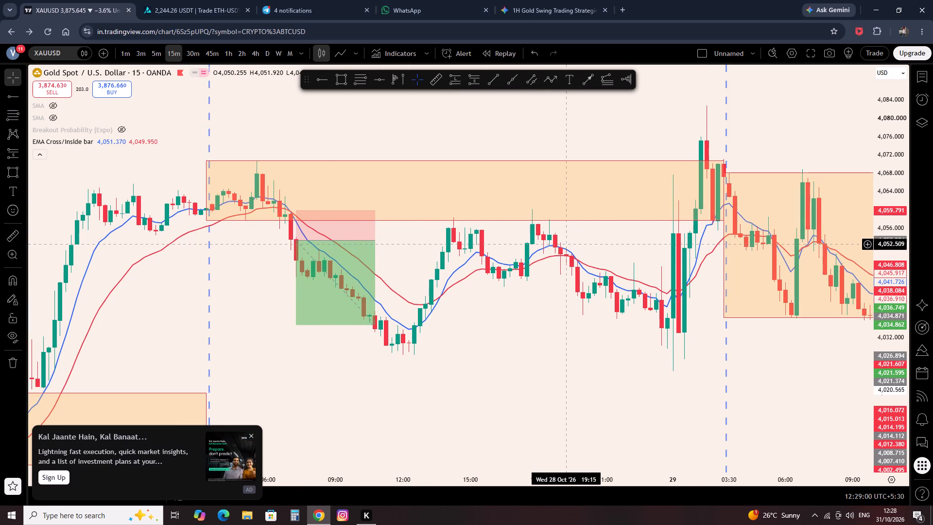
{"action": "left_click_drag", "start_coordinate": [280, 251], "coordinate": [293, 254]}
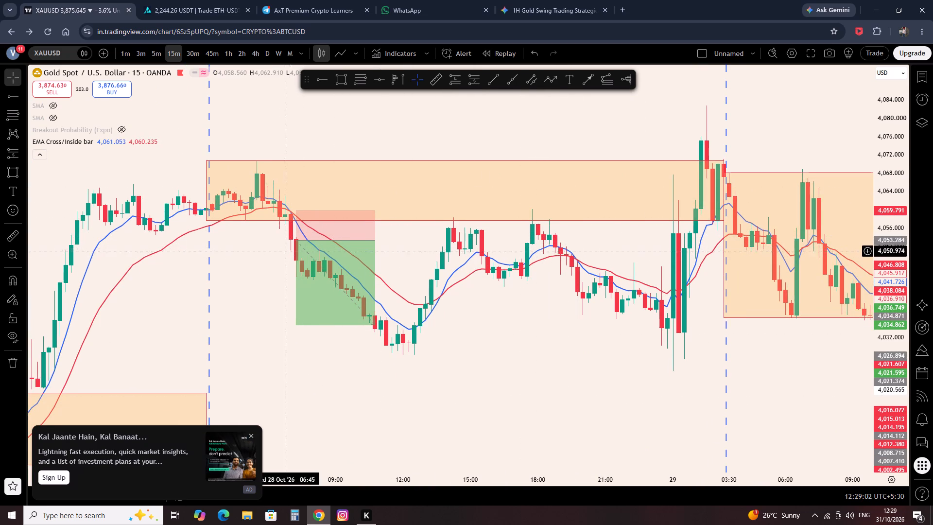
{"action": "left_click_drag", "start_coordinate": [293, 254], "coordinate": [300, 258]}
{"action": "left_click_drag", "start_coordinate": [263, 283], "coordinate": [309, 293]}
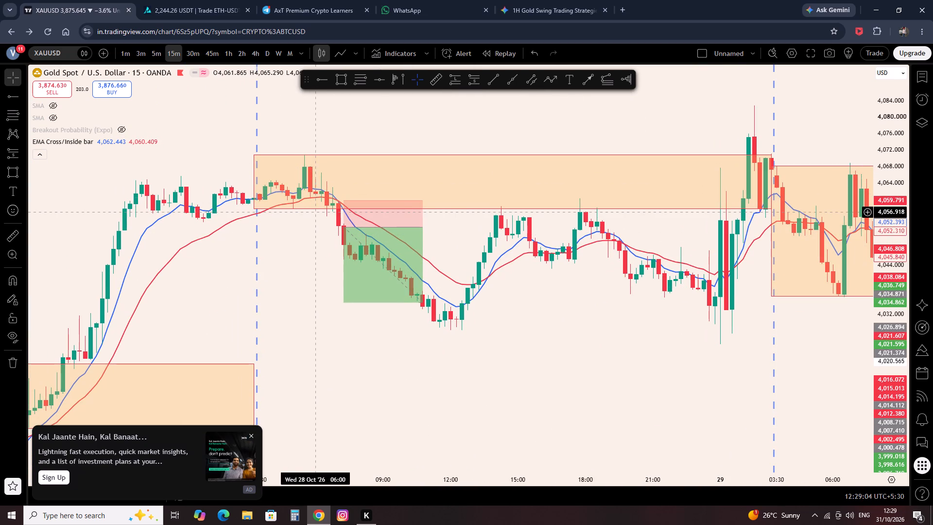
{"action": "left_click", "coordinate": [348, 79]}
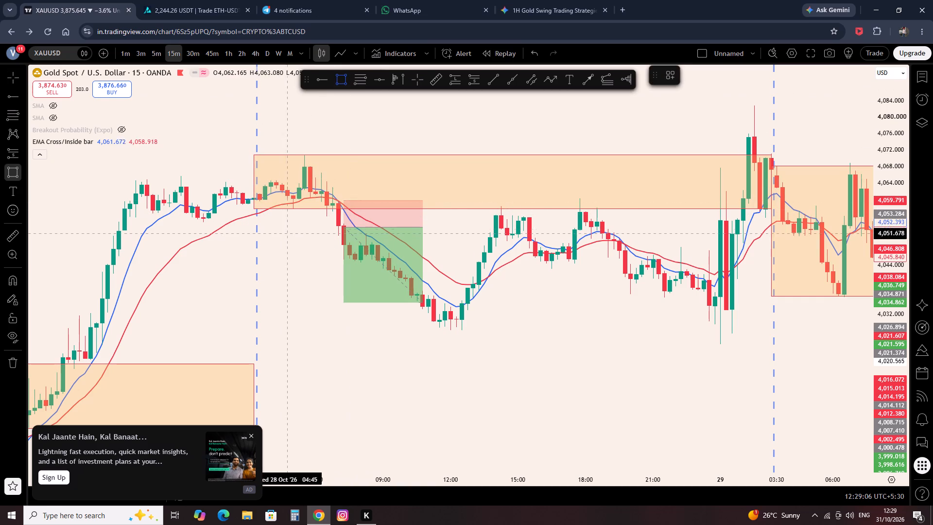
{"action": "left_click", "coordinate": [310, 216]}
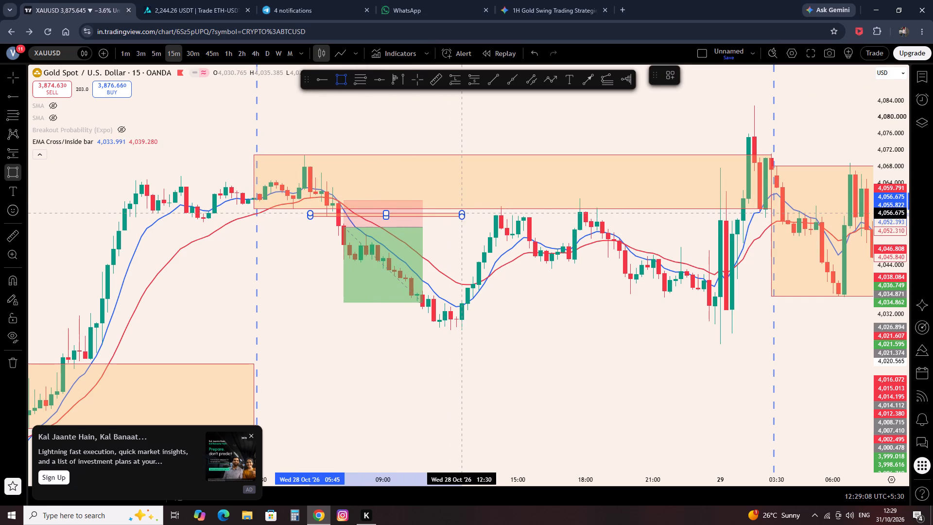
{"action": "left_click", "coordinate": [462, 213]}
{"action": "left_click", "coordinate": [483, 232]}
Review the 29 and 30 October short positions and price action up to the latest candles.
{"action": "left_click_drag", "start_coordinate": [555, 341], "coordinate": [519, 333]}
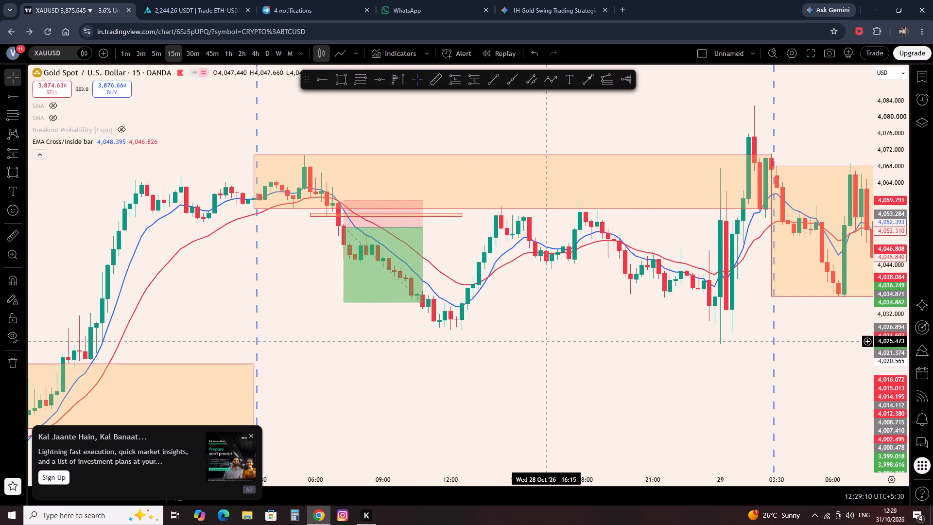
{"action": "left_click_drag", "start_coordinate": [519, 333], "coordinate": [289, 339]}
{"action": "left_click_drag", "start_coordinate": [587, 377], "coordinate": [406, 365]}
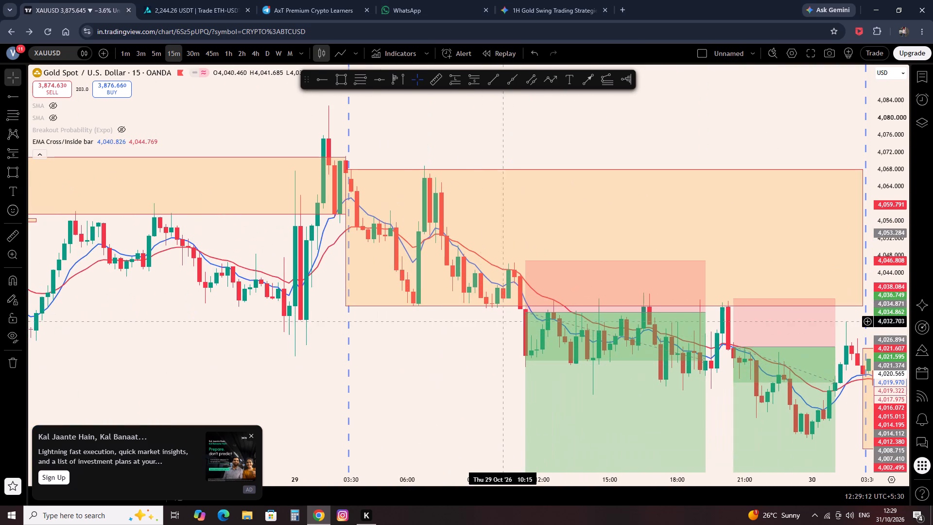
{"action": "left_click_drag", "start_coordinate": [495, 355], "coordinate": [170, 359]}
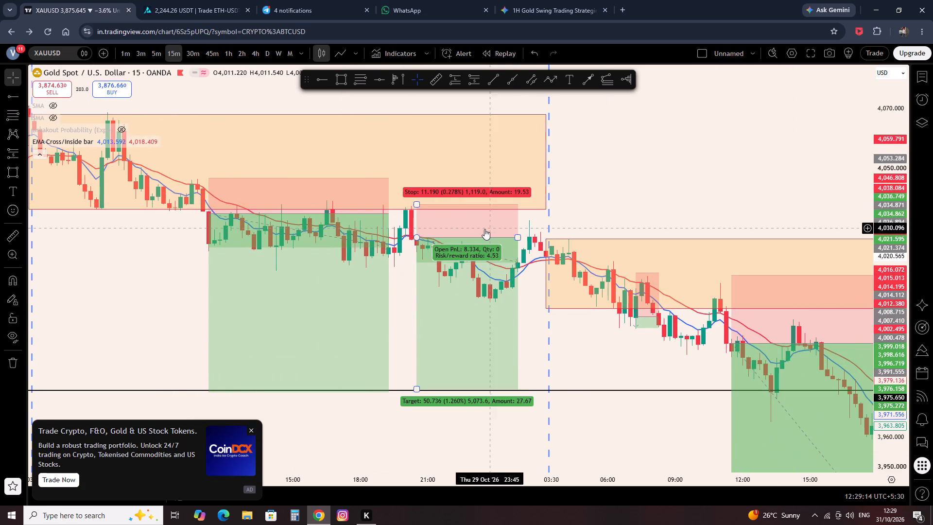
{"action": "left_click_drag", "start_coordinate": [634, 190], "coordinate": [587, 199]}
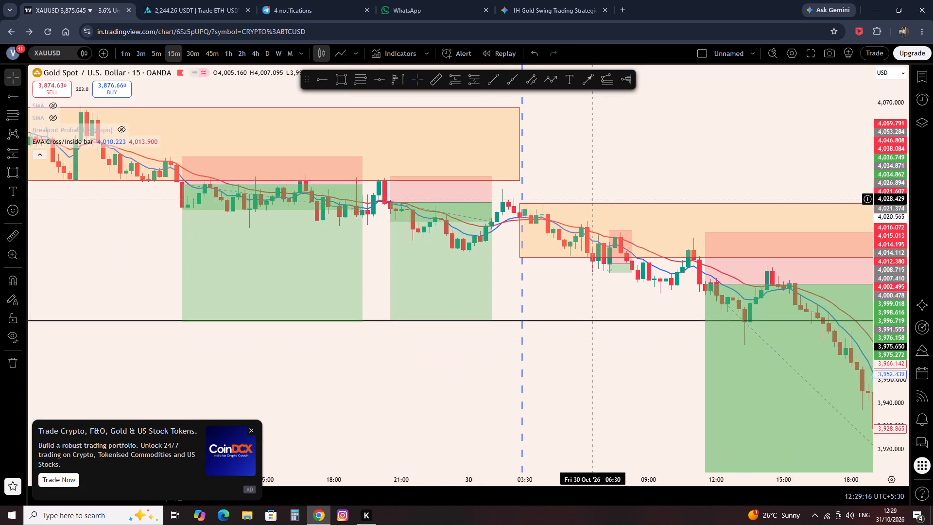
{"action": "left_click_drag", "start_coordinate": [587, 199], "coordinate": [358, 241]}
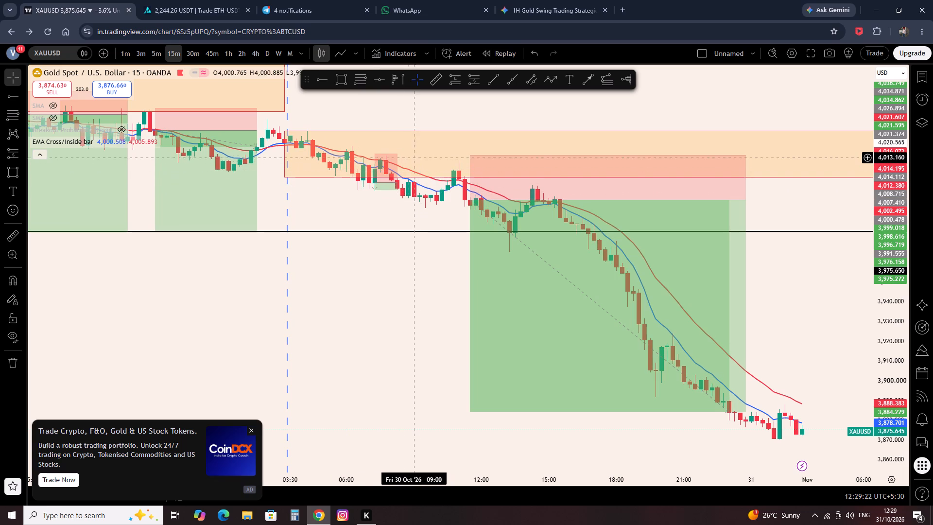
Delete the long position drawn from 09:45 to 10:15 on 27 October.
{"action": "left_click_drag", "start_coordinate": [198, 298], "coordinate": [514, 300]}
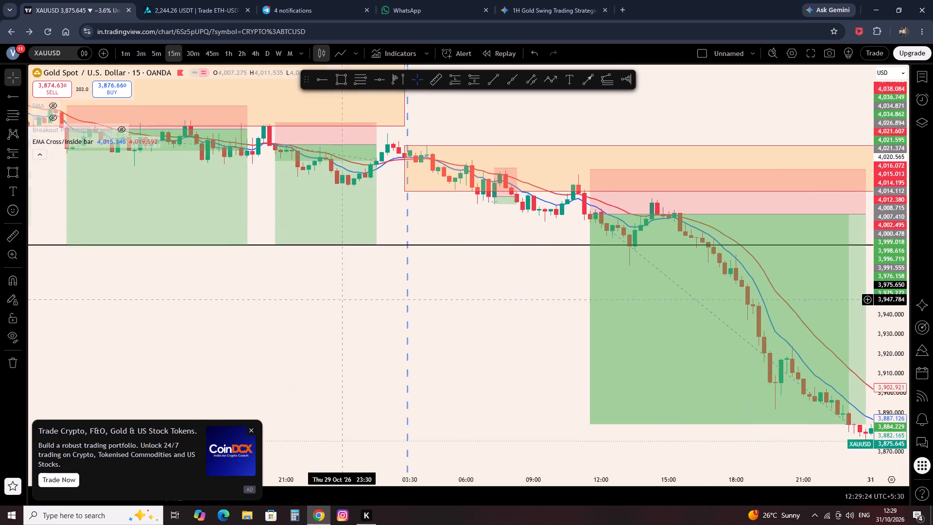
{"action": "left_click_drag", "start_coordinate": [514, 300], "coordinate": [539, 300]}
{"action": "left_click_drag", "start_coordinate": [69, 297], "coordinate": [502, 269]}
{"action": "left_click_drag", "start_coordinate": [220, 289], "coordinate": [580, 268]}
{"action": "left_click_drag", "start_coordinate": [266, 293], "coordinate": [463, 271]}
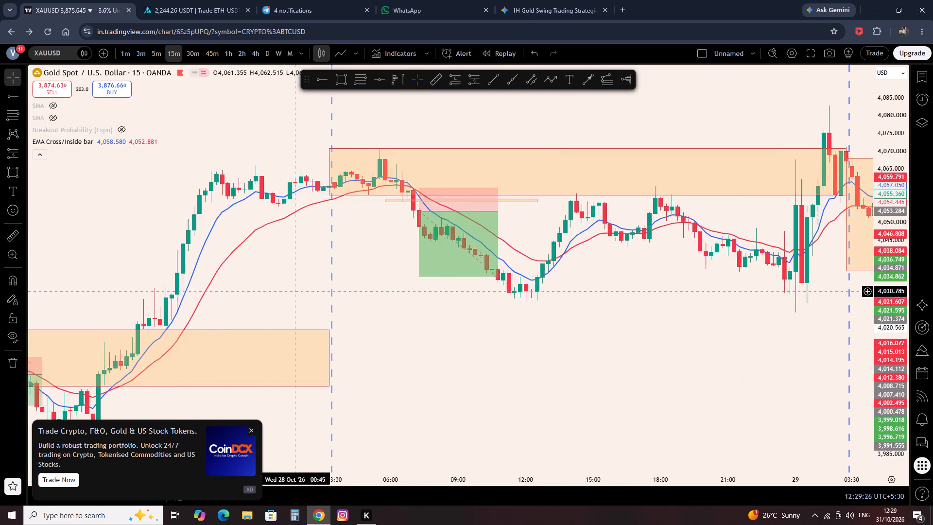
{"action": "left_click_drag", "start_coordinate": [463, 271], "coordinate": [585, 254]}
{"action": "left_click", "coordinate": [317, 207]}
{"action": "left_click_drag", "start_coordinate": [317, 209], "coordinate": [604, 183]}
{"action": "scroll", "coordinate": [591, 192], "scroll_direction": "up", "scroll_amount": 5}
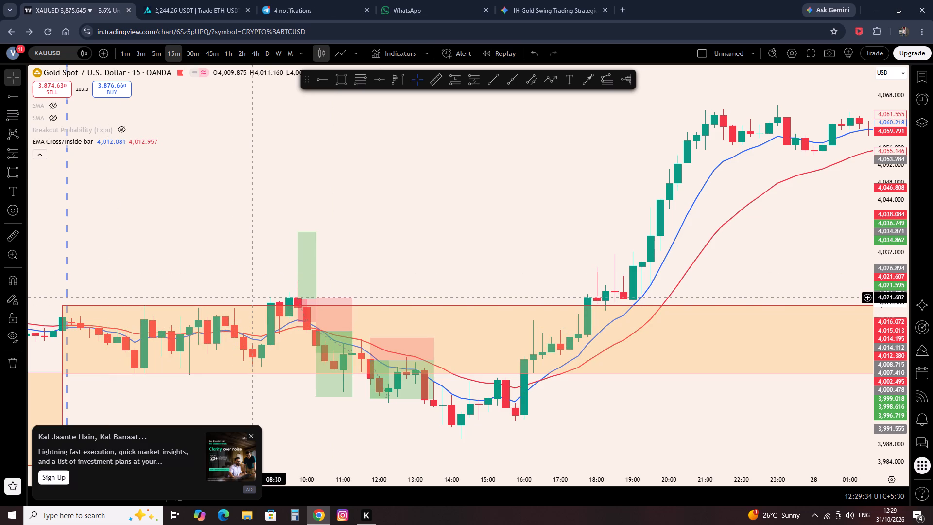
{"action": "left_click", "coordinate": [305, 274]}
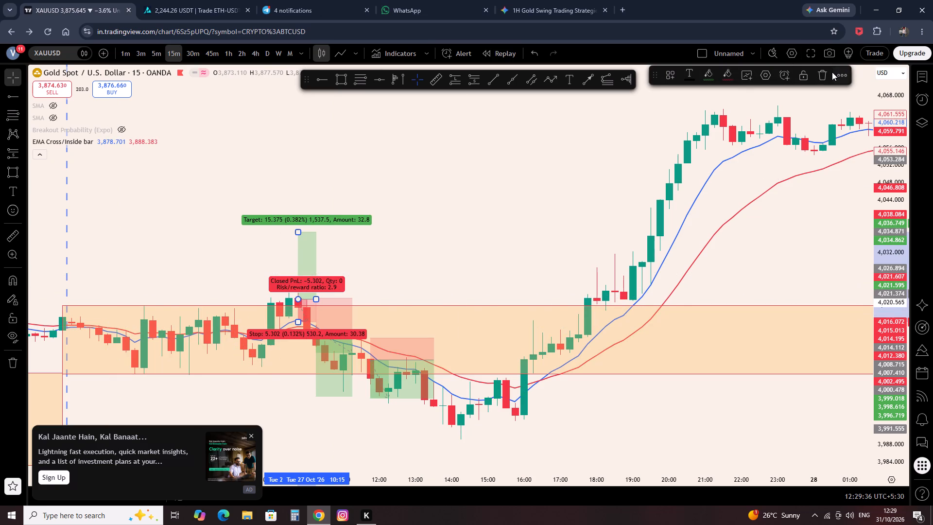
{"action": "left_click", "coordinate": [826, 73]}
Draw a thin rectangle from 27 October 08:45 to 11:15 between 4,020.994 and 4,021.797, just above the day's zone.
{"action": "left_click", "coordinate": [336, 80]}
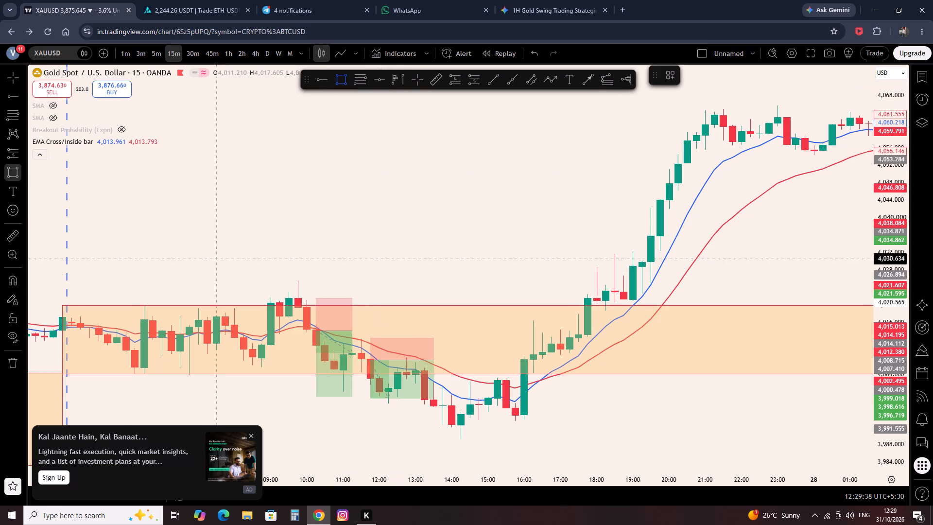
{"action": "left_click", "coordinate": [262, 297]}
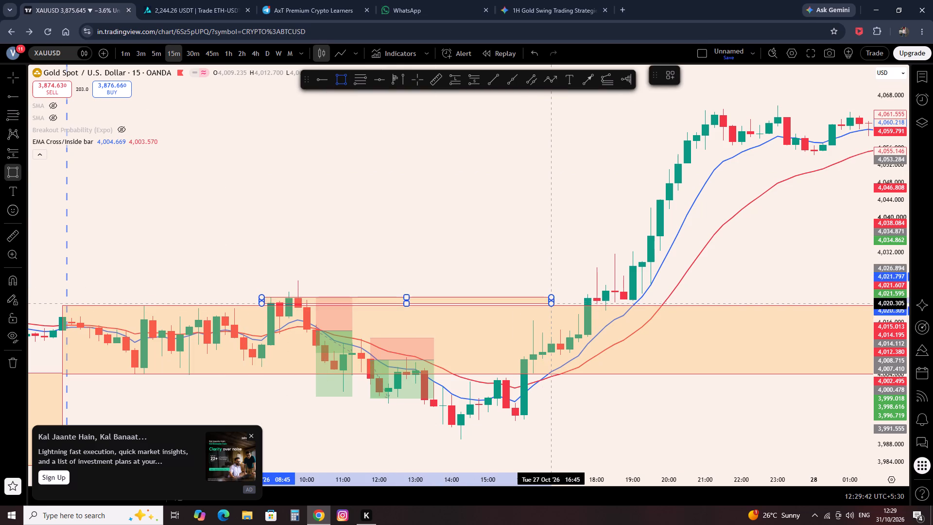
{"action": "left_click", "coordinate": [552, 300]}
{"action": "left_click_drag", "start_coordinate": [550, 302], "coordinate": [532, 307]}
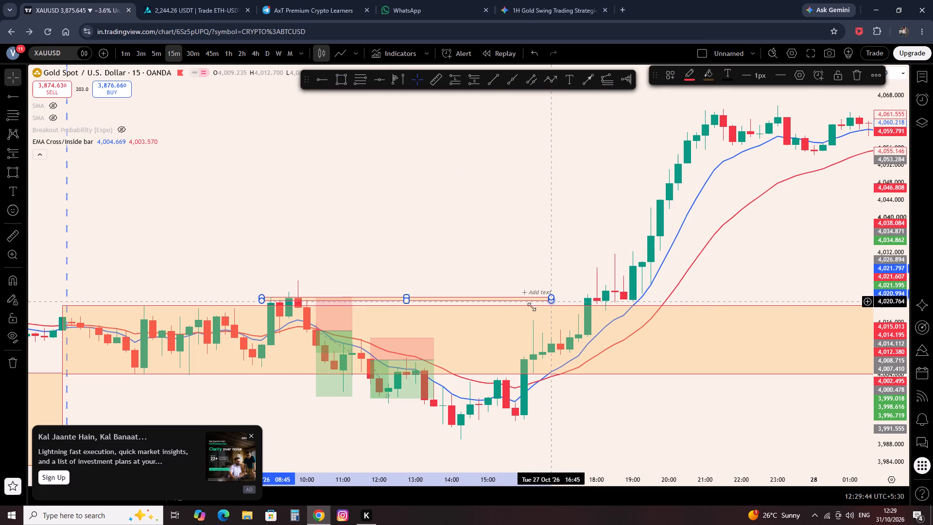
{"action": "left_click_drag", "start_coordinate": [532, 307], "coordinate": [351, 300]}
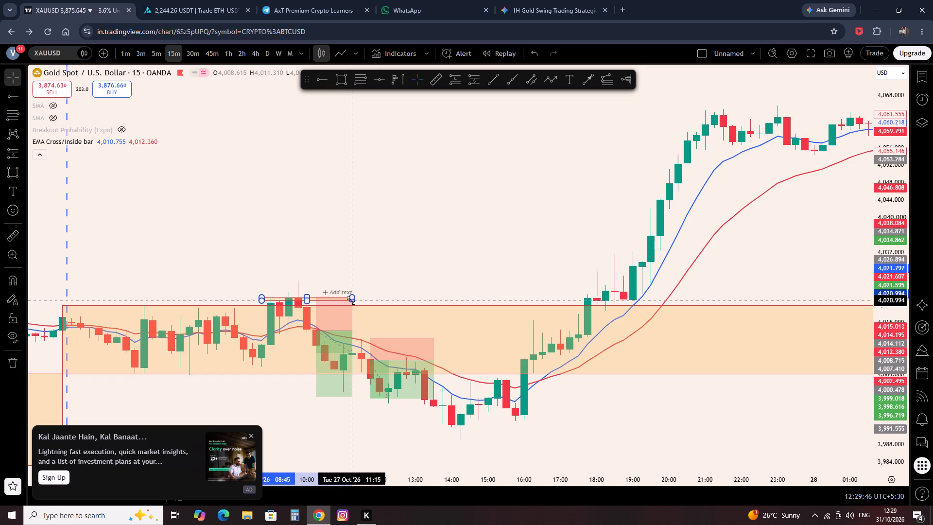
{"action": "left_click_drag", "start_coordinate": [351, 300], "coordinate": [351, 300]}
{"action": "left_click", "coordinate": [440, 256]}
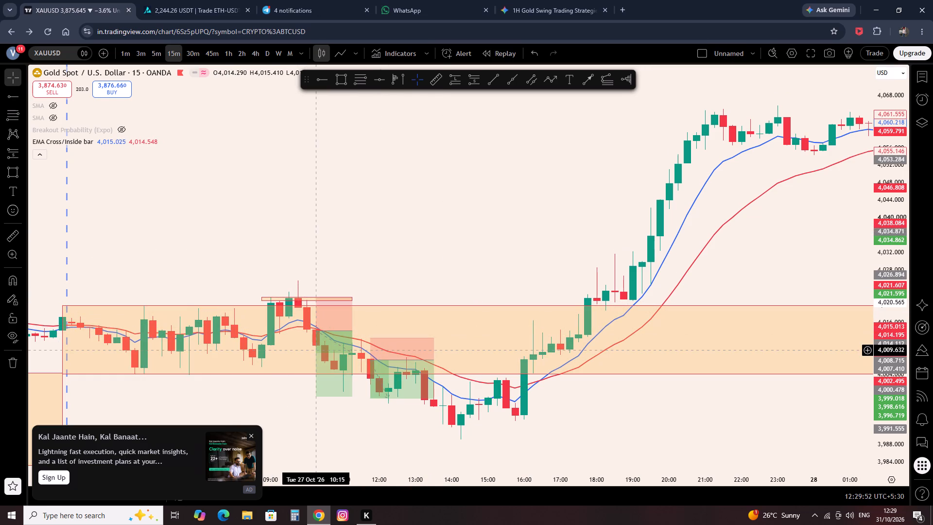
Draw a thin rectangle at about 4,022 from 27 October 17:30 to about 22:30, above the zone's upper edge.
{"action": "left_click_drag", "start_coordinate": [314, 415], "coordinate": [276, 419]}
{"action": "left_click", "coordinate": [300, 355]}
{"action": "left_click", "coordinate": [305, 444]}
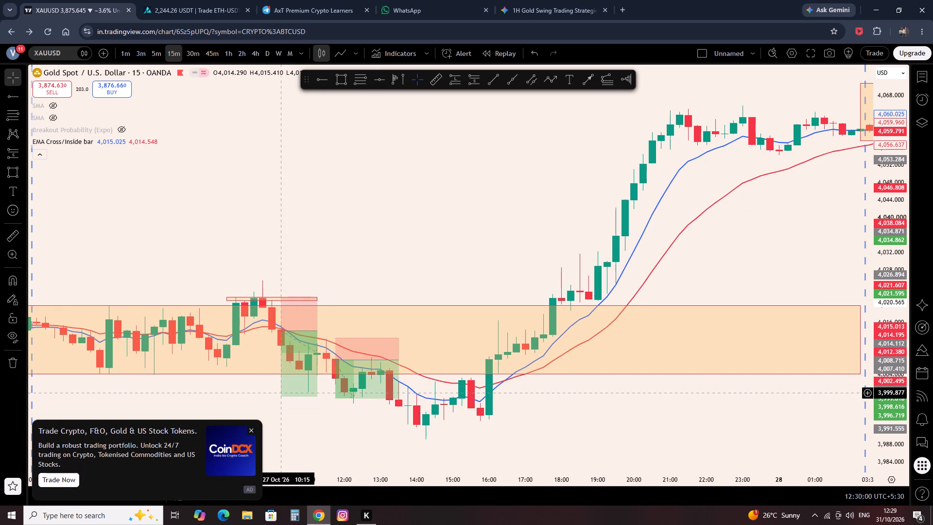
{"action": "left_click", "coordinate": [252, 429]}
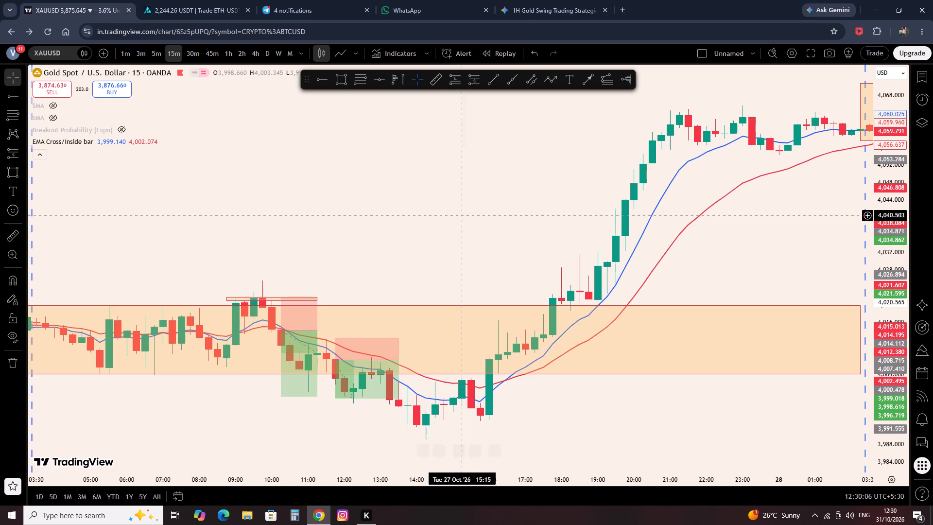
{"action": "left_click_drag", "start_coordinate": [481, 268], "coordinate": [576, 271]}
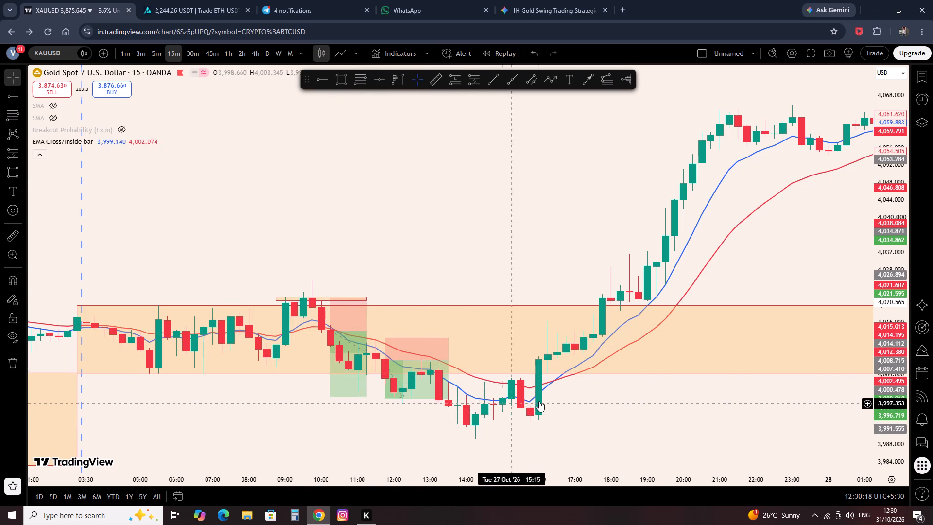
{"action": "scroll", "coordinate": [557, 397], "scroll_direction": "up", "scroll_amount": 2}
{"action": "left_click_drag", "start_coordinate": [478, 210], "coordinate": [410, 230]}
{"action": "left_click", "coordinate": [338, 77]}
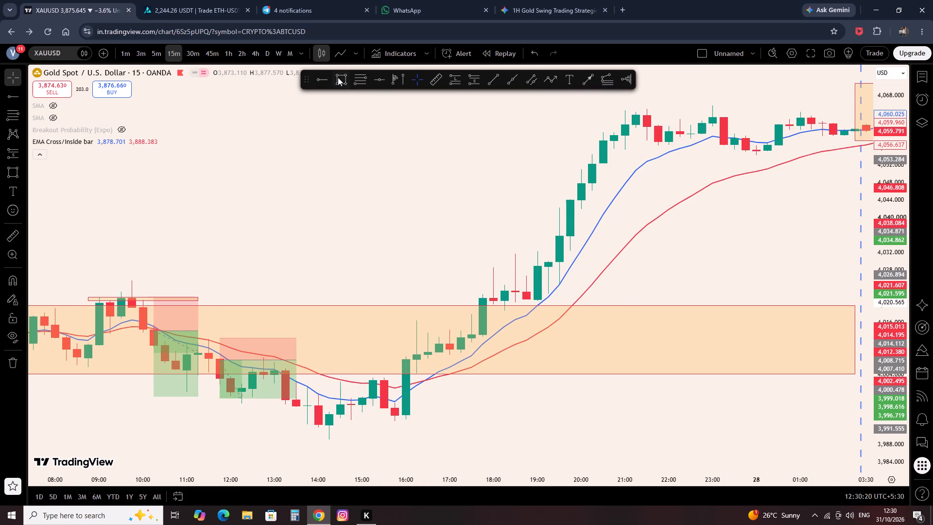
{"action": "left_click", "coordinate": [476, 293]}
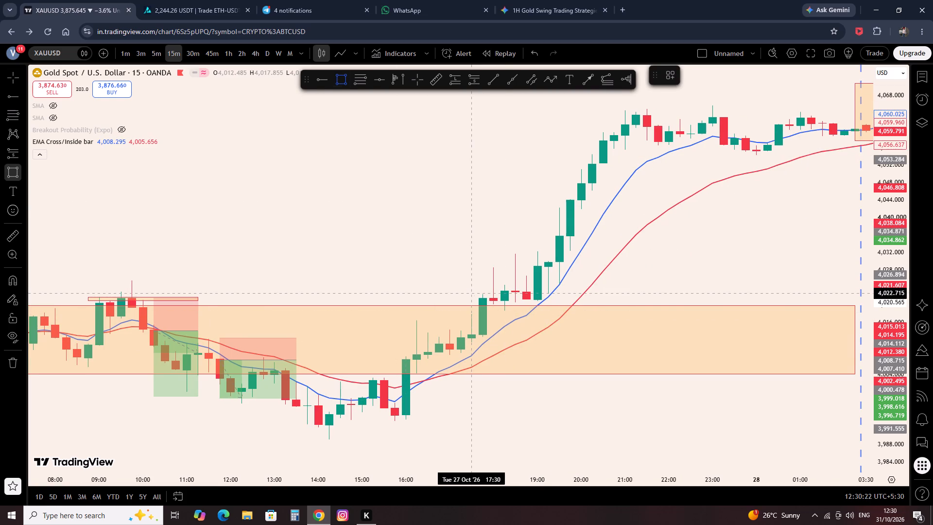
{"action": "left_click", "coordinate": [692, 296]}
{"action": "left_click", "coordinate": [726, 272]}
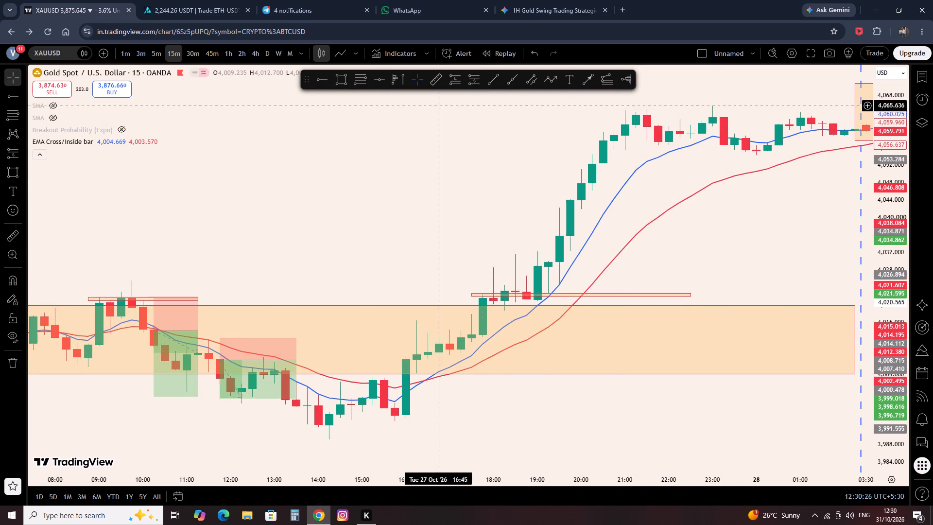
Place a long position at 27 October 18:30 with entry at 4,023.519 and stop at 4,017.551.
{"action": "left_click", "coordinate": [450, 82]}
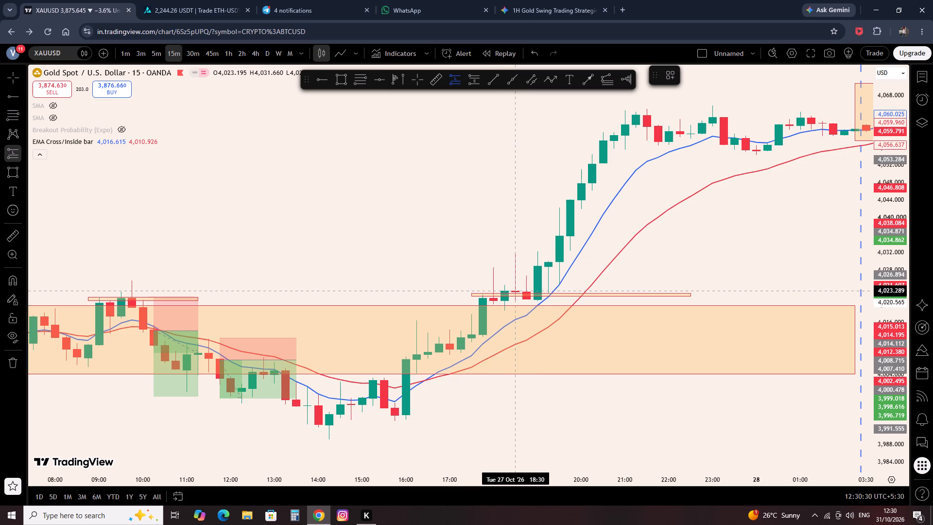
{"action": "left_click", "coordinate": [517, 292]}
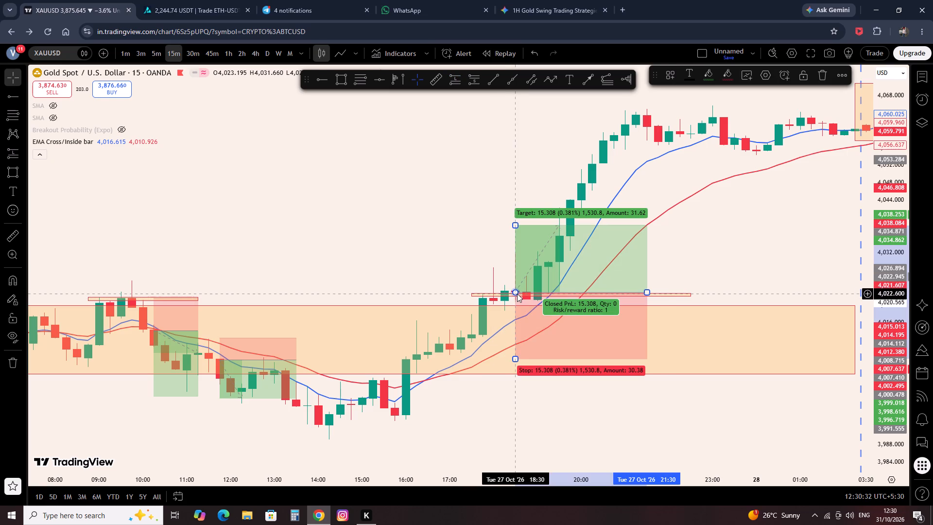
{"action": "left_click_drag", "start_coordinate": [517, 295], "coordinate": [514, 293]}
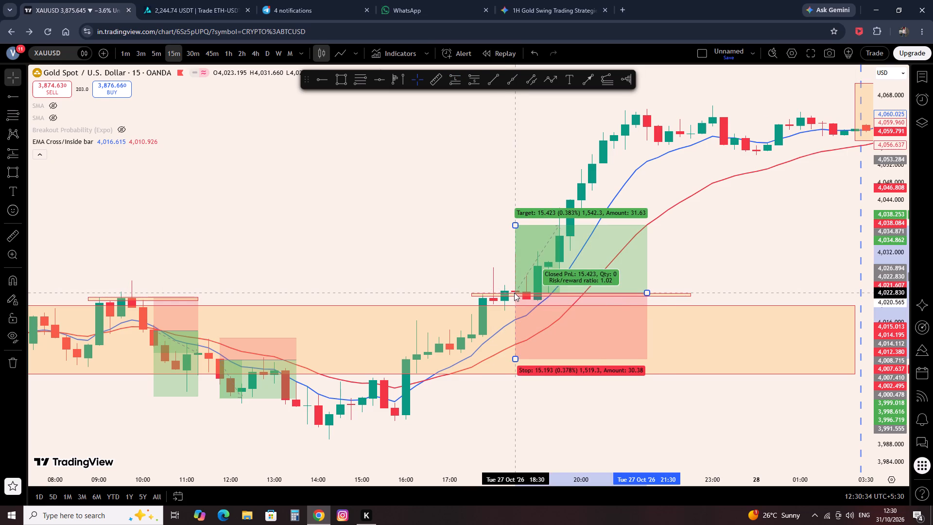
{"action": "left_click_drag", "start_coordinate": [514, 293], "coordinate": [519, 287]}
{"action": "left_click", "coordinate": [519, 287]}
{"action": "left_click", "coordinate": [519, 286]}
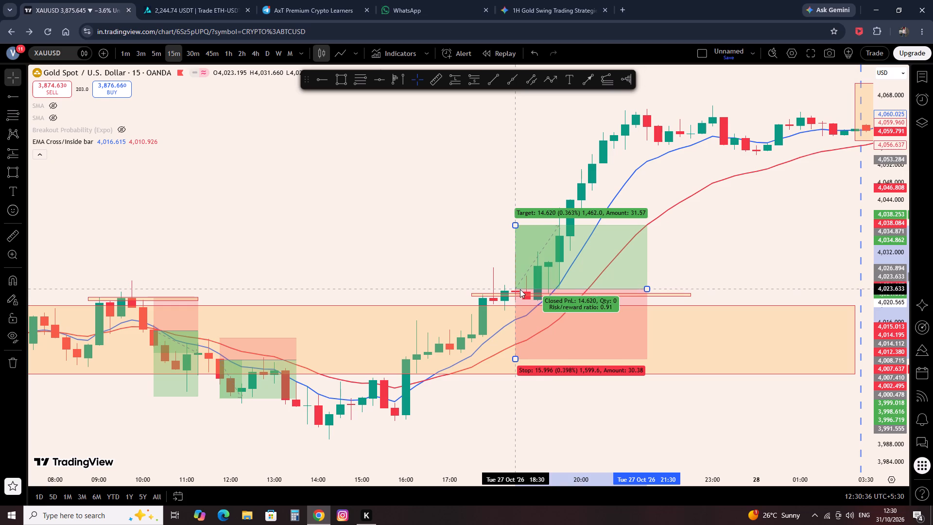
{"action": "left_click_drag", "start_coordinate": [515, 360], "coordinate": [501, 337]}
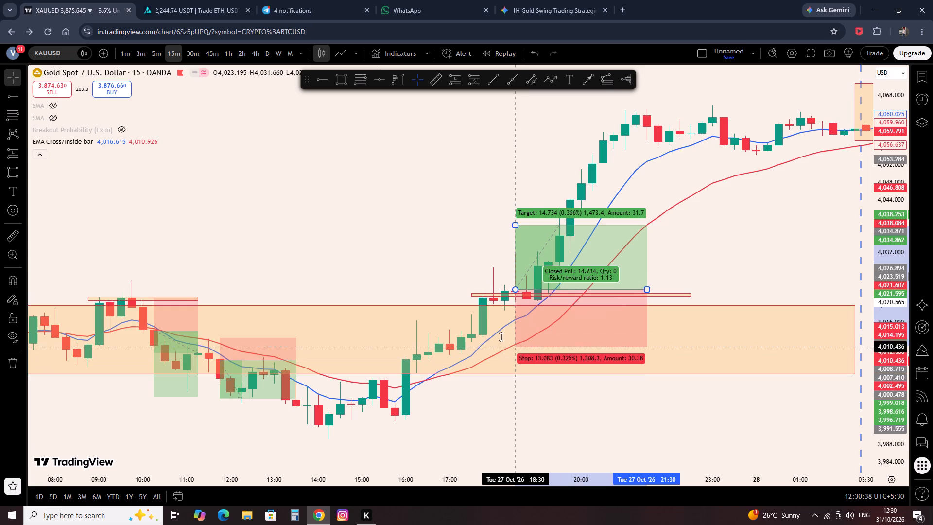
{"action": "left_click_drag", "start_coordinate": [501, 337], "coordinate": [488, 309]}
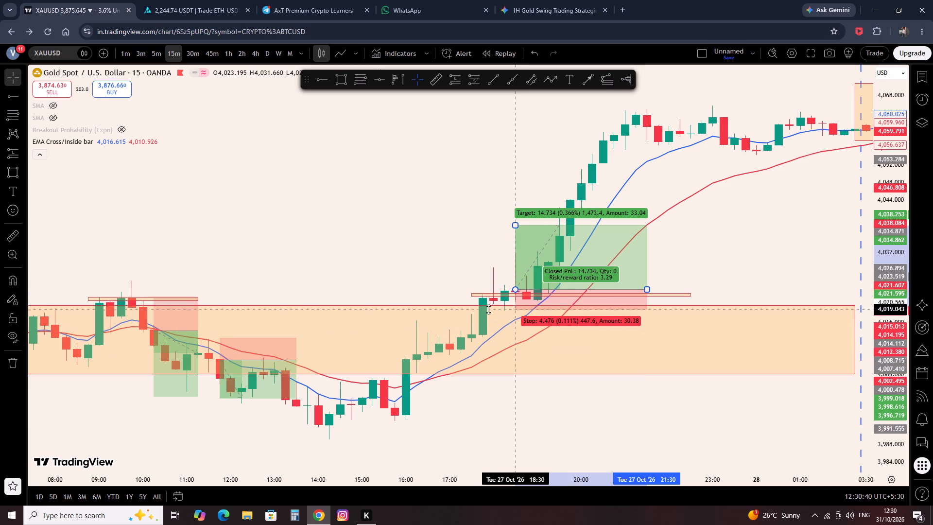
{"action": "left_click_drag", "start_coordinate": [488, 309], "coordinate": [497, 315]}
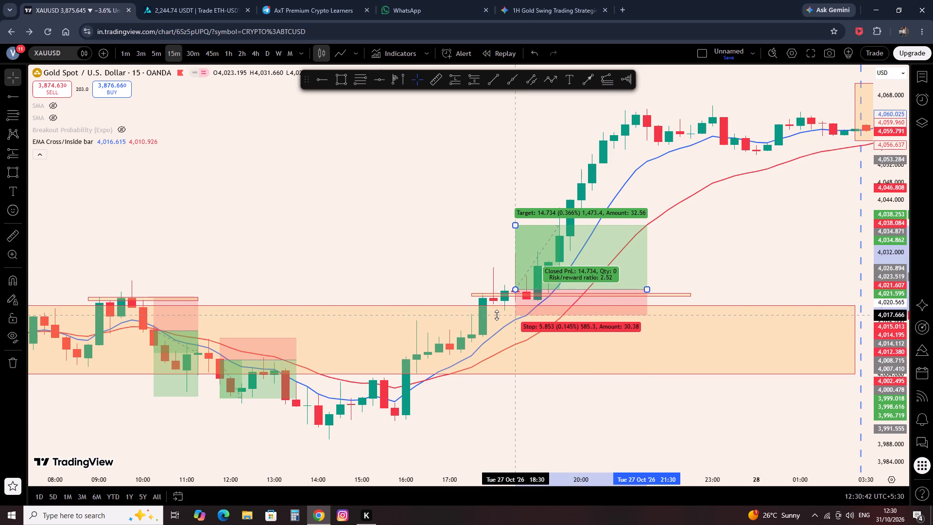
{"action": "left_click_drag", "start_coordinate": [497, 315], "coordinate": [498, 315]}
{"action": "left_click", "coordinate": [478, 212]}
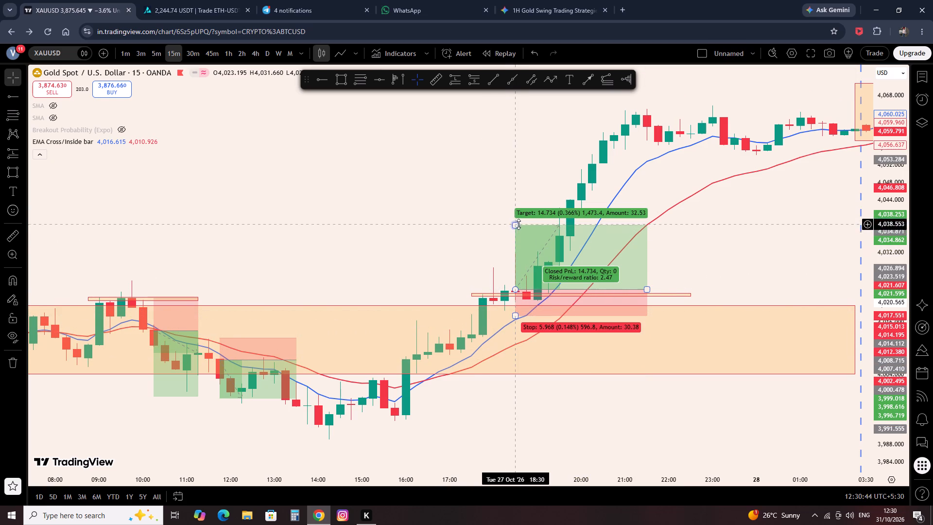
Raise the target of the 27 October 18:30 long position to about 4,056.226.
{"action": "left_click", "coordinate": [517, 227]}
{"action": "left_click", "coordinate": [450, 225]}
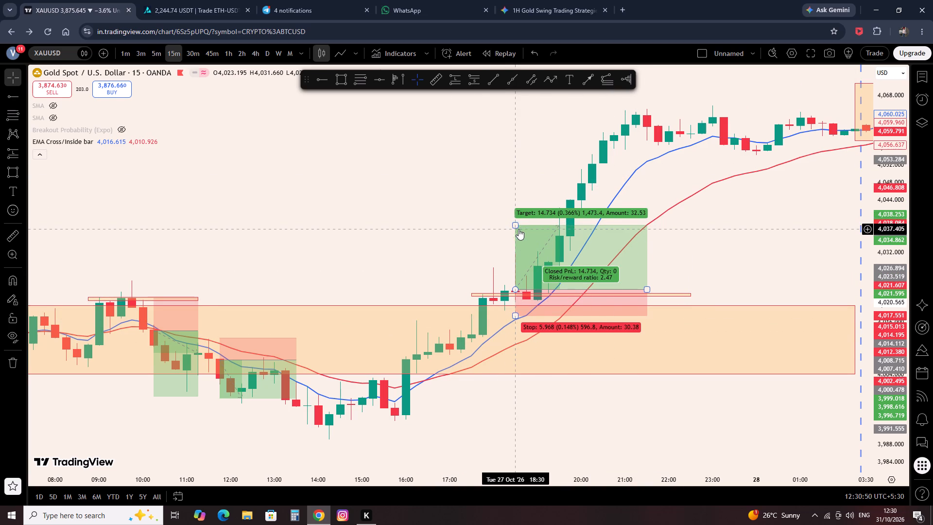
{"action": "left_click_drag", "start_coordinate": [514, 227], "coordinate": [569, 147]}
{"action": "left_click", "coordinate": [460, 148]}
Delete the short position drawn from 11:45 to 13:30 on 27 October.
{"action": "scroll", "coordinate": [449, 184], "scroll_direction": "down", "scroll_amount": 2}
{"action": "left_click_drag", "start_coordinate": [442, 182], "coordinate": [602, 205]}
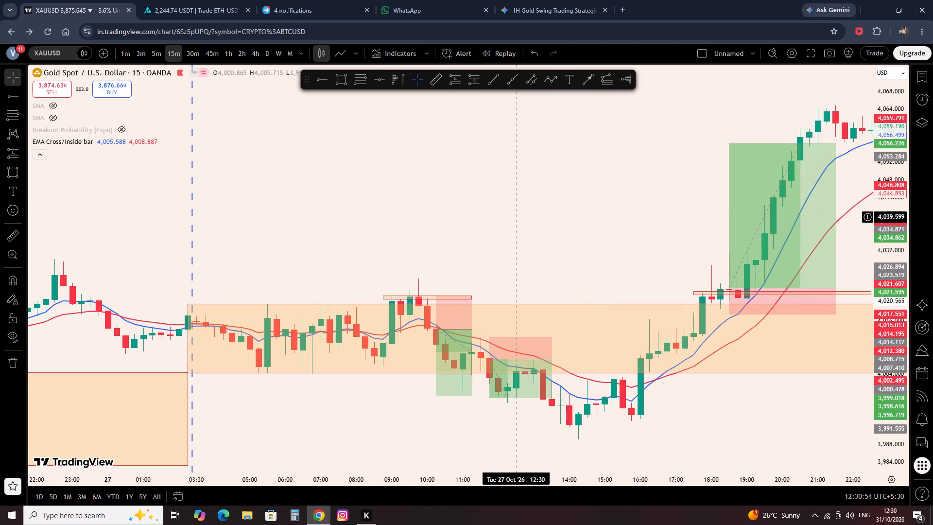
{"action": "left_click_drag", "start_coordinate": [521, 217], "coordinate": [569, 213]}
{"action": "left_click_drag", "start_coordinate": [489, 207], "coordinate": [648, 207]}
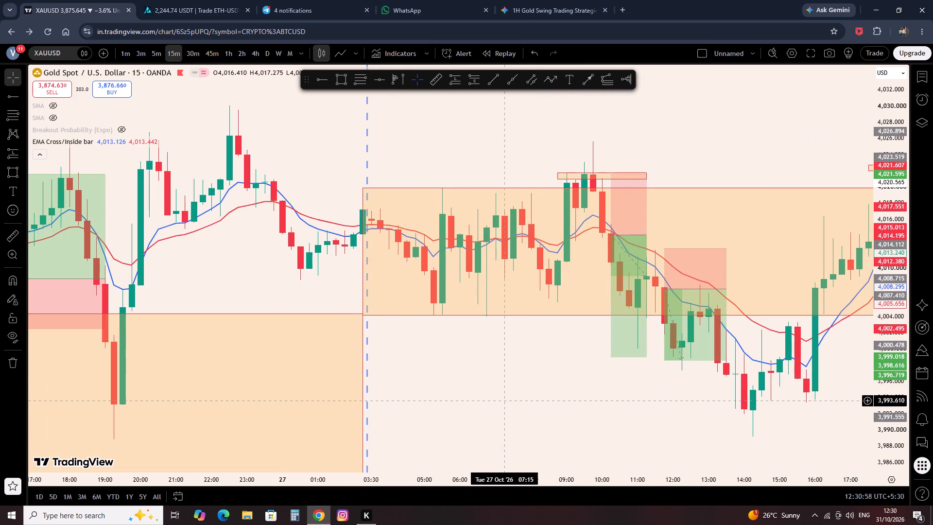
{"action": "scroll", "coordinate": [503, 401], "scroll_direction": "up", "scroll_amount": 1}
{"action": "left_click", "coordinate": [666, 351]}
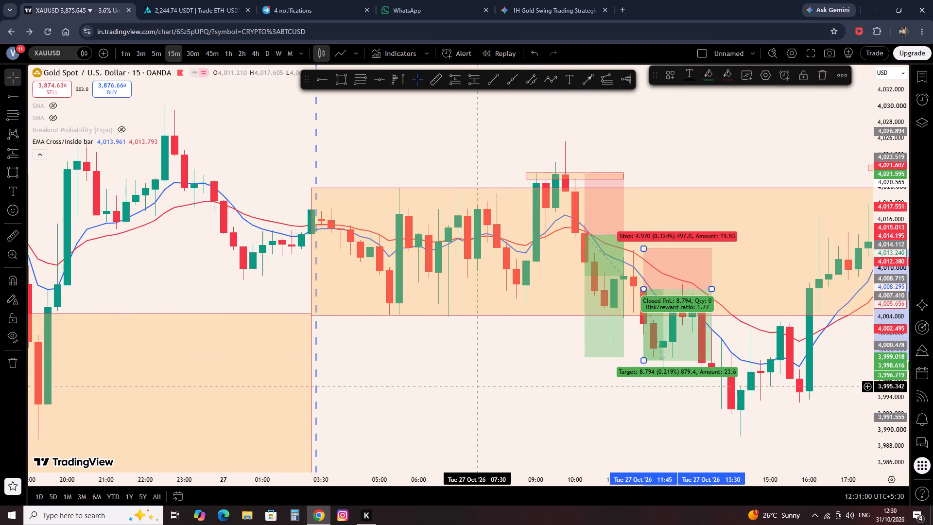
{"action": "left_click", "coordinate": [432, 391]}
{"action": "left_click_drag", "start_coordinate": [376, 394], "coordinate": [415, 399]}
{"action": "left_click", "coordinate": [688, 309]}
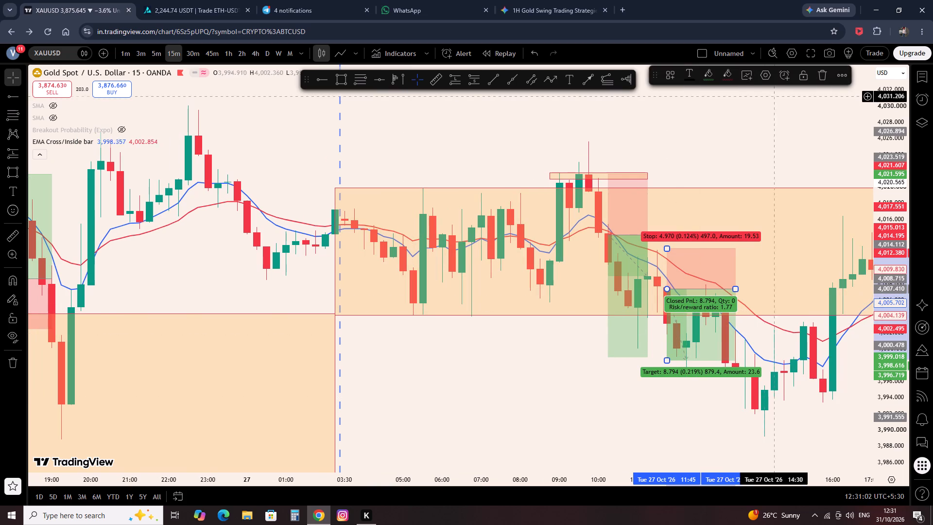
{"action": "left_click", "coordinate": [720, 124]}
{"action": "left_click", "coordinate": [685, 319]}
{"action": "left_click", "coordinate": [822, 80]}
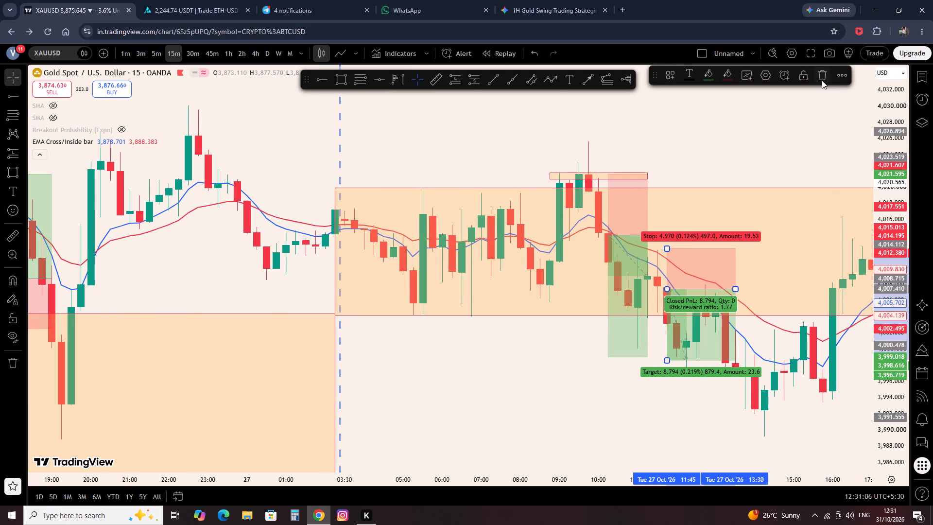
Delete the short position drawn from 10:15 to 11:15 on 27 October.
{"action": "left_click", "coordinate": [634, 254]}
{"action": "left_click", "coordinate": [762, 144]}
{"action": "left_click", "coordinate": [624, 219]}
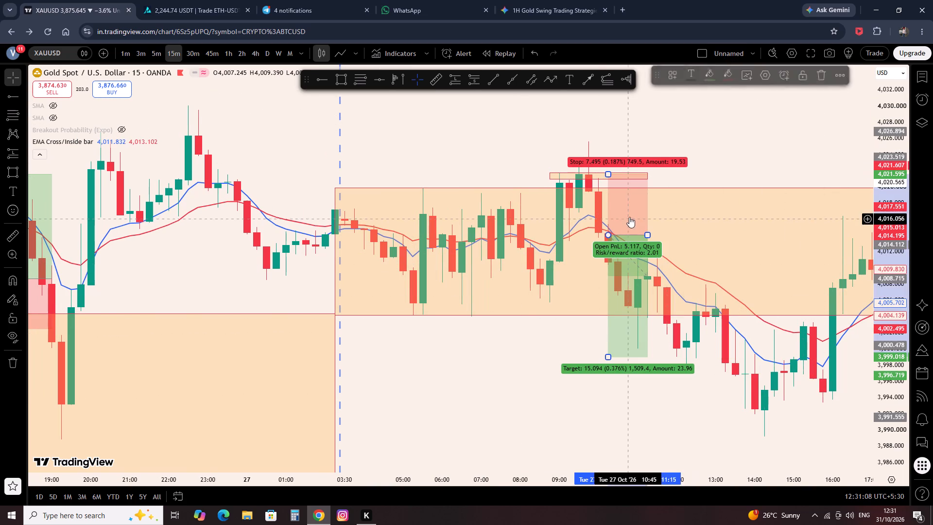
{"action": "left_click", "coordinate": [823, 74]}
Place a short position at 27 October 10:15 with entry 4,014.269, stop 4,021.015 and target about 4,000.408.
{"action": "left_click_drag", "start_coordinate": [812, 134], "coordinate": [638, 152]}
{"action": "scroll", "coordinate": [497, 244], "scroll_direction": "up", "scroll_amount": 2}
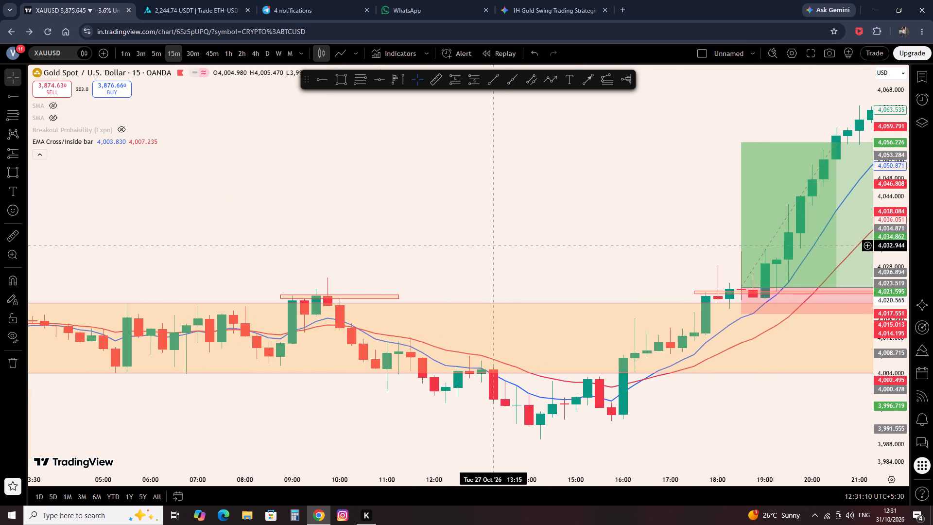
{"action": "left_click_drag", "start_coordinate": [473, 228], "coordinate": [818, 193]}
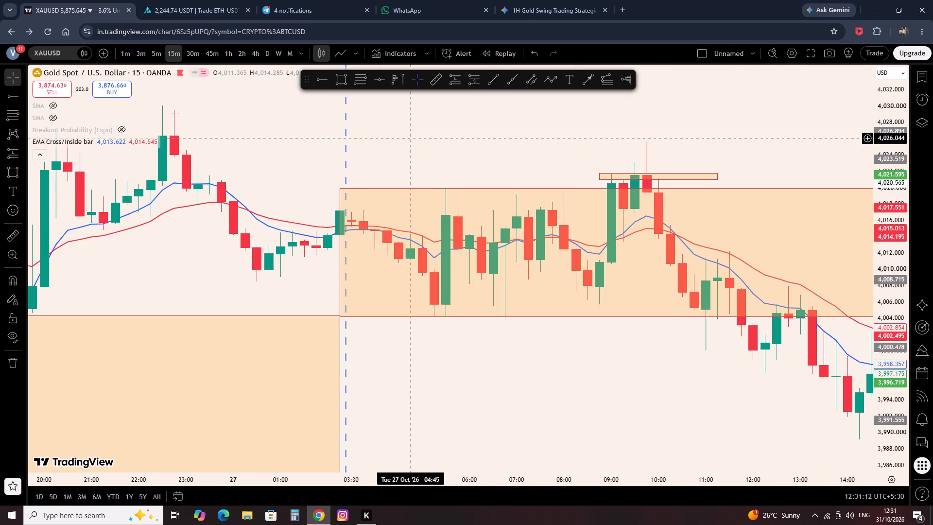
{"action": "left_click", "coordinate": [478, 82]}
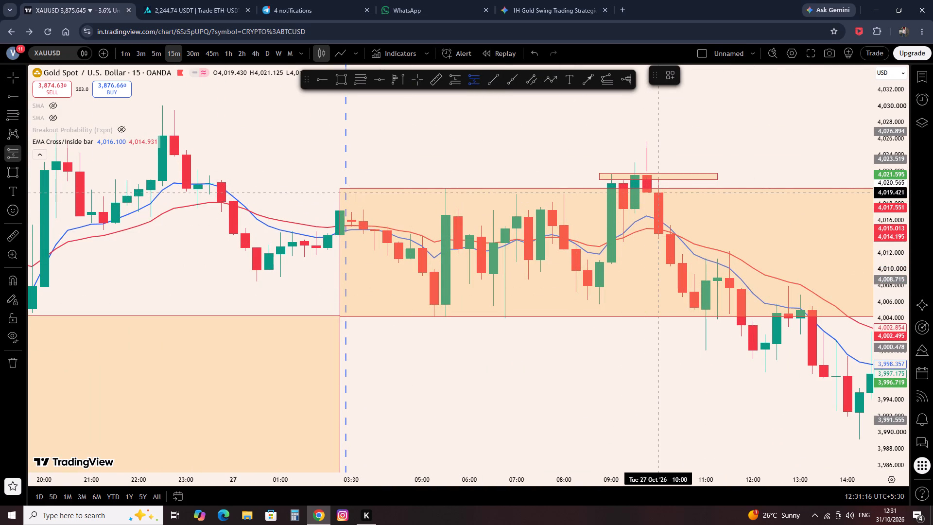
{"action": "left_click", "coordinate": [672, 235]}
{"action": "left_click_drag", "start_coordinate": [673, 168], "coordinate": [673, 174]}
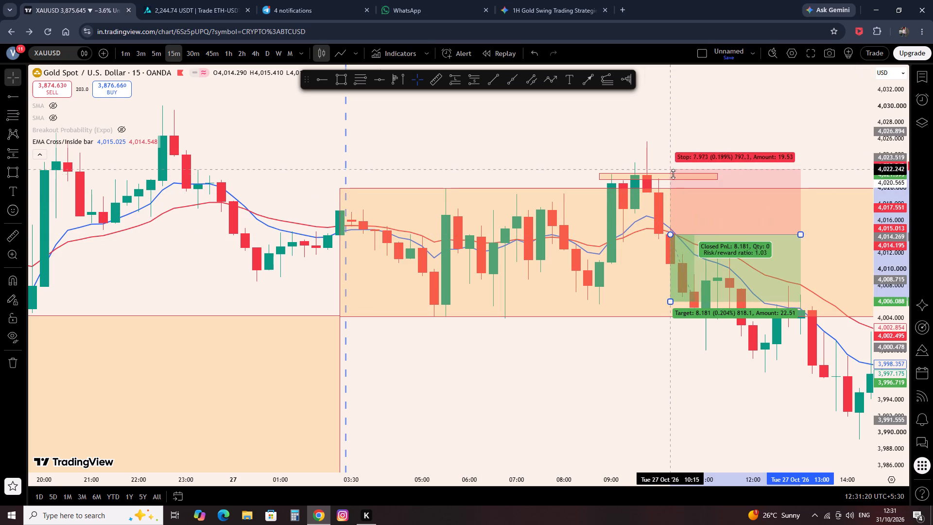
{"action": "left_click_drag", "start_coordinate": [673, 174], "coordinate": [674, 181]}
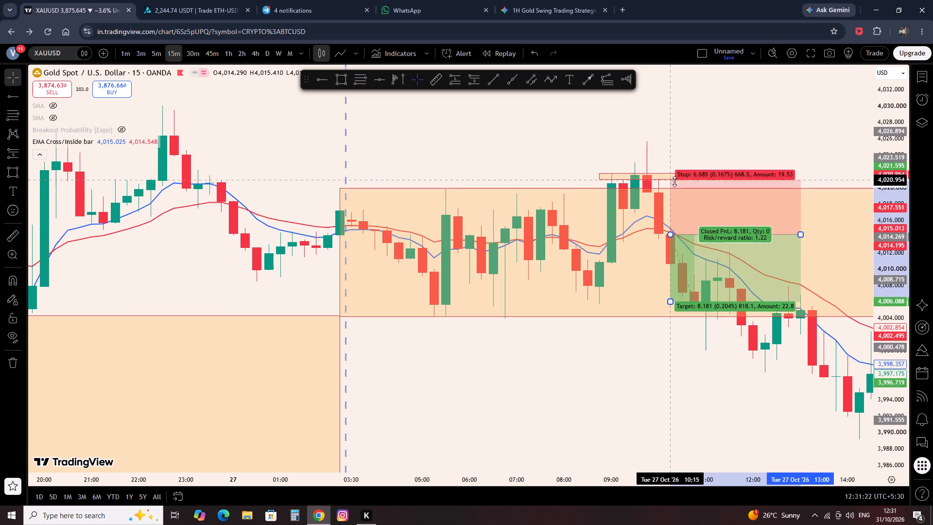
{"action": "left_click_drag", "start_coordinate": [674, 181], "coordinate": [677, 179]}
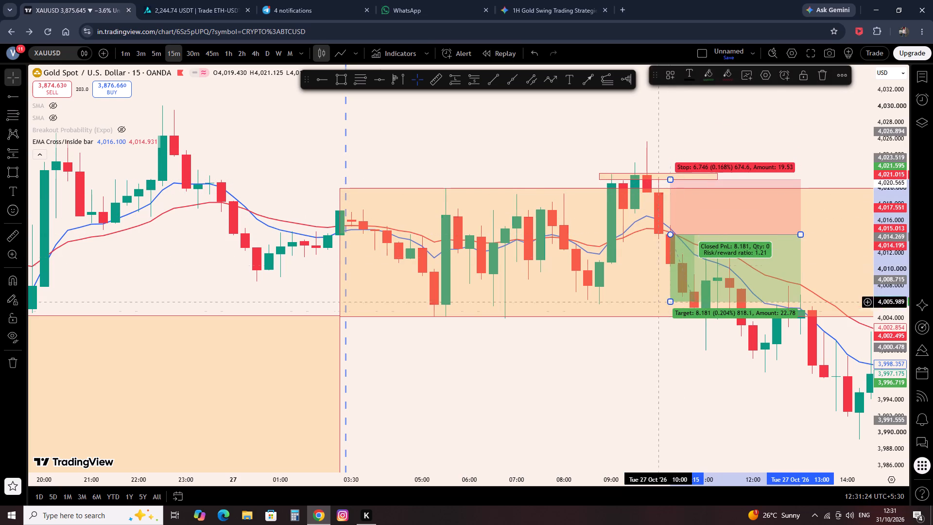
{"action": "left_click", "coordinate": [674, 299]}
{"action": "left_click_drag", "start_coordinate": [670, 297], "coordinate": [670, 336]}
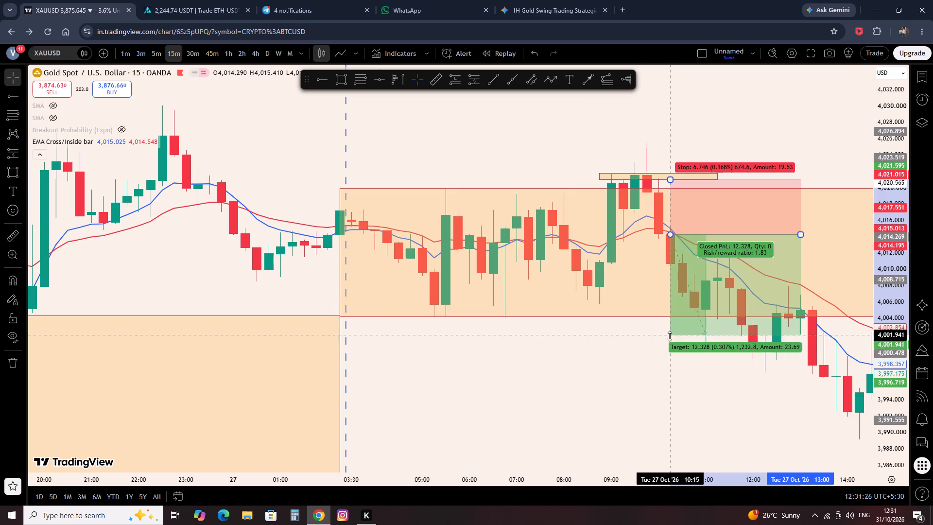
{"action": "left_click_drag", "start_coordinate": [670, 336], "coordinate": [665, 348]}
{"action": "left_click", "coordinate": [578, 385]}
Draw a thin rectangle from 26 October 08:00 to 12:45 between 4,012.751 and 4,013.452, above the day's zone.
{"action": "left_click_drag", "start_coordinate": [508, 408], "coordinate": [681, 419]}
{"action": "scroll", "coordinate": [588, 367], "scroll_direction": "down", "scroll_amount": 3}
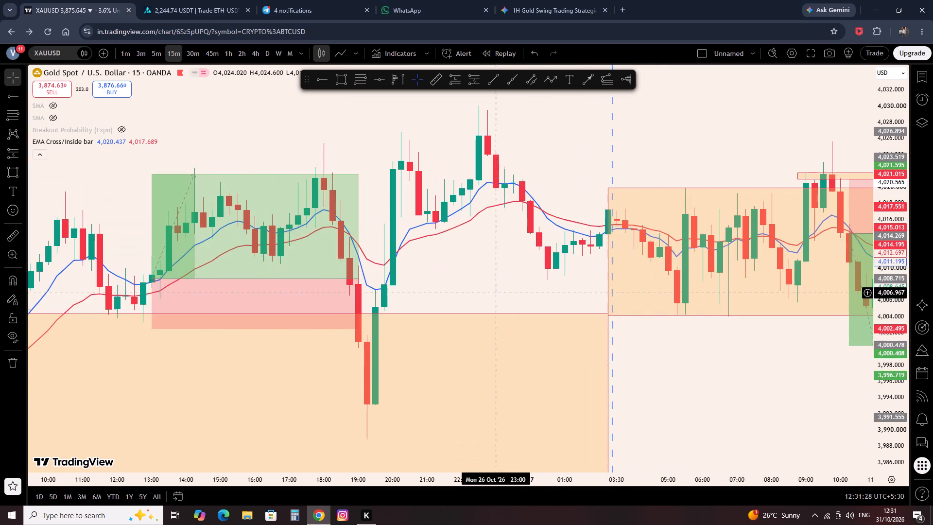
{"action": "left_click_drag", "start_coordinate": [491, 292], "coordinate": [730, 307]}
{"action": "left_click_drag", "start_coordinate": [189, 247], "coordinate": [319, 253]}
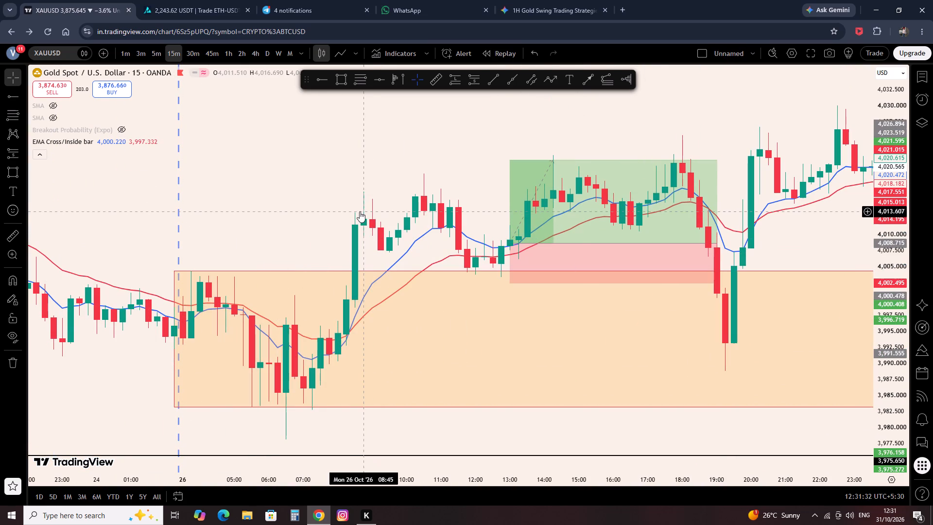
{"action": "left_click", "coordinate": [342, 76]}
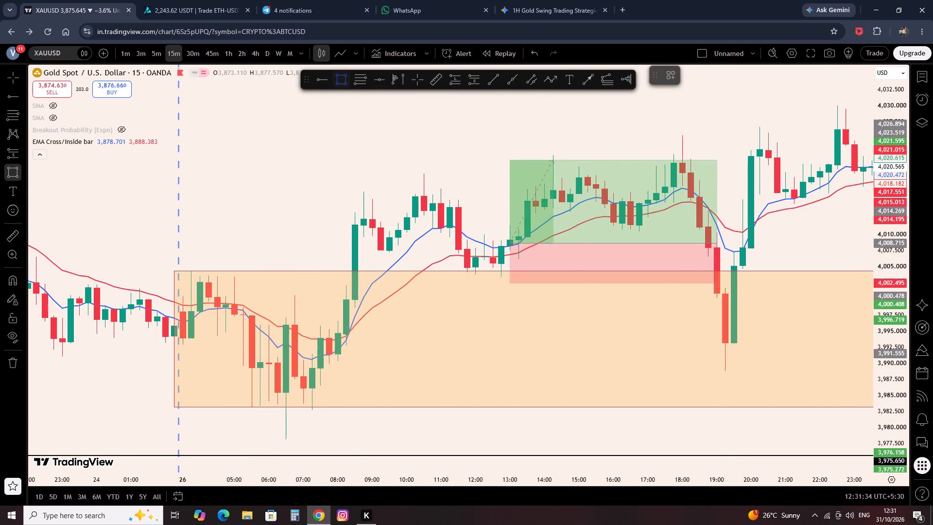
{"action": "left_click", "coordinate": [337, 212]}
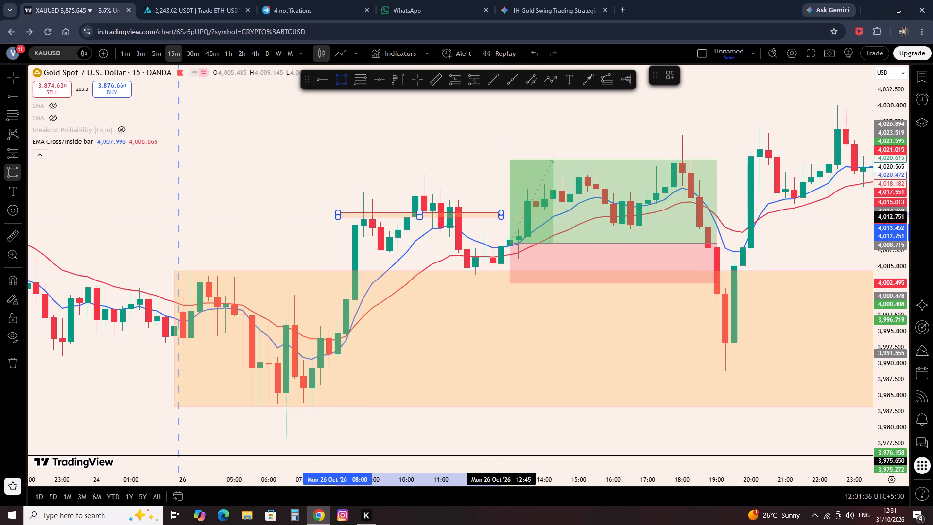
{"action": "left_click", "coordinate": [499, 217]}
{"action": "left_click", "coordinate": [474, 178]}
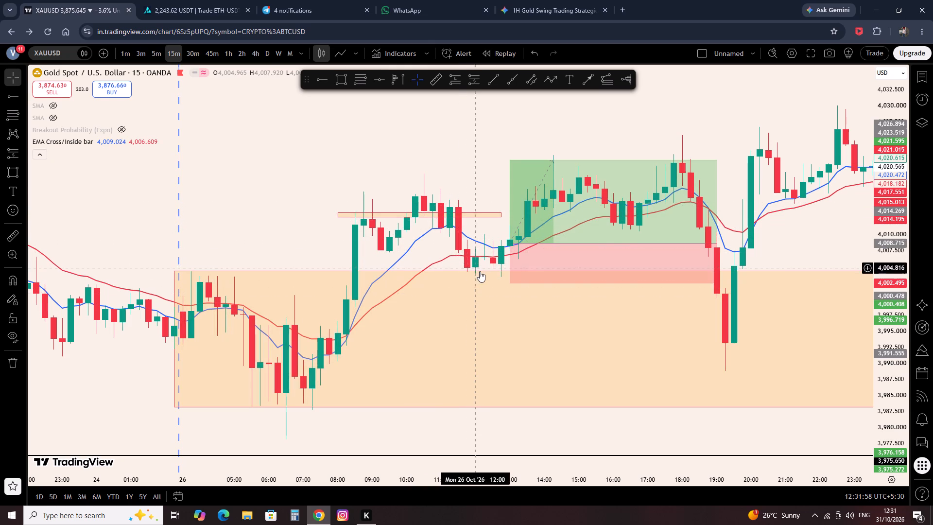
Shorten the 26 October long position starting at 13:00 so that it ends at about 15:45.
{"action": "left_click_drag", "start_coordinate": [492, 179], "coordinate": [406, 193]}
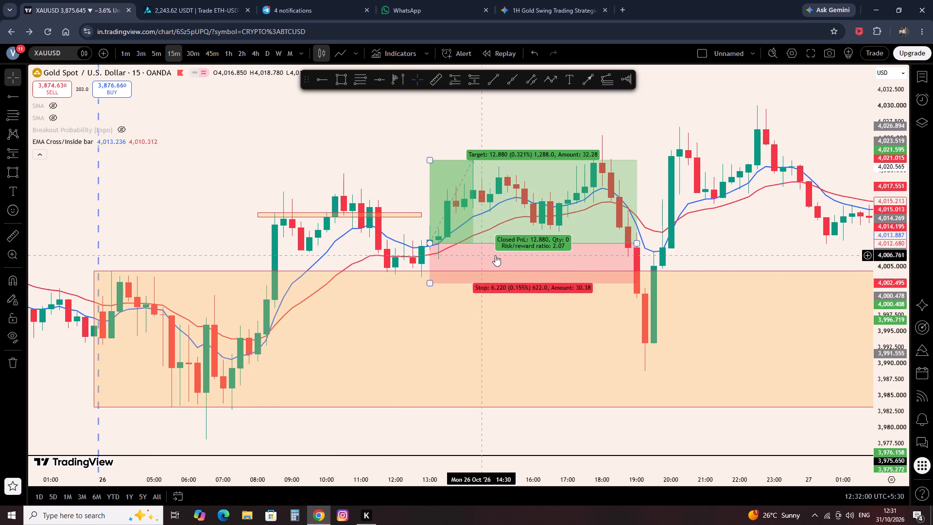
{"action": "left_click_drag", "start_coordinate": [635, 242], "coordinate": [537, 249]}
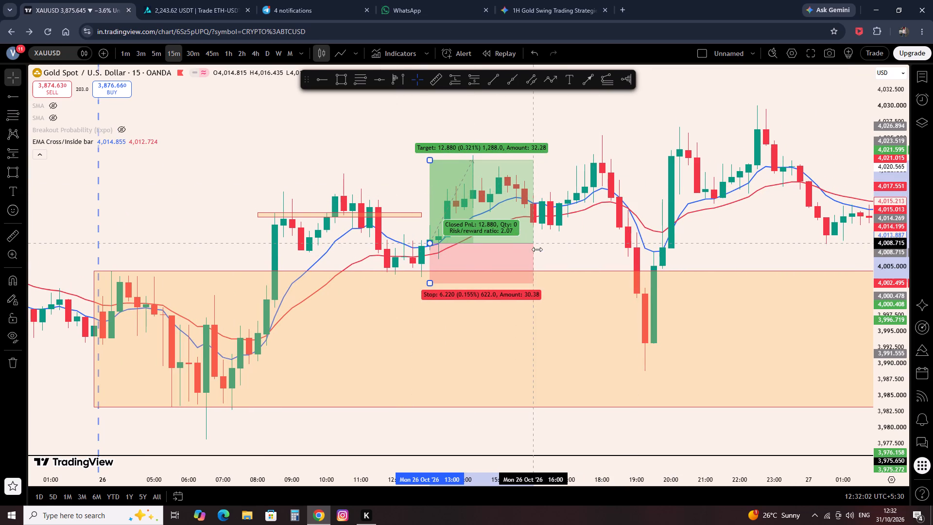
{"action": "left_click_drag", "start_coordinate": [537, 249], "coordinate": [521, 250]}
{"action": "left_click", "coordinate": [584, 254]}
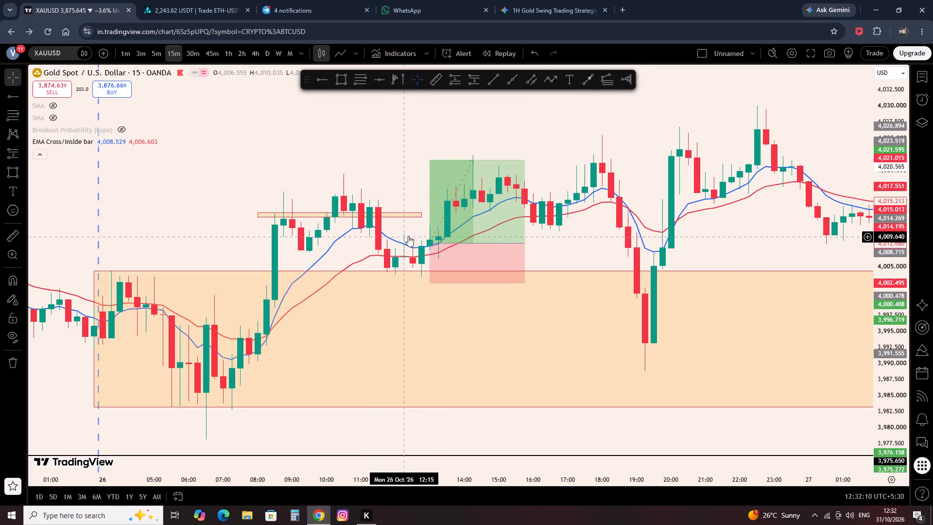
Review the 26 October zone, breakout level and long position, and the price action on 23 October before them.
{"action": "left_click_drag", "start_coordinate": [602, 252], "coordinate": [553, 256]}
{"action": "left_click_drag", "start_coordinate": [561, 258], "coordinate": [536, 259]}
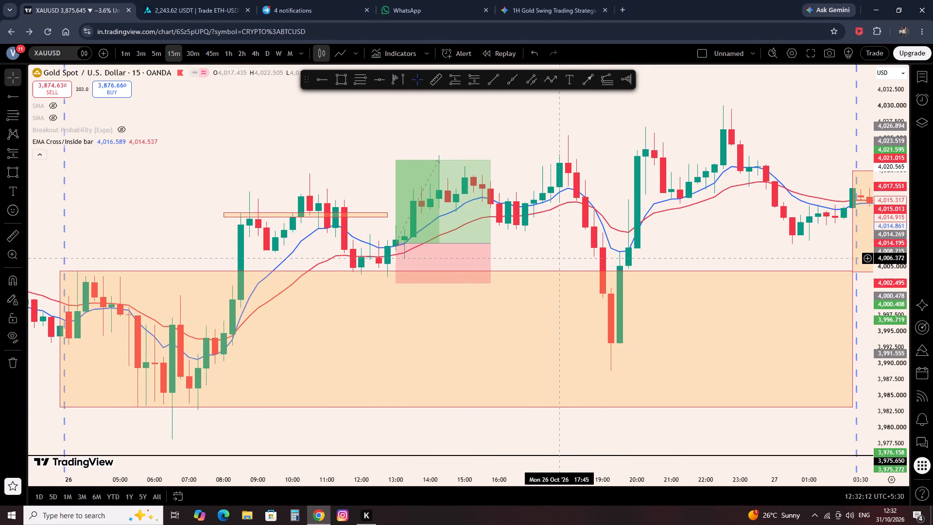
{"action": "left_click_drag", "start_coordinate": [536, 259], "coordinate": [523, 262]}
{"action": "left_click_drag", "start_coordinate": [695, 253], "coordinate": [639, 265]}
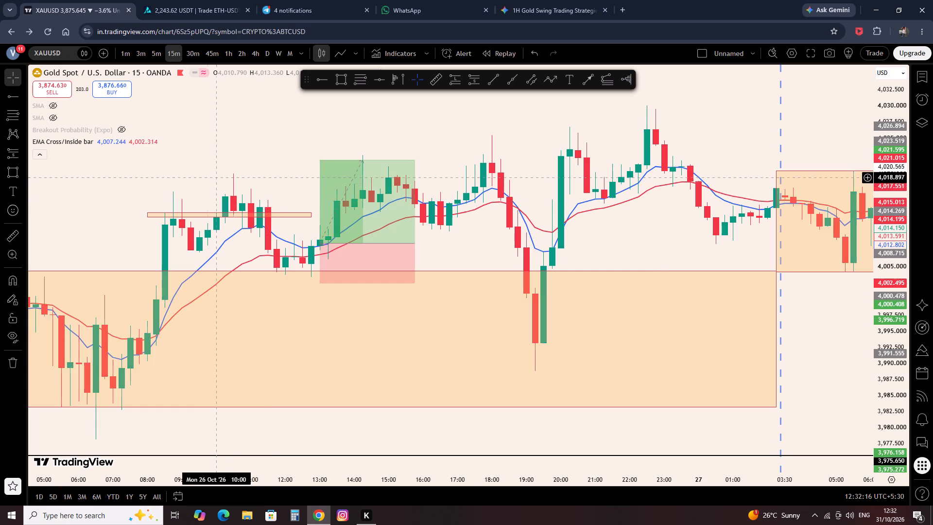
{"action": "left_click_drag", "start_coordinate": [204, 175], "coordinate": [483, 174]}
{"action": "left_click_drag", "start_coordinate": [300, 177], "coordinate": [307, 177]}
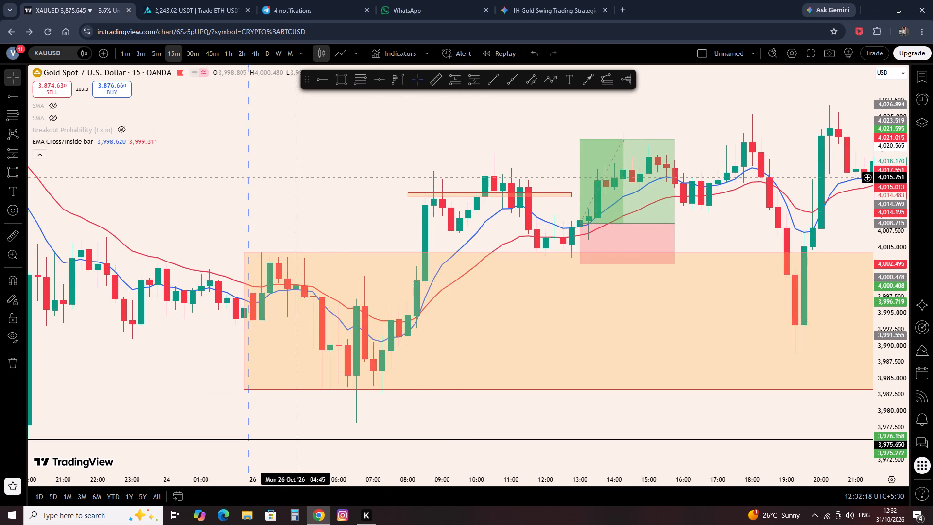
{"action": "left_click_drag", "start_coordinate": [307, 177], "coordinate": [364, 178]}
{"action": "left_click_drag", "start_coordinate": [308, 169], "coordinate": [593, 226]}
{"action": "scroll", "coordinate": [432, 190], "scroll_direction": "down", "scroll_amount": 4}
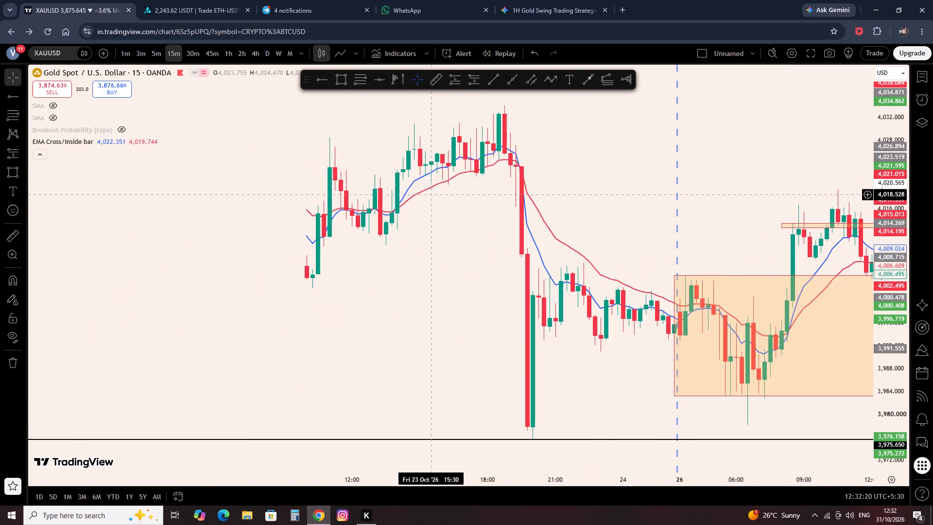
{"action": "scroll", "coordinate": [432, 195], "scroll_direction": "down", "scroll_amount": 1}
{"action": "left_click_drag", "start_coordinate": [697, 214], "coordinate": [486, 245]}
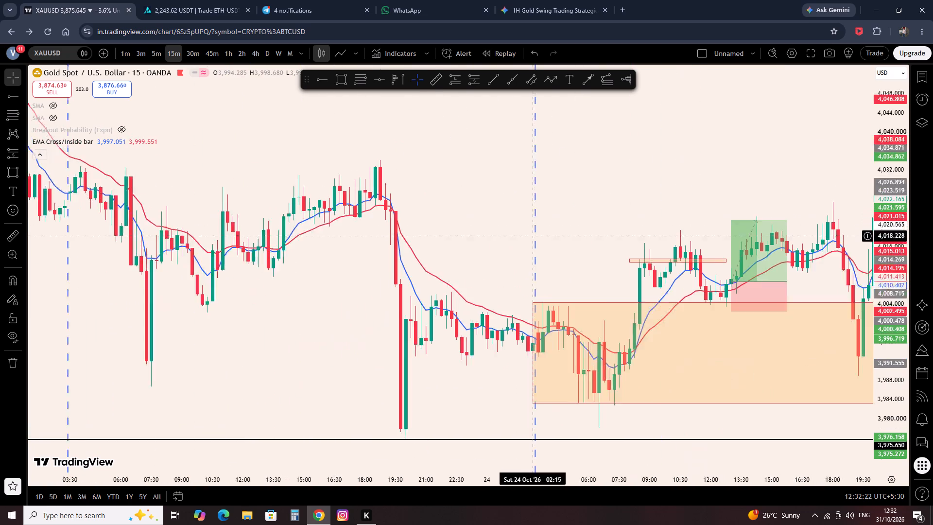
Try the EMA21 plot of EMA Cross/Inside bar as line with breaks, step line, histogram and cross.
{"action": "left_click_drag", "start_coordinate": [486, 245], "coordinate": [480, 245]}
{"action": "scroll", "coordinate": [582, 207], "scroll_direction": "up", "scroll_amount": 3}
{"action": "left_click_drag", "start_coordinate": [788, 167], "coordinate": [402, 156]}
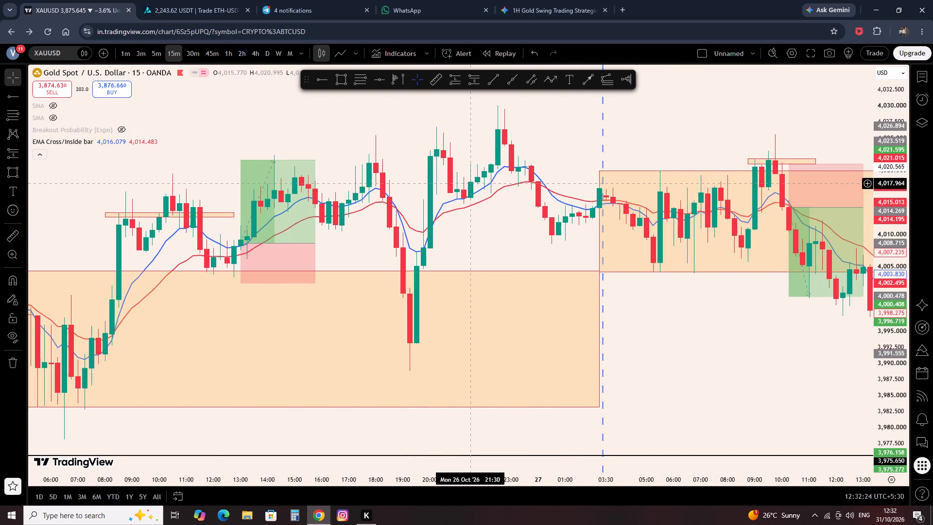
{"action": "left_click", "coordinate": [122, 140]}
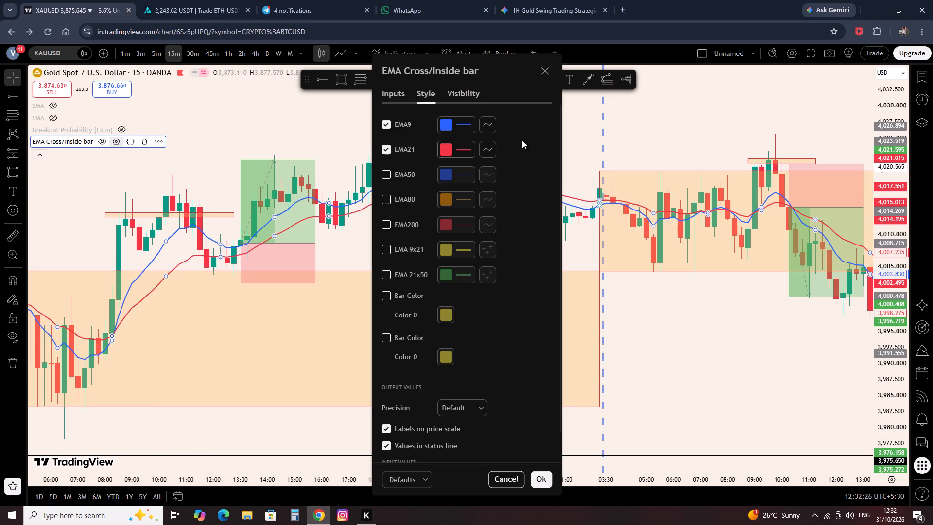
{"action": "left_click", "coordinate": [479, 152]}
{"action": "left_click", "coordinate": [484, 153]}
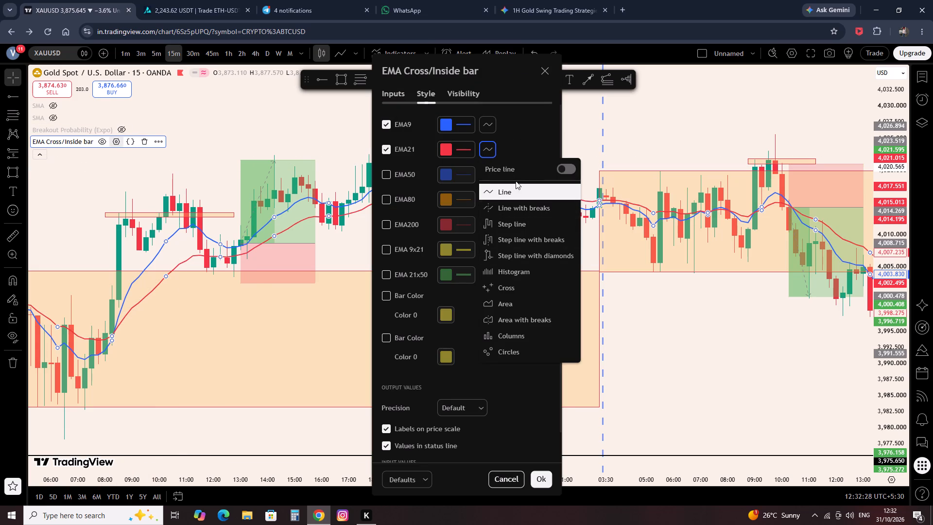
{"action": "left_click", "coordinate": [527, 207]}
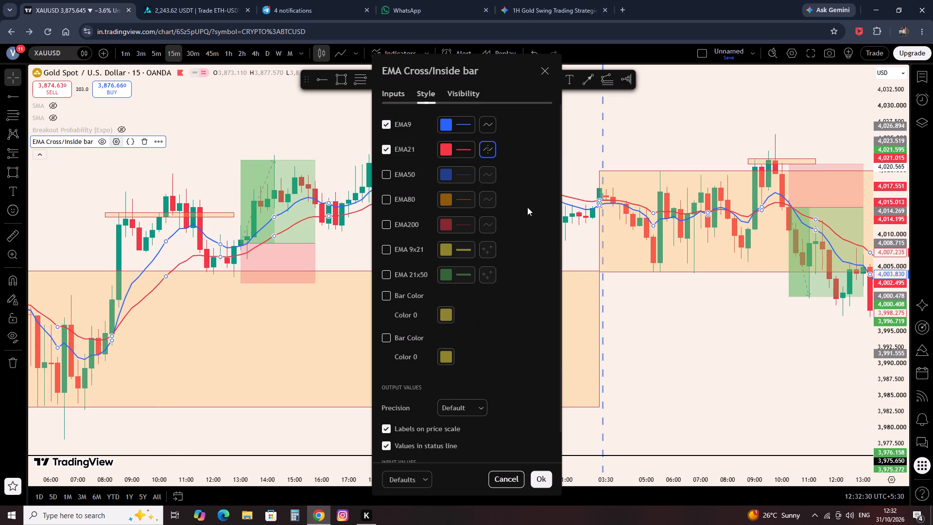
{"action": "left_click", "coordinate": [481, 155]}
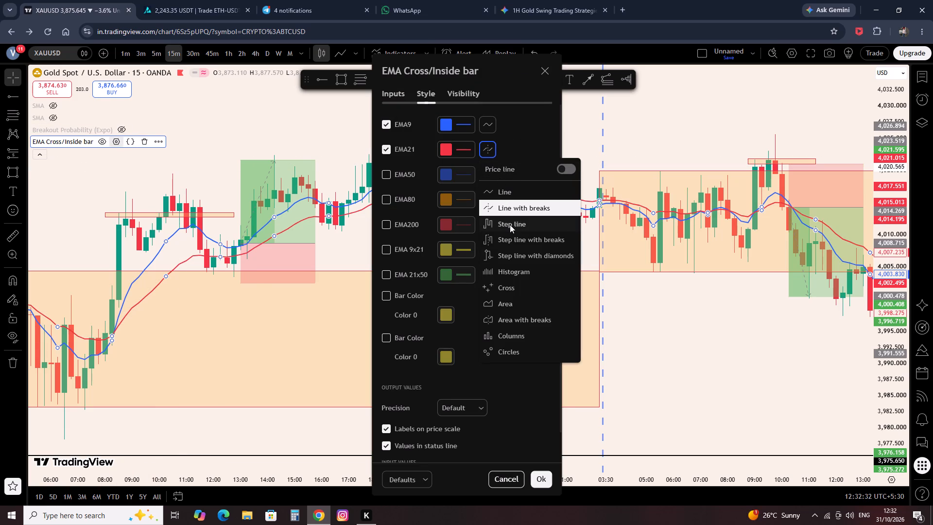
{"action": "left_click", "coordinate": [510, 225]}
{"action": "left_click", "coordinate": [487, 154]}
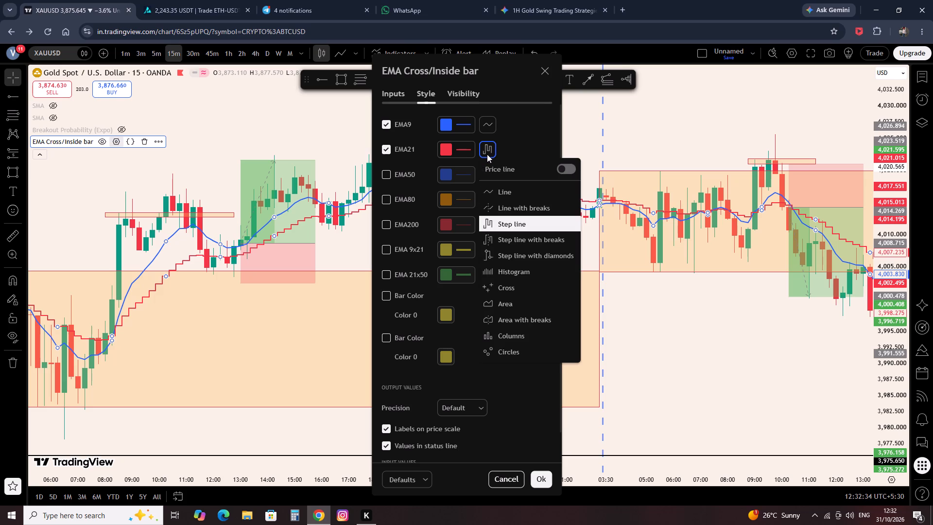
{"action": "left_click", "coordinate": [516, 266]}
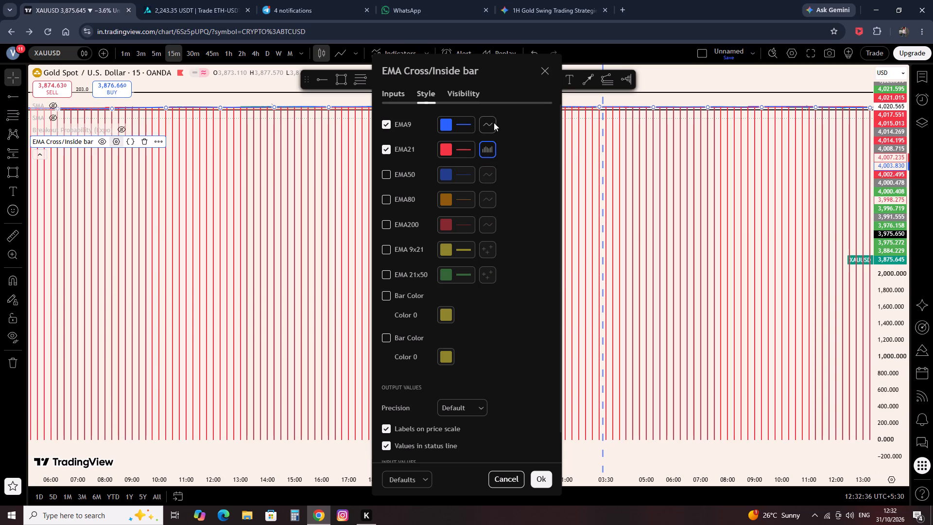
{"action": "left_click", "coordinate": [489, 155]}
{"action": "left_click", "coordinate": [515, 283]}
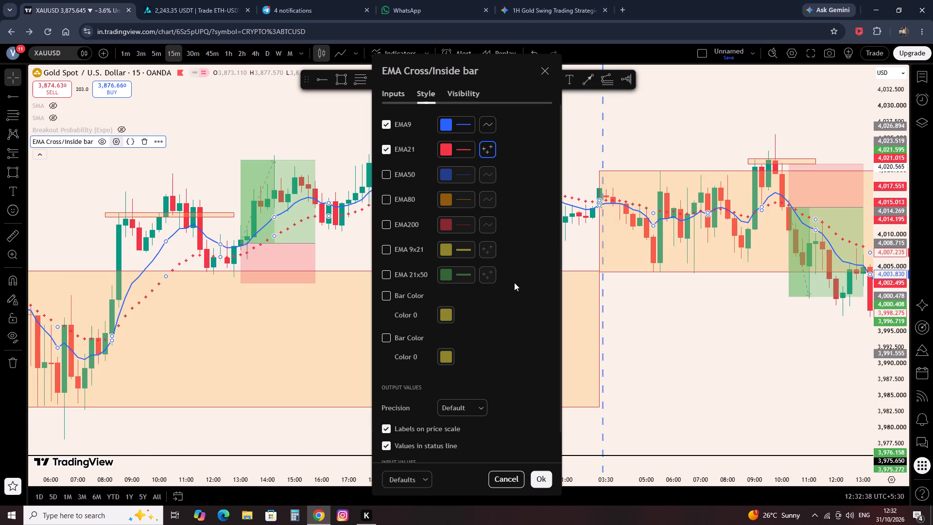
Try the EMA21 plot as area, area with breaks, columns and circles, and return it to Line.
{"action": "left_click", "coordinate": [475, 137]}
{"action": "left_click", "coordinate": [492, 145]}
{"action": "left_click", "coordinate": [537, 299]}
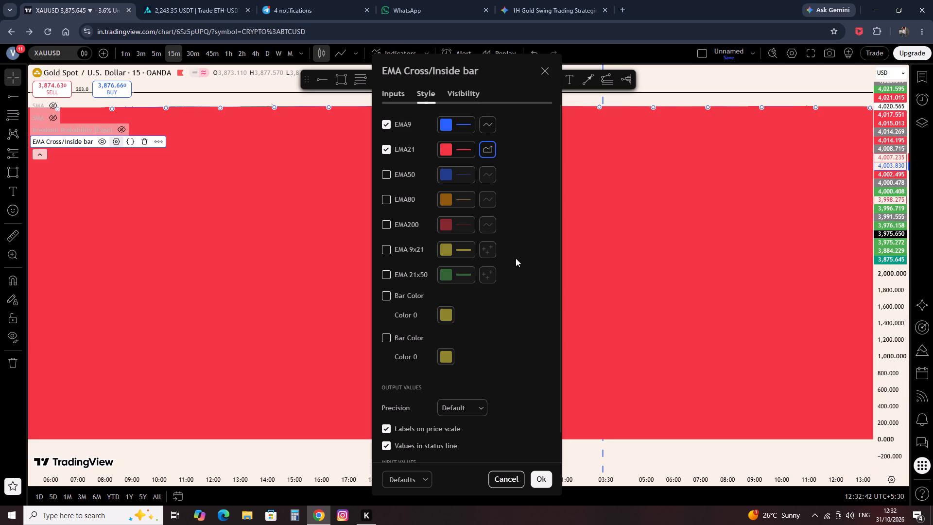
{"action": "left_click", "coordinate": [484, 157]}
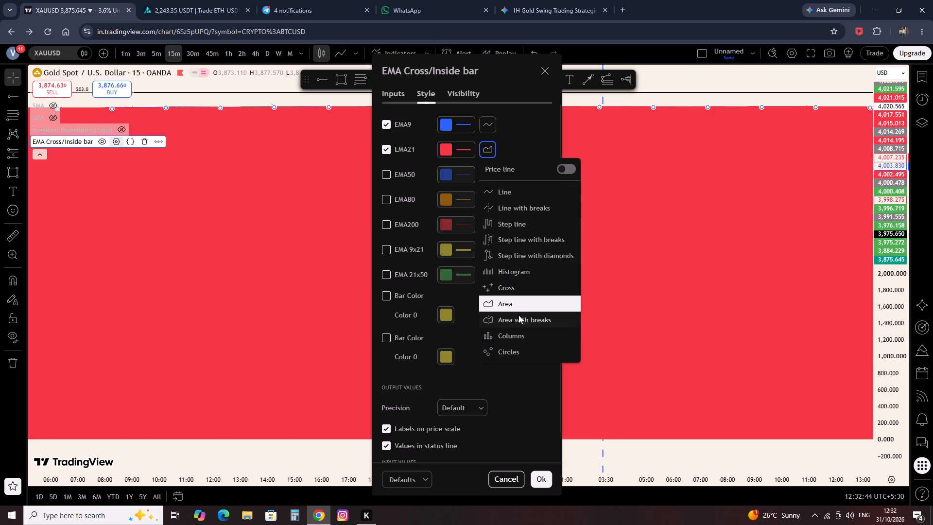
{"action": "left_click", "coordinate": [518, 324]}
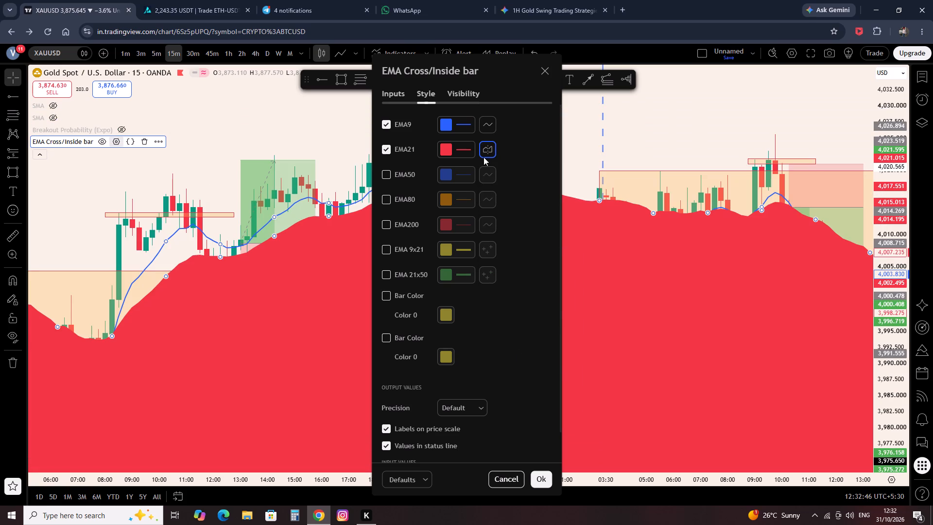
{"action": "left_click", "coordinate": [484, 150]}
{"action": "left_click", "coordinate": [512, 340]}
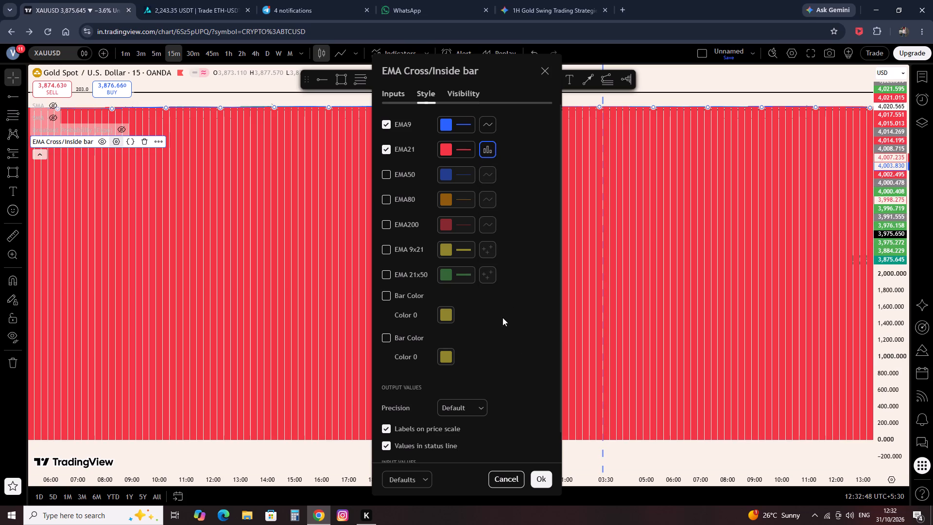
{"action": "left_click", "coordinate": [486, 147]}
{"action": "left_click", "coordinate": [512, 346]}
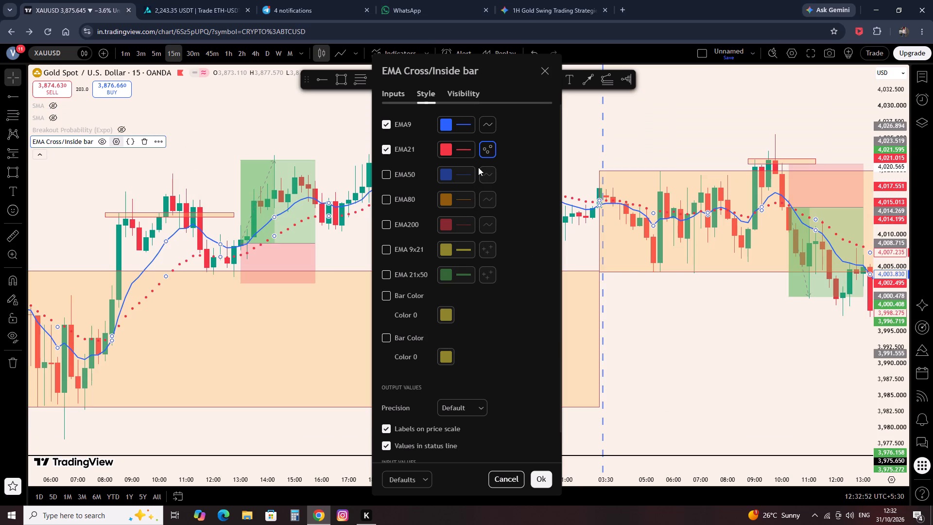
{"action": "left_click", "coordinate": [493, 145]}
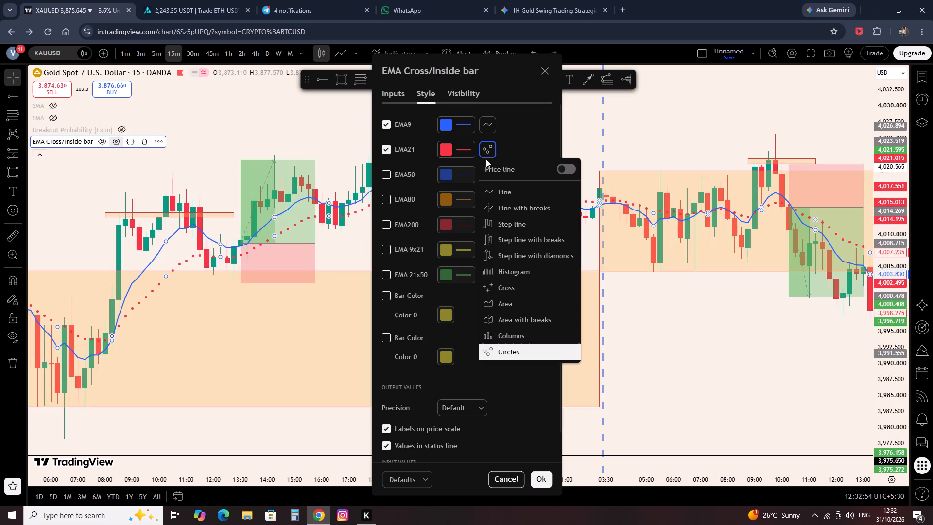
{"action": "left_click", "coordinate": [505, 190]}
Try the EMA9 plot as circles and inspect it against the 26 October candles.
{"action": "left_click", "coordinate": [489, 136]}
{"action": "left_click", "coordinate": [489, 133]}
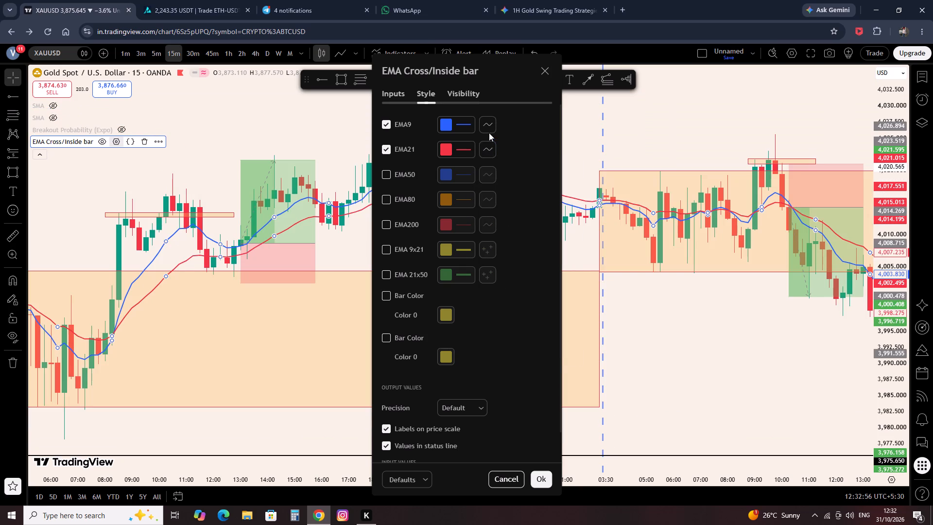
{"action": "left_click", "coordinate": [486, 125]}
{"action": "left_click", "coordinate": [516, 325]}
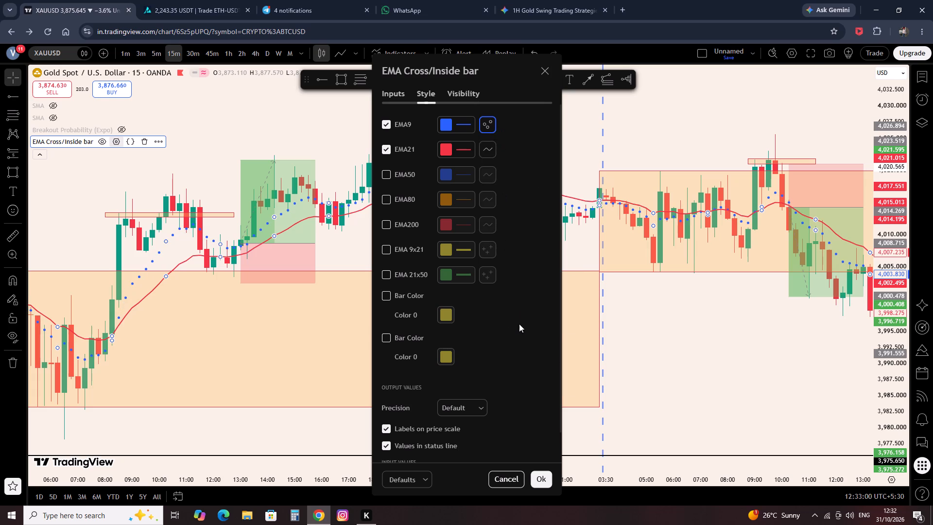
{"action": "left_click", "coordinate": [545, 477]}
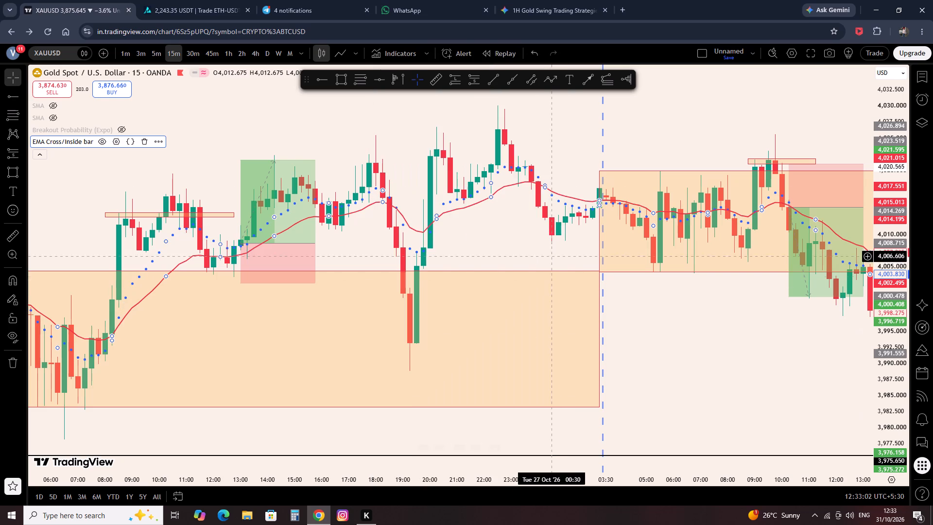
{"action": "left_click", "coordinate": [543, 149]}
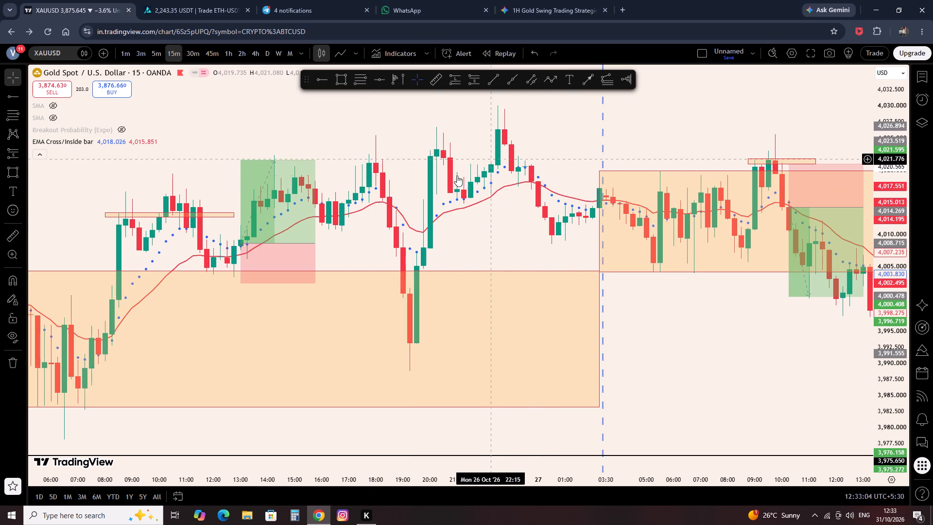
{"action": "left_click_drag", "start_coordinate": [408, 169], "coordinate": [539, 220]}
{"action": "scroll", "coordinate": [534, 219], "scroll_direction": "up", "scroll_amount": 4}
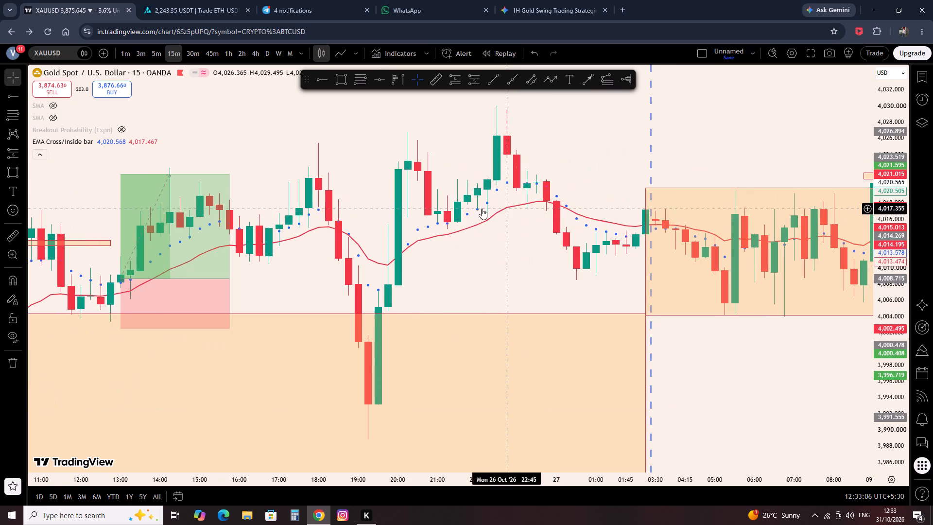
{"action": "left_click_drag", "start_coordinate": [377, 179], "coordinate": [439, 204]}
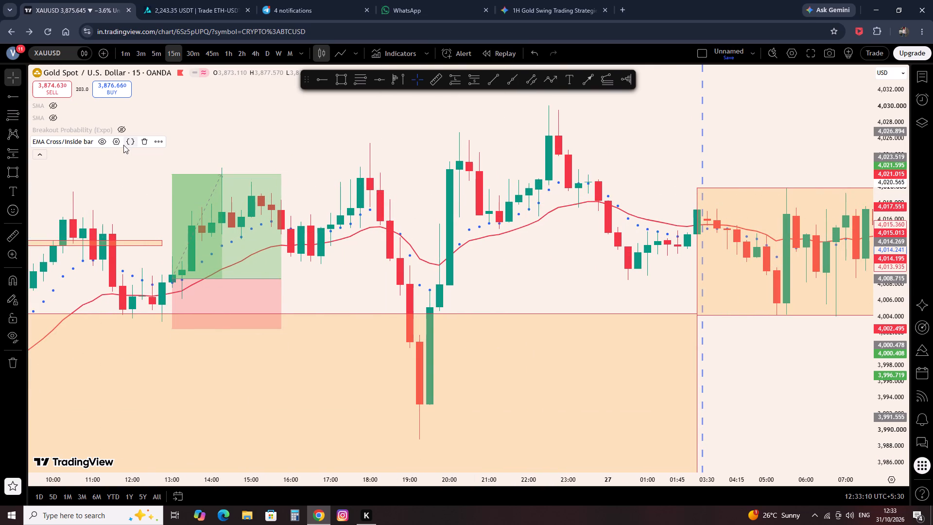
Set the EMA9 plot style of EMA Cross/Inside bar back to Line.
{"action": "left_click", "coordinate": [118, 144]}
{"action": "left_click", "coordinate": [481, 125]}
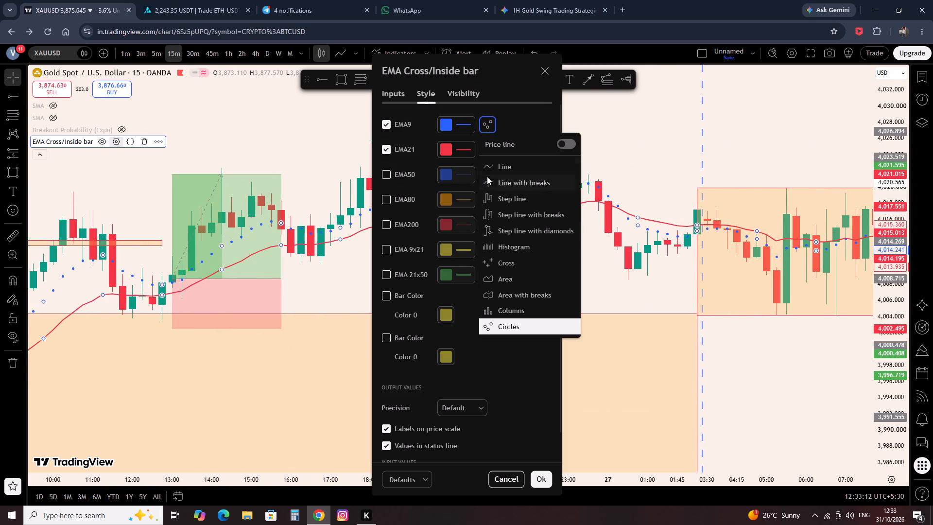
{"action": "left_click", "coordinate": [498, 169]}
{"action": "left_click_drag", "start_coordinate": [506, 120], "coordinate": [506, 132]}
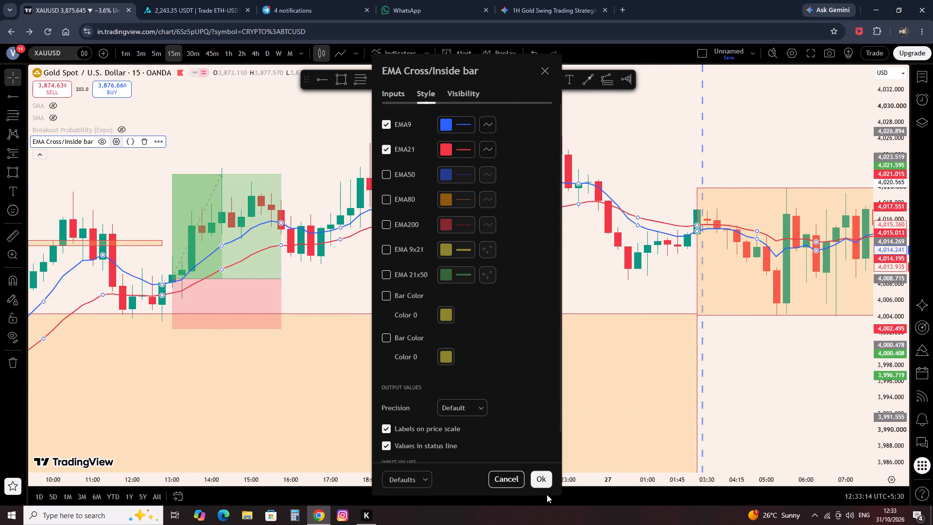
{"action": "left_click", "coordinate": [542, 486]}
Hide the EMA21 plot in the EMA Cross/Inside bar style settings, keeping only EMA9 shown.
{"action": "left_click_drag", "start_coordinate": [381, 165], "coordinate": [570, 178]}
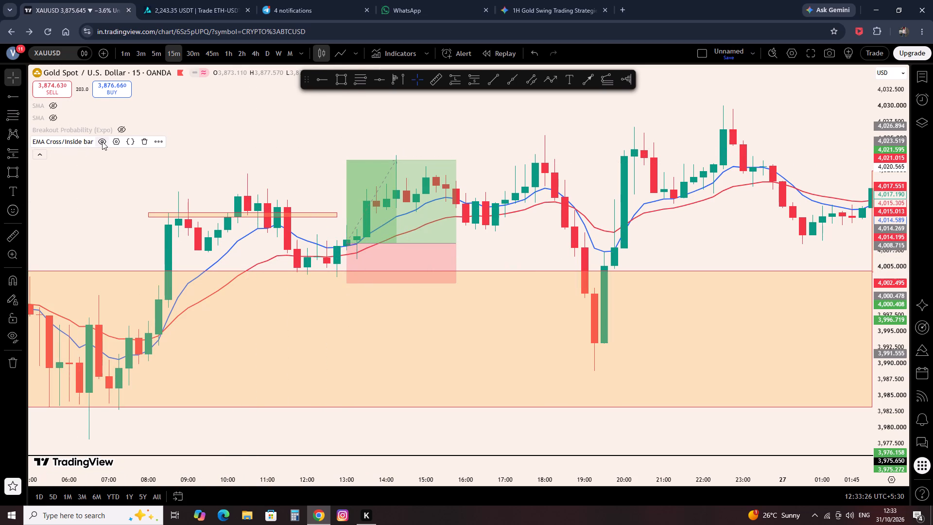
{"action": "left_click", "coordinate": [116, 140]}
{"action": "left_click", "coordinate": [392, 152]}
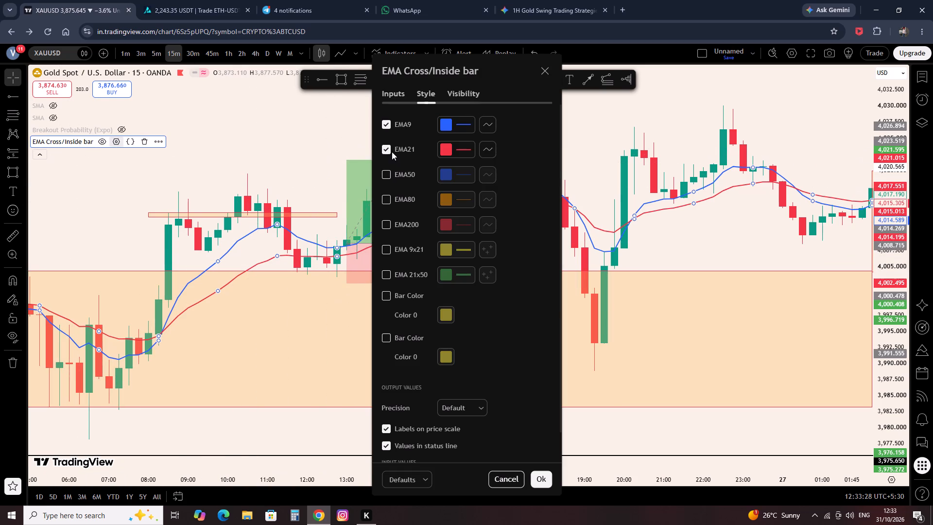
{"action": "left_click", "coordinate": [544, 489]}
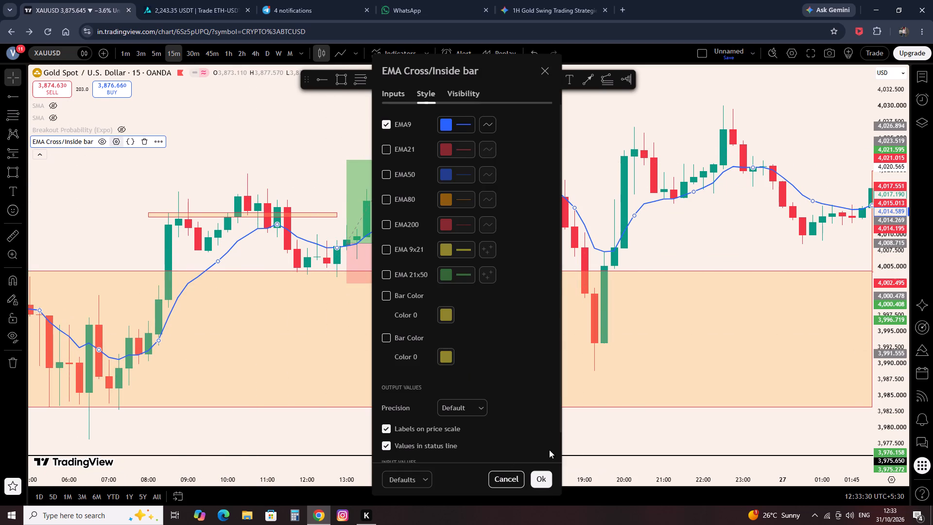
{"action": "left_click", "coordinate": [539, 476]}
{"action": "left_click", "coordinate": [584, 206]}
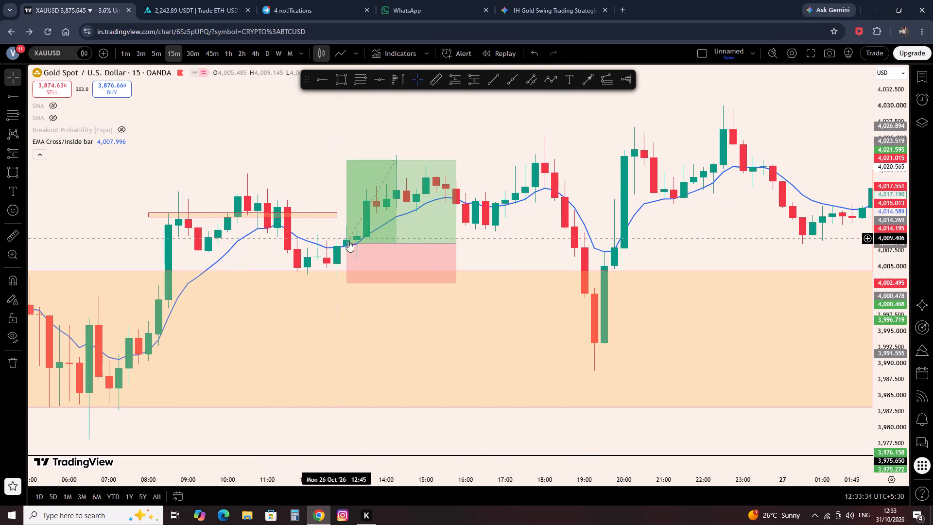
Place a long position on the 26 October 20:00 candle with entry at about 4,007.99 and stop at about 4,004.16.
{"action": "left_click_drag", "start_coordinate": [527, 260], "coordinate": [507, 262]}
{"action": "left_click_drag", "start_coordinate": [513, 247], "coordinate": [478, 245]}
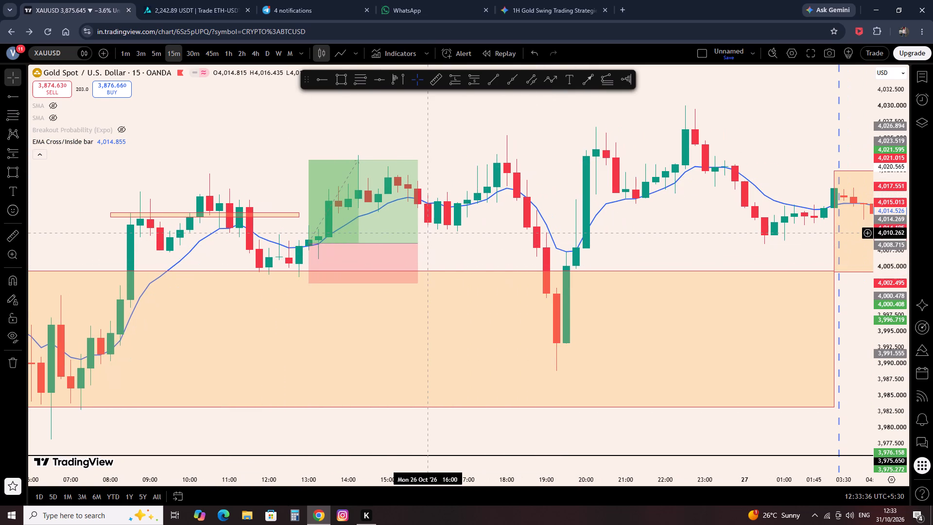
{"action": "left_click_drag", "start_coordinate": [488, 152], "coordinate": [455, 147]}
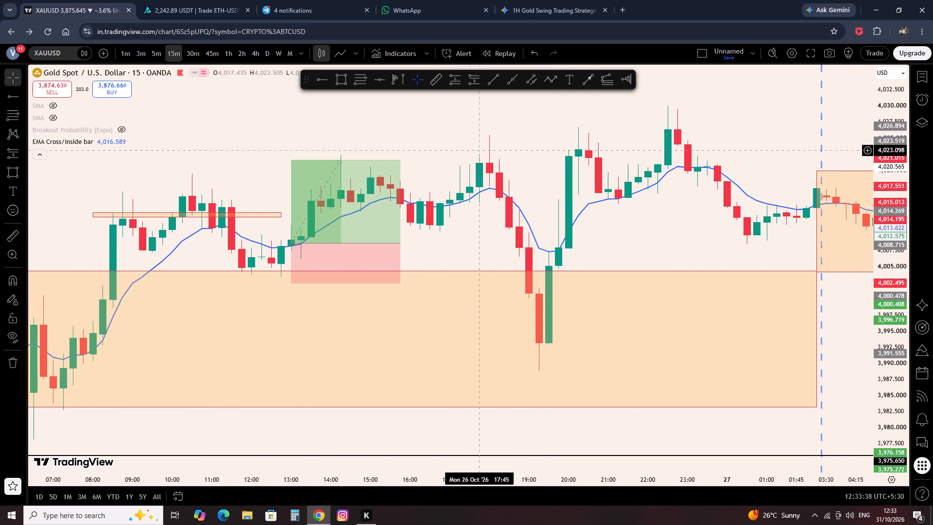
{"action": "scroll", "coordinate": [590, 219], "scroll_direction": "down", "scroll_amount": 1}
{"action": "left_click_drag", "start_coordinate": [631, 242], "coordinate": [556, 246]}
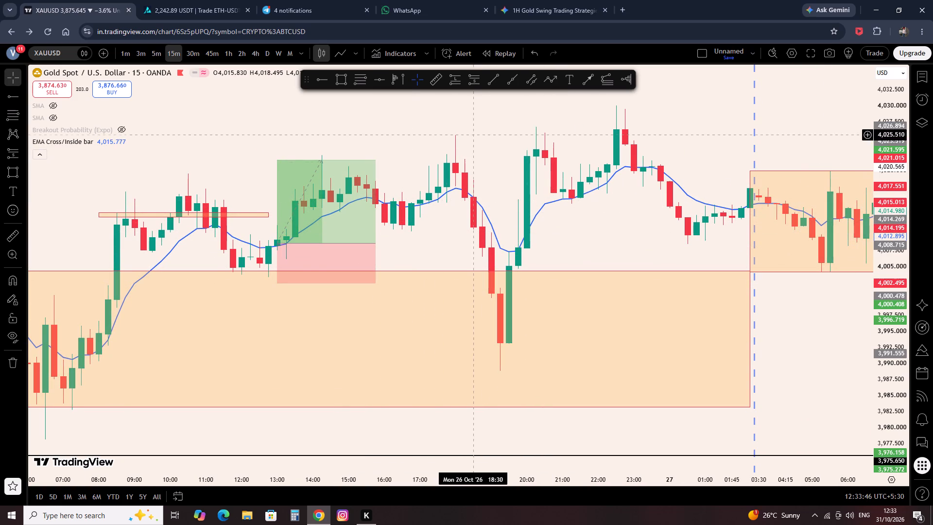
{"action": "left_click_drag", "start_coordinate": [589, 265], "coordinate": [555, 270]}
{"action": "left_click_drag", "start_coordinate": [533, 249], "coordinate": [521, 254]}
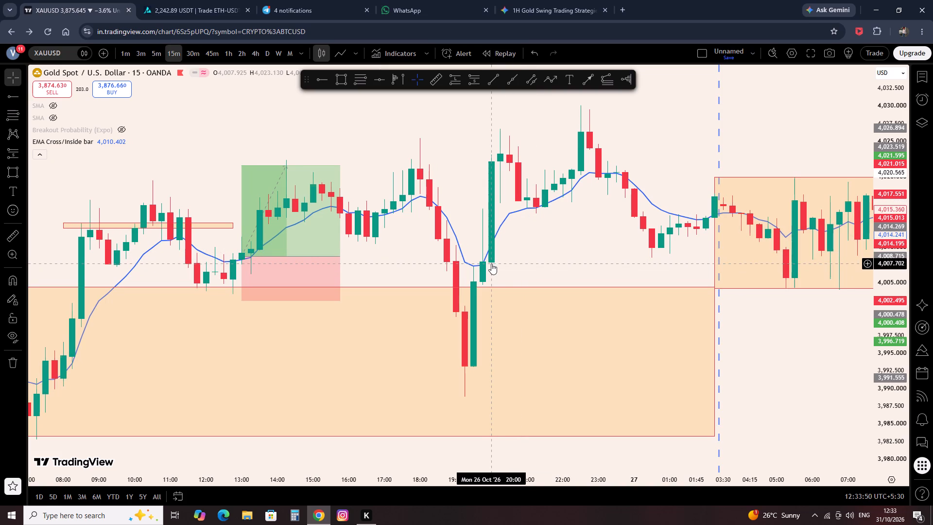
{"action": "left_click", "coordinate": [444, 70]}
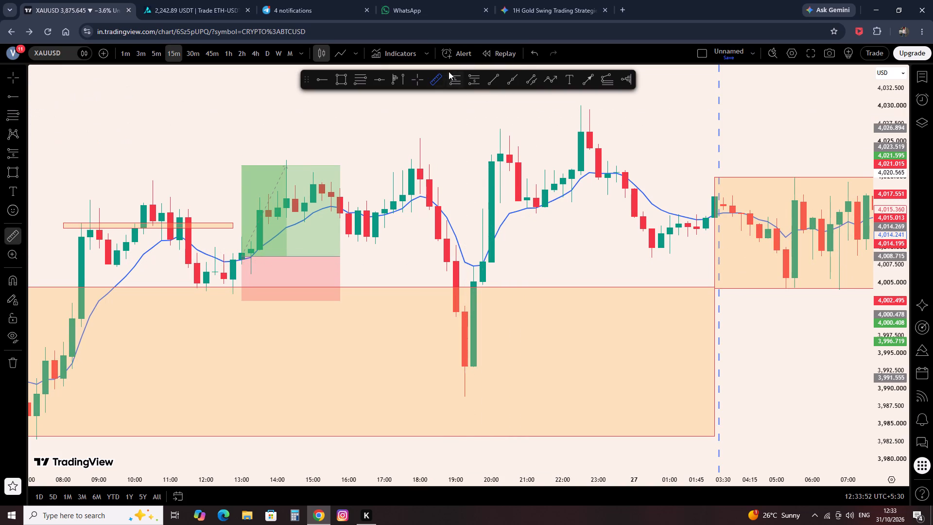
{"action": "left_click", "coordinate": [450, 73]}
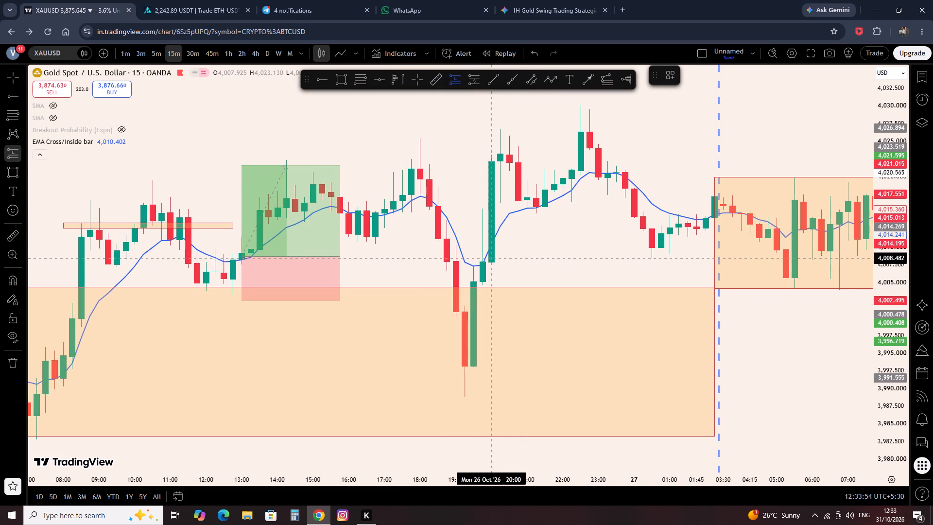
{"action": "left_click", "coordinate": [492, 262]}
{"action": "left_click_drag", "start_coordinate": [490, 327], "coordinate": [491, 289]}
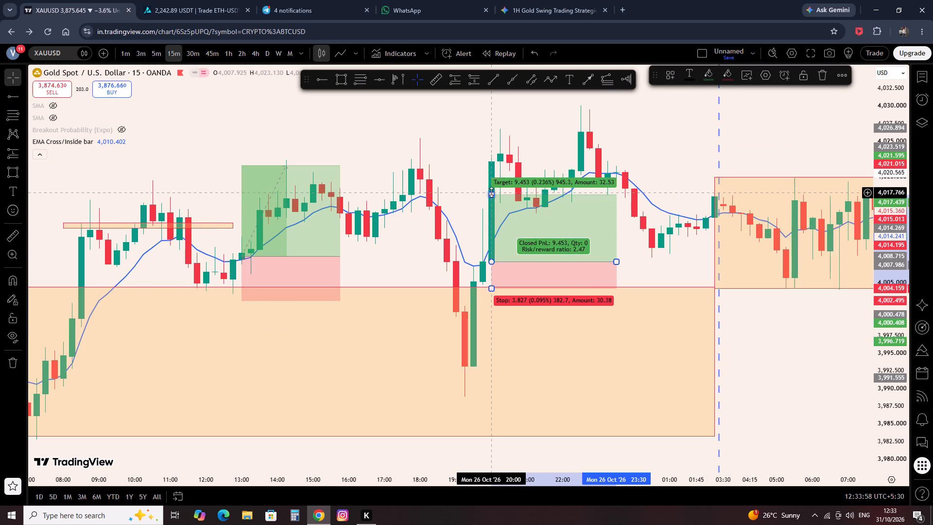
Adjust the target of the 20:00 long position to about 4,020.88.
{"action": "left_click_drag", "start_coordinate": [492, 197], "coordinate": [489, 193]}
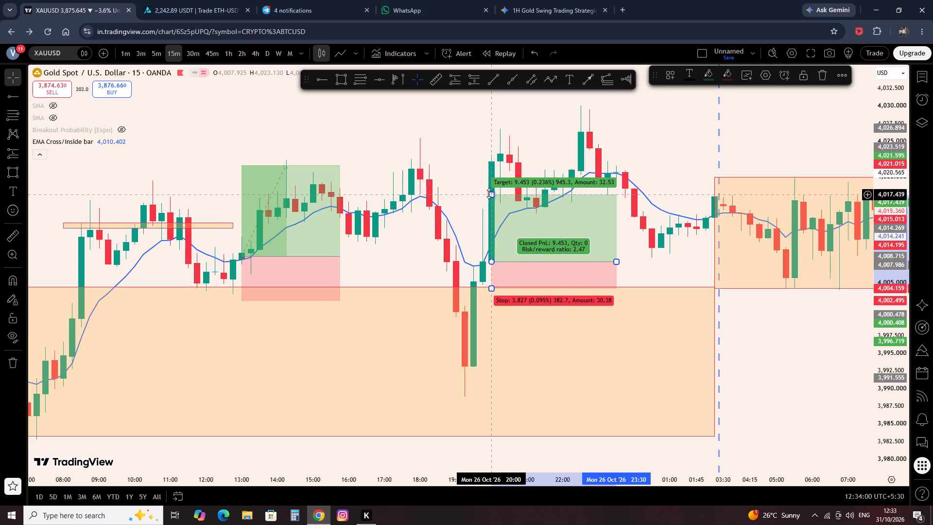
{"action": "left_click_drag", "start_coordinate": [489, 193], "coordinate": [493, 203]}
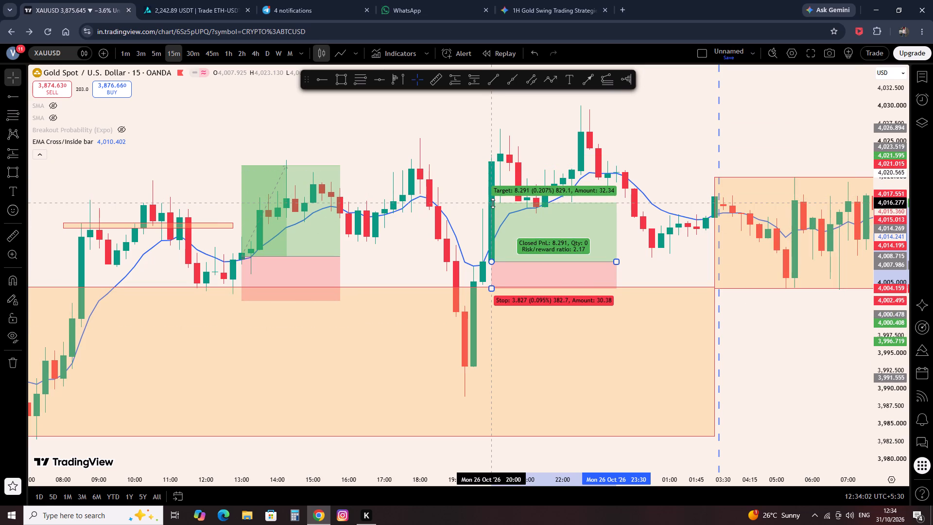
{"action": "left_click_drag", "start_coordinate": [493, 203], "coordinate": [499, 169]}
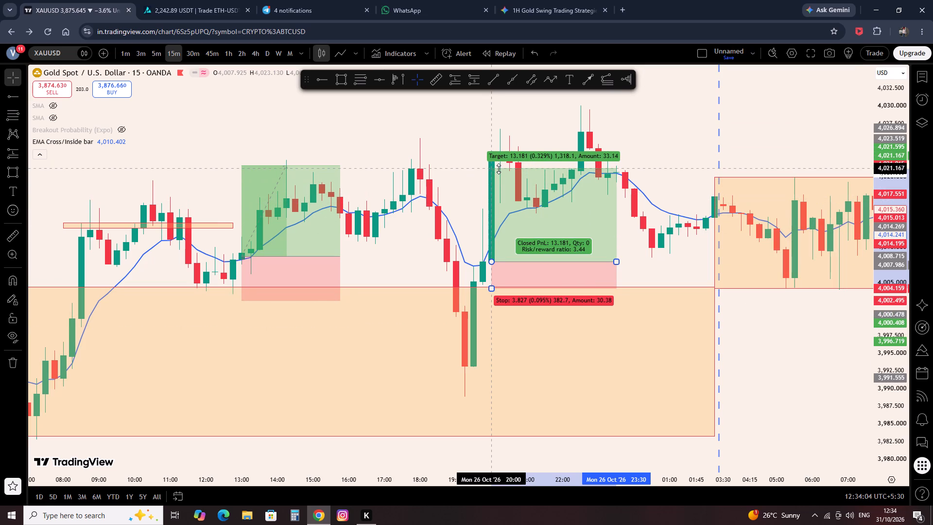
{"action": "left_click_drag", "start_coordinate": [499, 169], "coordinate": [501, 171]}
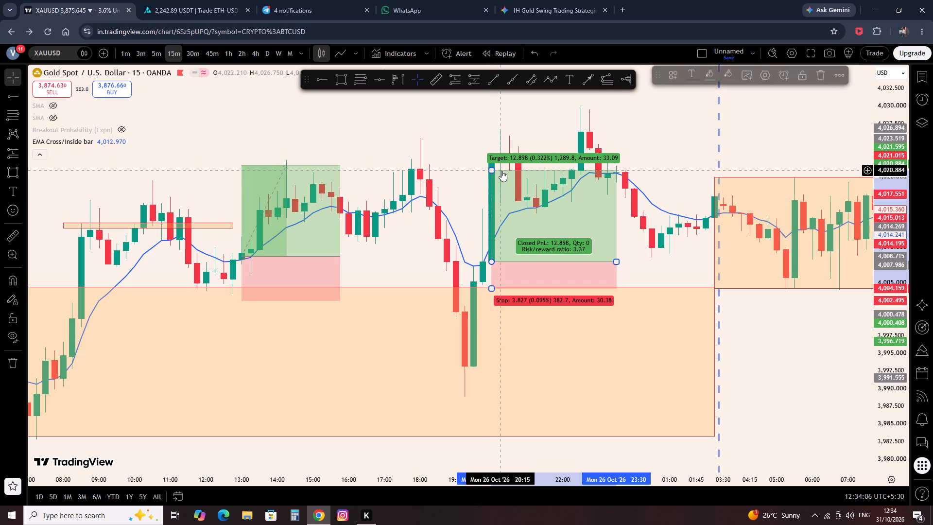
{"action": "left_click", "coordinate": [639, 260]}
Examine the 15-minute candles against the EMA9 from 27 October back through 23 October.
{"action": "left_click_drag", "start_coordinate": [641, 264], "coordinate": [596, 273]}
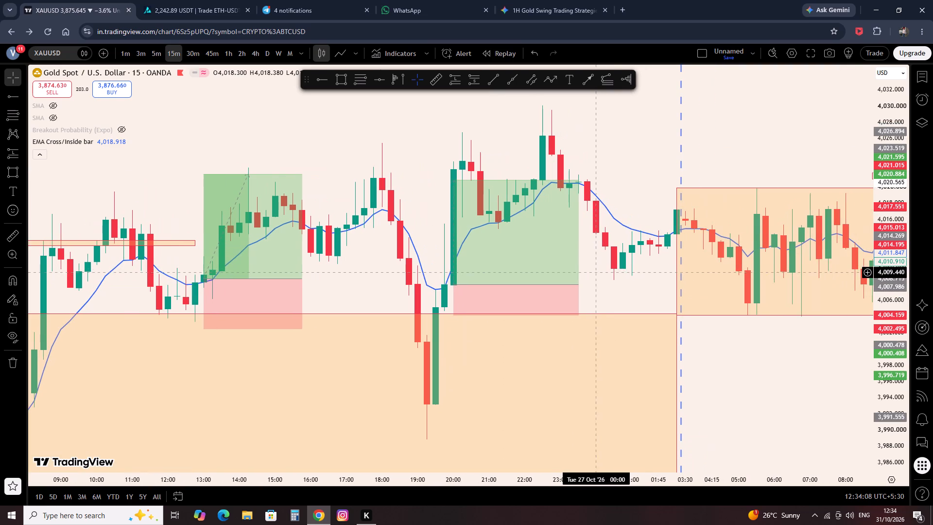
{"action": "left_click_drag", "start_coordinate": [622, 272], "coordinate": [616, 273]}
{"action": "left_click_drag", "start_coordinate": [612, 273], "coordinate": [601, 277]}
{"action": "left_click_drag", "start_coordinate": [345, 120], "coordinate": [587, 181]}
{"action": "left_click_drag", "start_coordinate": [249, 172], "coordinate": [568, 219]}
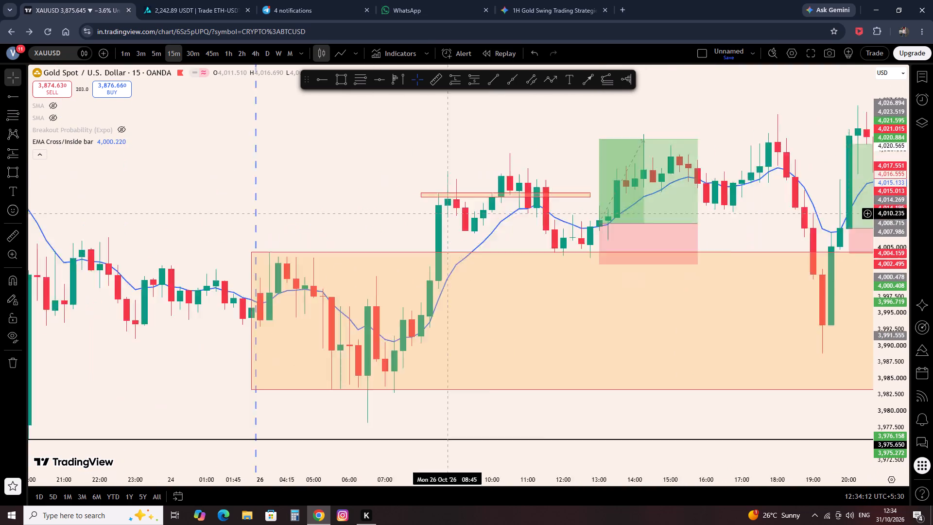
{"action": "left_click_drag", "start_coordinate": [568, 219], "coordinate": [577, 217]}
{"action": "left_click_drag", "start_coordinate": [278, 182], "coordinate": [589, 230]}
{"action": "left_click_drag", "start_coordinate": [352, 197], "coordinate": [571, 218]}
{"action": "left_click_drag", "start_coordinate": [403, 231], "coordinate": [539, 280]}
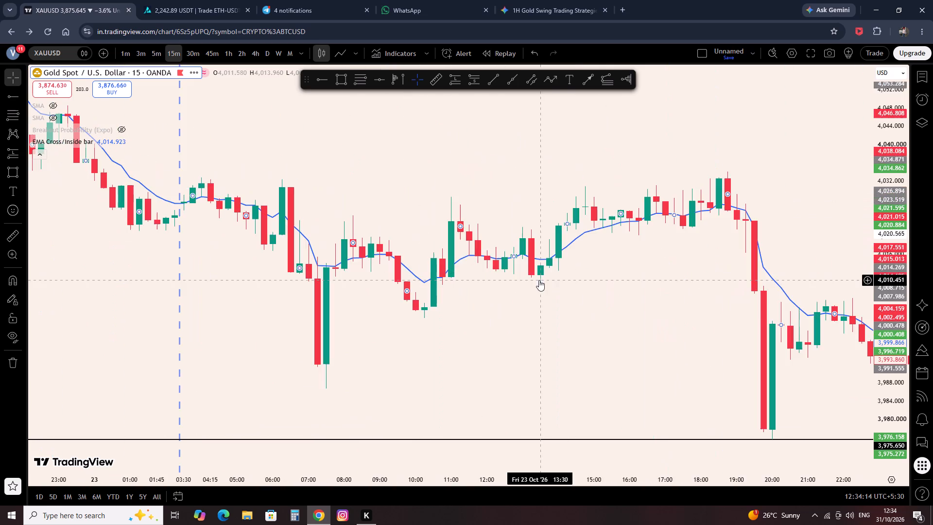
{"action": "scroll", "coordinate": [523, 285], "scroll_direction": "down", "scroll_amount": 4}
{"action": "left_click", "coordinate": [631, 206]}
{"action": "scroll", "coordinate": [616, 211], "scroll_direction": "up", "scroll_amount": 1}
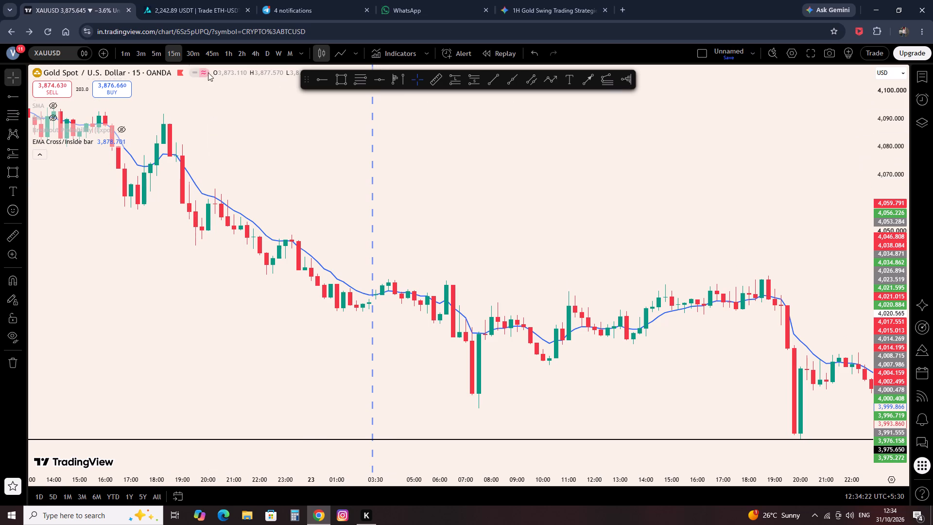
Switch the gold chart to the 4-hour timeframe and reset the chart view.
{"action": "left_click", "coordinate": [256, 49]}
{"action": "scroll", "coordinate": [650, 210], "scroll_direction": "up", "scroll_amount": 7}
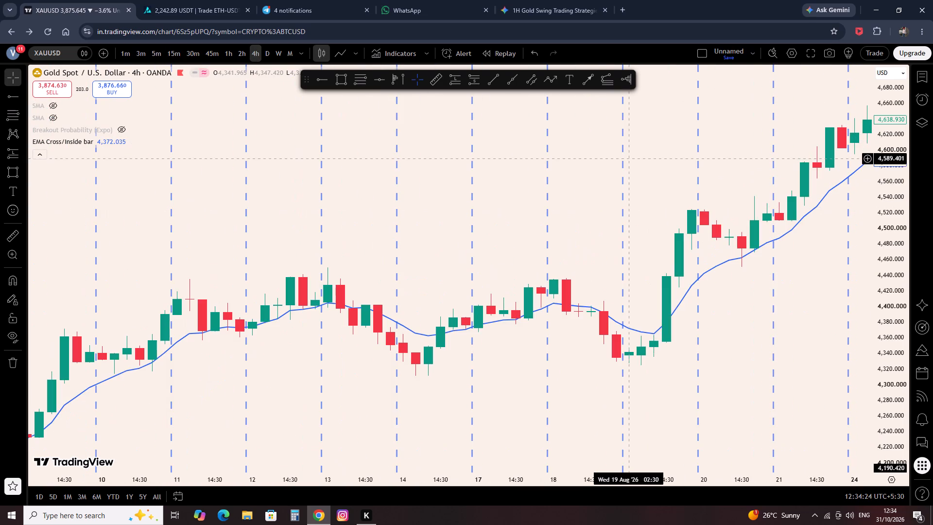
{"action": "right_click", "coordinate": [629, 158]}
{"action": "left_click", "coordinate": [656, 171]}
Draw a rectangle over 23 October's first 4-hour candle, from about 4,032.79 to 4,016.82, and extend it to the first candle of 26 October.
{"action": "scroll", "coordinate": [663, 187], "scroll_direction": "up", "scroll_amount": 16}
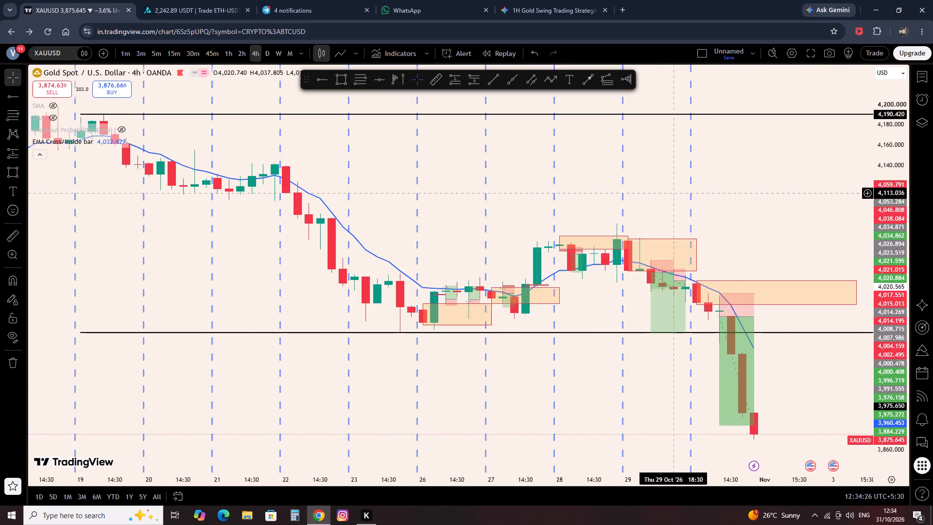
{"action": "left_click_drag", "start_coordinate": [449, 208], "coordinate": [746, 256]}
{"action": "scroll", "coordinate": [708, 256], "scroll_direction": "up", "scroll_amount": 6}
{"action": "left_click_drag", "start_coordinate": [570, 258], "coordinate": [679, 280]}
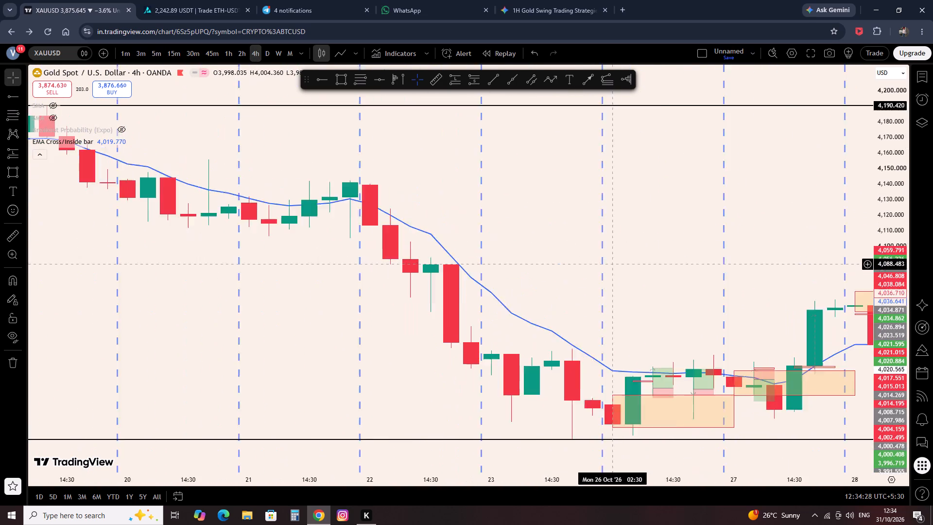
{"action": "left_click_drag", "start_coordinate": [679, 280], "coordinate": [682, 280]}
{"action": "scroll", "coordinate": [685, 268], "scroll_direction": "up", "scroll_amount": 4}
{"action": "left_click", "coordinate": [333, 76]}
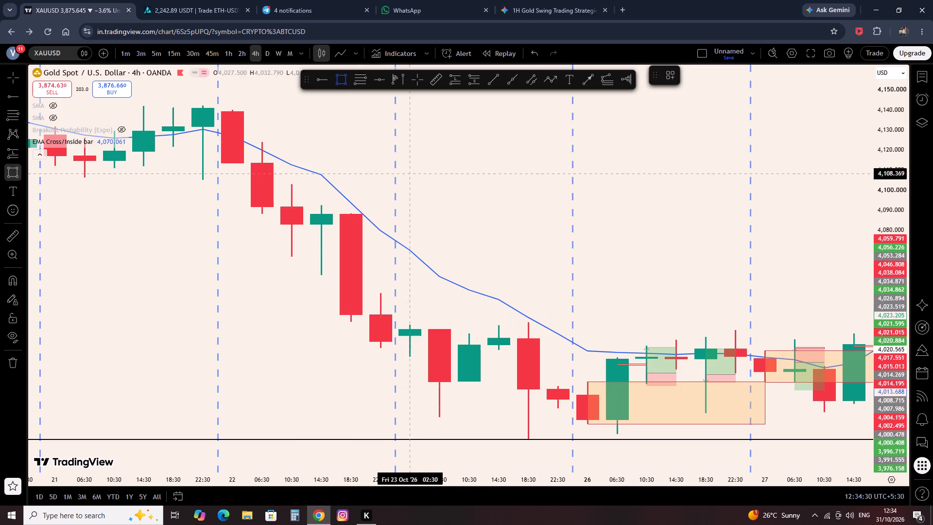
{"action": "left_click", "coordinate": [419, 299], "text": "ctrl"}
{"action": "left_click", "coordinate": [414, 364], "text": "ctrl"}
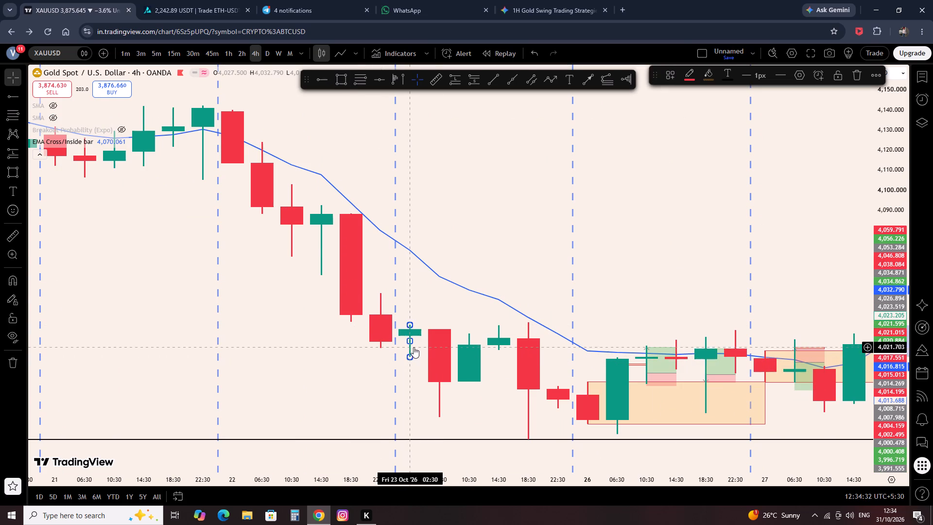
{"action": "left_click_drag", "start_coordinate": [413, 341], "coordinate": [586, 380]}
{"action": "left_click", "coordinate": [609, 273]}
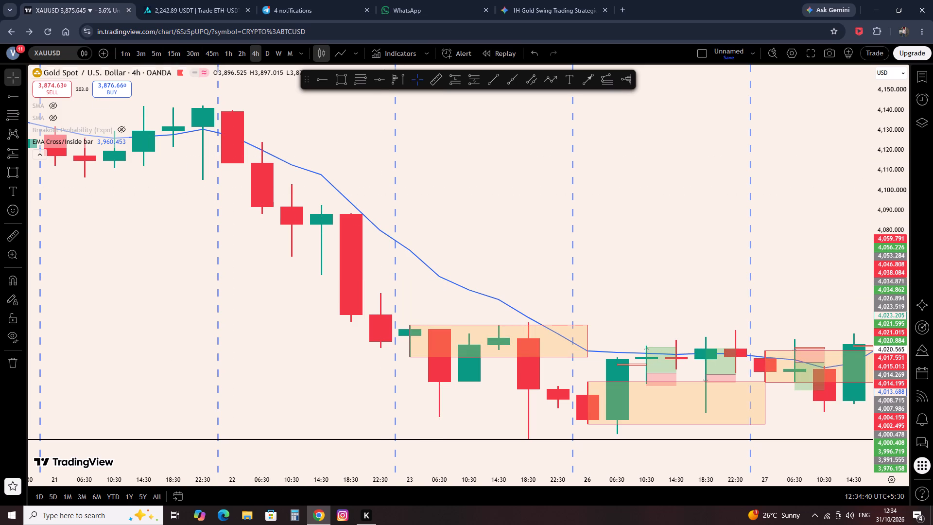
Draw a rectangle over 22 October's first 4-hour candle, from about 4,140.07 to 4,113.38, and extend it to the first candle of 23 October.
{"action": "left_click_drag", "start_coordinate": [173, 248], "coordinate": [477, 335]}
{"action": "left_click", "coordinate": [349, 77]}
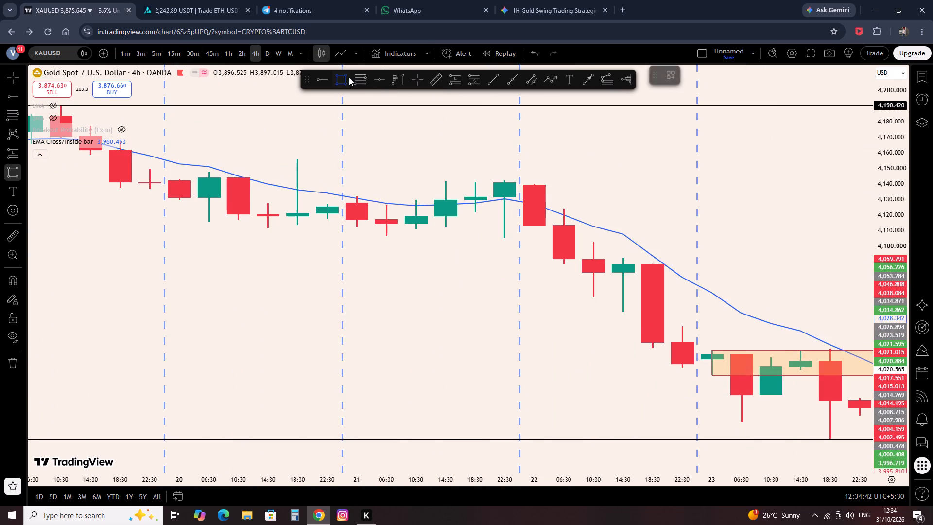
{"action": "left_click", "coordinate": [541, 176], "text": "ctrl"}
{"action": "left_click", "coordinate": [535, 257], "text": "ctrl"}
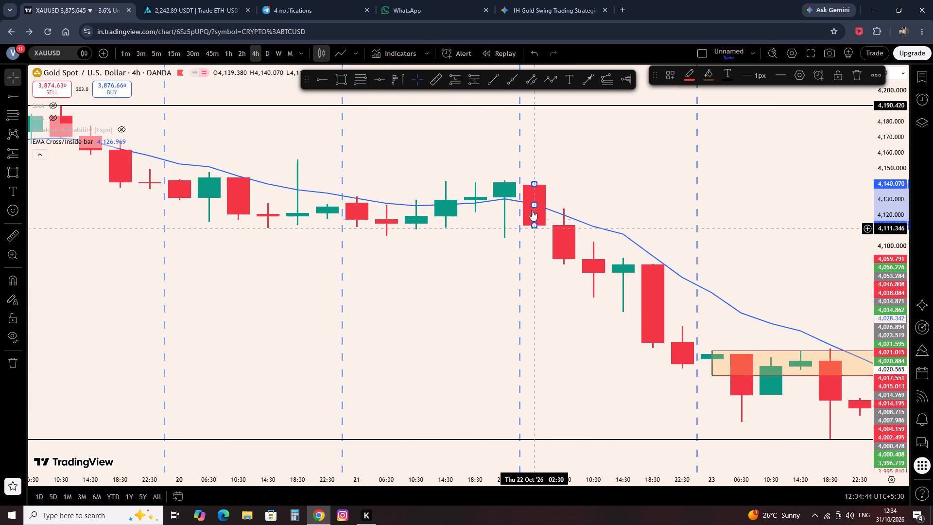
{"action": "left_click_drag", "start_coordinate": [533, 203], "coordinate": [709, 219]}
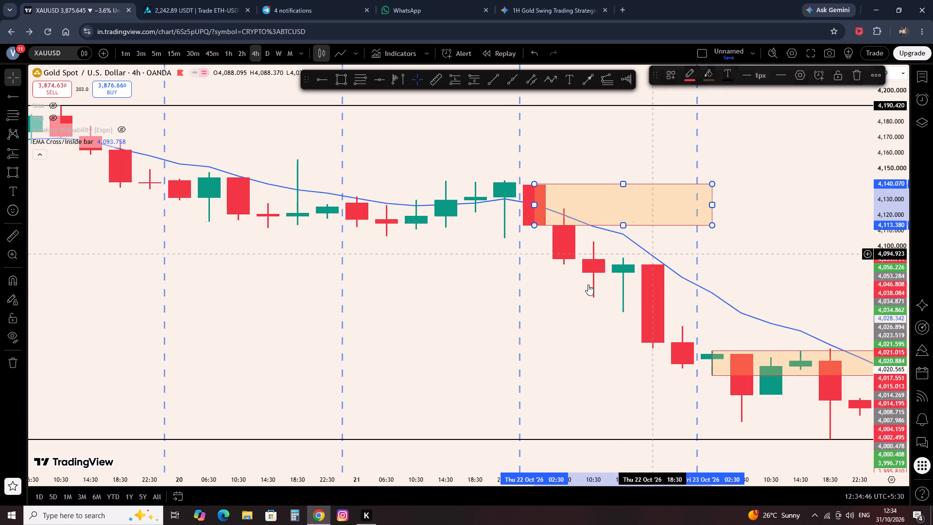
{"action": "left_click", "coordinate": [544, 301]}
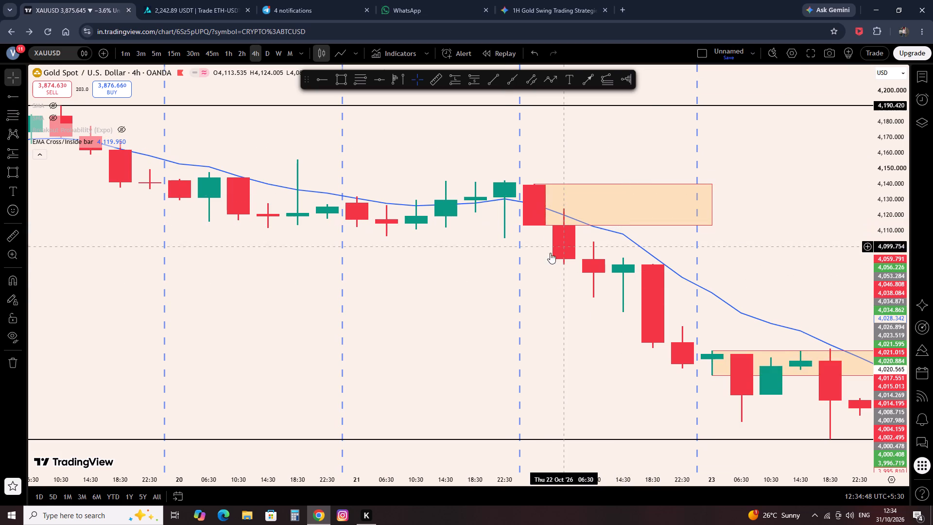
Review how the 4-hour candles from 22 to 29 October behave around the first-candle zones and the EMA9.
{"action": "left_click_drag", "start_coordinate": [801, 284], "coordinate": [491, 281]}
{"action": "left_click_drag", "start_coordinate": [636, 242], "coordinate": [605, 246]}
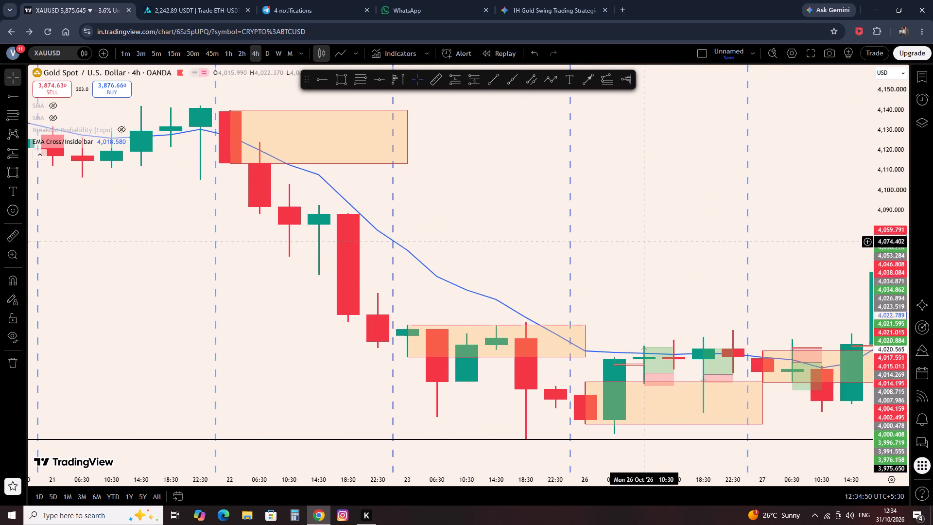
{"action": "left_click_drag", "start_coordinate": [605, 246], "coordinate": [545, 251]}
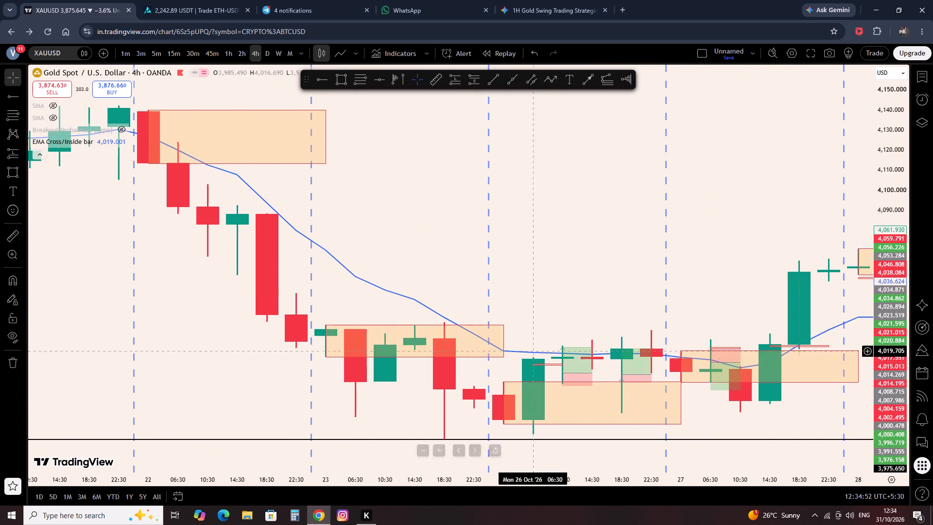
{"action": "left_click_drag", "start_coordinate": [604, 281], "coordinate": [445, 271]}
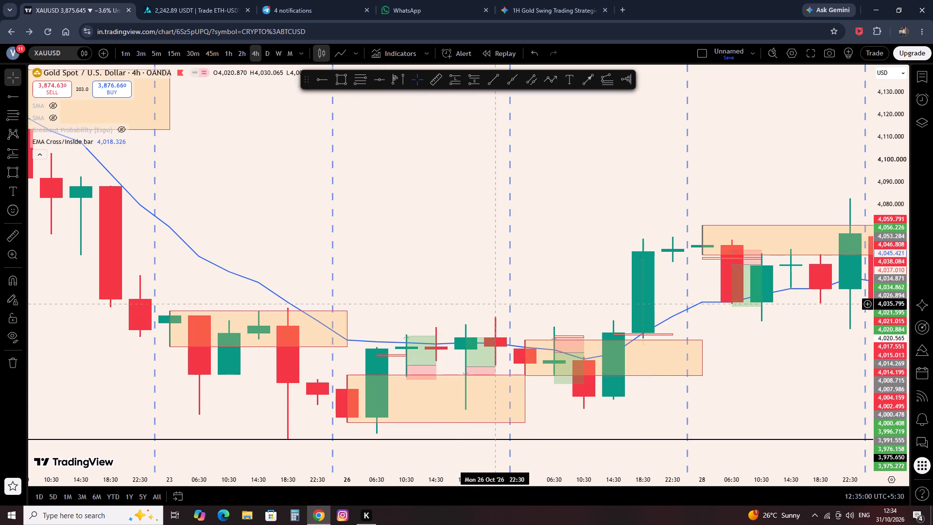
{"action": "left_click_drag", "start_coordinate": [553, 252], "coordinate": [479, 276]}
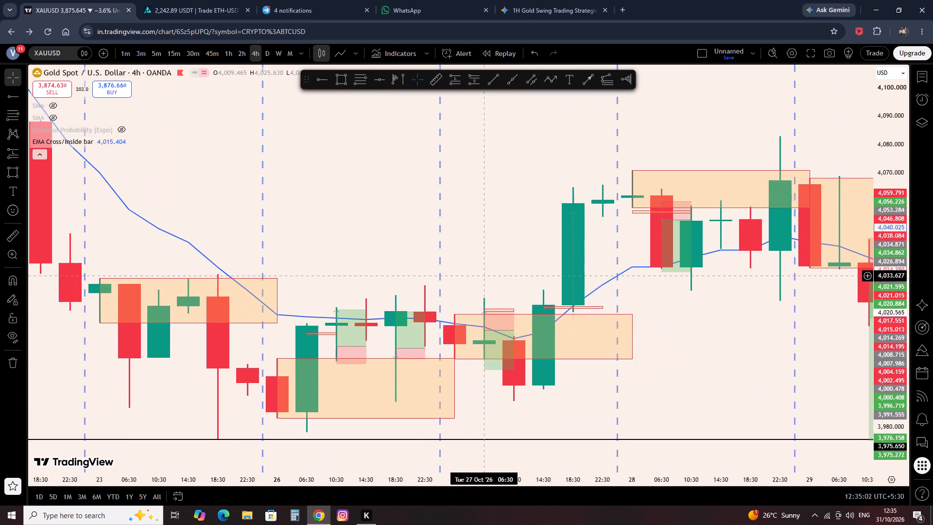
{"action": "left_click_drag", "start_coordinate": [510, 226], "coordinate": [489, 234]}
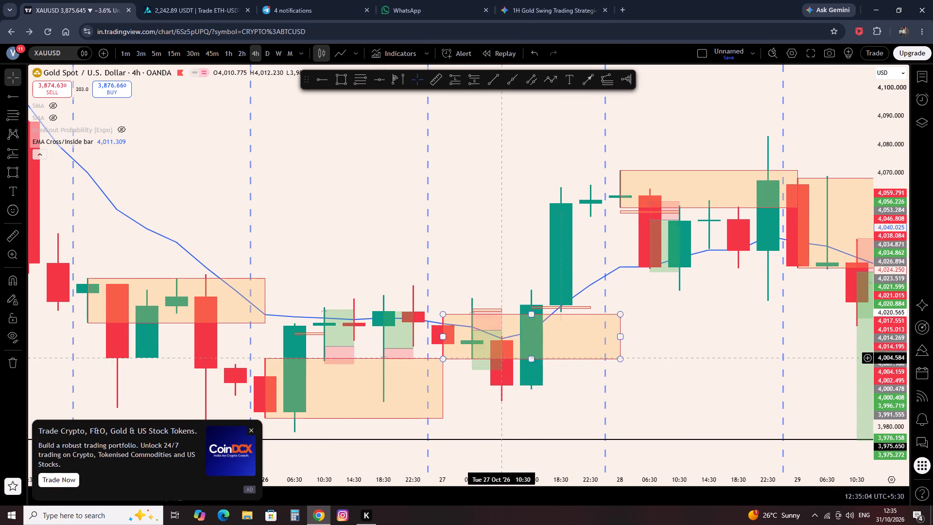
{"action": "left_click_drag", "start_coordinate": [725, 390], "coordinate": [696, 401]}
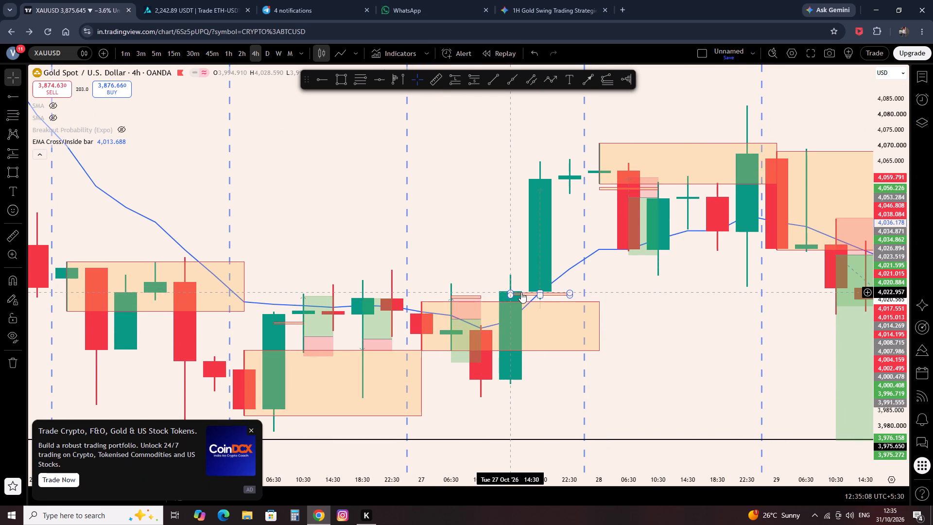
{"action": "left_click_drag", "start_coordinate": [704, 312], "coordinate": [605, 333]}
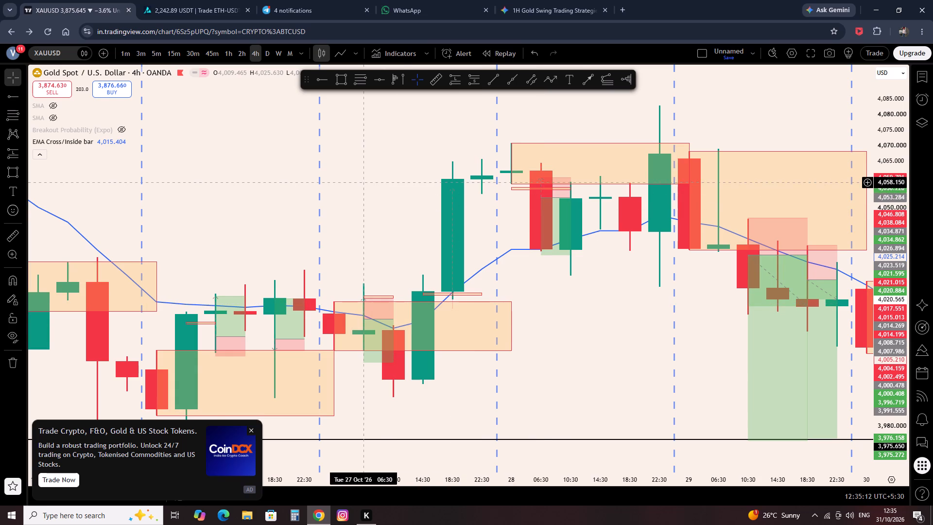
{"action": "left_click_drag", "start_coordinate": [382, 193], "coordinate": [478, 231]}
{"action": "left_click_drag", "start_coordinate": [302, 223], "coordinate": [600, 309]}
{"action": "left_click_drag", "start_coordinate": [512, 284], "coordinate": [613, 286]}
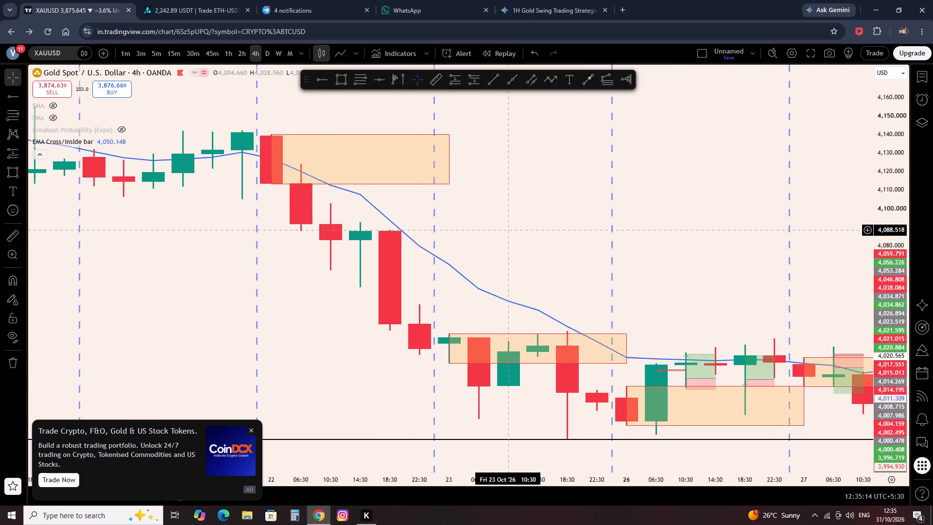
{"action": "left_click_drag", "start_coordinate": [496, 230], "coordinate": [691, 311]}
{"action": "left_click_drag", "start_coordinate": [279, 277], "coordinate": [358, 299]}
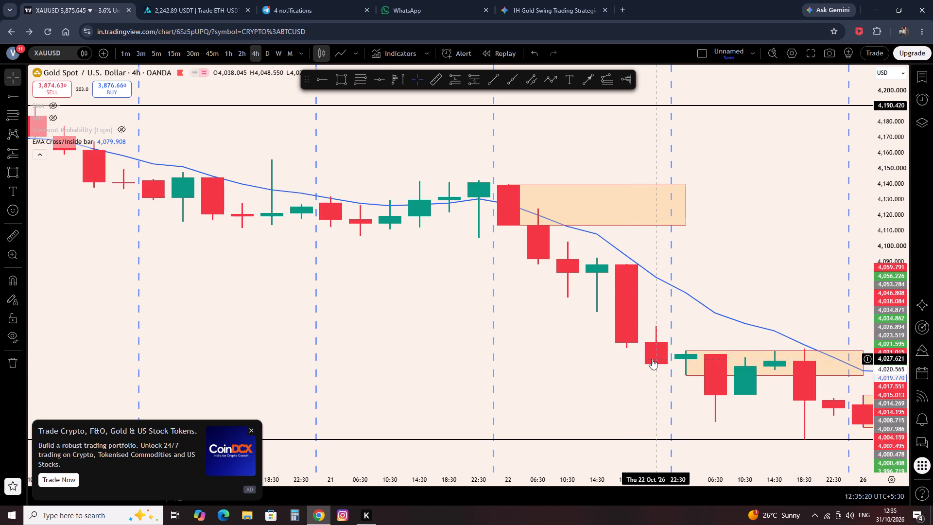
{"action": "left_click_drag", "start_coordinate": [734, 287], "coordinate": [682, 292]}
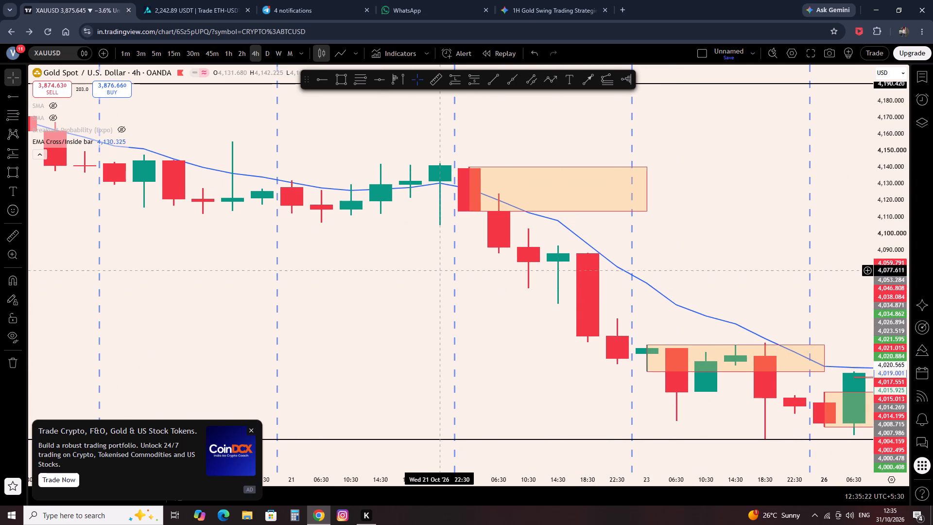
Draw a rectangle over 21 October's first 4-hour candle, from about 4,131.88 to 4,112.12, and extend it to the first candle of 22 October.
{"action": "left_click_drag", "start_coordinate": [394, 273], "coordinate": [425, 271]}
{"action": "left_click", "coordinate": [339, 78]}
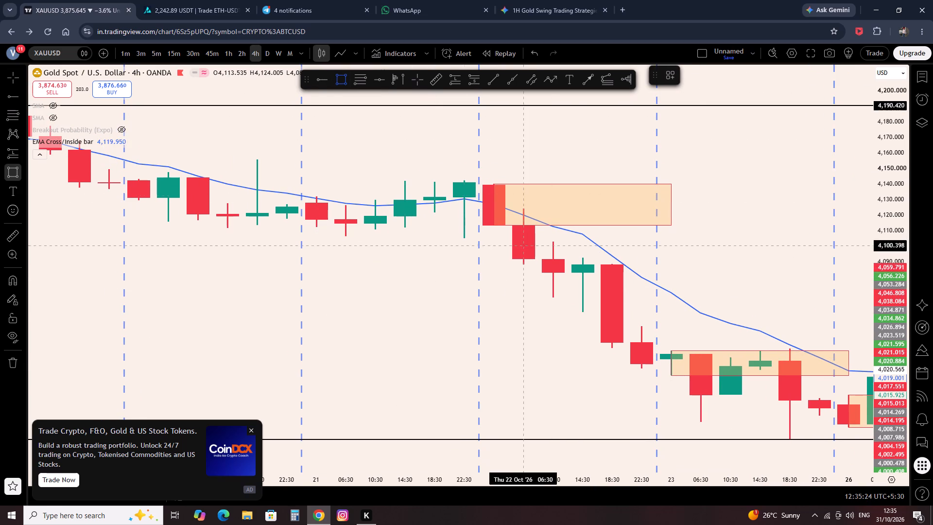
{"action": "left_click", "coordinate": [317, 186], "text": "ctrl"}
{"action": "left_click", "coordinate": [309, 244], "text": "ctrl"}
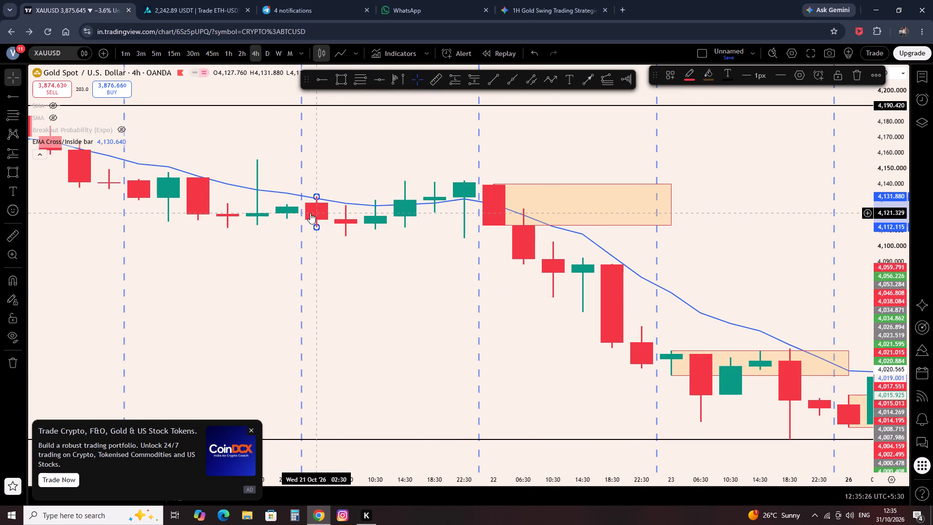
{"action": "left_click_drag", "start_coordinate": [316, 213], "coordinate": [465, 237]}
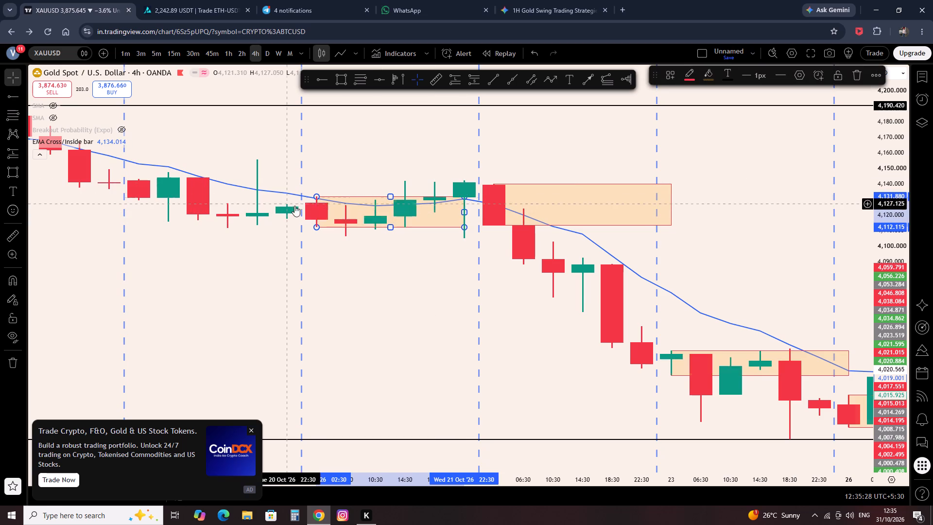
{"action": "left_click", "coordinate": [397, 305]}
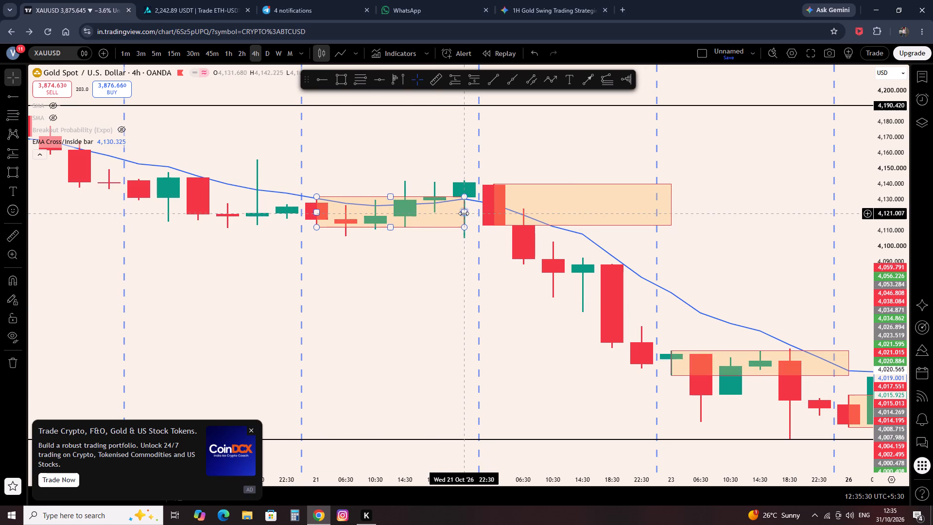
{"action": "left_click_drag", "start_coordinate": [464, 213], "coordinate": [479, 218]}
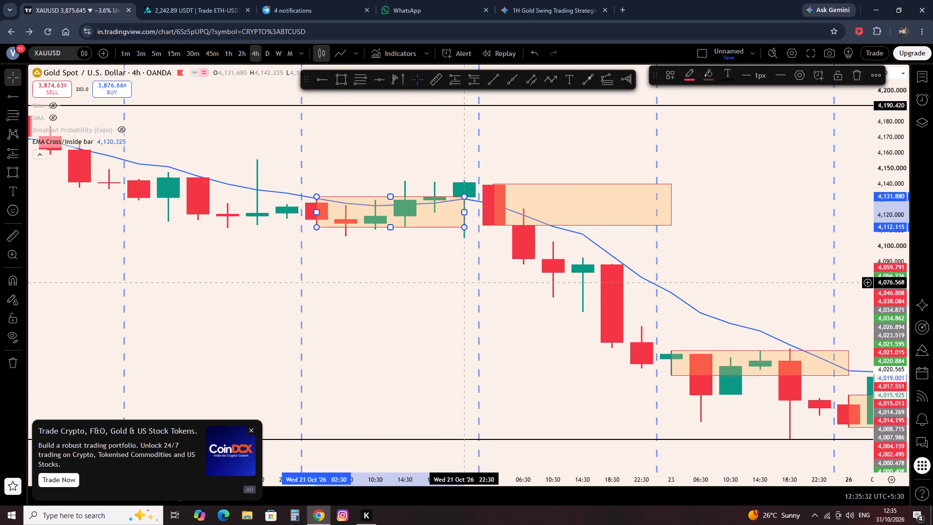
{"action": "left_click", "coordinate": [457, 282]}
{"action": "left_click_drag", "start_coordinate": [462, 210], "coordinate": [486, 220]}
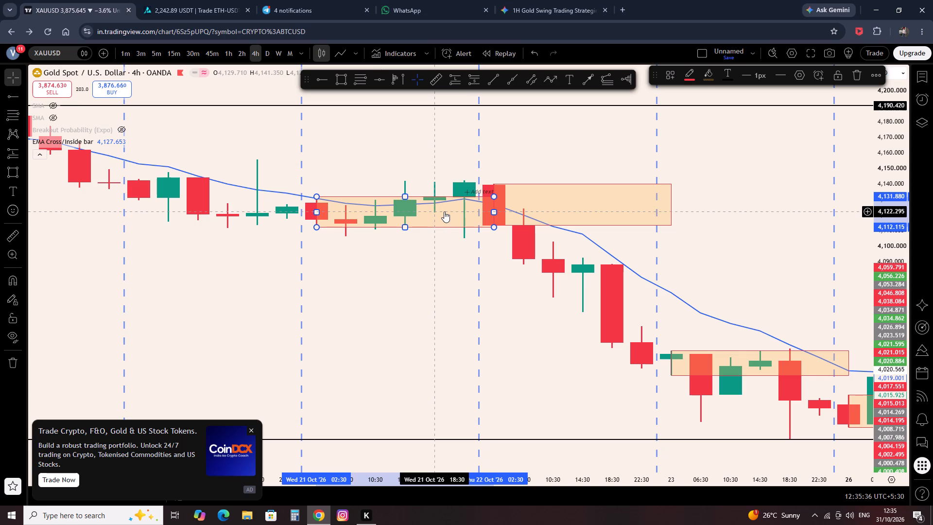
{"action": "left_click", "coordinate": [463, 213]}
{"action": "left_click", "coordinate": [421, 282]}
Draw a rectangle over 20 October's first 4-hour candle, from about 4,143.09 to 4,129.37, and extend it to the first candle of 21 October.
{"action": "left_click_drag", "start_coordinate": [279, 323], "coordinate": [465, 370]}
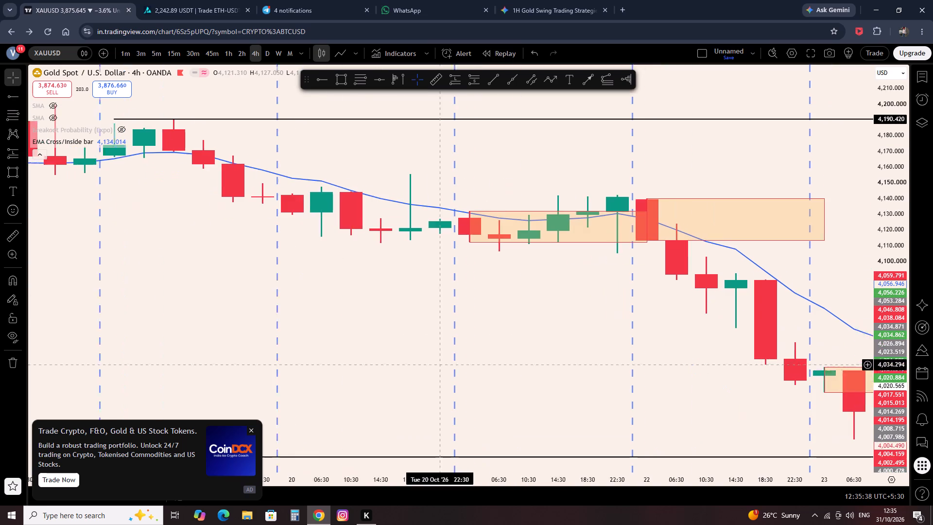
{"action": "left_click", "coordinate": [349, 79]}
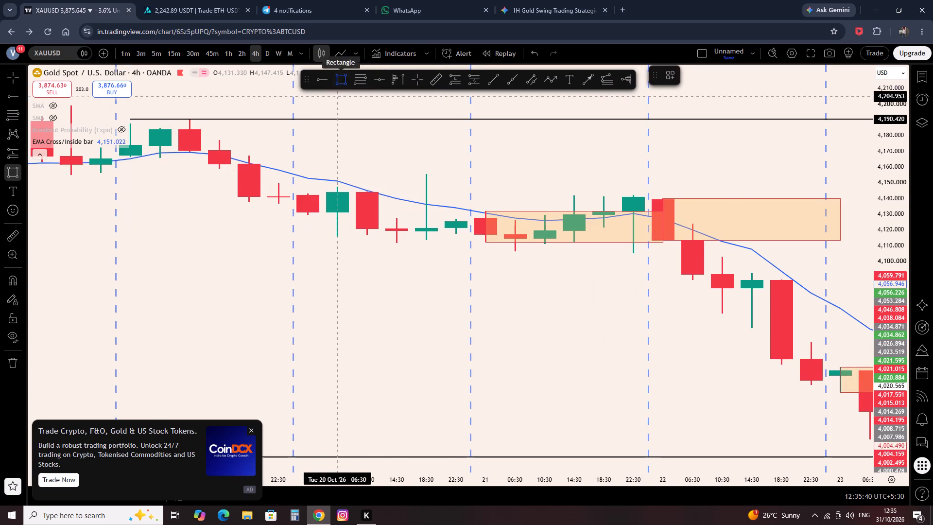
{"action": "left_click", "coordinate": [305, 192], "text": "ctrl"}
{"action": "left_click", "coordinate": [307, 234], "text": "ctrl"}
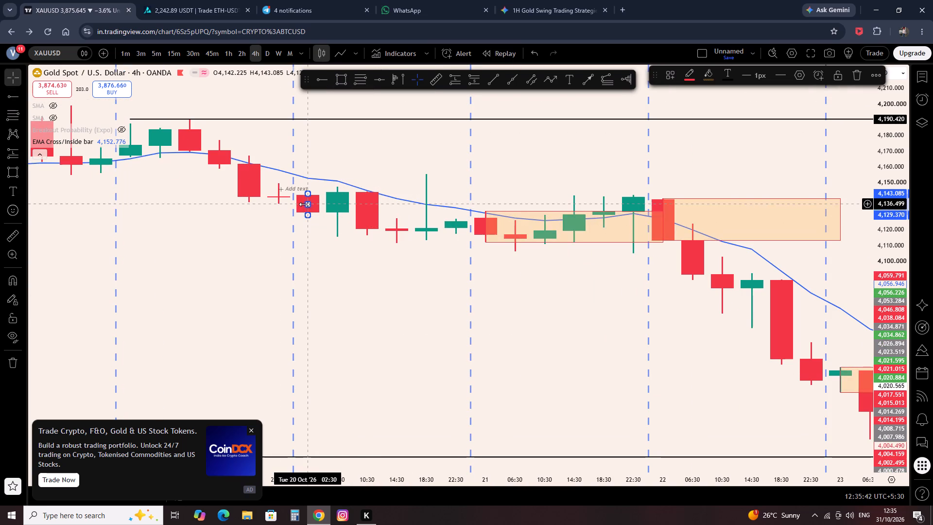
{"action": "left_click_drag", "start_coordinate": [304, 202], "coordinate": [345, 208]}
{"action": "left_click_drag", "start_coordinate": [345, 219], "coordinate": [500, 230]}
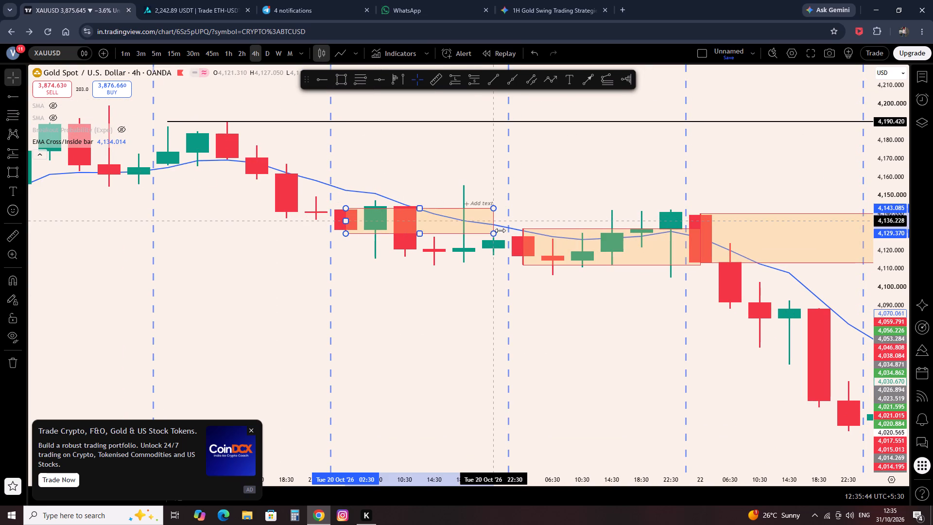
{"action": "left_click_drag", "start_coordinate": [500, 230], "coordinate": [510, 230]}
{"action": "left_click", "coordinate": [571, 176]}
Draw a rectangle over 19 October's first 4-hour candle, from about 4,166.29 to 4,187.71, and extend it to the 10:30 candle of 20 October.
{"action": "left_click_drag", "start_coordinate": [192, 203], "coordinate": [392, 268]}
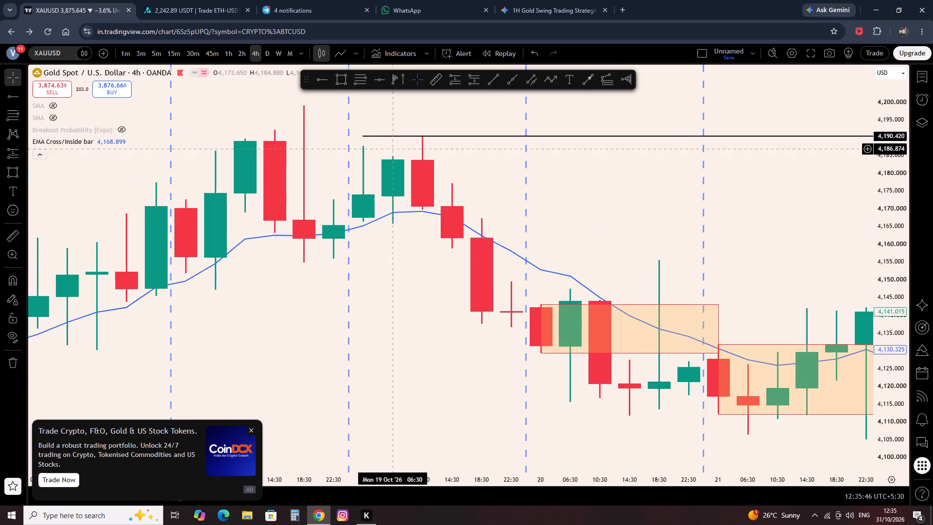
{"action": "left_click", "coordinate": [332, 88]}
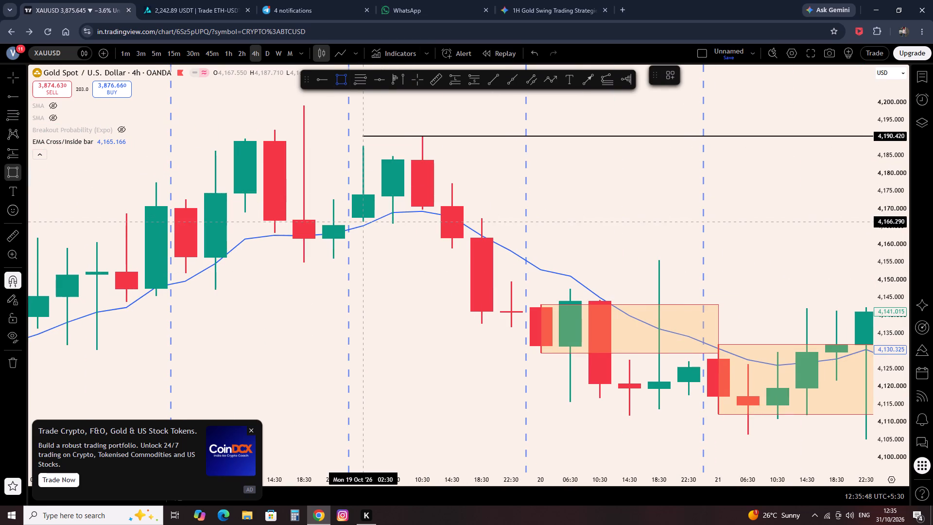
{"action": "left_click", "coordinate": [363, 237], "text": "ctrl"}
{"action": "left_click", "coordinate": [369, 129], "text": "ctrl"}
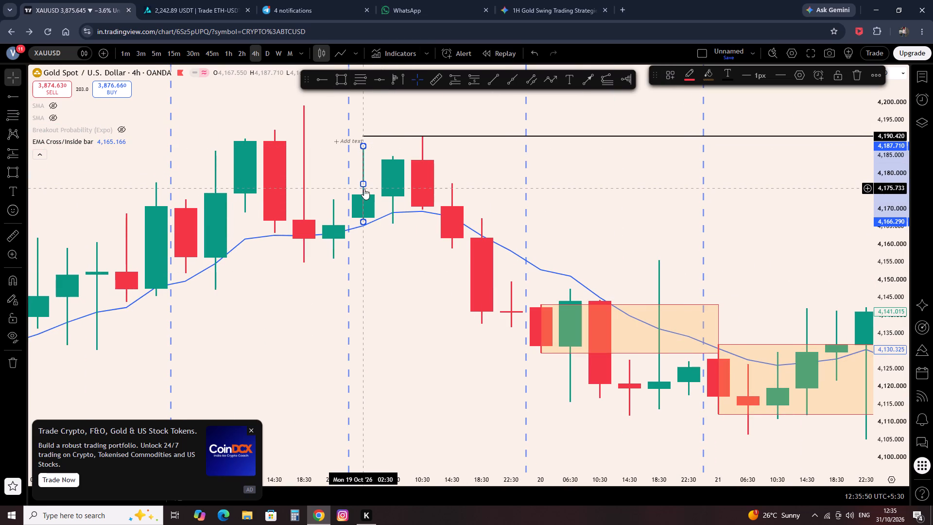
{"action": "left_click_drag", "start_coordinate": [363, 182], "coordinate": [605, 206]}
{"action": "left_click", "coordinate": [691, 197]}
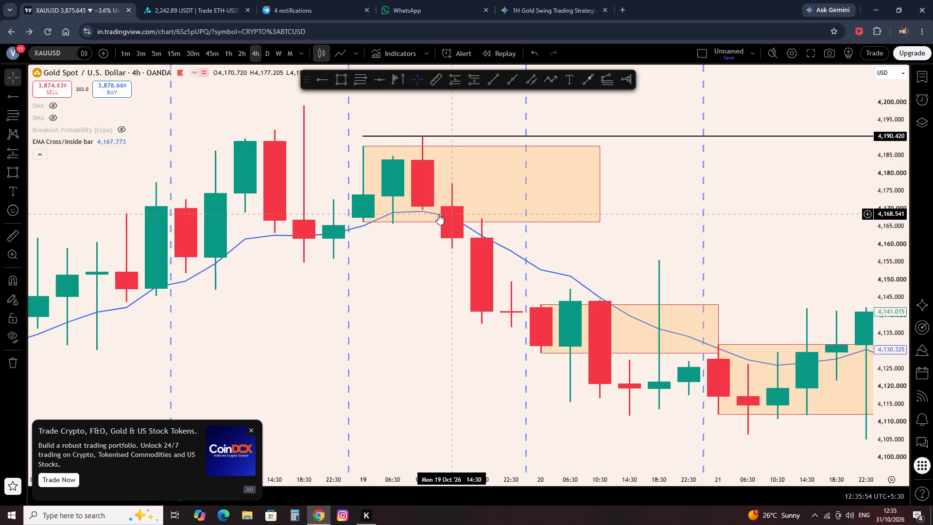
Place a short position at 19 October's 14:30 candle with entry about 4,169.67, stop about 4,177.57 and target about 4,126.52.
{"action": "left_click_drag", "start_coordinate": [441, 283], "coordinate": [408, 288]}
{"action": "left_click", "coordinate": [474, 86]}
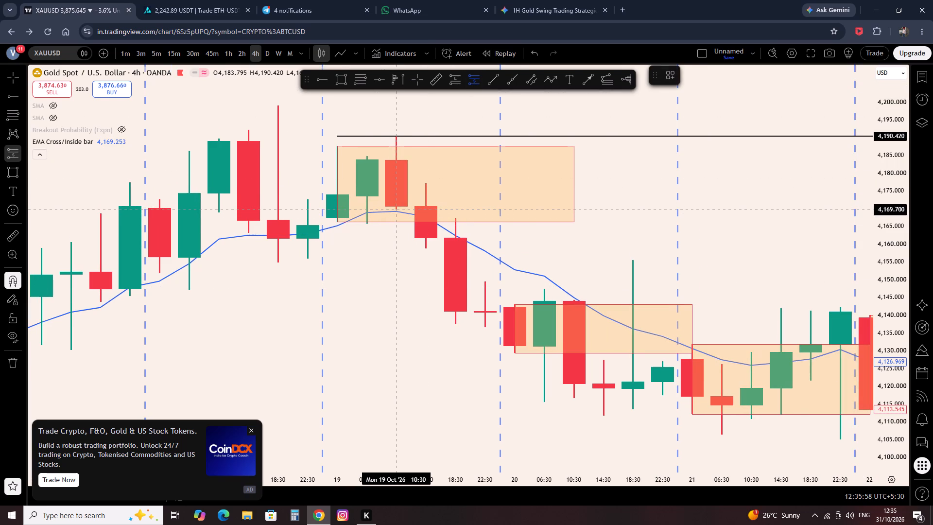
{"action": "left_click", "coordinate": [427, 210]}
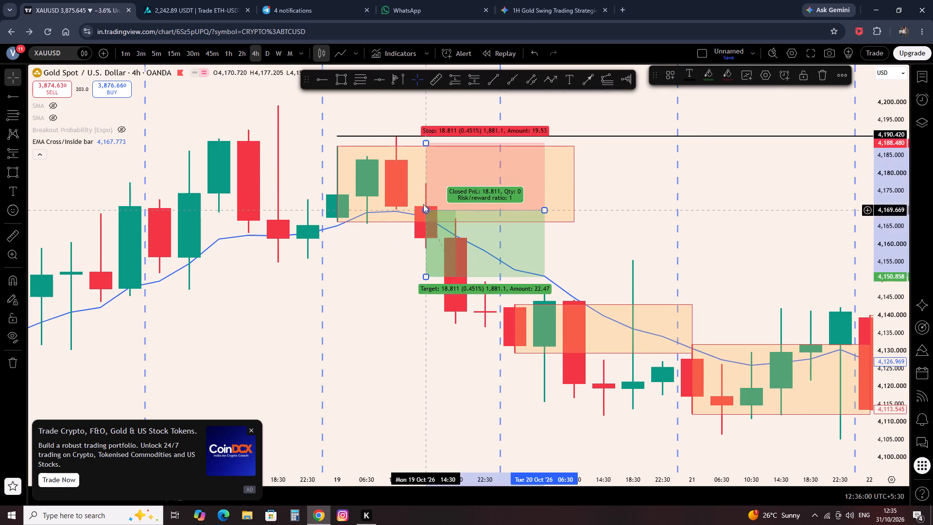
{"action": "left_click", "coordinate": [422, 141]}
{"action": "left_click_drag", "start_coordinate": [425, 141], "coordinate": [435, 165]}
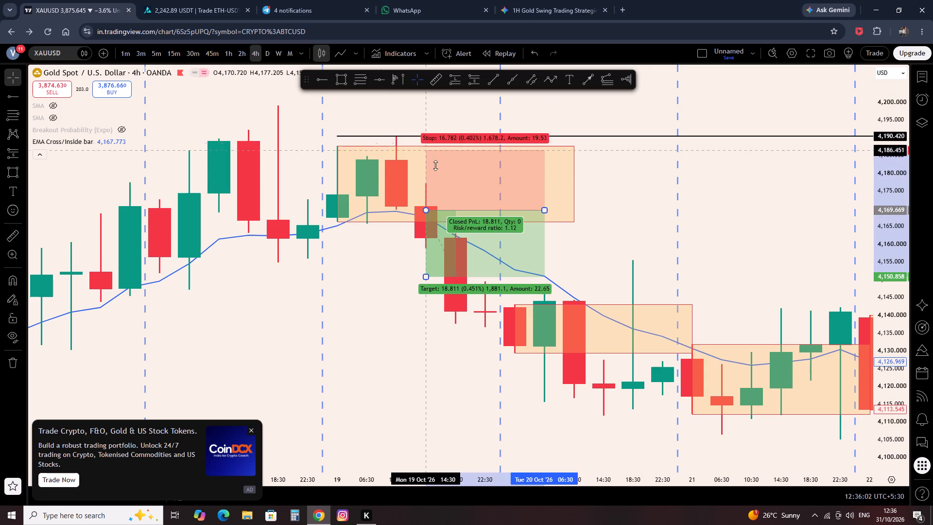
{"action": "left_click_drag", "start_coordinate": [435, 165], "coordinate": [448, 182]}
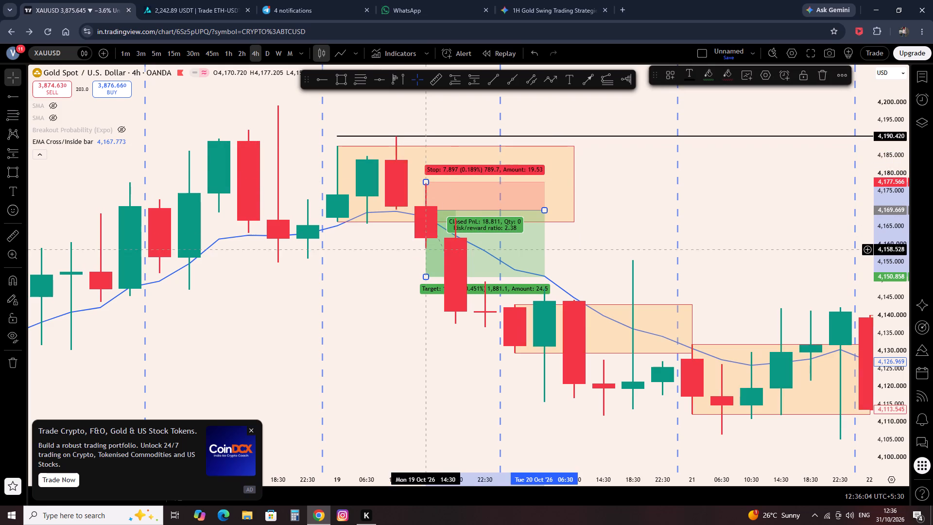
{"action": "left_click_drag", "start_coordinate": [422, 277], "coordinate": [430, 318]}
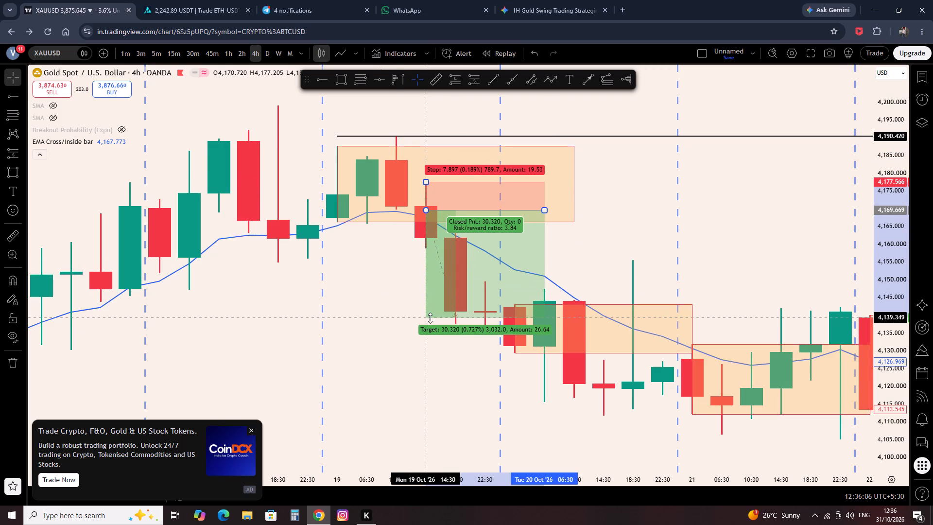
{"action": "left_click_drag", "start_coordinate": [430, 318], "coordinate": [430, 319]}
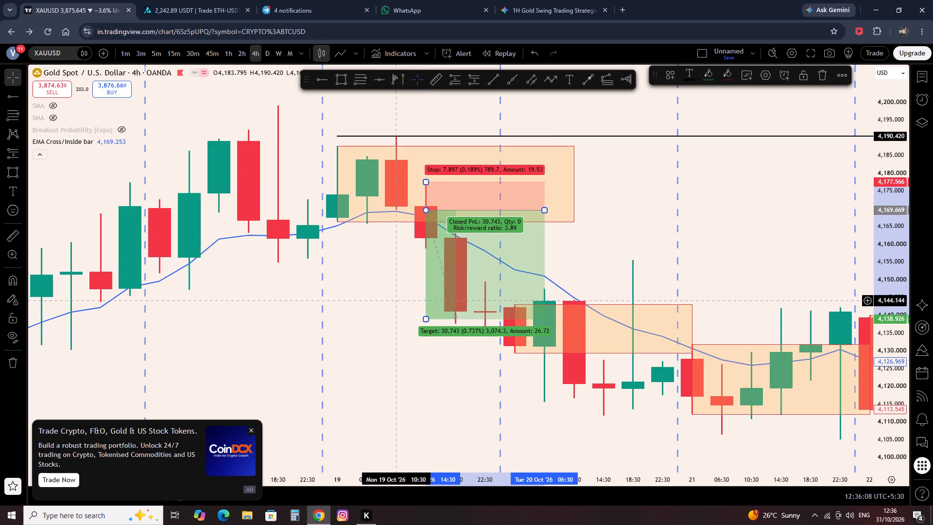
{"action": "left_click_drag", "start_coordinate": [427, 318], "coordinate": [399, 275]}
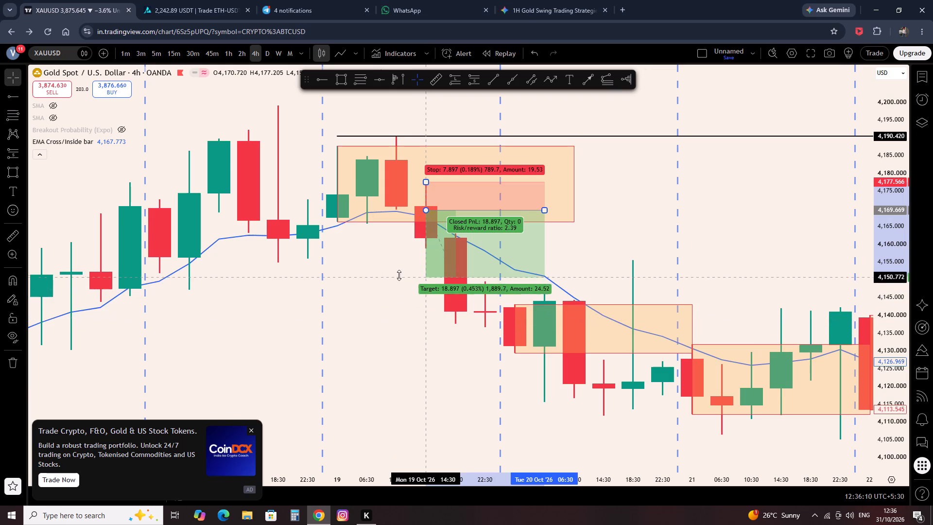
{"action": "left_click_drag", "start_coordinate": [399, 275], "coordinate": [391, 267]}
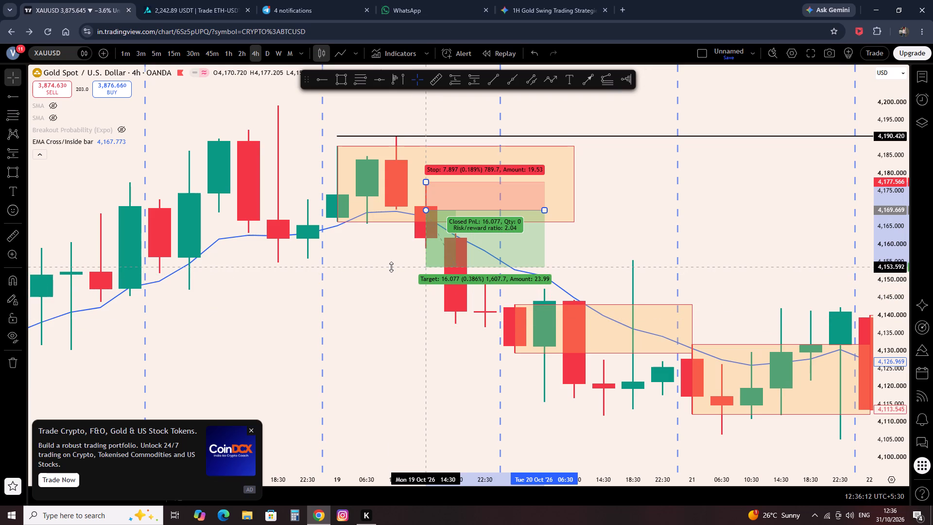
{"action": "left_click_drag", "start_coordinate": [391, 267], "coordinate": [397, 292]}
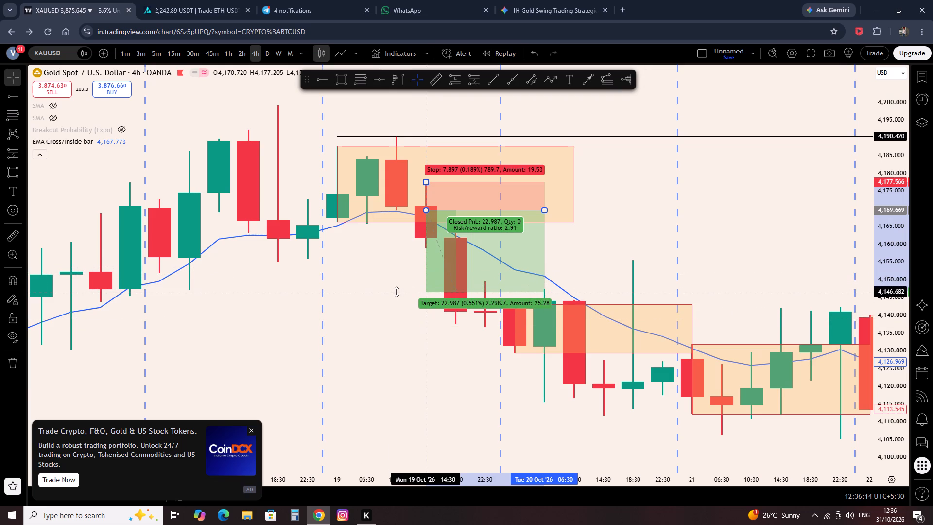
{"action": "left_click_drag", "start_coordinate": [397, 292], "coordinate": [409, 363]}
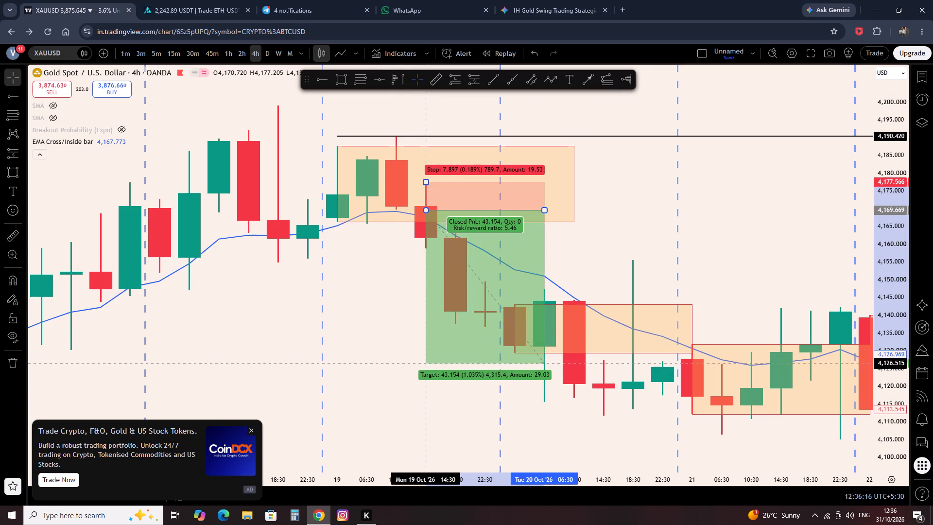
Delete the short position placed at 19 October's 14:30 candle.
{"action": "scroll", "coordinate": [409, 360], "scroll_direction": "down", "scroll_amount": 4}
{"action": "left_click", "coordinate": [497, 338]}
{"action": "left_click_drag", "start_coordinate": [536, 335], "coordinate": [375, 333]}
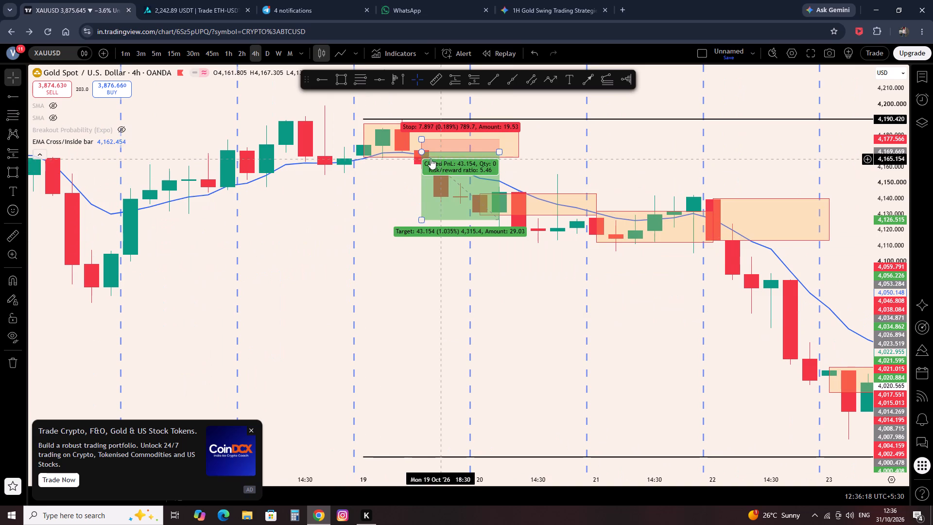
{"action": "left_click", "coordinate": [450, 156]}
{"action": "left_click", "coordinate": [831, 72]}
Draw a rectangle over 16 October's first 4-hour candle, from about 4,151.79 to 4,172.60, and extend it to the first candle of 19 October.
{"action": "left_click_drag", "start_coordinate": [733, 185], "coordinate": [333, 220]}
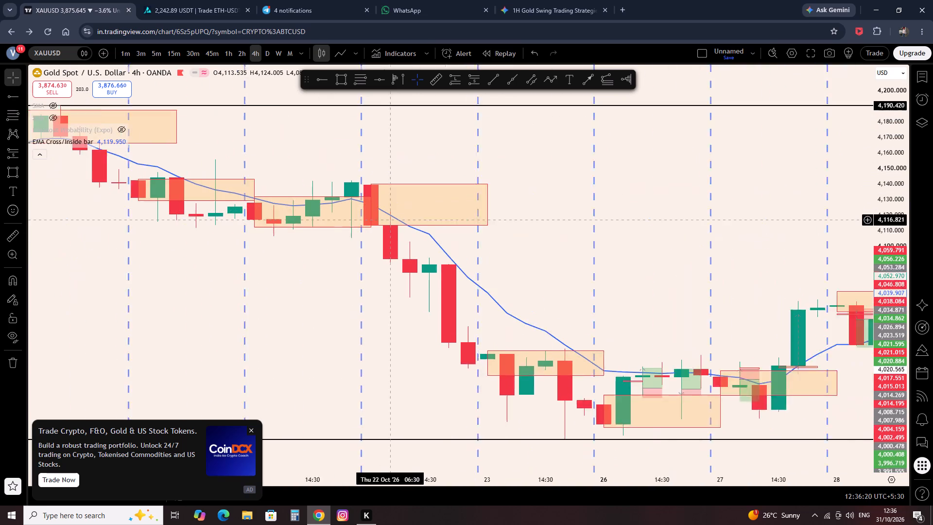
{"action": "left_click_drag", "start_coordinate": [587, 263], "coordinate": [342, 297]}
{"action": "left_click_drag", "start_coordinate": [316, 212], "coordinate": [613, 271]}
{"action": "left_click_drag", "start_coordinate": [492, 273], "coordinate": [539, 289]}
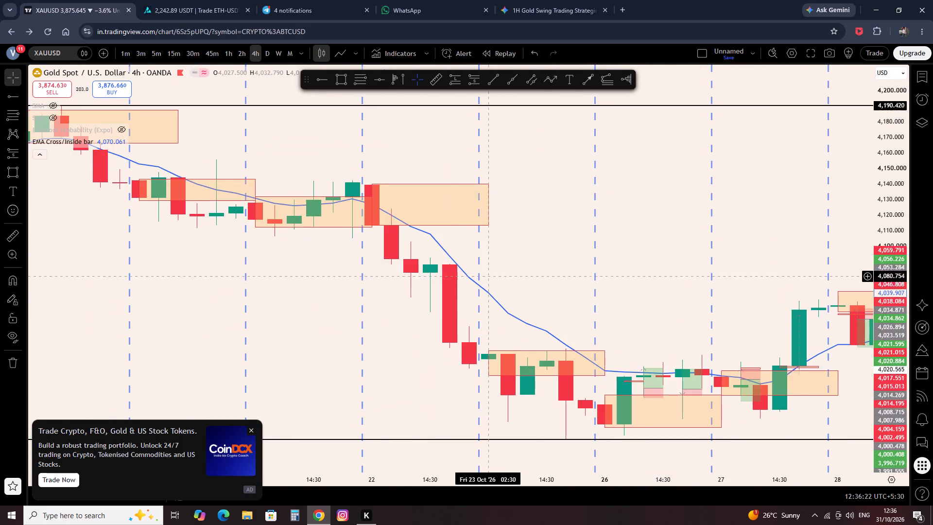
{"action": "left_click_drag", "start_coordinate": [539, 289], "coordinate": [753, 306]}
{"action": "scroll", "coordinate": [552, 259], "scroll_direction": "down", "scroll_amount": 7}
{"action": "left_click", "coordinate": [344, 74]}
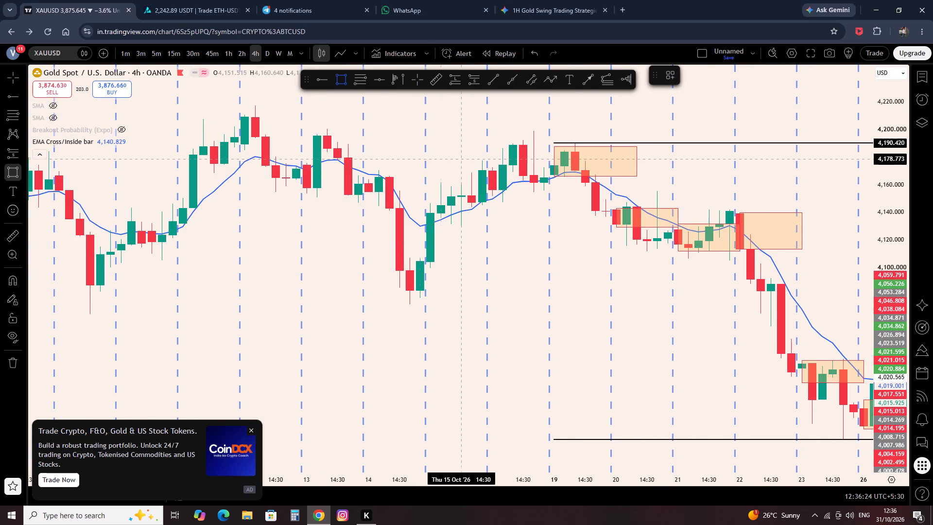
{"action": "scroll", "coordinate": [462, 159], "scroll_direction": "up", "scroll_amount": 1}
{"action": "left_click", "coordinate": [453, 200], "text": "ctrl"}
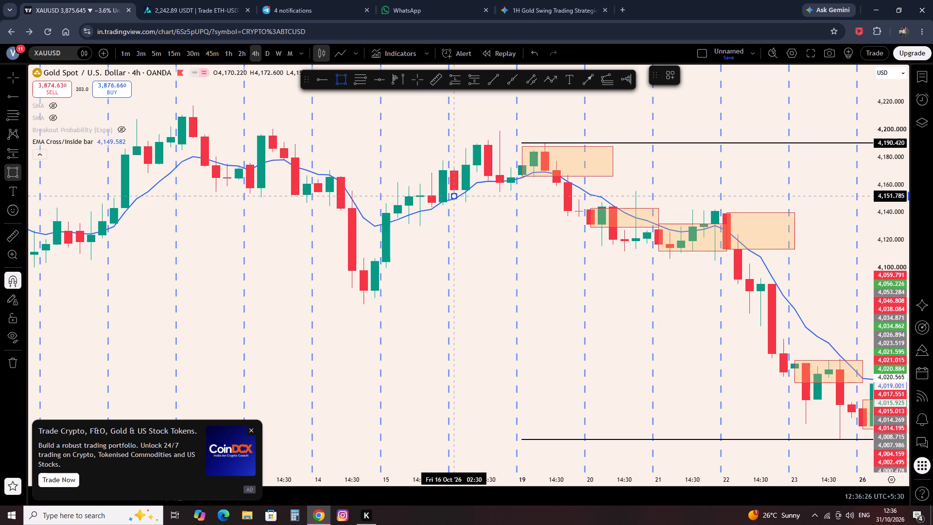
{"action": "left_click", "coordinate": [458, 152], "text": "ctrl"}
{"action": "left_click_drag", "start_coordinate": [456, 181], "coordinate": [500, 192]}
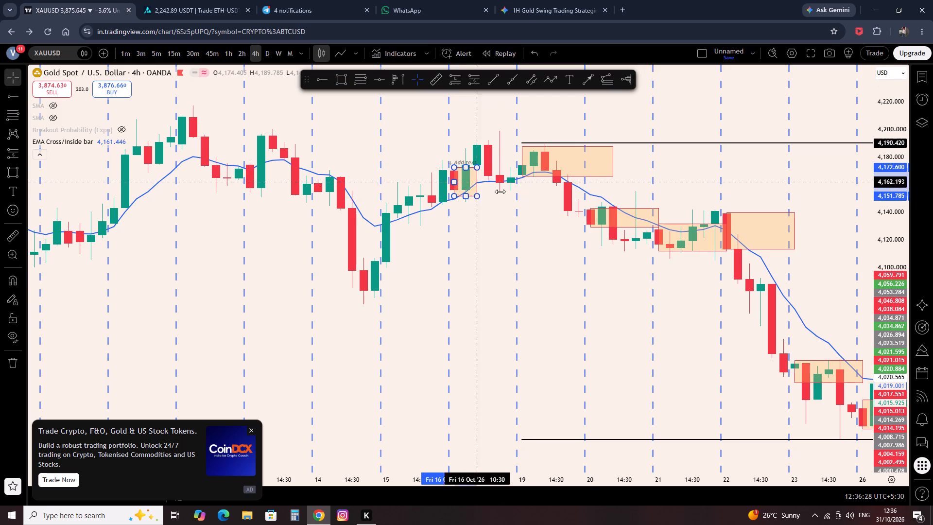
{"action": "left_click_drag", "start_coordinate": [500, 192], "coordinate": [527, 204]}
{"action": "left_click", "coordinate": [539, 243]}
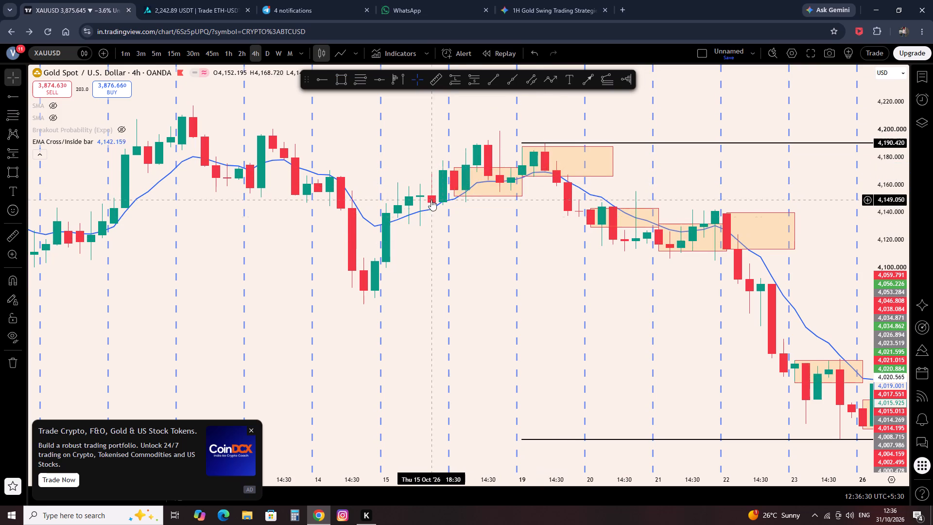
Review how the 4-hour candles from 19 to 29 October behave around the first-candle zones and the EMA9.
{"action": "left_click_drag", "start_coordinate": [705, 191], "coordinate": [443, 191]}
{"action": "scroll", "coordinate": [659, 190], "scroll_direction": "up", "scroll_amount": 2}
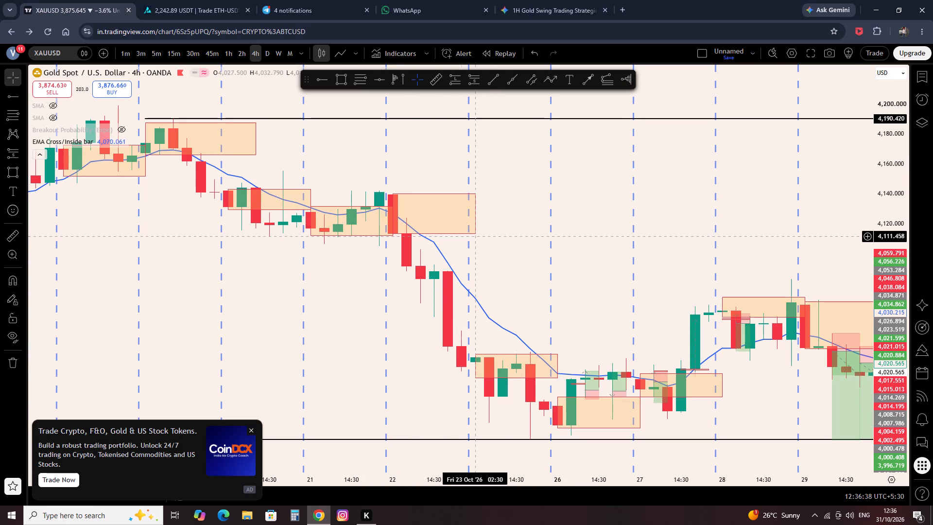
{"action": "left_click_drag", "start_coordinate": [530, 241], "coordinate": [518, 245]}
{"action": "scroll", "coordinate": [518, 245], "scroll_direction": "up", "scroll_amount": 2}
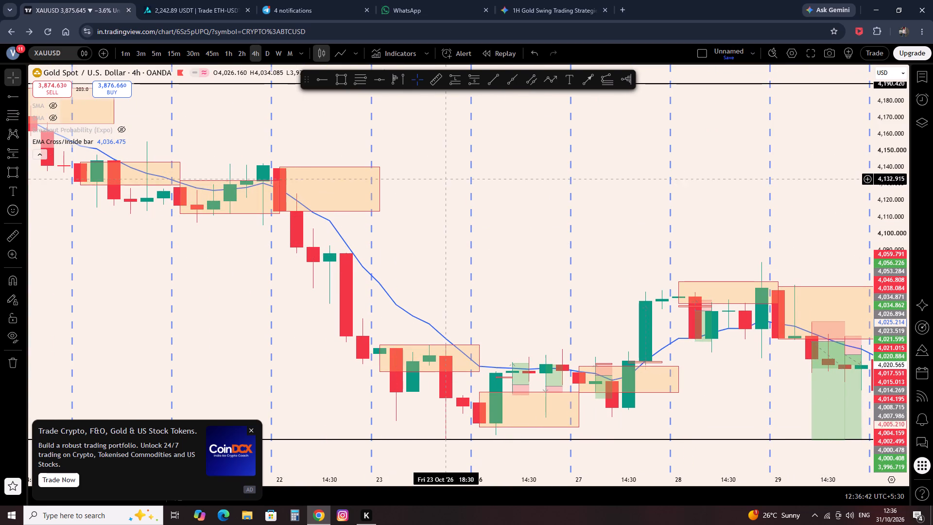
{"action": "scroll", "coordinate": [428, 179], "scroll_direction": "up", "scroll_amount": 2}
{"action": "left_click_drag", "start_coordinate": [263, 245], "coordinate": [401, 260]}
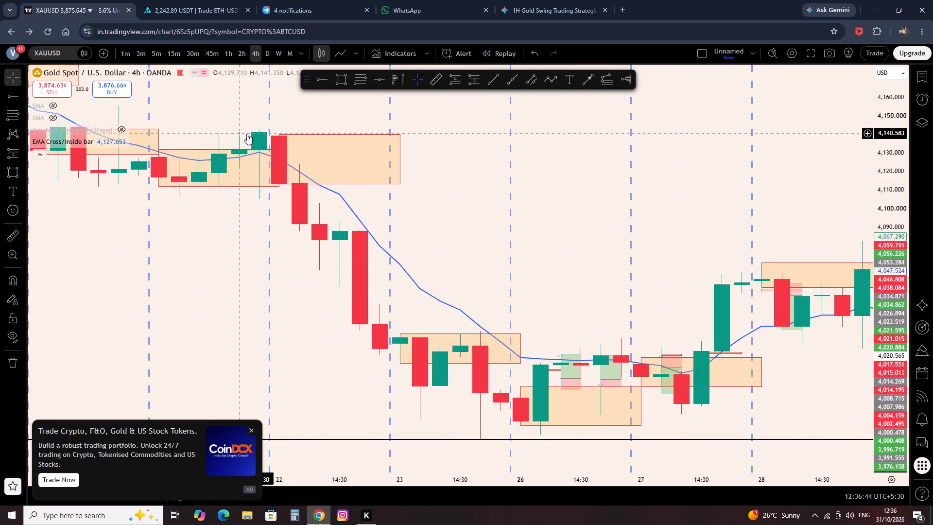
{"action": "scroll", "coordinate": [380, 321], "scroll_direction": "up", "scroll_amount": 1}
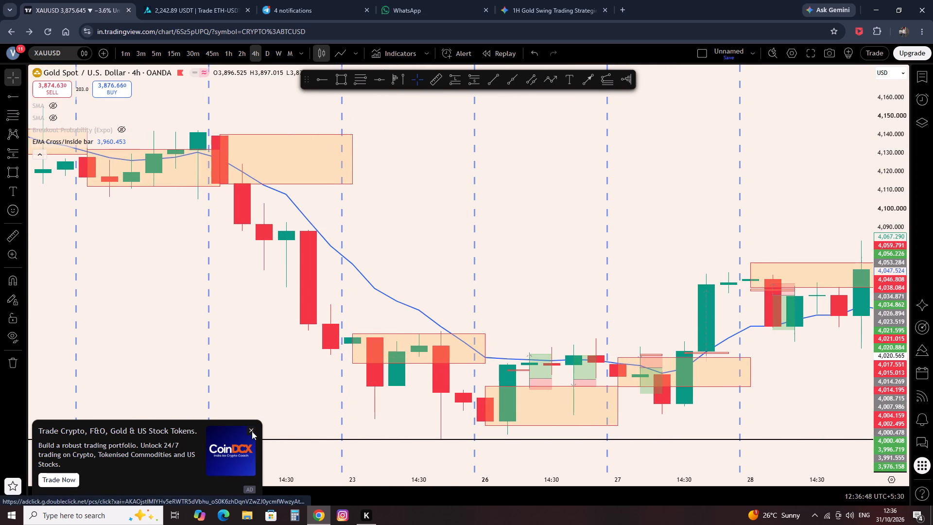
Switch the gold chart to the 15-minute timeframe and bring up 23 October's session around its first-candle zone.
{"action": "left_click", "coordinate": [247, 430]}
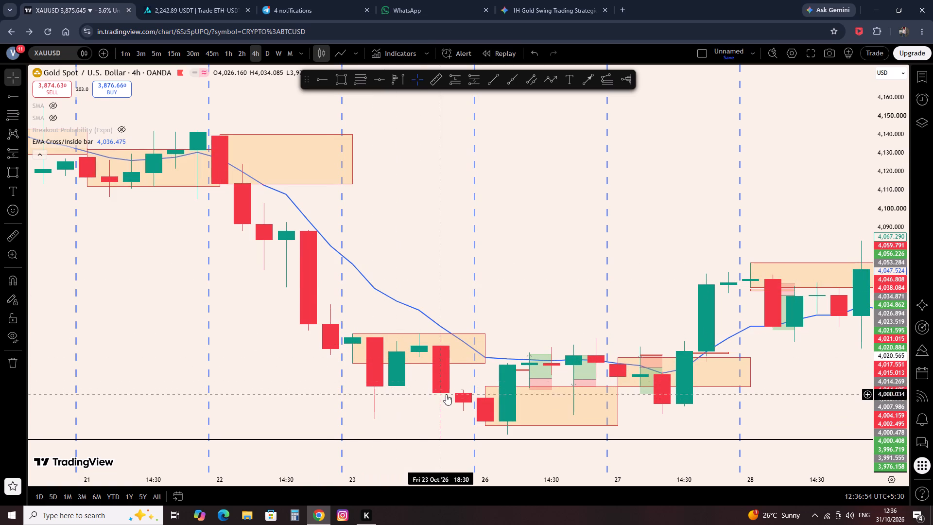
{"action": "left_click", "coordinate": [177, 53]}
{"action": "scroll", "coordinate": [217, 150], "scroll_direction": "down", "scroll_amount": 17}
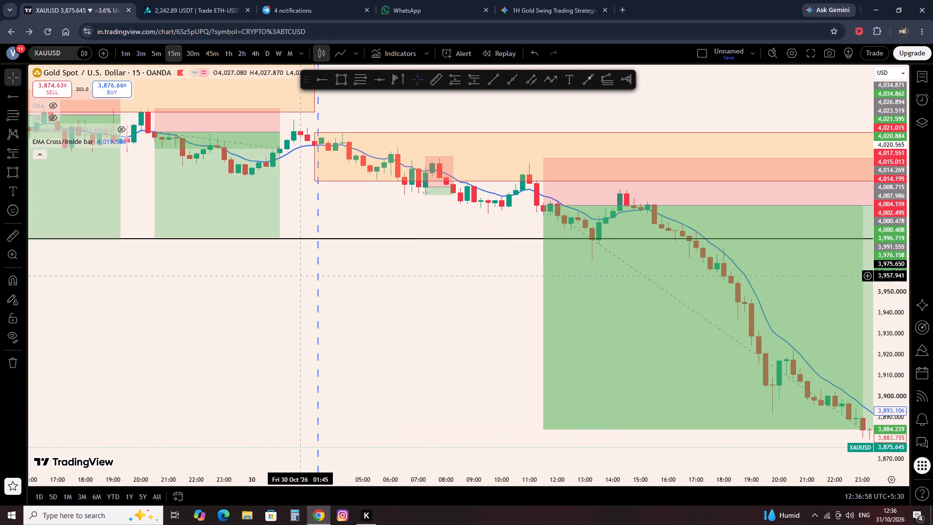
{"action": "right_click", "coordinate": [301, 278]}
{"action": "left_click", "coordinate": [328, 241]}
{"action": "scroll", "coordinate": [230, 273], "scroll_direction": "down", "scroll_amount": 18}
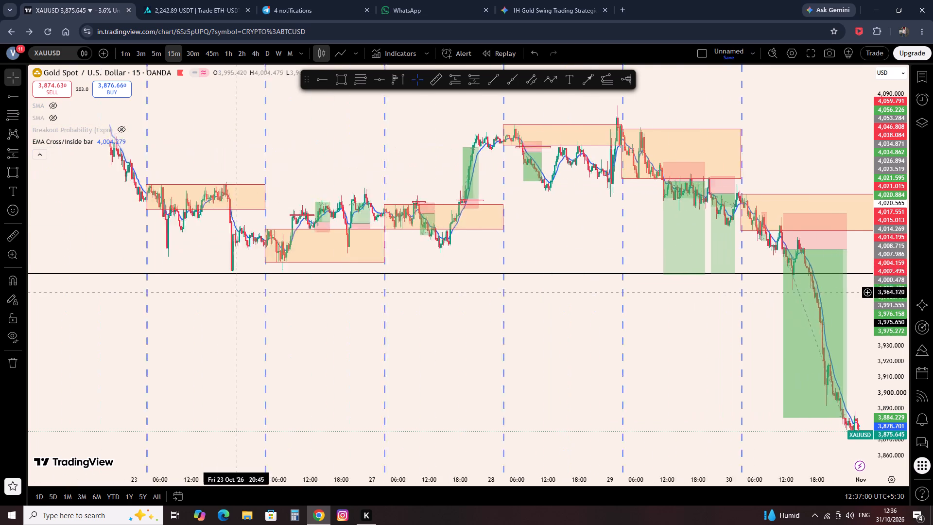
{"action": "left_click_drag", "start_coordinate": [174, 284], "coordinate": [504, 317]}
{"action": "scroll", "coordinate": [504, 311], "scroll_direction": "up", "scroll_amount": 7}
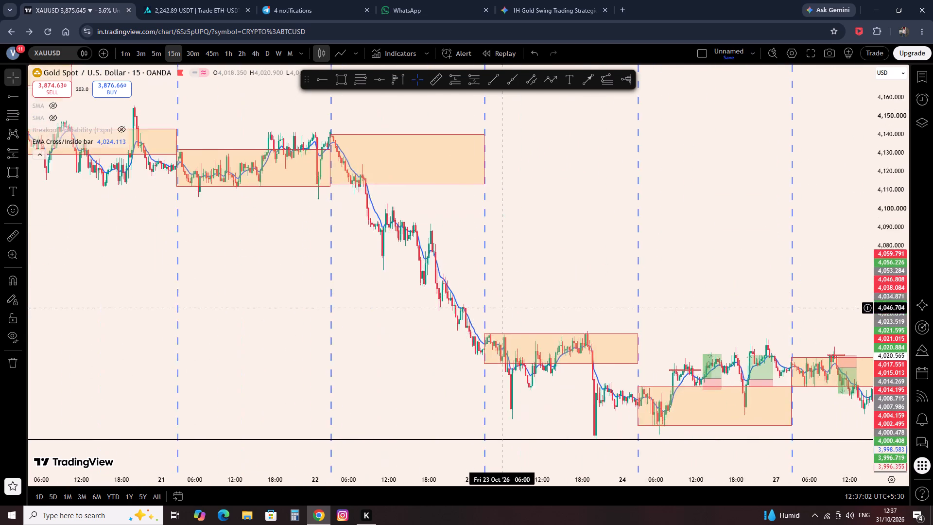
{"action": "scroll", "coordinate": [478, 294], "scroll_direction": "up", "scroll_amount": 6}
{"action": "left_click_drag", "start_coordinate": [317, 217], "coordinate": [619, 210]}
{"action": "scroll", "coordinate": [621, 210], "scroll_direction": "up", "scroll_amount": 5}
{"action": "left_click_drag", "start_coordinate": [381, 133], "coordinate": [602, 192]}
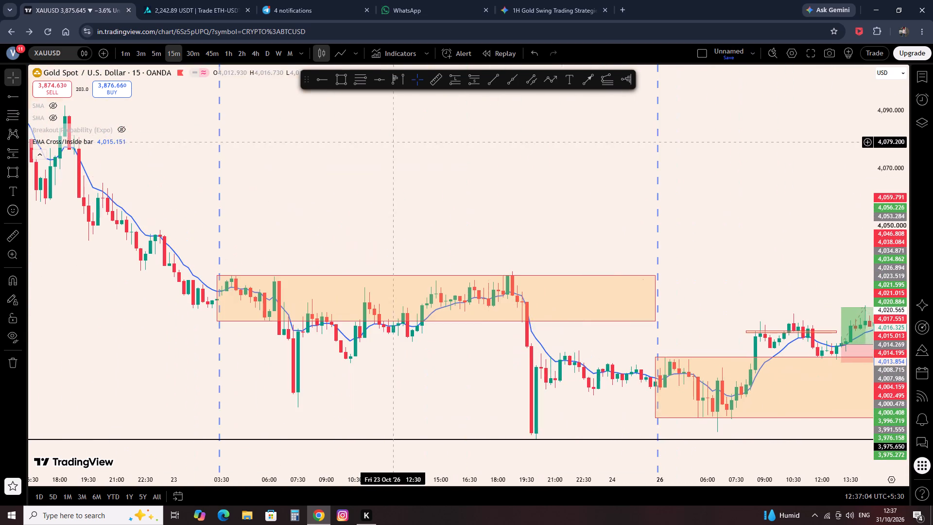
{"action": "left_click_drag", "start_coordinate": [602, 192], "coordinate": [676, 189]}
{"action": "scroll", "coordinate": [675, 188], "scroll_direction": "up", "scroll_amount": 5}
{"action": "left_click_drag", "start_coordinate": [388, 124], "coordinate": [560, 167]}
{"action": "scroll", "coordinate": [560, 167], "scroll_direction": "up", "scroll_amount": 5}
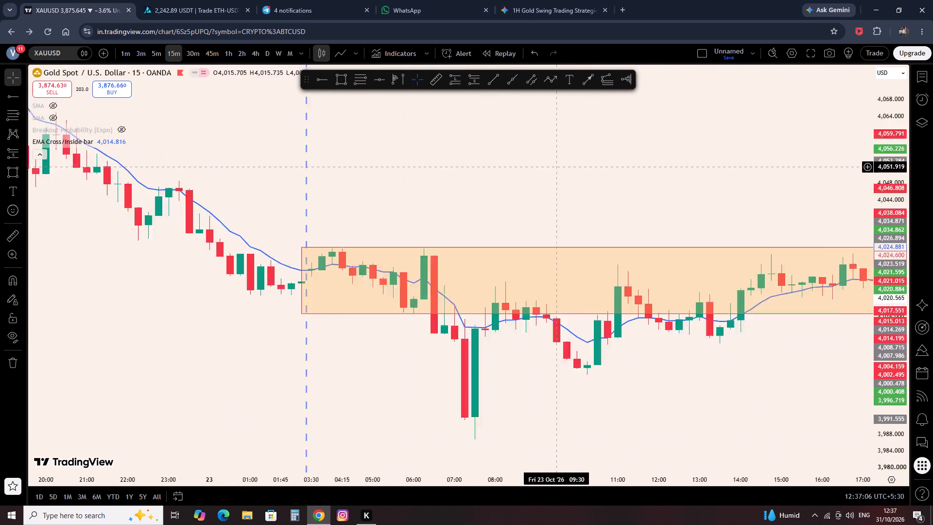
Draw a thin rectangle on 23 October from 06:30 to 10:45, spanning about 4,012.0 to 4,012.5.
{"action": "left_click", "coordinate": [343, 78]}
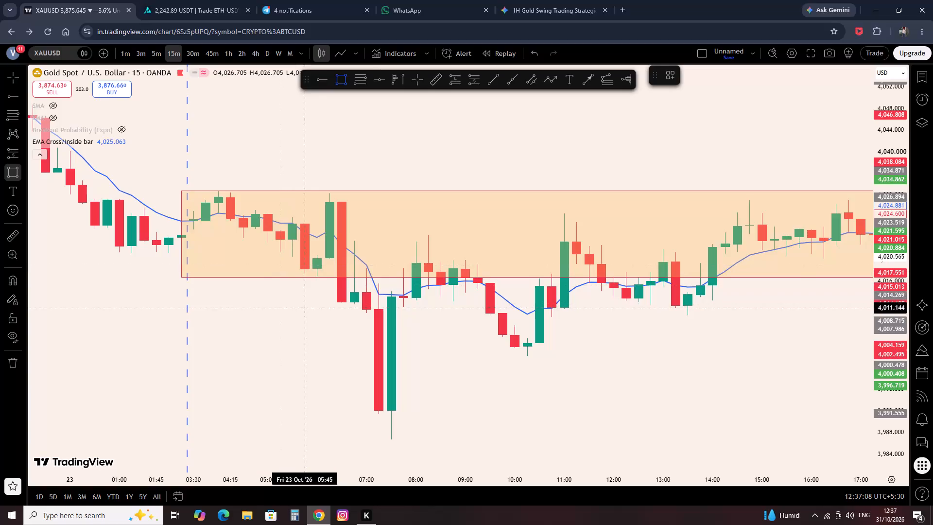
{"action": "left_click", "coordinate": [342, 309], "text": "ctrl"}
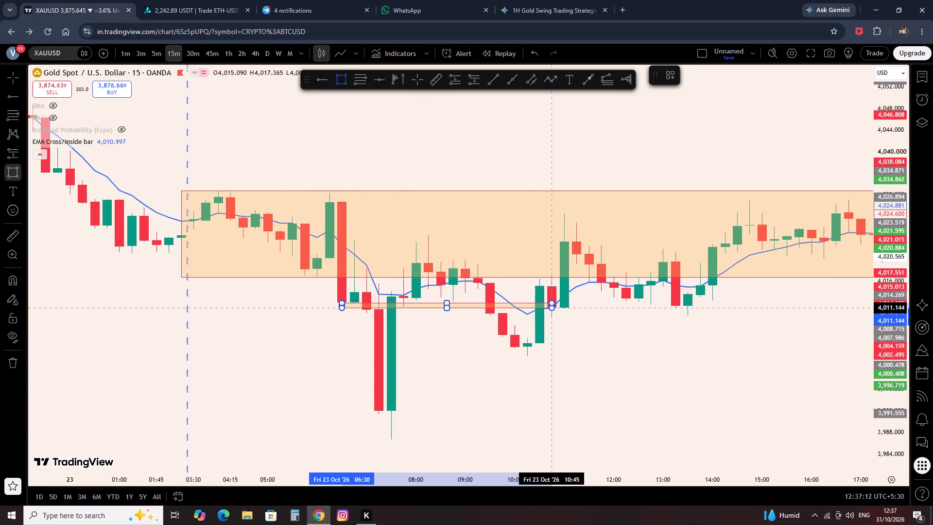
{"action": "left_click", "coordinate": [551, 308]}
{"action": "left_click", "coordinate": [587, 360]}
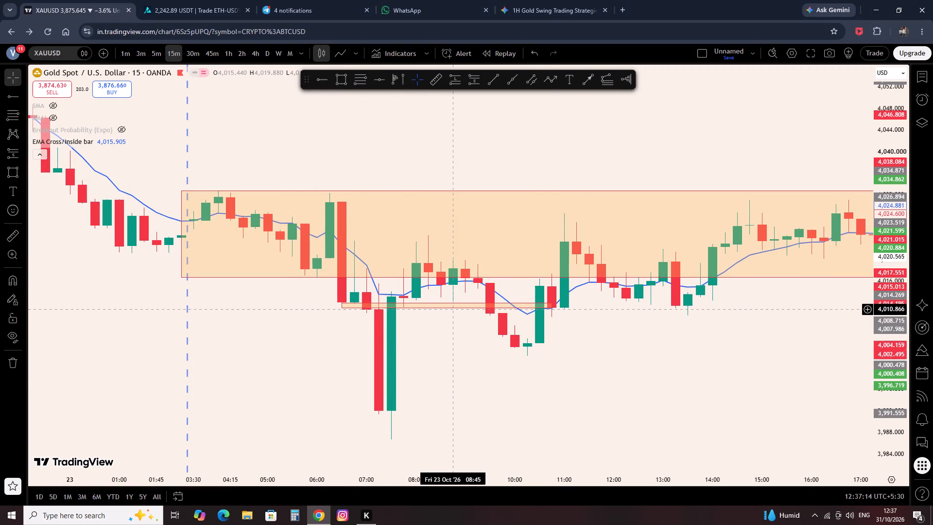
{"action": "left_click_drag", "start_coordinate": [450, 308], "coordinate": [454, 300]}
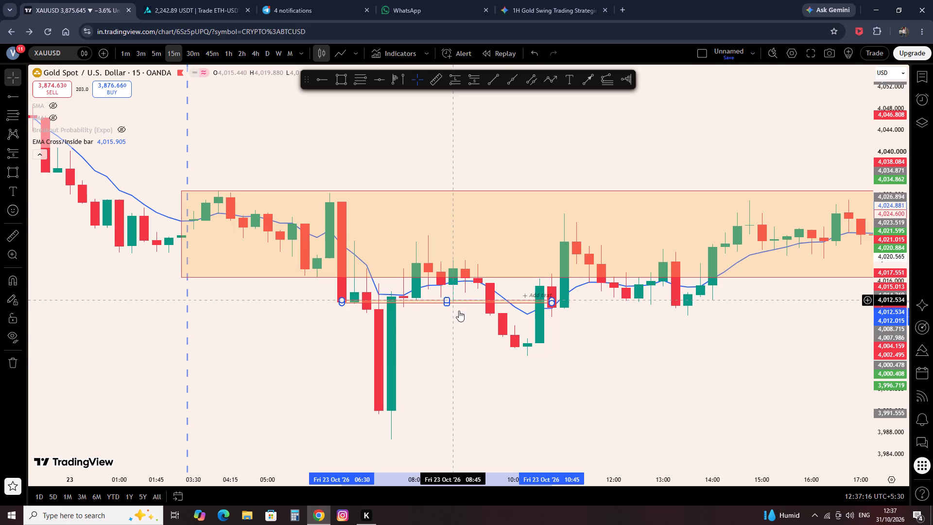
{"action": "left_click", "coordinate": [449, 369]}
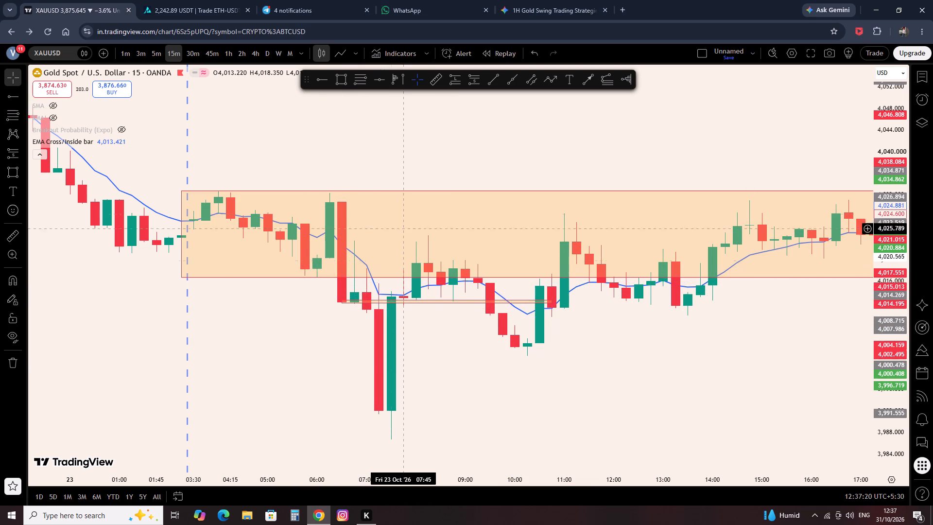
Place a short position at 23 October's 07:15 candle with entry about 4,010.81, stop about 4,018.47 and target about 3,991.96, ending at 08:15.
{"action": "left_click", "coordinate": [475, 83]}
{"action": "left_click", "coordinate": [383, 311], "text": "ctrl"}
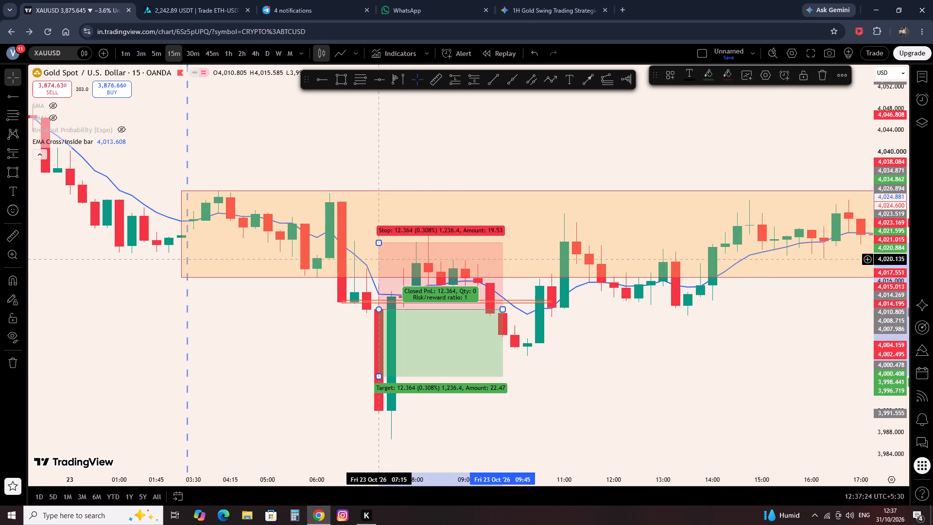
{"action": "left_click_drag", "start_coordinate": [380, 245], "coordinate": [379, 268]}
{"action": "left_click_drag", "start_coordinate": [376, 376], "coordinate": [385, 409]}
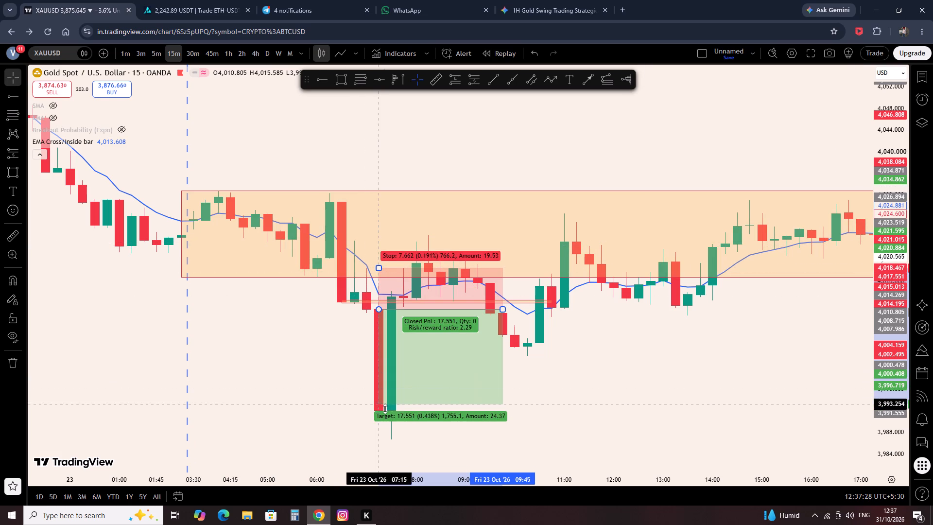
{"action": "left_click_drag", "start_coordinate": [385, 409], "coordinate": [387, 411]}
{"action": "left_click", "coordinate": [535, 384]}
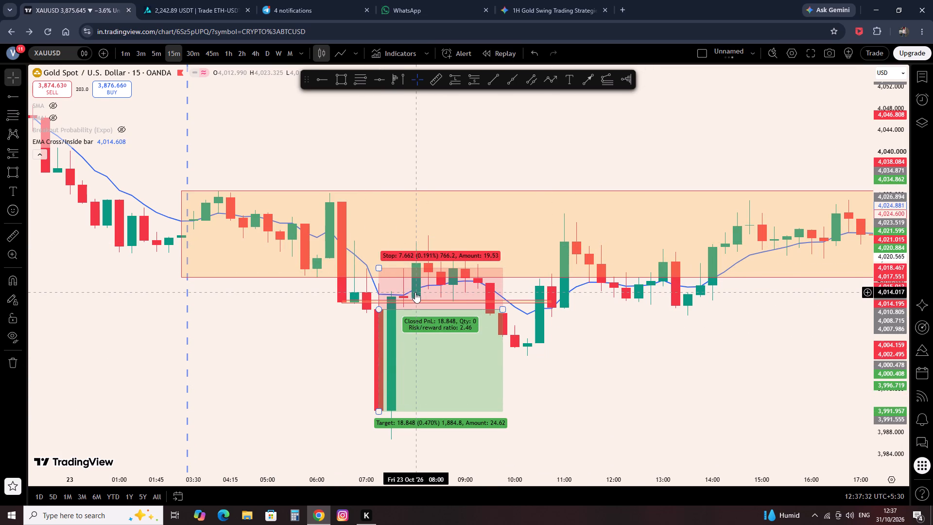
{"action": "left_click", "coordinate": [543, 395]}
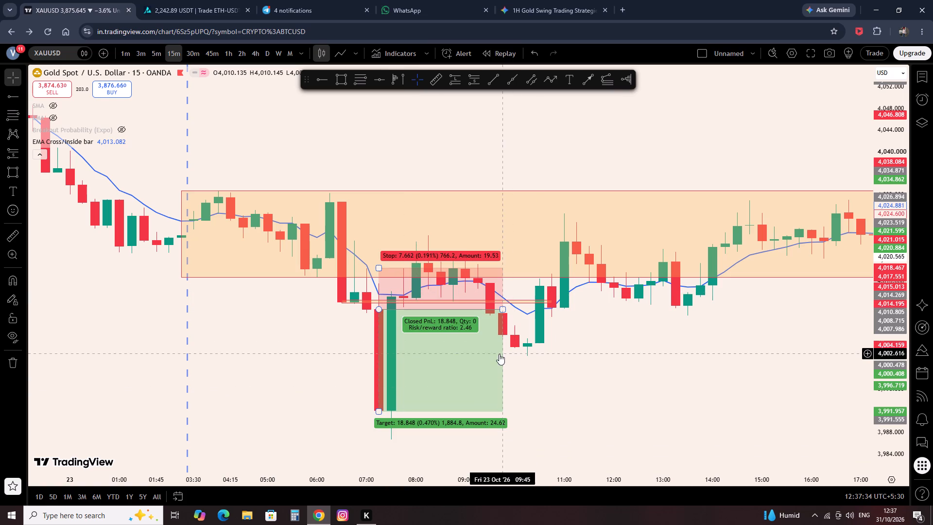
{"action": "left_click_drag", "start_coordinate": [501, 311], "coordinate": [425, 314]}
{"action": "left_click", "coordinate": [470, 349]}
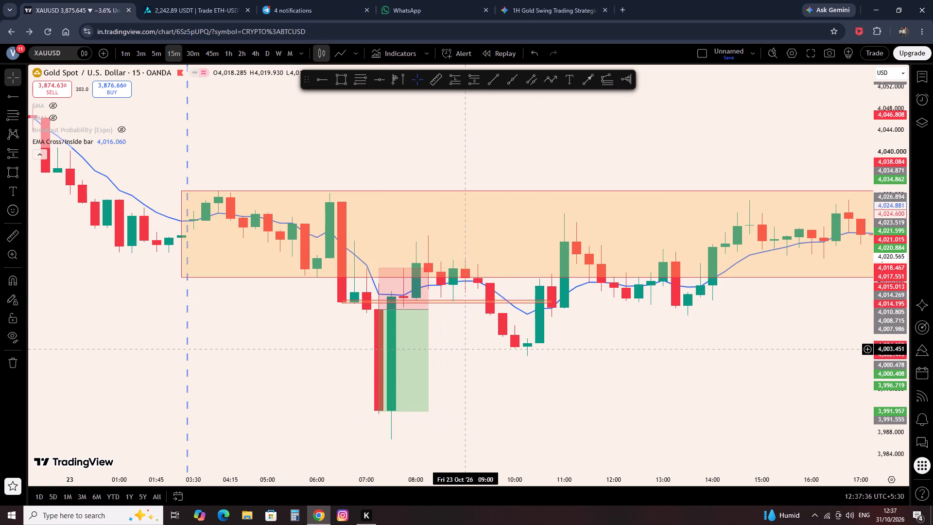
Examine how 23 October's 15-minute candles from 07:15 to 14:00 behave around the zone's lower edge, the thin rectangle and the EMA9.
{"action": "left_click_drag", "start_coordinate": [311, 317], "coordinate": [282, 321]}
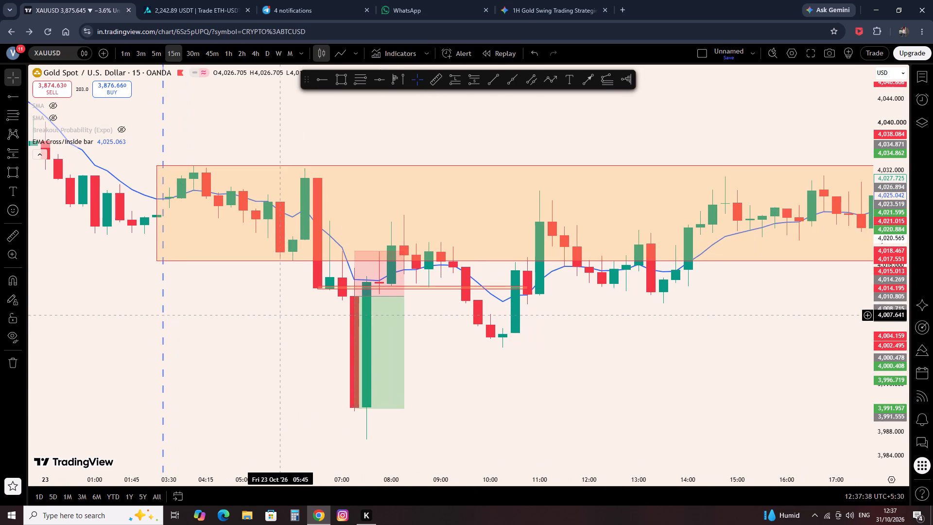
{"action": "left_click_drag", "start_coordinate": [504, 343], "coordinate": [462, 352]}
{"action": "left_click", "coordinate": [454, 332]}
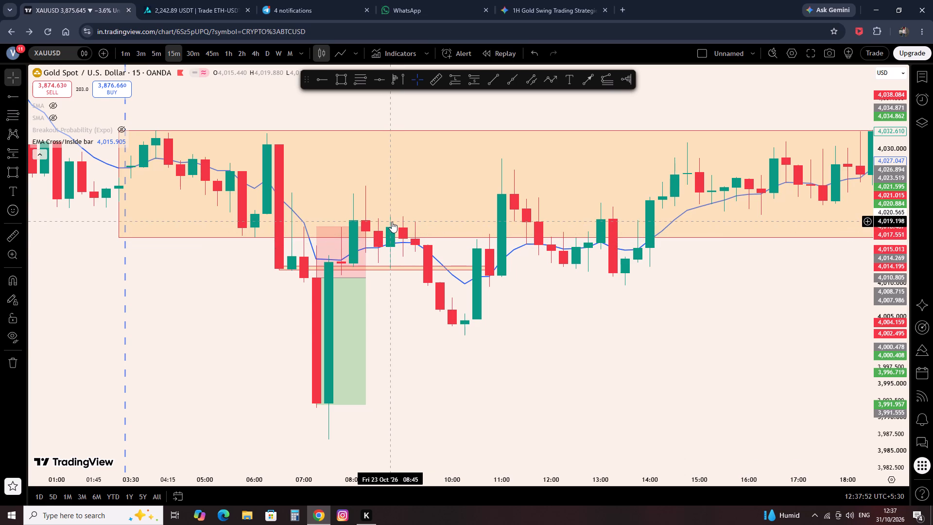
{"action": "scroll", "coordinate": [385, 241], "scroll_direction": "down", "scroll_amount": 2}
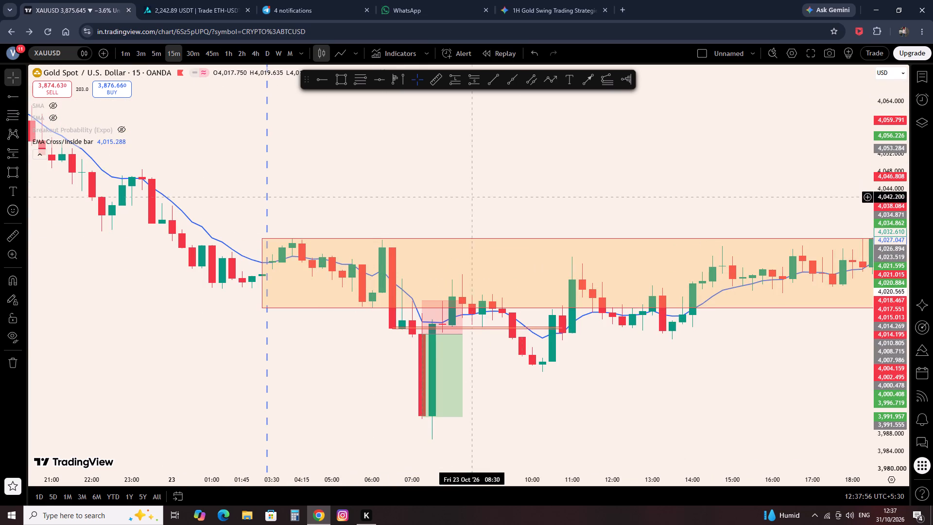
{"action": "left_click_drag", "start_coordinate": [566, 165], "coordinate": [472, 187]}
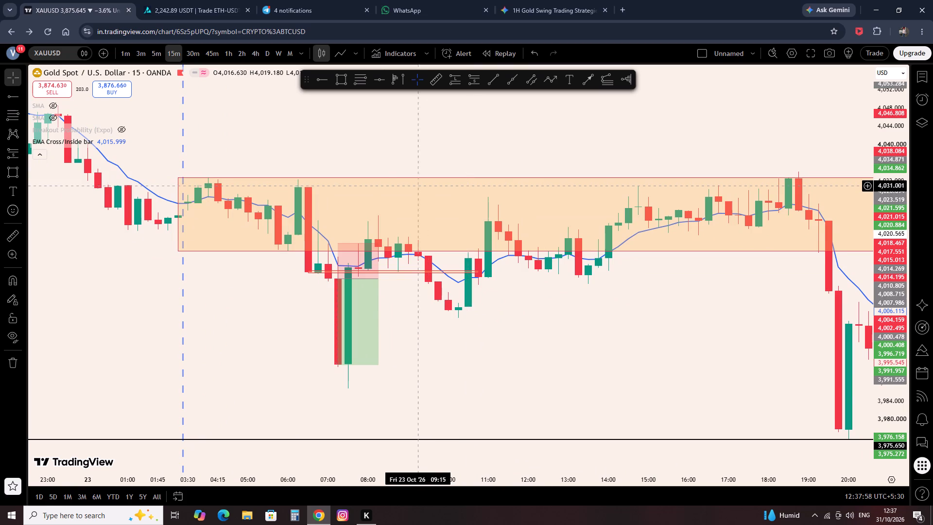
{"action": "scroll", "coordinate": [380, 191], "scroll_direction": "up", "scroll_amount": 2}
{"action": "left_click", "coordinate": [266, 300]}
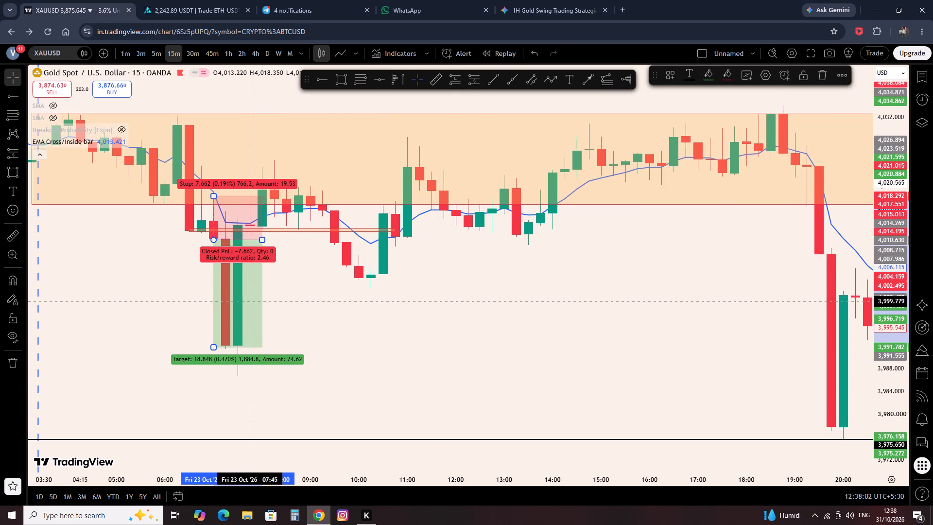
{"action": "left_click", "coordinate": [383, 349]}
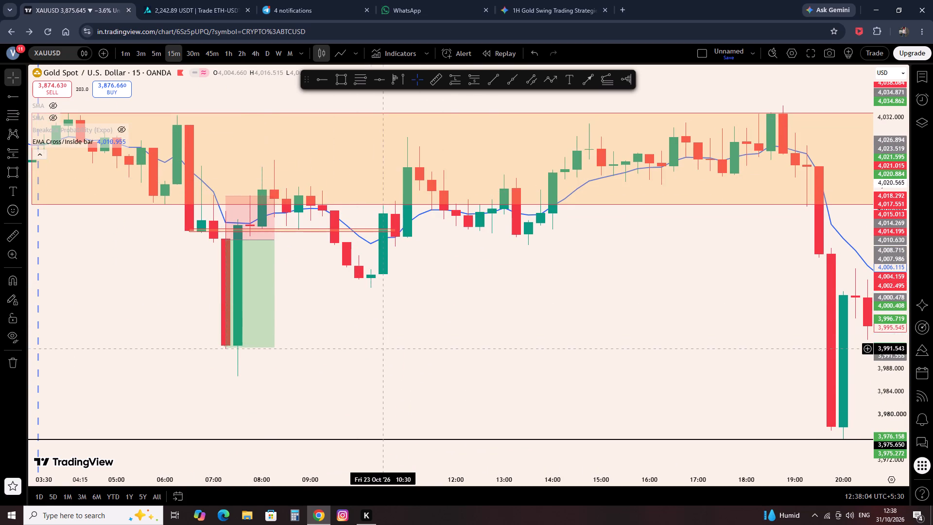
{"action": "left_click_drag", "start_coordinate": [356, 337], "coordinate": [598, 394]}
{"action": "scroll", "coordinate": [389, 271], "scroll_direction": "up", "scroll_amount": 3}
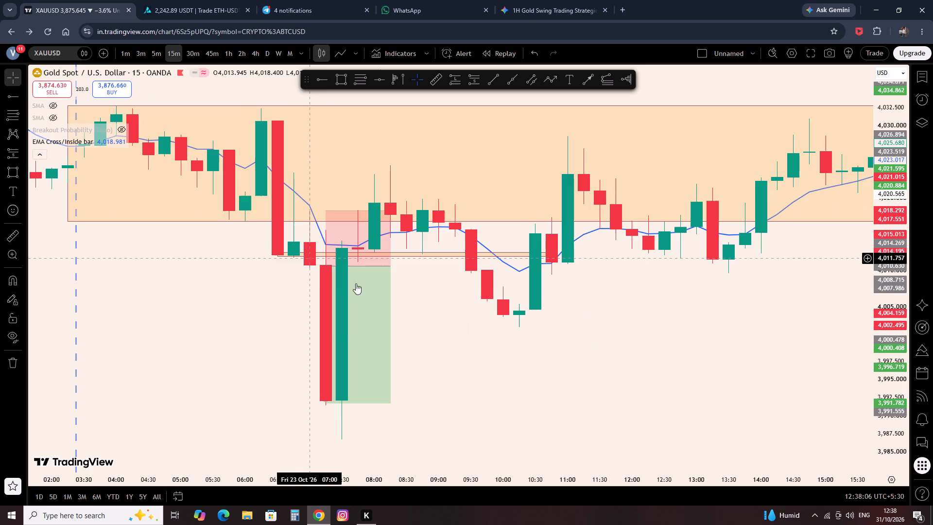
{"action": "left_click_drag", "start_coordinate": [542, 347], "coordinate": [461, 360]}
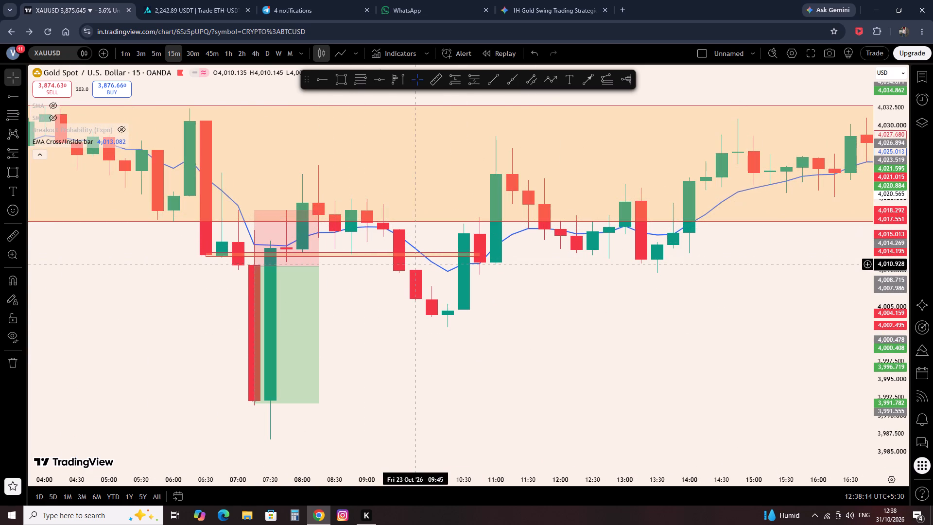
{"action": "left_click_drag", "start_coordinate": [638, 347], "coordinate": [606, 361]}
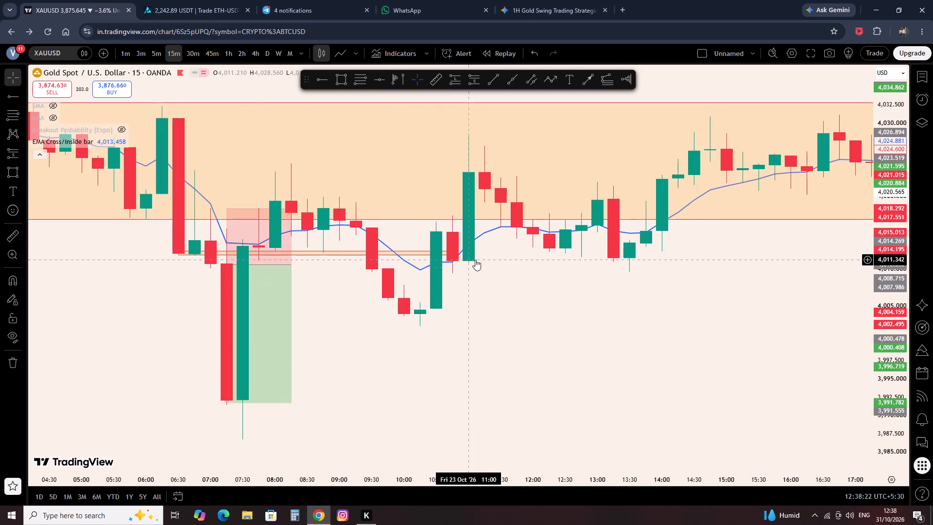
{"action": "left_click_drag", "start_coordinate": [499, 299], "coordinate": [467, 302]}
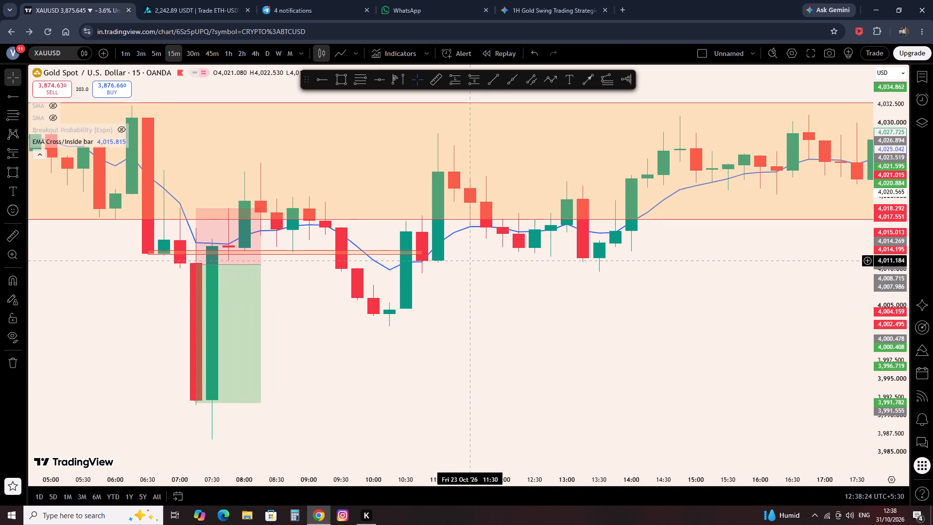
{"action": "left_click_drag", "start_coordinate": [475, 261], "coordinate": [438, 265]}
{"action": "left_click", "coordinate": [438, 265]}
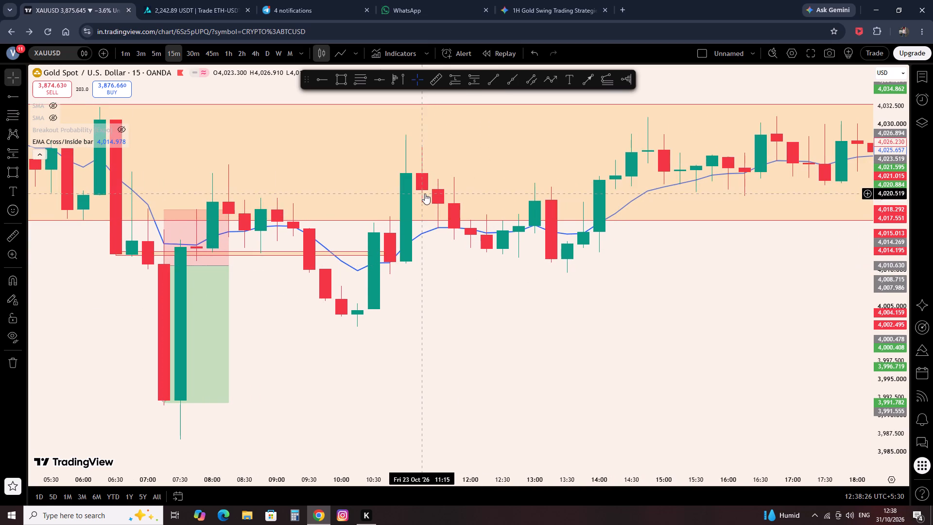
{"action": "left_click_drag", "start_coordinate": [488, 315], "coordinate": [444, 330]}
{"action": "left_click_drag", "start_coordinate": [546, 316], "coordinate": [517, 330]}
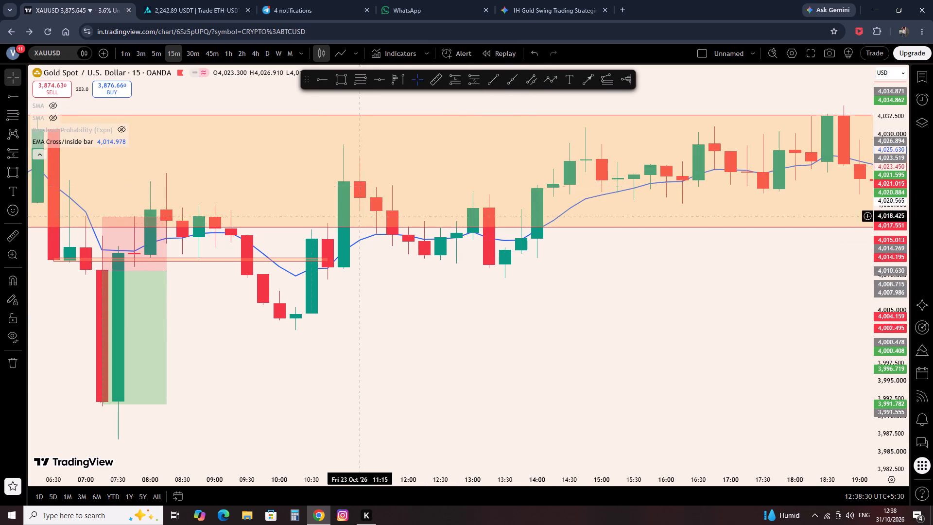
Place a short position at 23 October's 13:30 candle with entry about 4,011.68, stop about 4,021.62 and target about 3,986.62, ending at 14:15.
{"action": "left_click", "coordinate": [469, 82]}
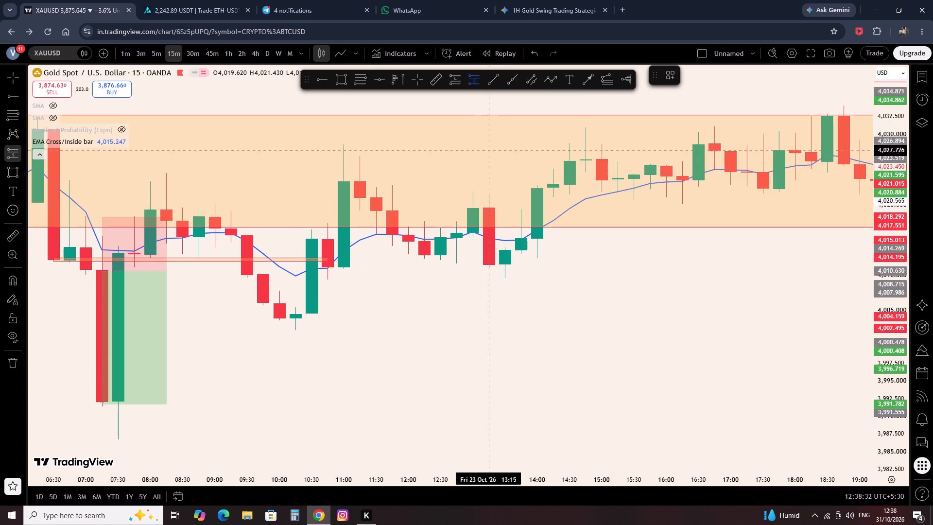
{"action": "left_click", "coordinate": [504, 263]}
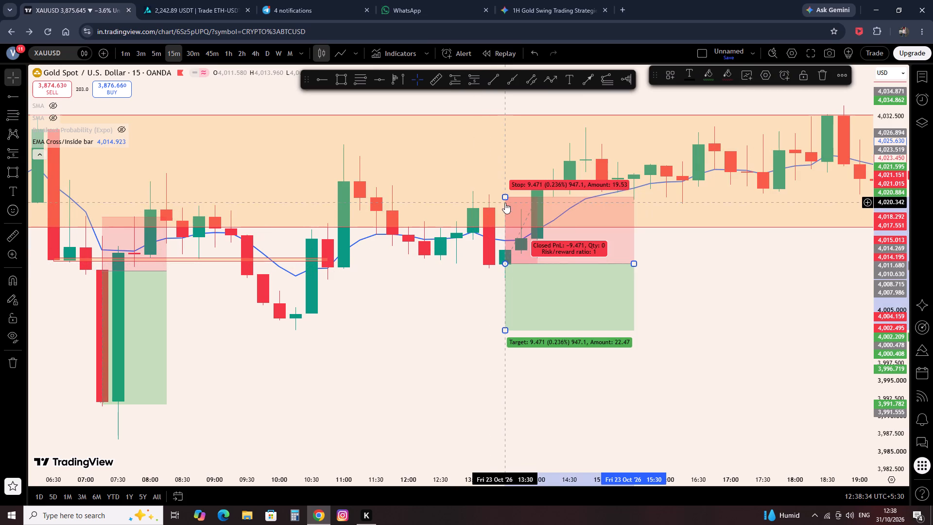
{"action": "left_click_drag", "start_coordinate": [502, 196], "coordinate": [497, 193]}
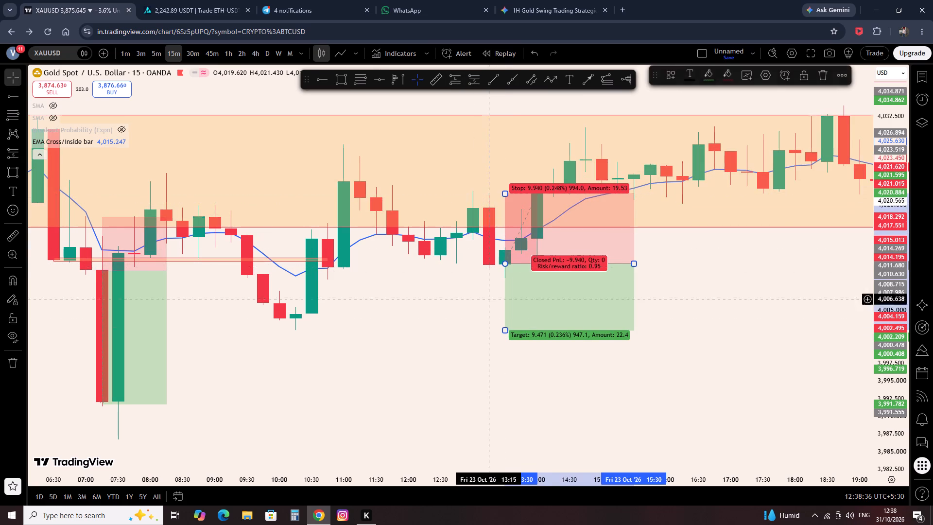
{"action": "left_click_drag", "start_coordinate": [501, 329], "coordinate": [501, 336]}
{"action": "left_click_drag", "start_coordinate": [505, 329], "coordinate": [523, 400]}
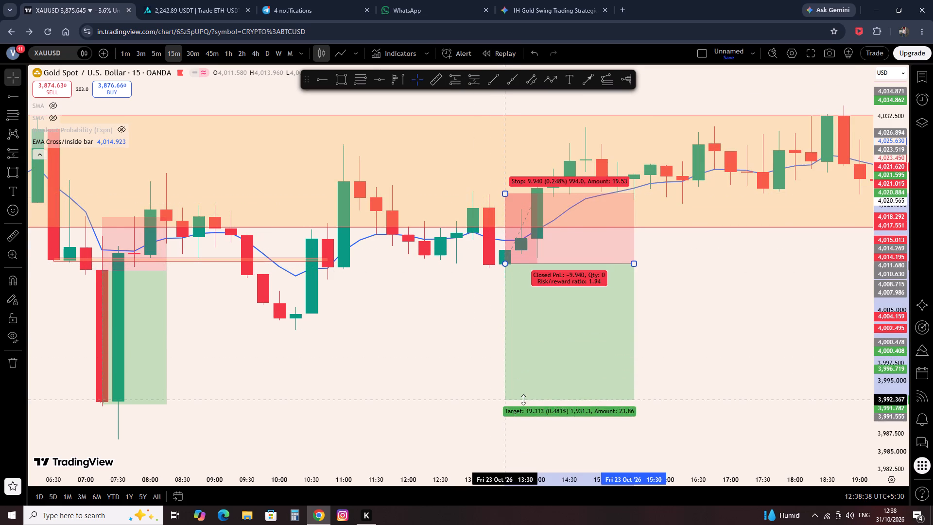
{"action": "left_click_drag", "start_coordinate": [523, 400], "coordinate": [534, 440]}
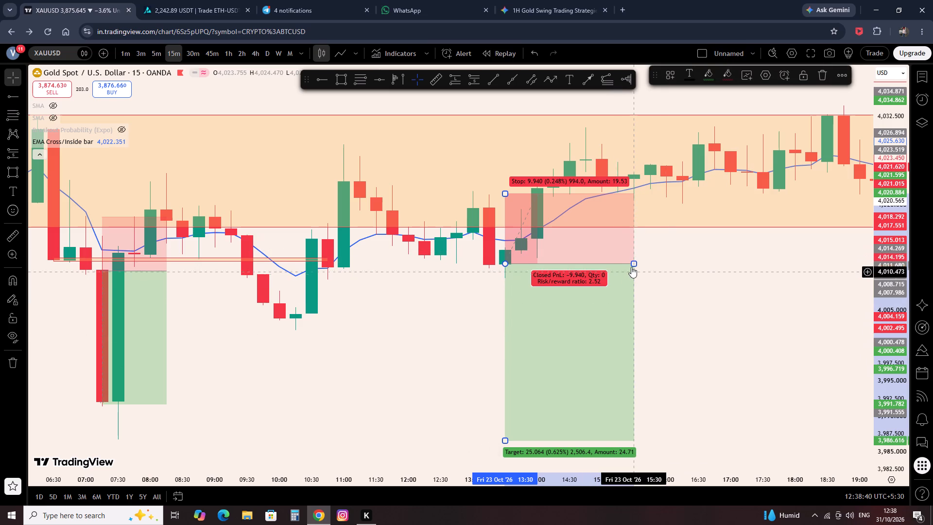
{"action": "left_click_drag", "start_coordinate": [635, 265], "coordinate": [559, 272]}
{"action": "left_click", "coordinate": [664, 293]}
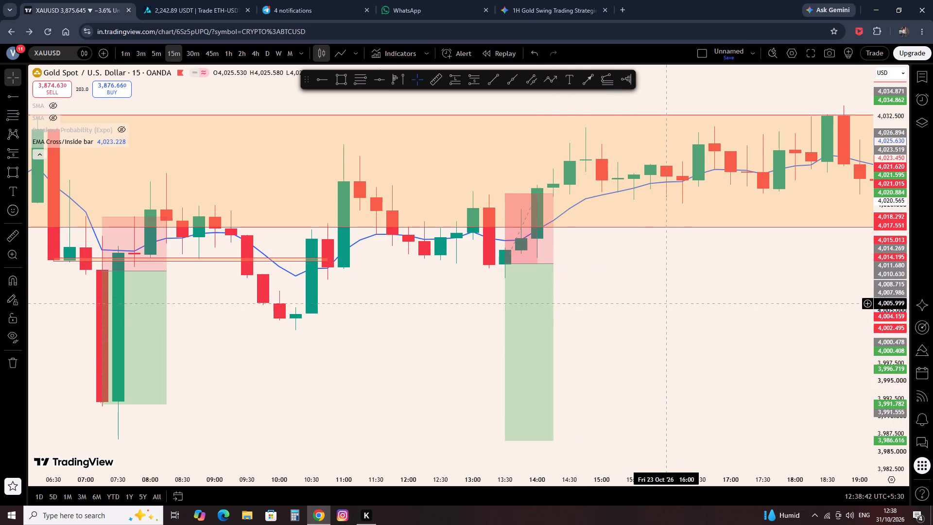
Examine how 23 October's 15-minute candles from 14:00 to 20:00 behave around the zone's upper edge and the EMA9.
{"action": "left_click_drag", "start_coordinate": [688, 318], "coordinate": [482, 364]}
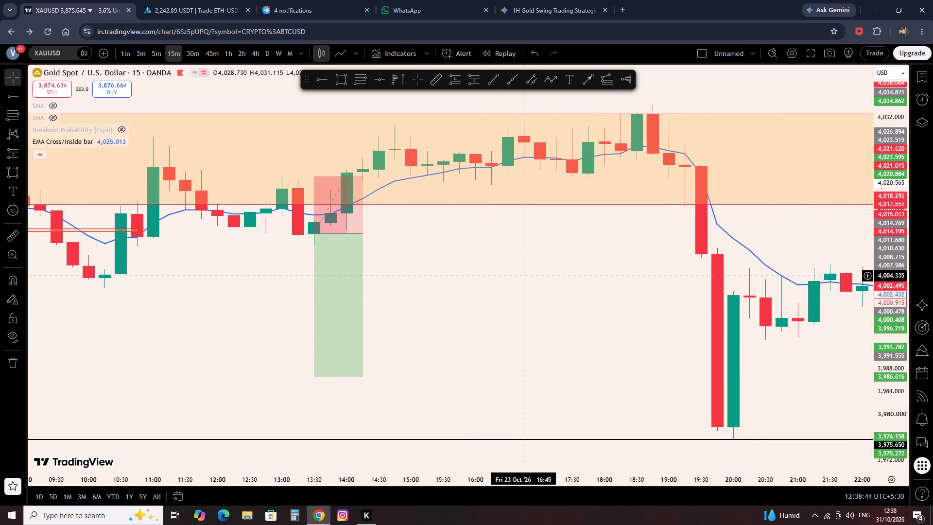
{"action": "scroll", "coordinate": [520, 279], "scroll_direction": "down", "scroll_amount": 7}
{"action": "scroll", "coordinate": [712, 374], "scroll_direction": "up", "scroll_amount": 3}
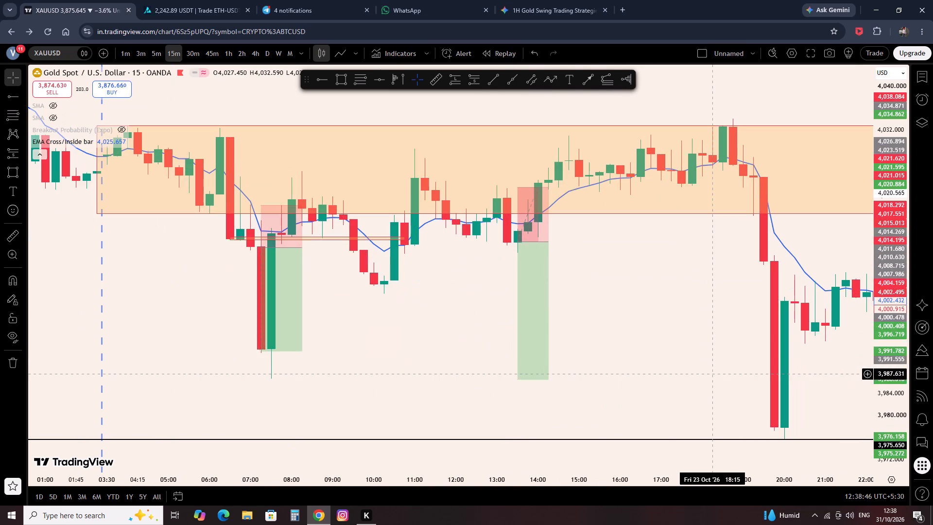
{"action": "left_click_drag", "start_coordinate": [691, 320], "coordinate": [607, 331]}
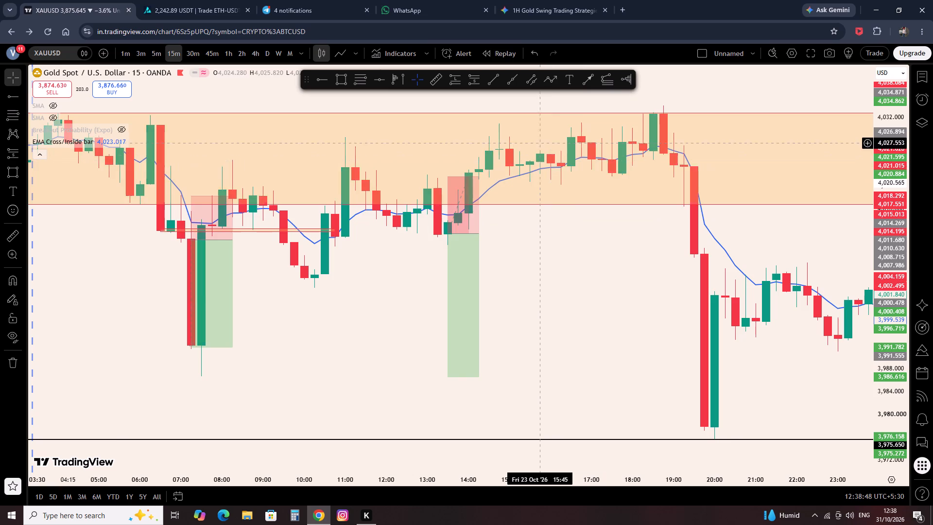
{"action": "scroll", "coordinate": [534, 143], "scroll_direction": "down", "scroll_amount": 1}
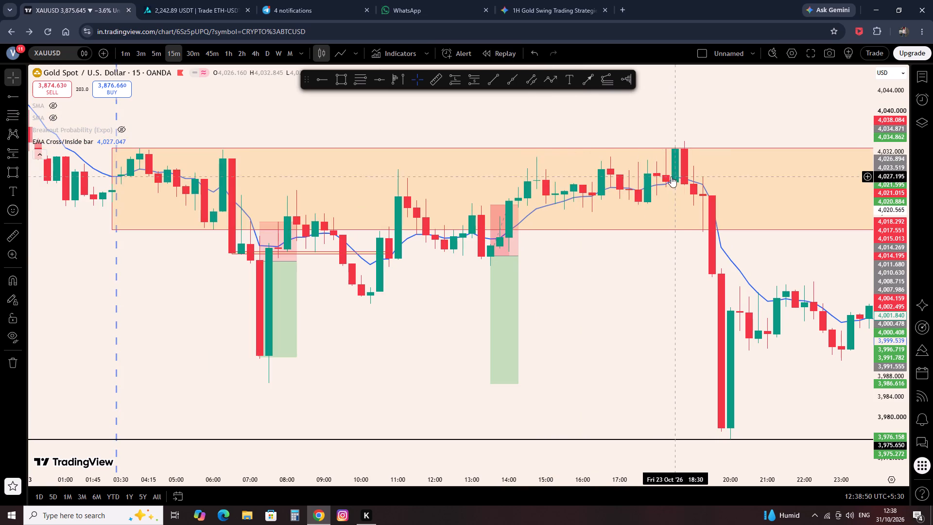
{"action": "left_click_drag", "start_coordinate": [650, 294], "coordinate": [411, 307]}
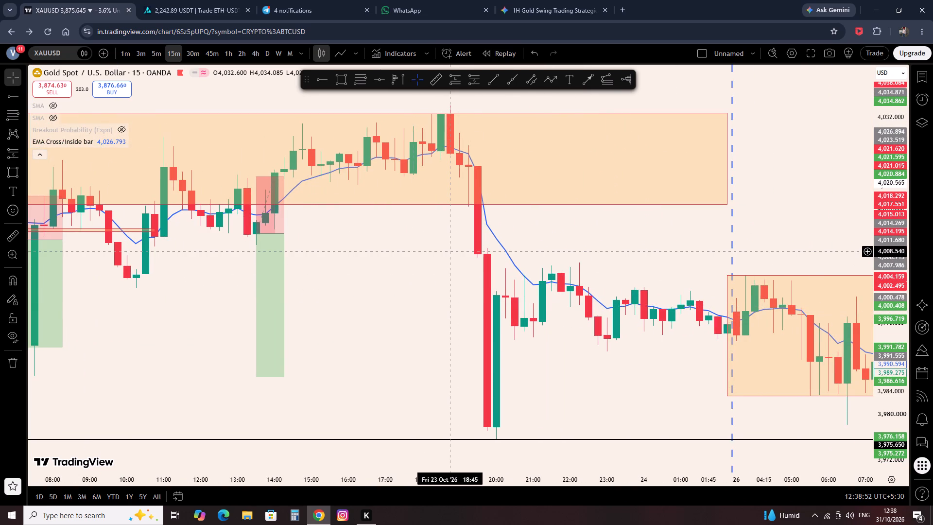
{"action": "left_click_drag", "start_coordinate": [439, 254], "coordinate": [711, 366]}
{"action": "scroll", "coordinate": [628, 322], "scroll_direction": "up", "scroll_amount": 2}
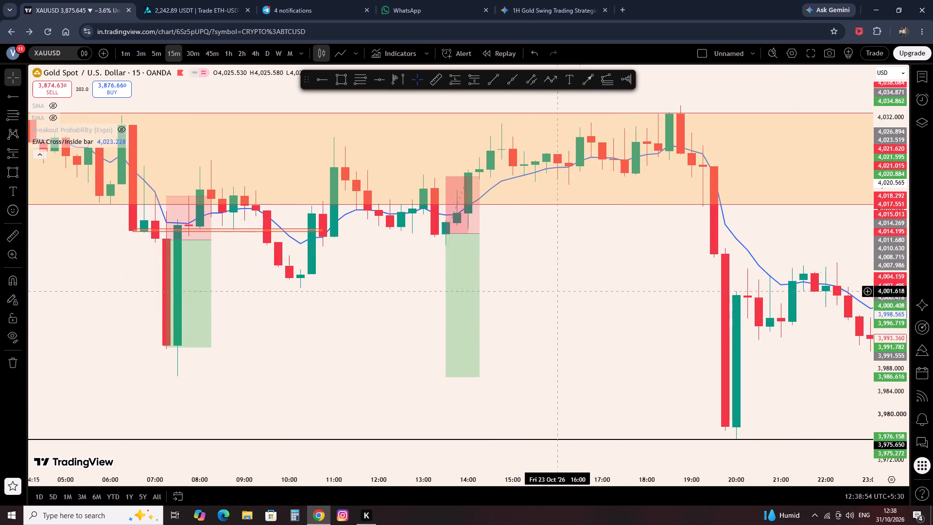
{"action": "left_click_drag", "start_coordinate": [659, 250], "coordinate": [719, 300]}
{"action": "scroll", "coordinate": [719, 300], "scroll_direction": "up", "scroll_amount": 1}
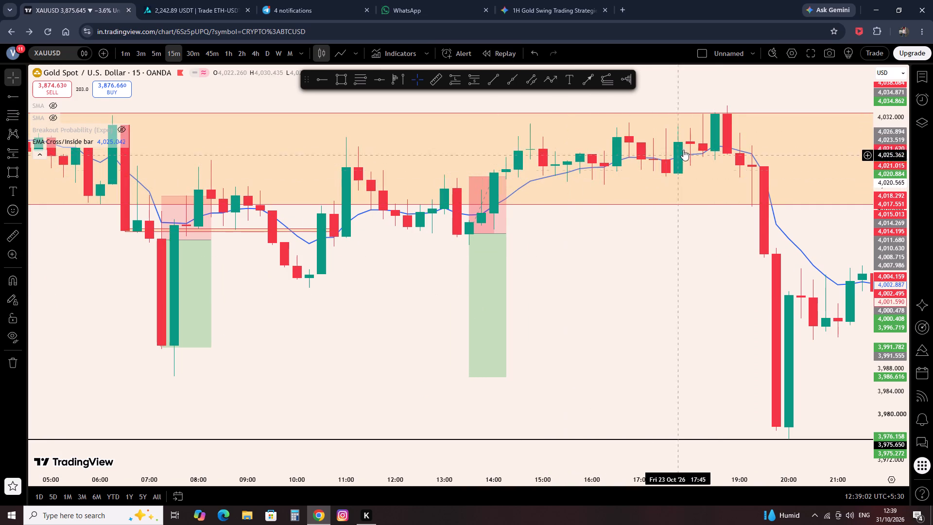
{"action": "scroll", "coordinate": [709, 121], "scroll_direction": "up", "scroll_amount": 1}
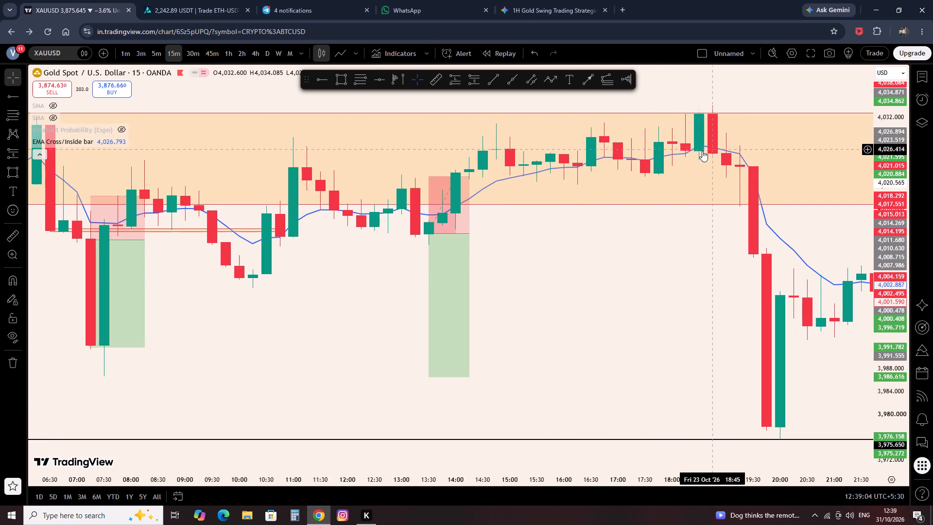
Draw a thin rectangle on 23 October from 18:30 to 20:30 at about 4,033.9, just above the zone's upper edge.
{"action": "left_click", "coordinate": [343, 78]}
{"action": "left_click", "coordinate": [696, 106]}
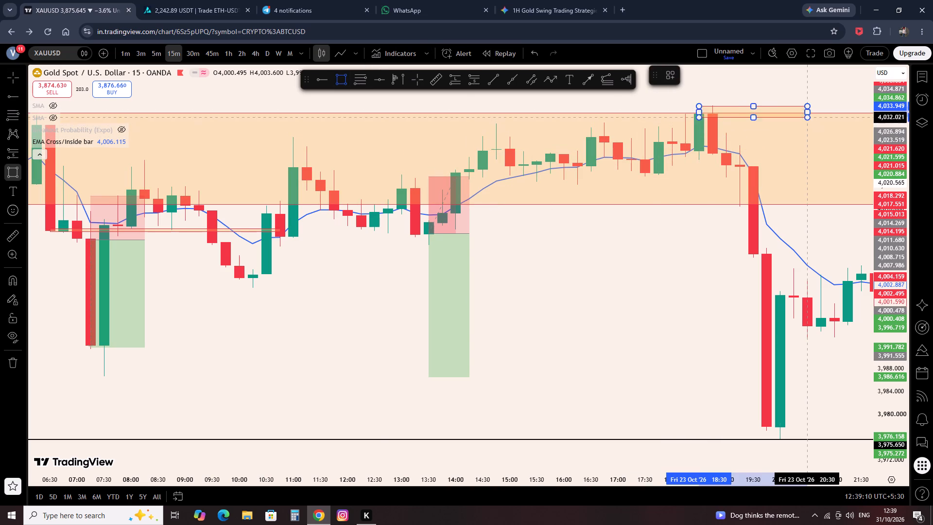
{"action": "left_click", "coordinate": [813, 107]}
{"action": "left_click", "coordinate": [805, 86]}
Place a short position at 23 October's 19:00 candle with entry about 4,025.63, stop about 4,034.30 and target about 4,002.06, ending at 21:15.
{"action": "scroll", "coordinate": [615, 232], "scroll_direction": "up", "scroll_amount": 1}
{"action": "left_click_drag", "start_coordinate": [583, 285], "coordinate": [533, 312]}
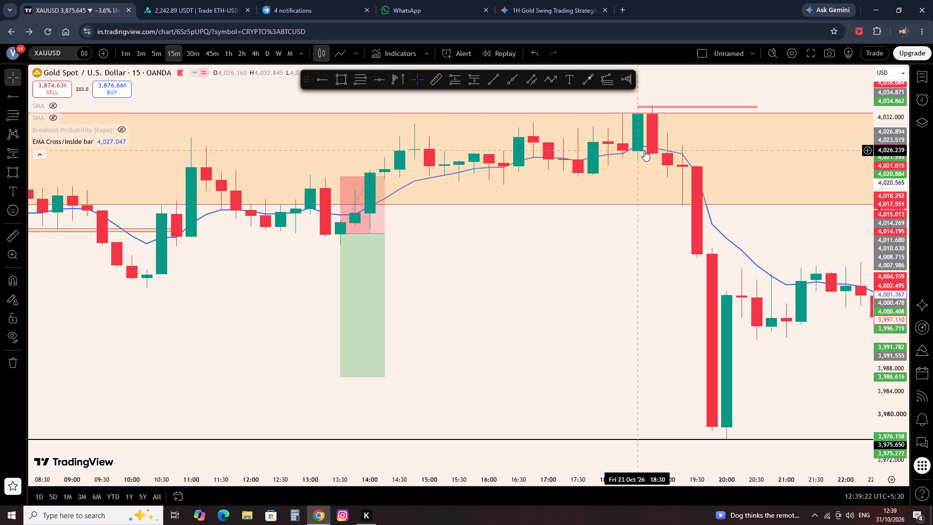
{"action": "left_click", "coordinate": [476, 76]}
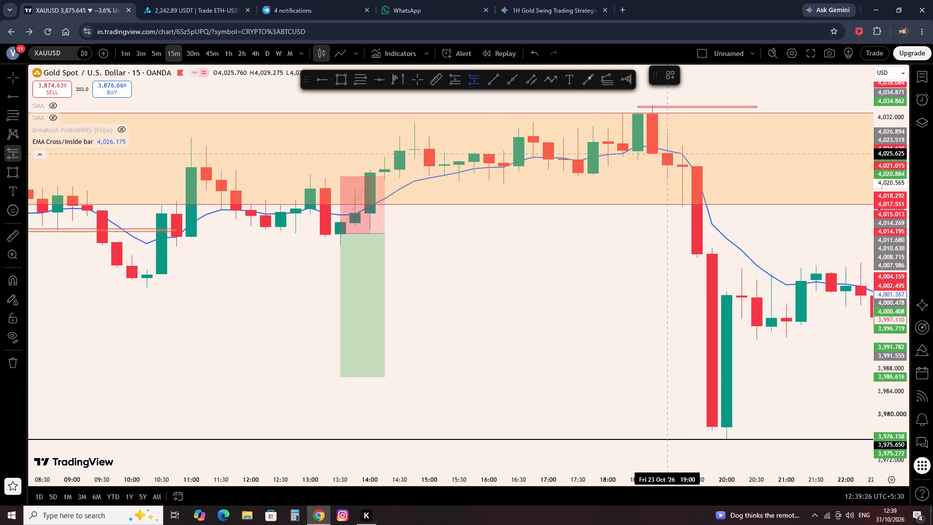
{"action": "left_click", "coordinate": [669, 154]}
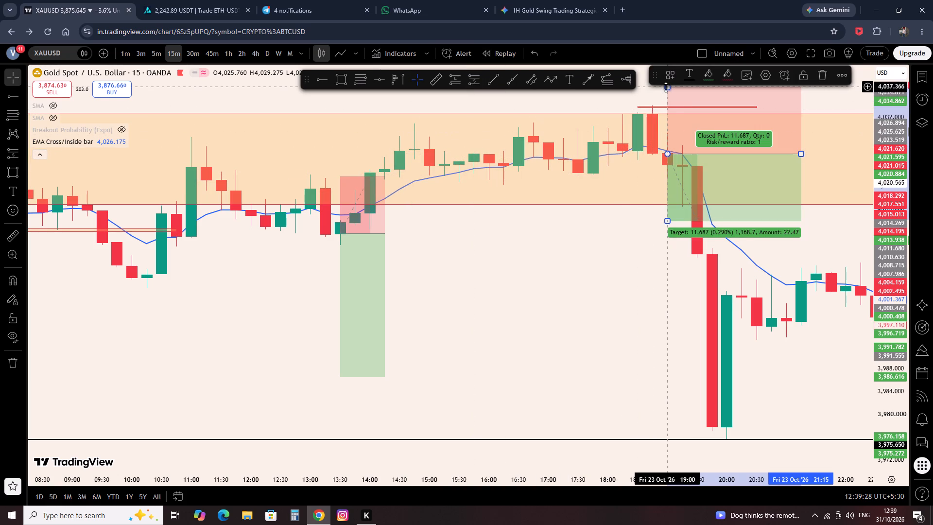
{"action": "left_click_drag", "start_coordinate": [666, 87], "coordinate": [674, 105]}
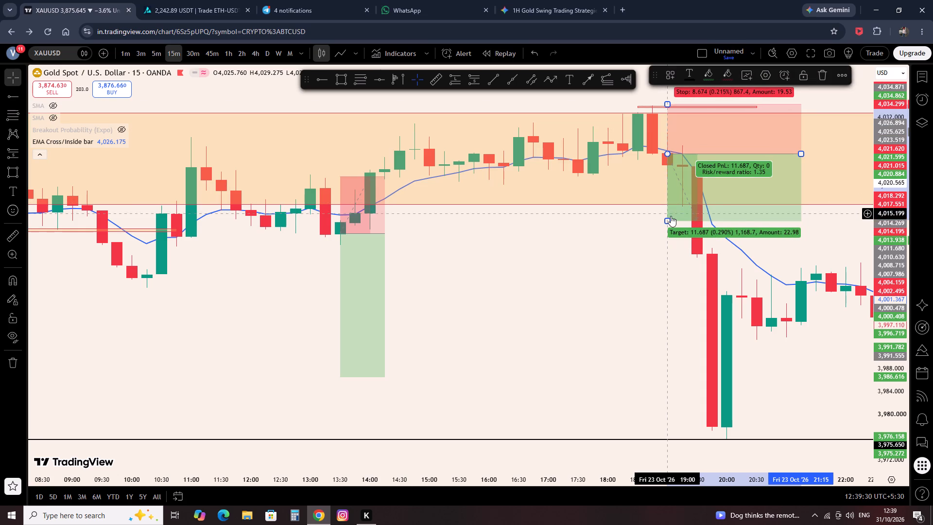
{"action": "left_click", "coordinate": [670, 219]}
{"action": "left_click", "coordinate": [620, 228]}
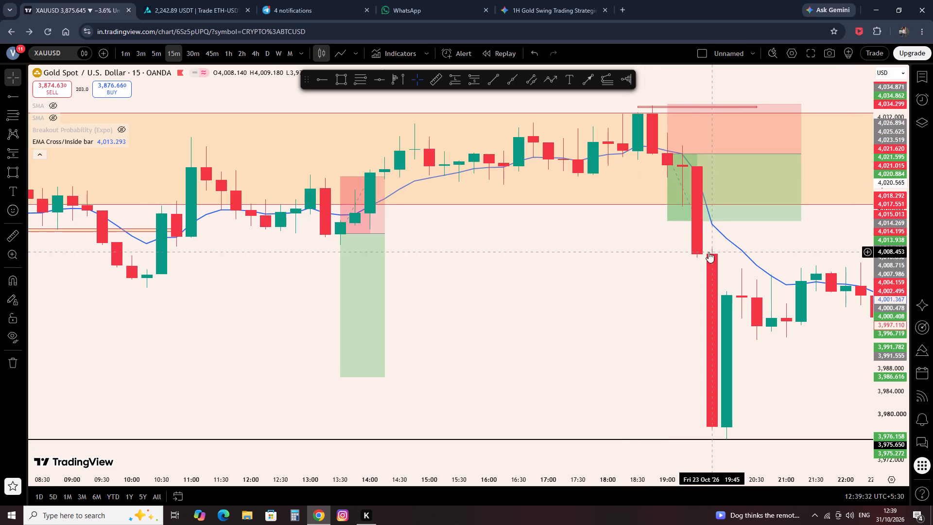
{"action": "left_click_drag", "start_coordinate": [670, 223], "coordinate": [682, 257]}
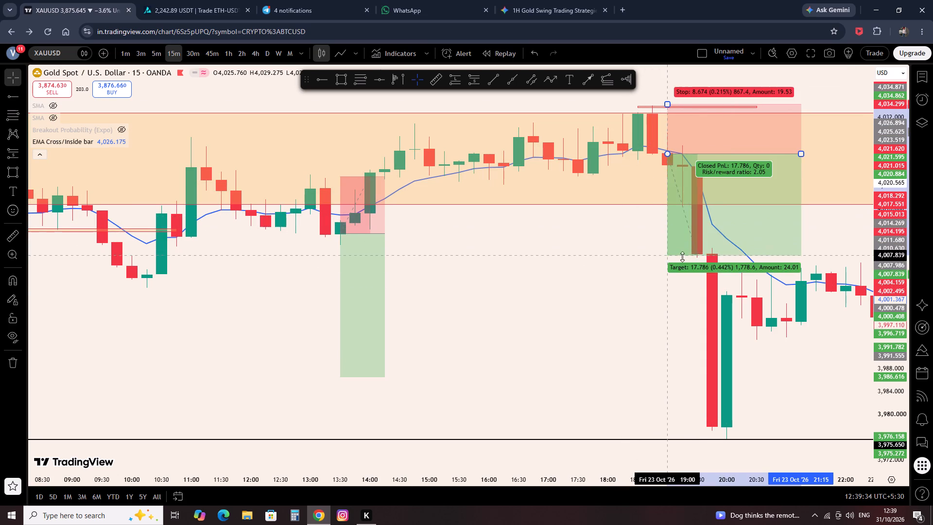
{"action": "left_click_drag", "start_coordinate": [682, 257], "coordinate": [707, 279]}
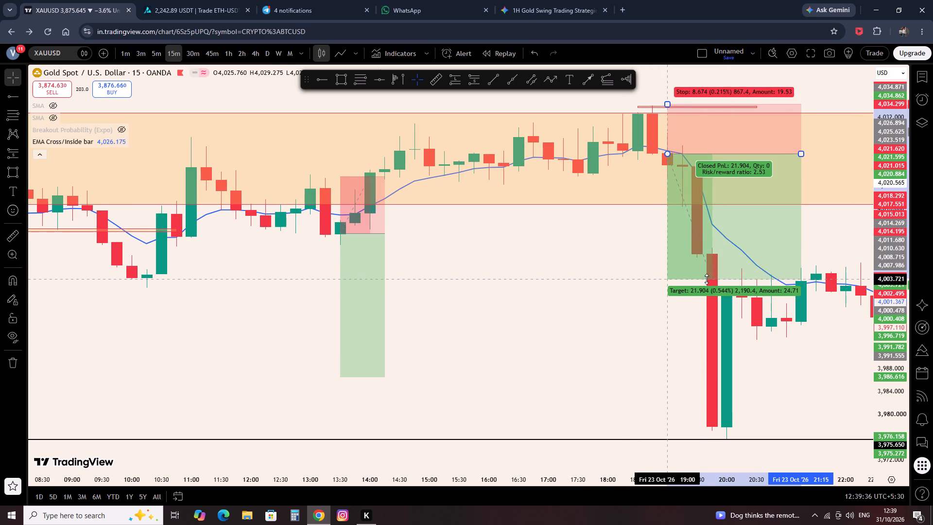
{"action": "left_click_drag", "start_coordinate": [707, 279], "coordinate": [705, 291]}
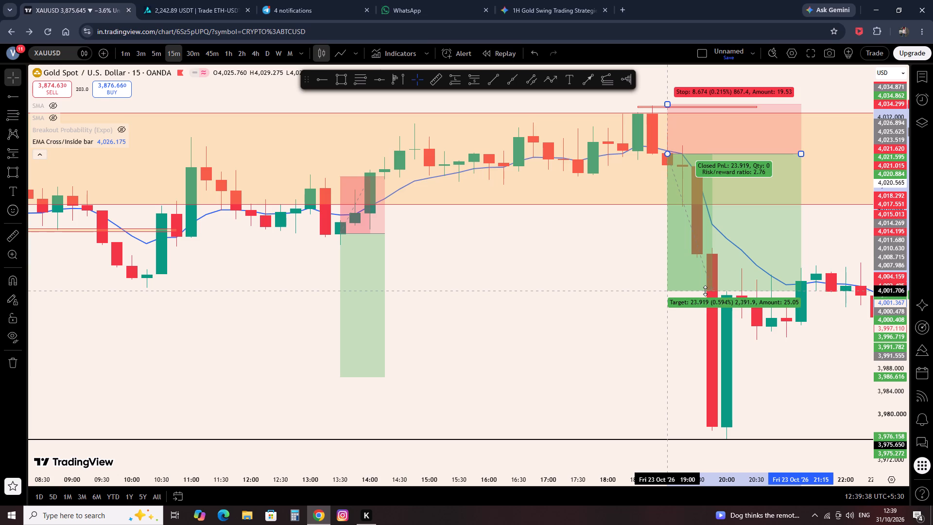
{"action": "left_click_drag", "start_coordinate": [705, 291], "coordinate": [707, 289]}
{"action": "left_click_drag", "start_coordinate": [634, 284], "coordinate": [640, 287]}
Review the preceding days on the 15-minute chart and the marked daily zones on the 4-hour chart.
{"action": "scroll", "coordinate": [641, 287], "scroll_direction": "down", "scroll_amount": 5}
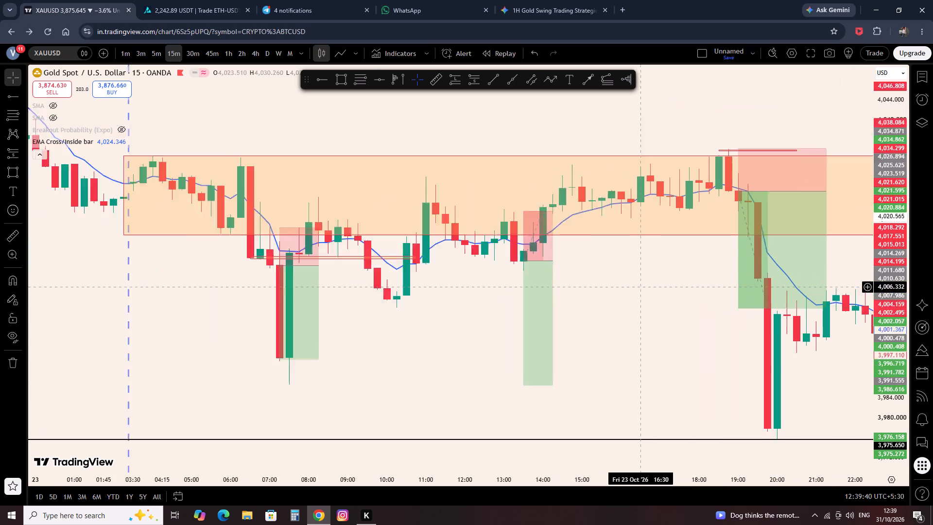
{"action": "left_click_drag", "start_coordinate": [187, 308], "coordinate": [612, 389]}
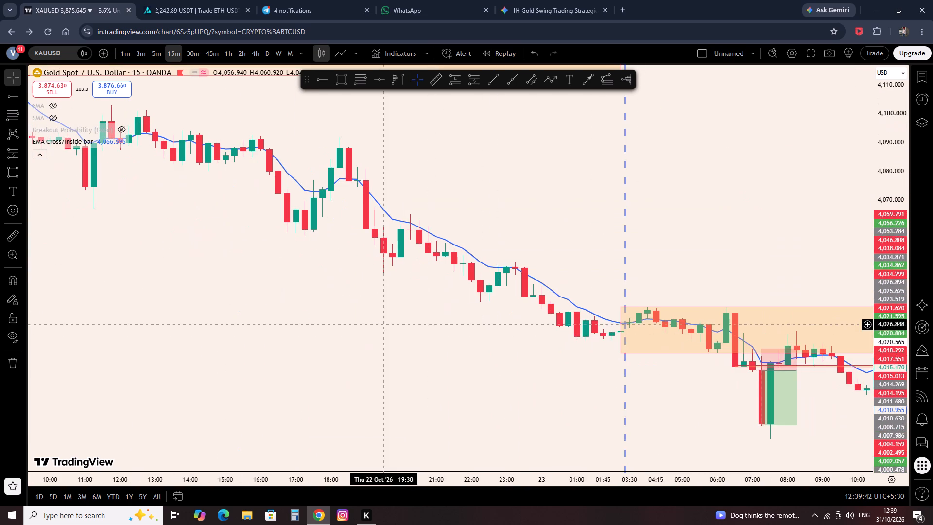
{"action": "left_click_drag", "start_coordinate": [382, 327], "coordinate": [567, 352]}
{"action": "scroll", "coordinate": [421, 285], "scroll_direction": "down", "scroll_amount": 5}
{"action": "left_click_drag", "start_coordinate": [331, 287], "coordinate": [472, 332]}
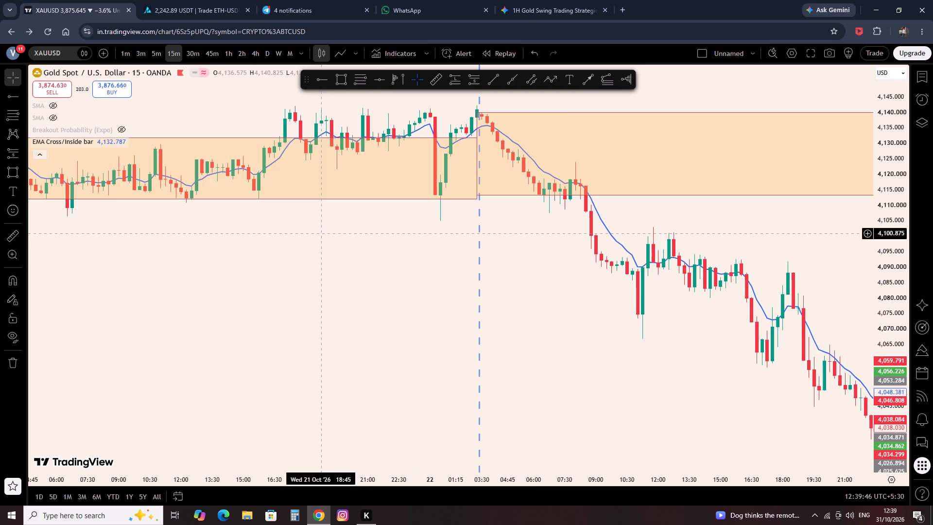
{"action": "left_click", "coordinate": [249, 51]}
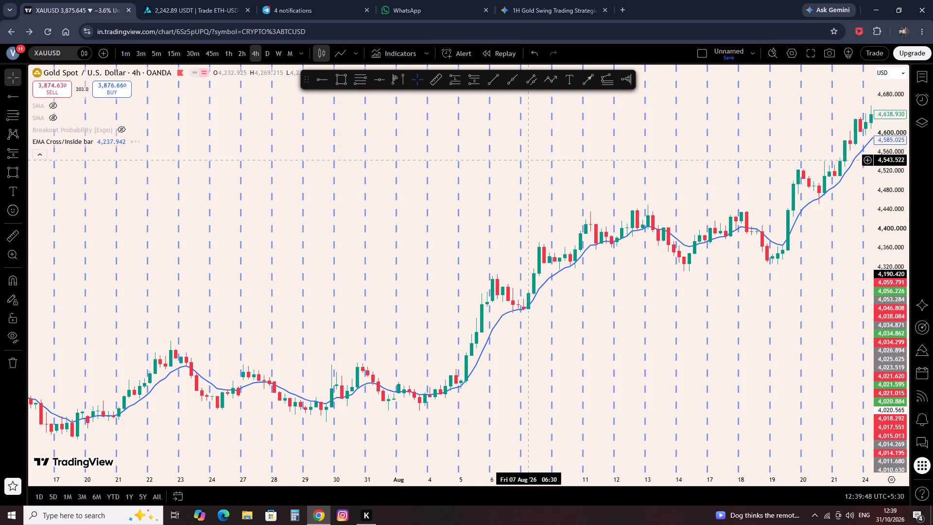
{"action": "right_click", "coordinate": [531, 158]}
{"action": "left_click", "coordinate": [546, 164]}
{"action": "scroll", "coordinate": [546, 164], "scroll_direction": "up", "scroll_amount": 10}
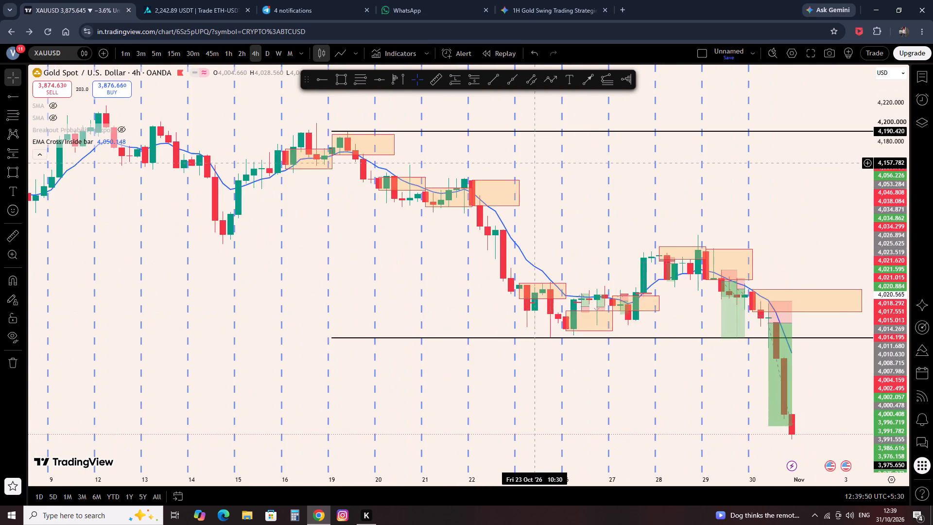
{"action": "scroll", "coordinate": [533, 163], "scroll_direction": "up", "scroll_amount": 1}
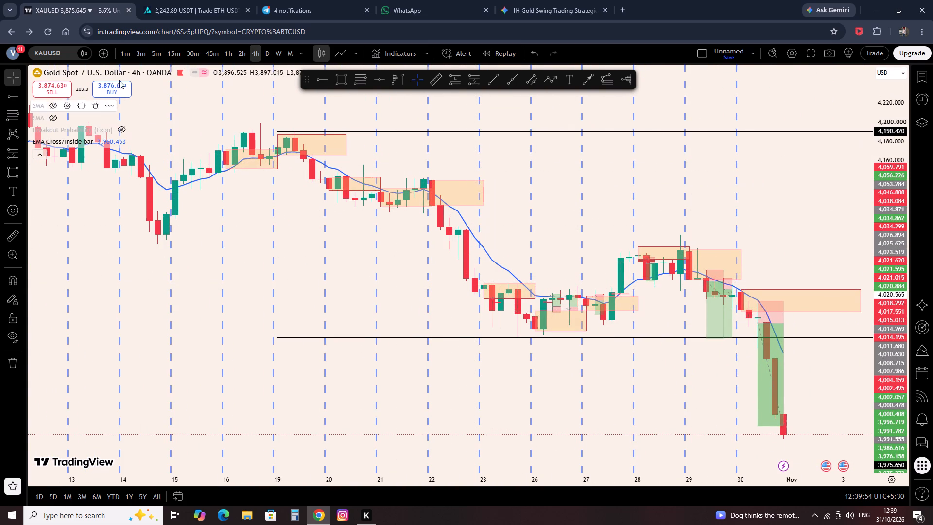
Return to the 15-minute timeframe and go to the date 2026-10-22.
{"action": "left_click", "coordinate": [176, 57]}
{"action": "scroll", "coordinate": [233, 153], "scroll_direction": "down", "scroll_amount": 2}
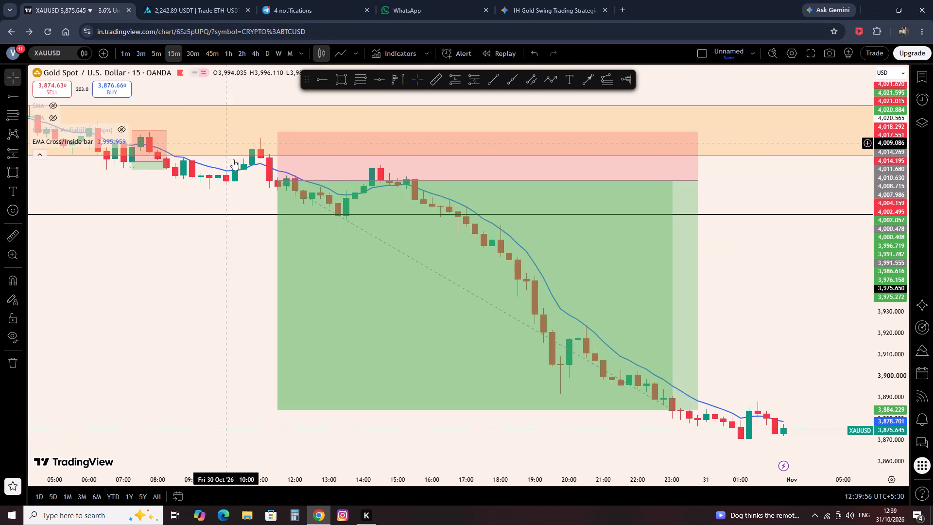
{"action": "scroll", "coordinate": [233, 159], "scroll_direction": "down", "scroll_amount": 2}
{"action": "right_click", "coordinate": [149, 303]}
{"action": "left_click", "coordinate": [188, 241]}
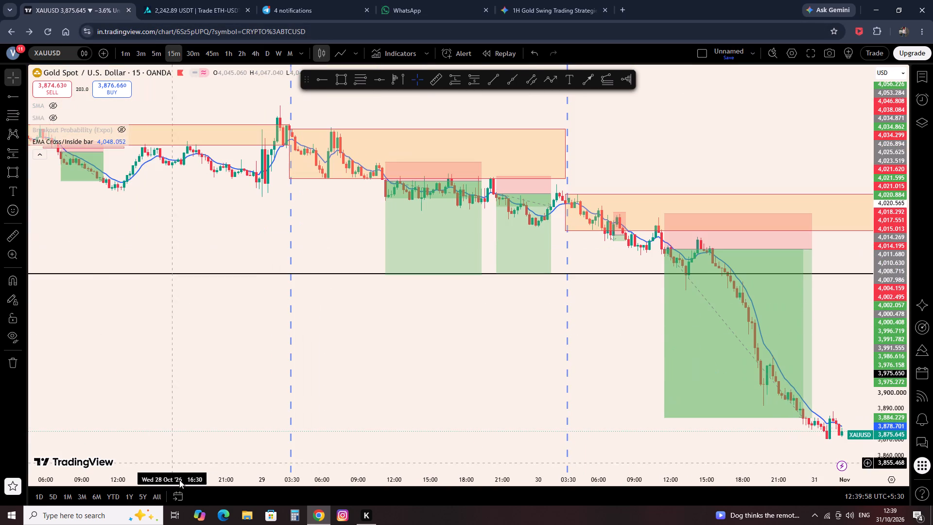
{"action": "left_click", "coordinate": [179, 501]}
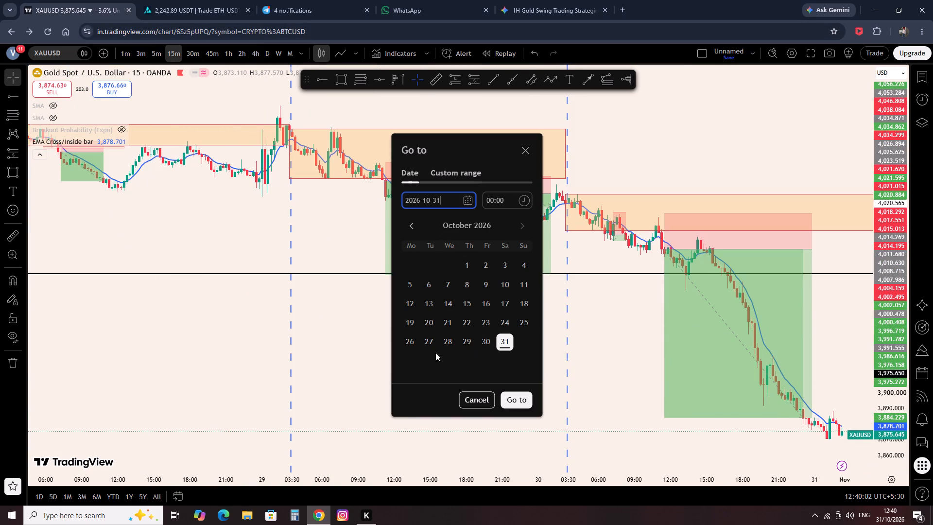
{"action": "left_click", "coordinate": [472, 324]}
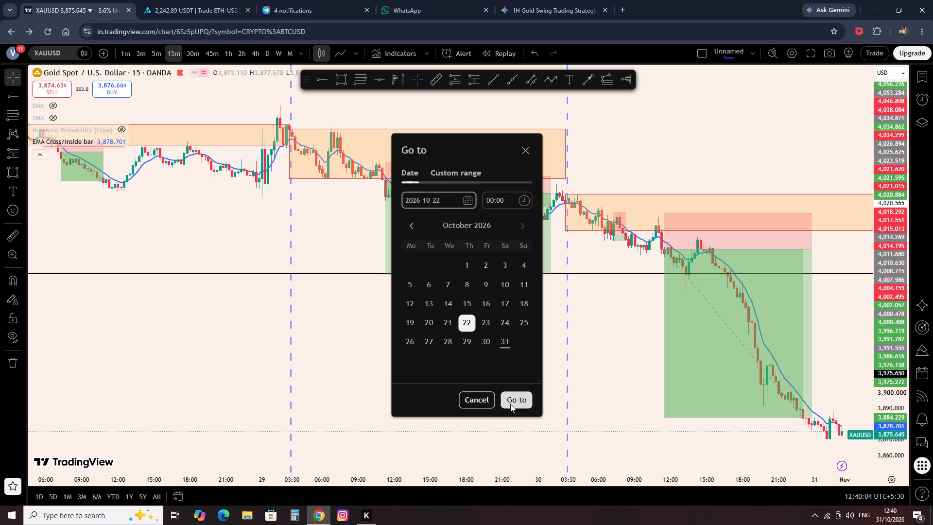
{"action": "left_click", "coordinate": [510, 404]}
Draw a thin rectangle on 22 October from 06:00 to 12:00, spanning about 4,111.2 to 4,112, just below the zone's lower edge.
{"action": "left_click_drag", "start_coordinate": [218, 345], "coordinate": [415, 332]}
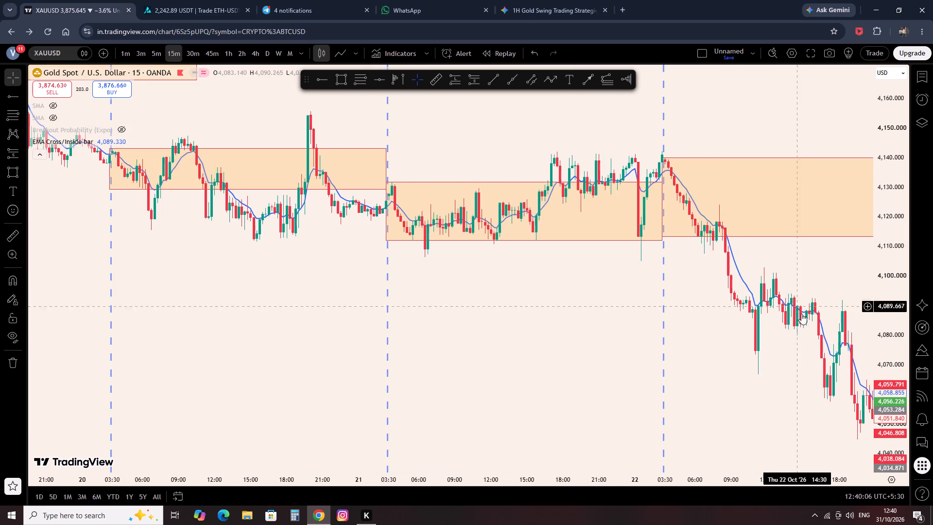
{"action": "left_click_drag", "start_coordinate": [777, 338], "coordinate": [513, 388]}
{"action": "scroll", "coordinate": [371, 242], "scroll_direction": "up", "scroll_amount": 5}
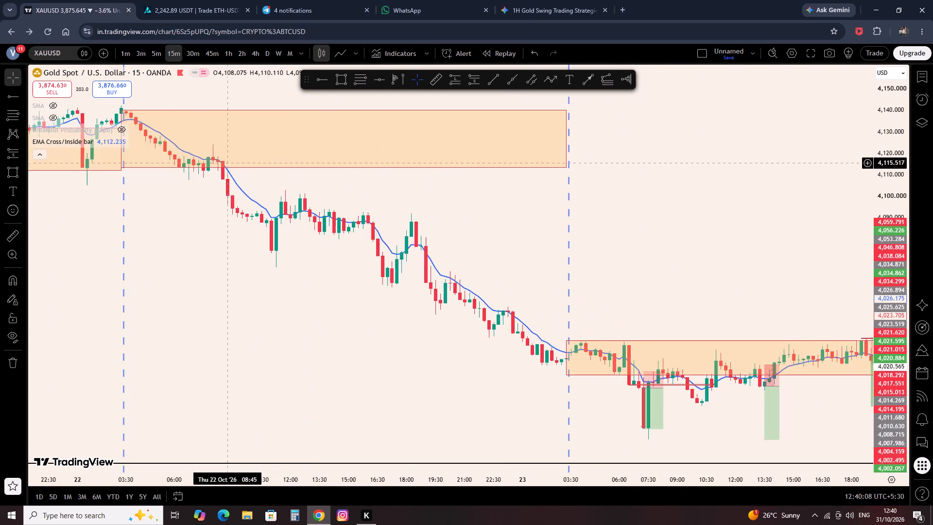
{"action": "left_click_drag", "start_coordinate": [121, 219], "coordinate": [714, 287]}
{"action": "scroll", "coordinate": [701, 270], "scroll_direction": "up", "scroll_amount": 8}
{"action": "left_click_drag", "start_coordinate": [613, 331], "coordinate": [460, 373]}
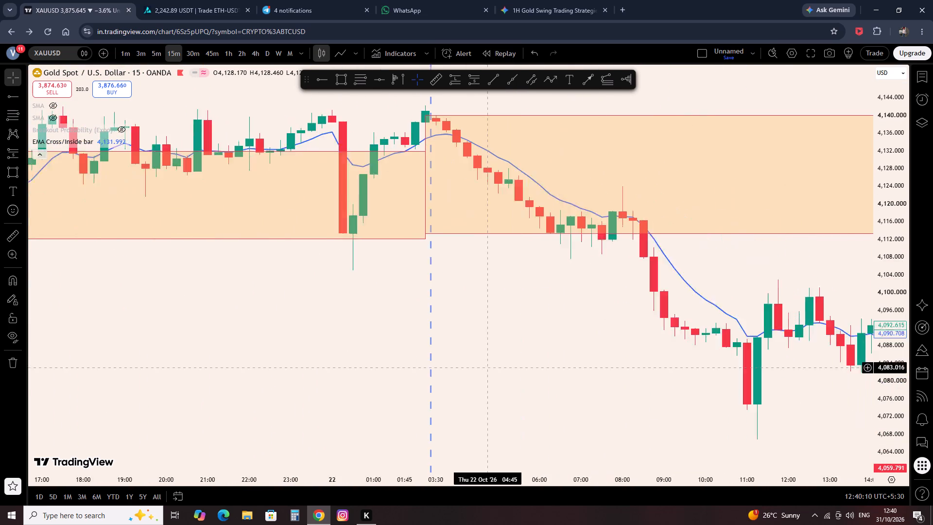
{"action": "left_click_drag", "start_coordinate": [460, 373], "coordinate": [397, 394]}
{"action": "left_click", "coordinate": [340, 77]}
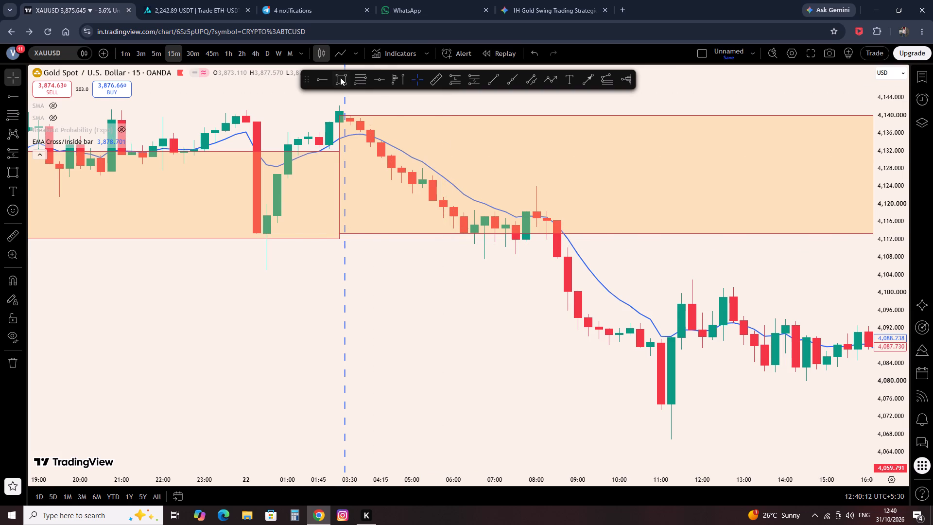
{"action": "left_click", "coordinate": [458, 243]}
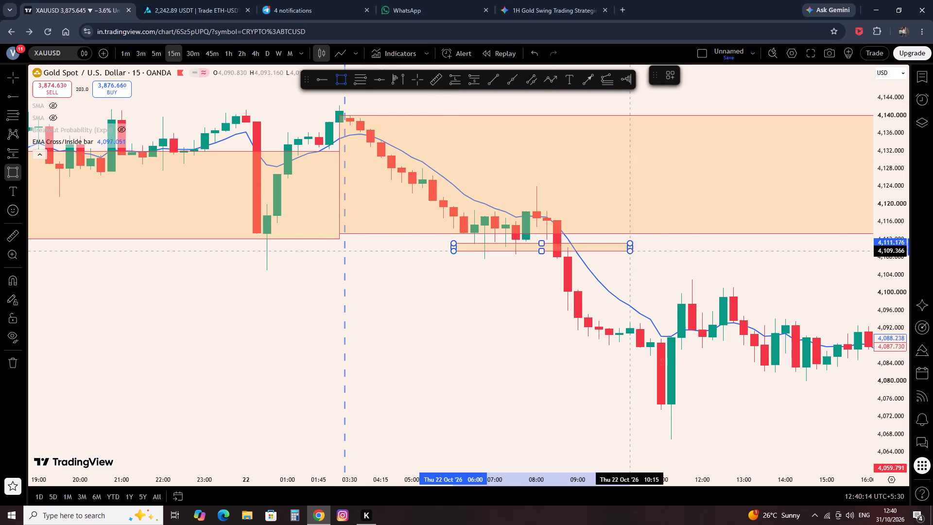
{"action": "left_click", "coordinate": [698, 239]}
{"action": "left_click", "coordinate": [693, 284]}
{"action": "left_click", "coordinate": [664, 268]}
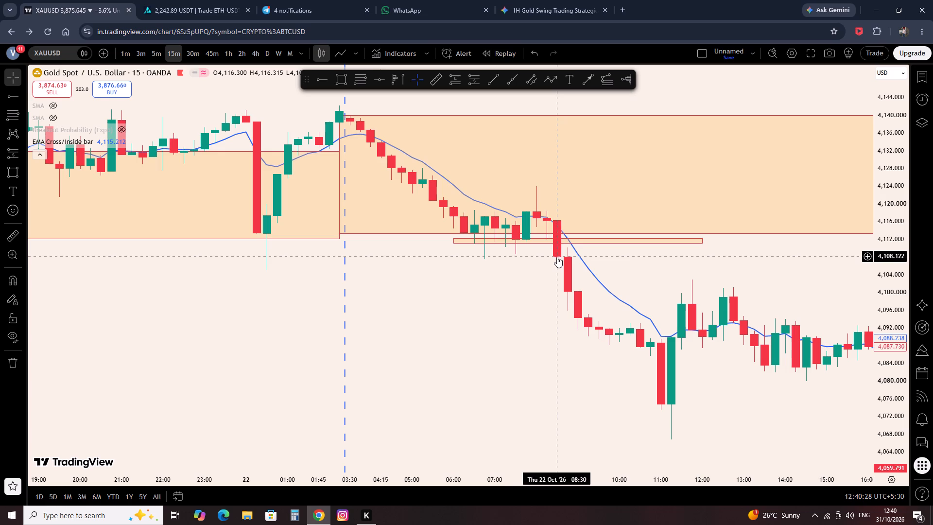
Place a short position at 22 October's 08:45 candle with entry about 4,108.24, stop about 4,116.72 and target about 4,091.16, ending at 11:15.
{"action": "left_click", "coordinate": [471, 86]}
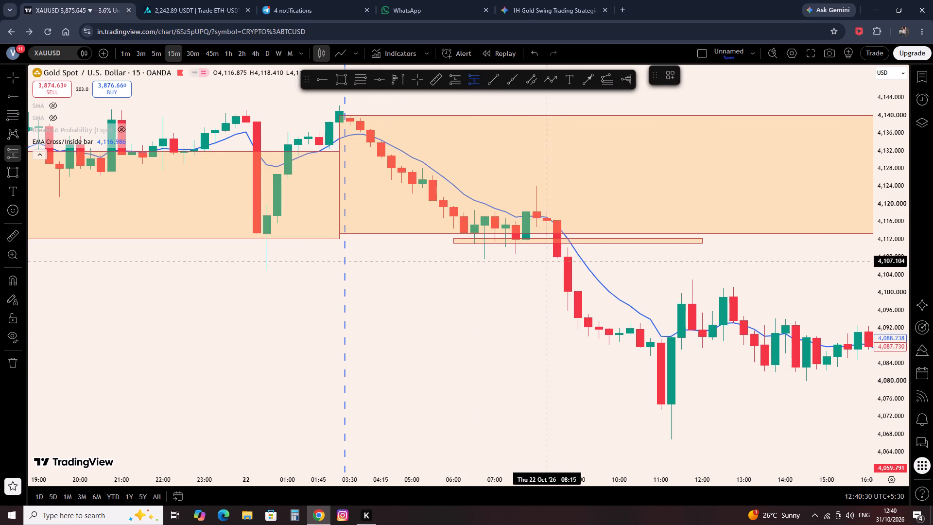
{"action": "left_click", "coordinate": [567, 256]}
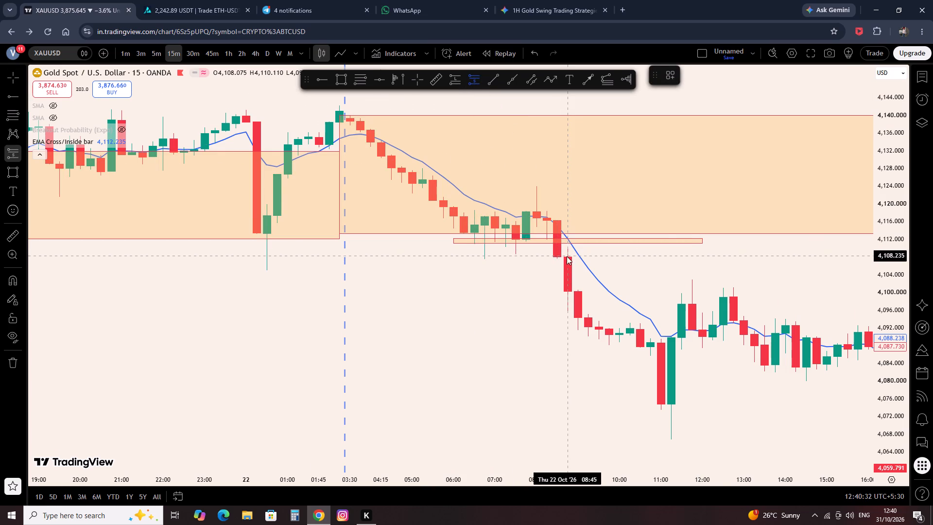
{"action": "left_click_drag", "start_coordinate": [569, 190], "coordinate": [569, 196]}
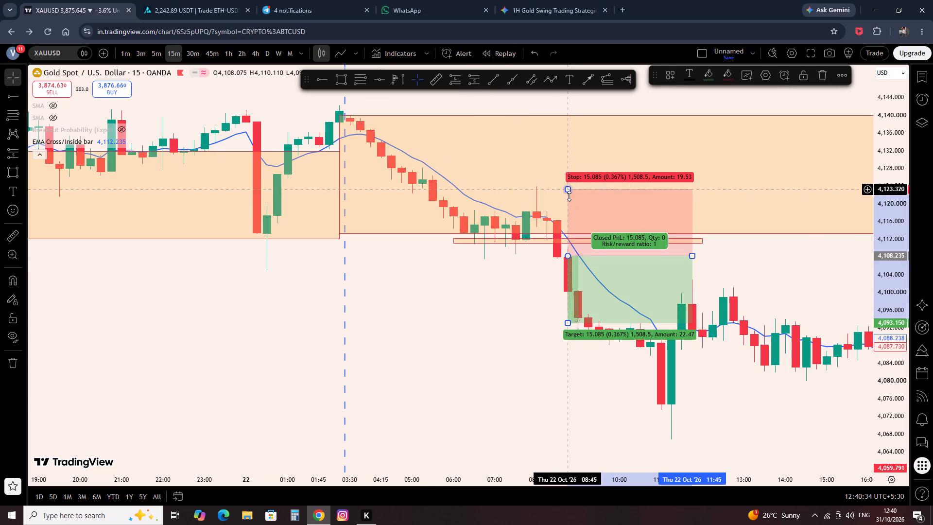
{"action": "left_click_drag", "start_coordinate": [569, 196], "coordinate": [570, 219]}
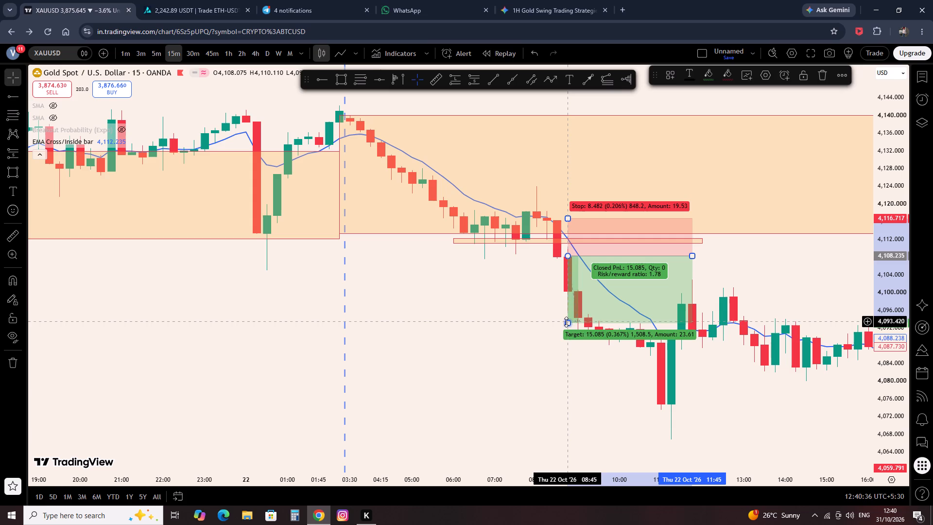
{"action": "left_click_drag", "start_coordinate": [566, 322], "coordinate": [602, 311]}
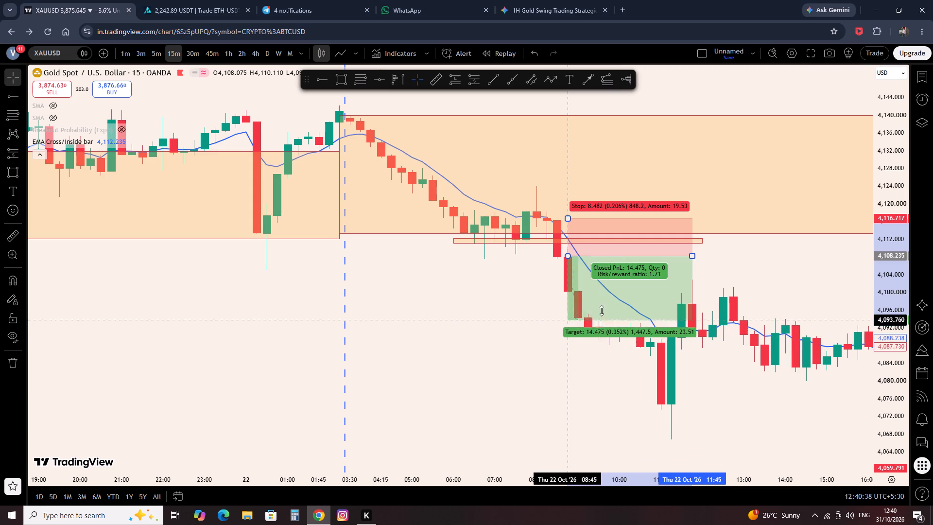
{"action": "left_click_drag", "start_coordinate": [602, 311], "coordinate": [593, 325]}
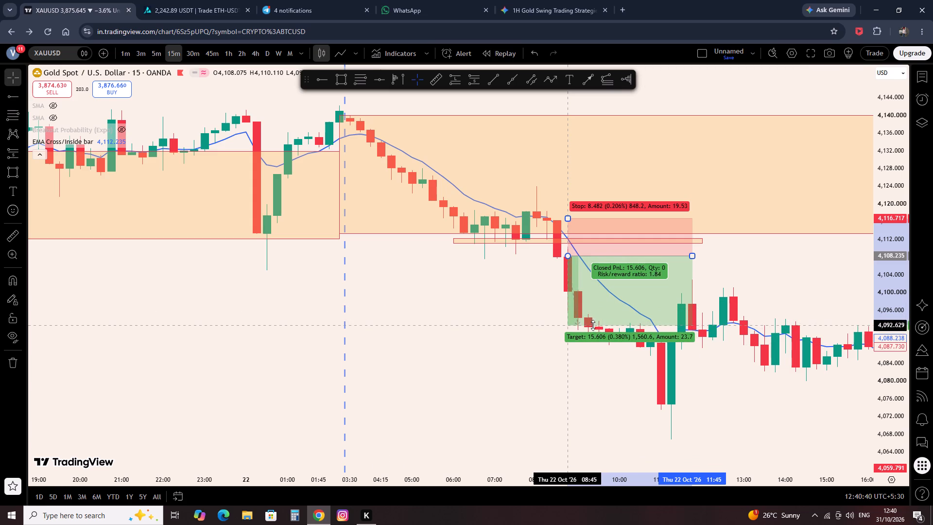
{"action": "left_click_drag", "start_coordinate": [593, 325], "coordinate": [598, 328]}
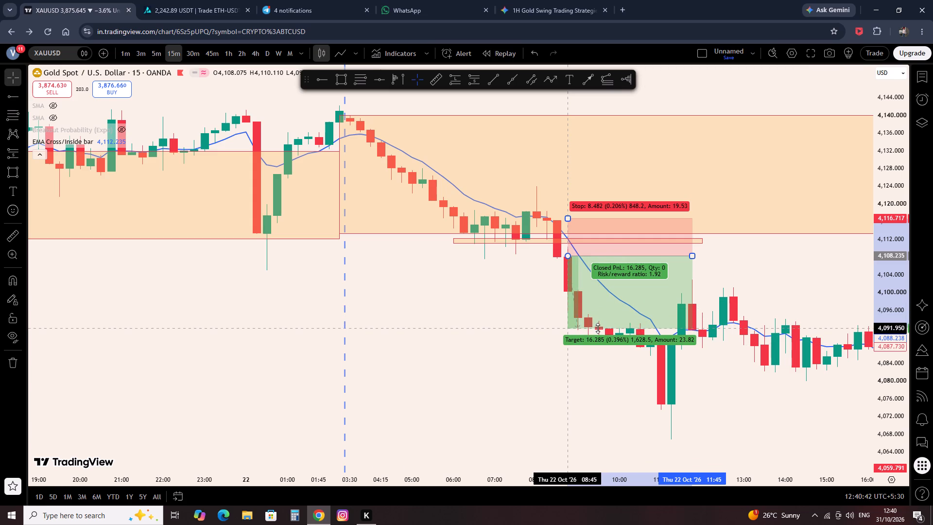
{"action": "left_click_drag", "start_coordinate": [598, 328], "coordinate": [602, 332]}
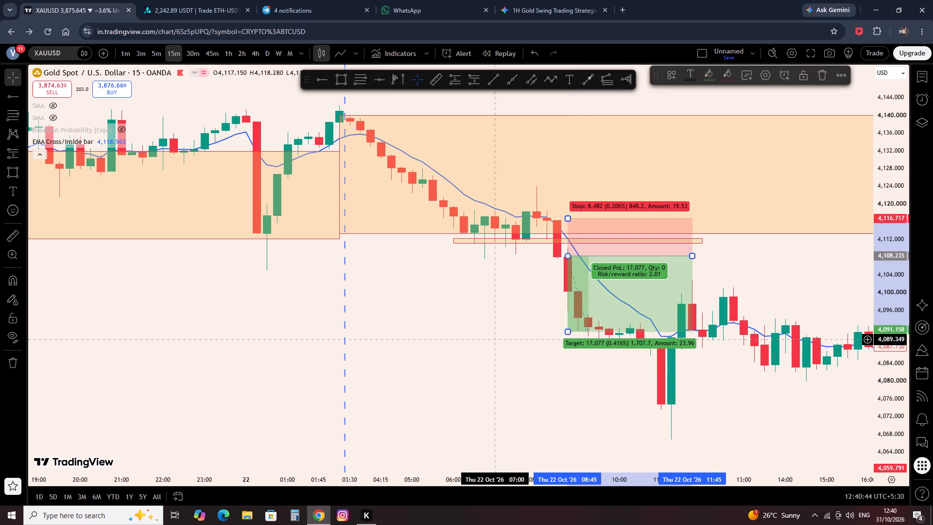
{"action": "left_click_drag", "start_coordinate": [441, 345], "coordinate": [449, 346]}
{"action": "left_click_drag", "start_coordinate": [695, 258], "coordinate": [669, 266]}
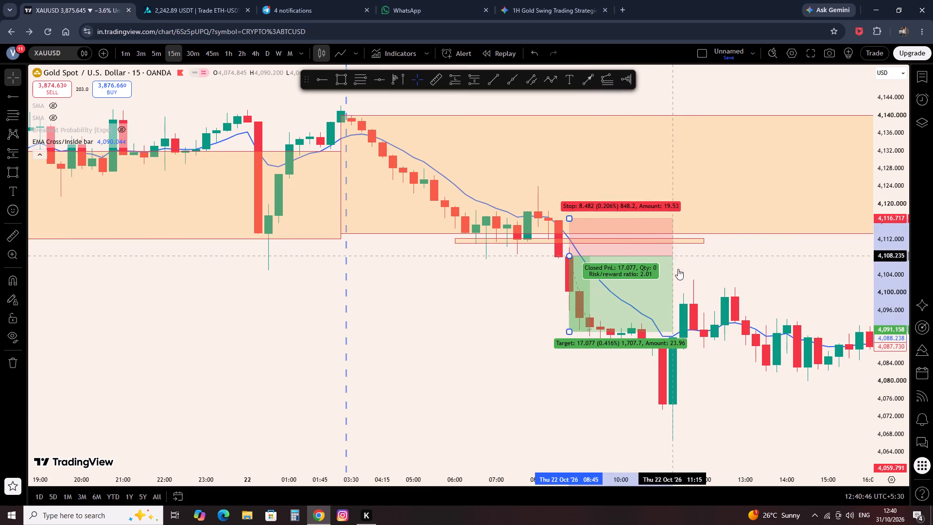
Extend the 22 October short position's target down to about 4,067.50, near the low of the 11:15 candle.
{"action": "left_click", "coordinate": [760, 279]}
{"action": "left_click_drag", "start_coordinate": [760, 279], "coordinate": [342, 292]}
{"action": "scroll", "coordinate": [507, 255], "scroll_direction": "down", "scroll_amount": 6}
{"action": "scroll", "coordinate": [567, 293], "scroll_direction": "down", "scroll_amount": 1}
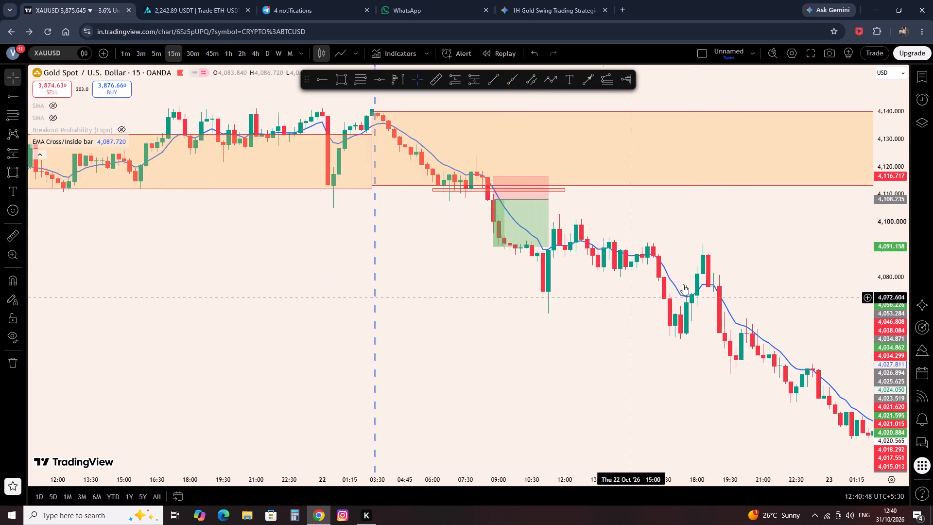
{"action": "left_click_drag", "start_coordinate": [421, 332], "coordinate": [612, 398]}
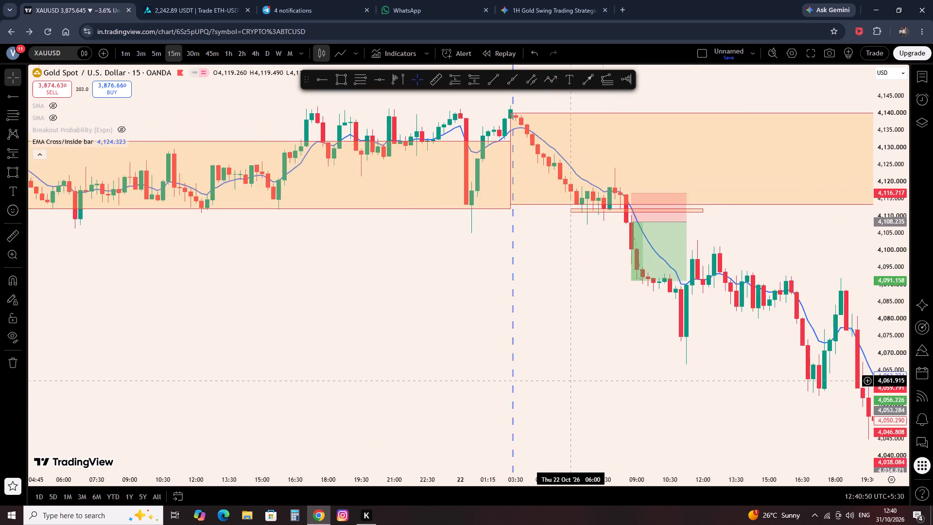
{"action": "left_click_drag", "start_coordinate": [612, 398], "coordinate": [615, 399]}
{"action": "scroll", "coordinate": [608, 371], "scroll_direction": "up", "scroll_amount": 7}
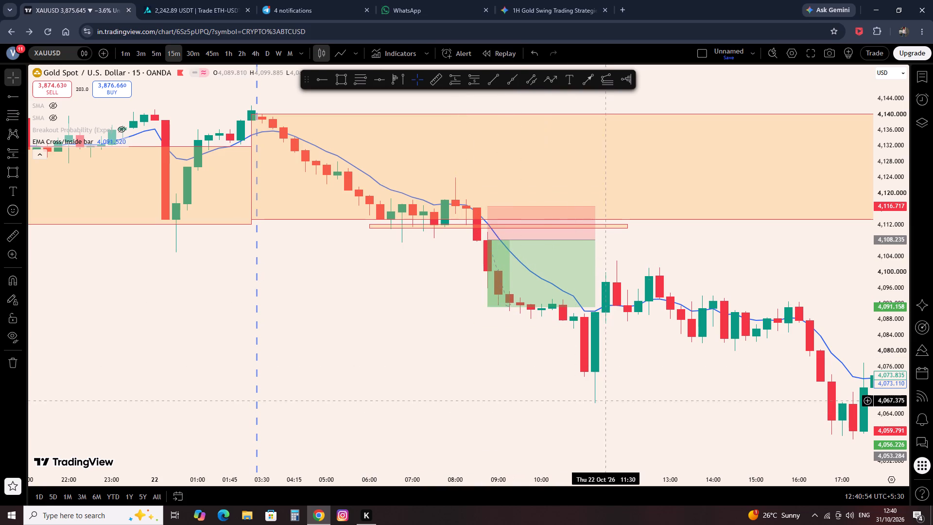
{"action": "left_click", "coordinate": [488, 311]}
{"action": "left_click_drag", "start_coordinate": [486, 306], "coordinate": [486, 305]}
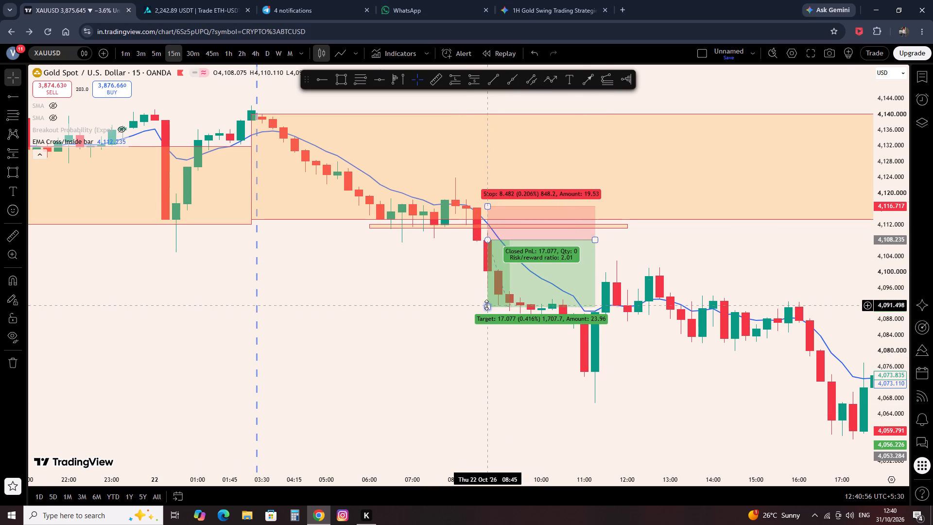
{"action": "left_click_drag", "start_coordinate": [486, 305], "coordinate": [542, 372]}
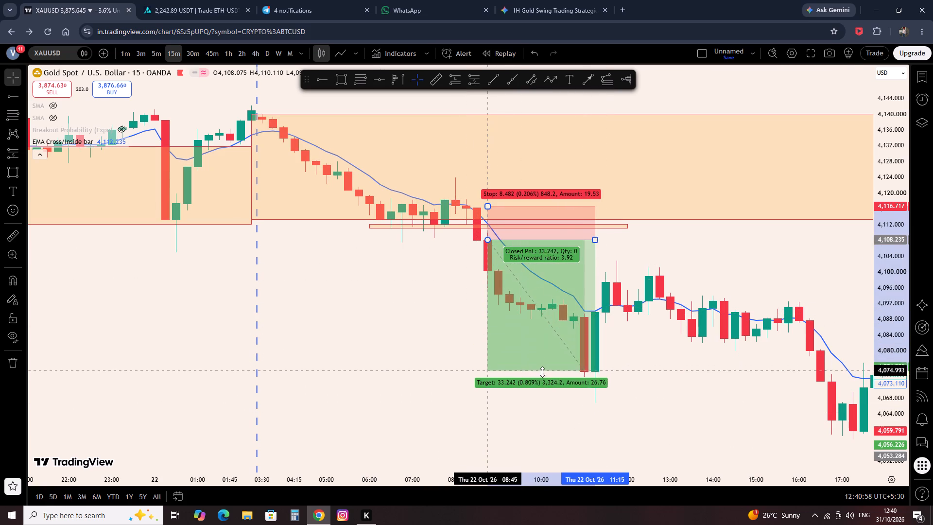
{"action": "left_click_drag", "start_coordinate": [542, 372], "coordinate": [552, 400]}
Set the 22 October short position's target to about 4,085.82.
{"action": "left_click", "coordinate": [681, 390]}
{"action": "scroll", "coordinate": [715, 386], "scroll_direction": "down", "scroll_amount": 3}
{"action": "left_click_drag", "start_coordinate": [772, 397], "coordinate": [295, 397]}
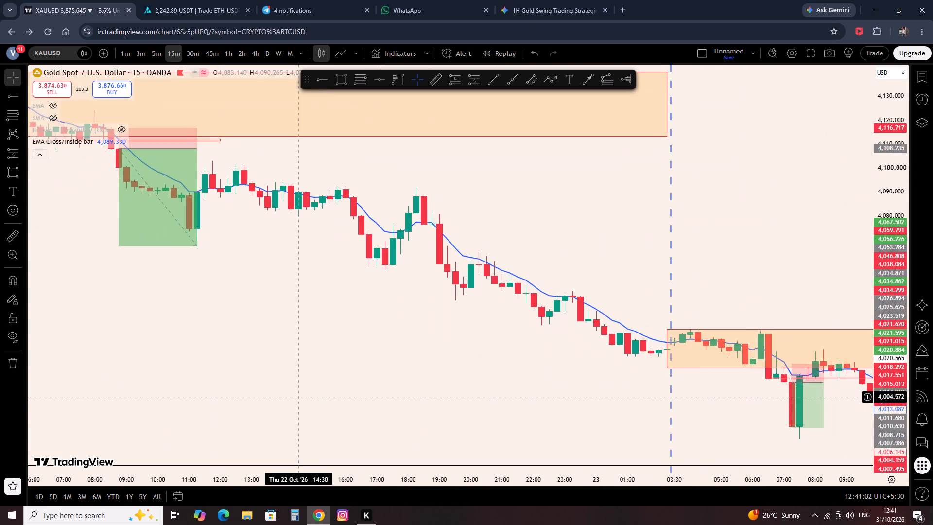
{"action": "left_click_drag", "start_coordinate": [295, 397], "coordinate": [569, 401]}
{"action": "left_click_drag", "start_coordinate": [394, 335], "coordinate": [354, 306]}
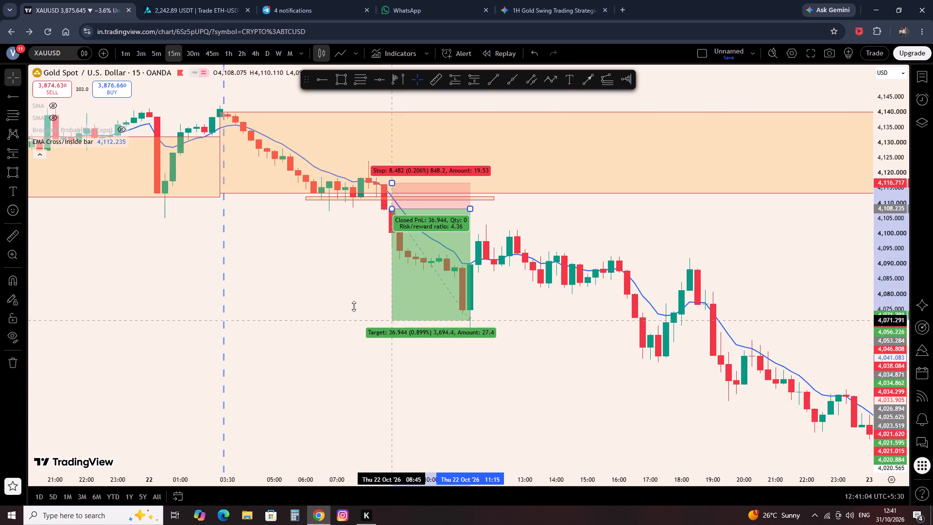
{"action": "left_click_drag", "start_coordinate": [354, 306], "coordinate": [340, 277]}
{"action": "left_click", "coordinate": [256, 297]}
Place a long position at 21 October's 17:15 candle with entry about 4,137.84, stop about 4,129.81 and target about 4,152.57, ending at 19:45.
{"action": "left_click_drag", "start_coordinate": [187, 303], "coordinate": [544, 338]}
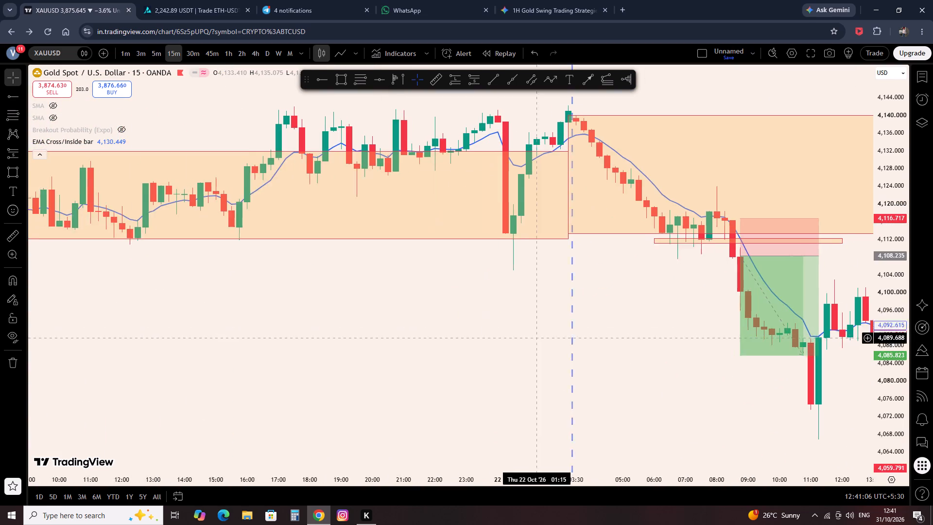
{"action": "left_click_drag", "start_coordinate": [298, 333], "coordinate": [463, 369]}
{"action": "left_click_drag", "start_coordinate": [222, 171], "coordinate": [571, 219]}
{"action": "scroll", "coordinate": [557, 227], "scroll_direction": "down", "scroll_amount": 2}
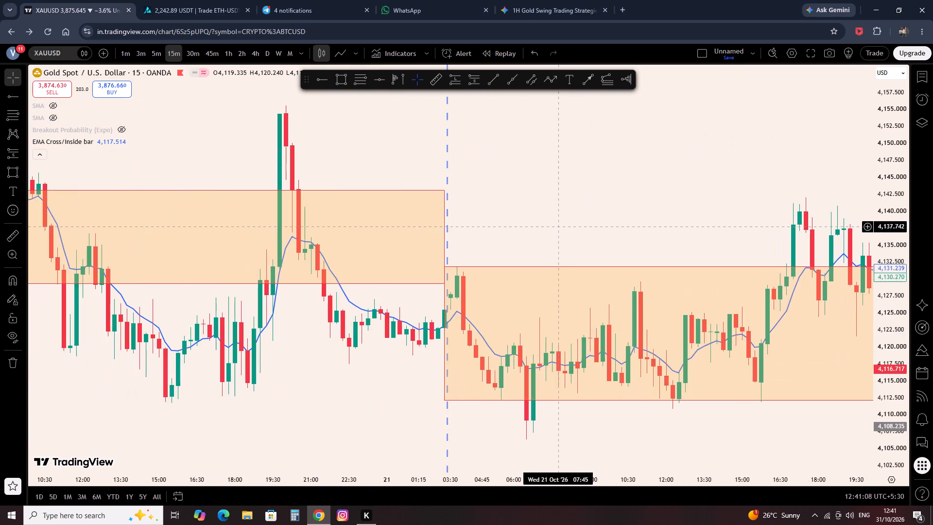
{"action": "scroll", "coordinate": [606, 220], "scroll_direction": "down", "scroll_amount": 1}
{"action": "left_click_drag", "start_coordinate": [692, 213], "coordinate": [460, 248]}
{"action": "scroll", "coordinate": [501, 272], "scroll_direction": "up", "scroll_amount": 2}
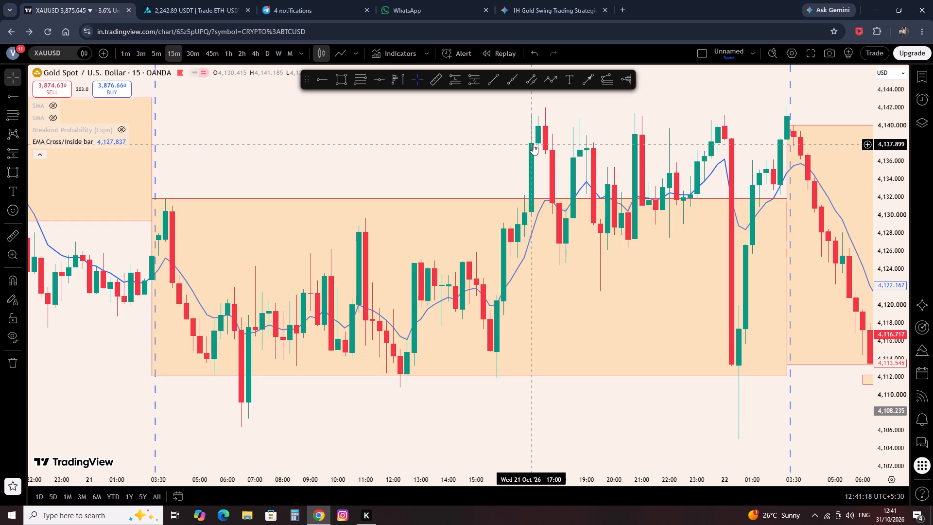
{"action": "left_click", "coordinate": [454, 77]}
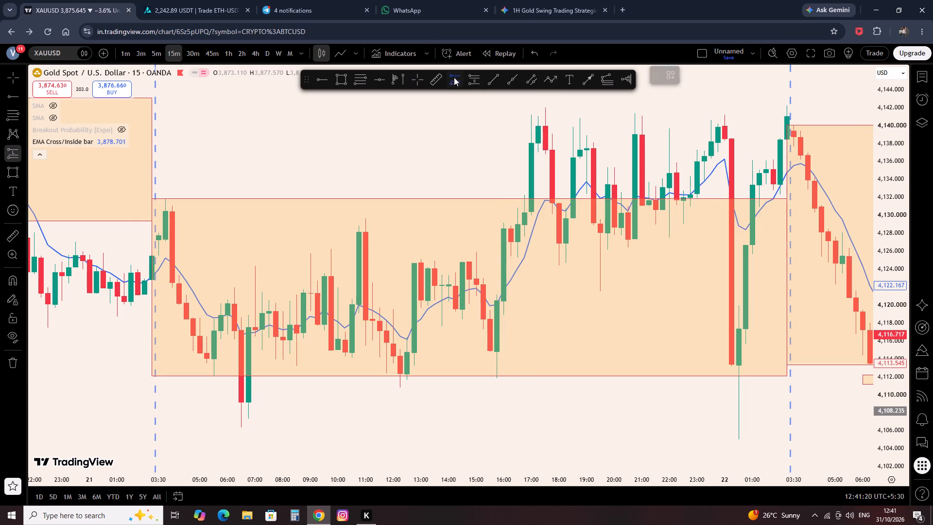
{"action": "left_click", "coordinate": [536, 145]}
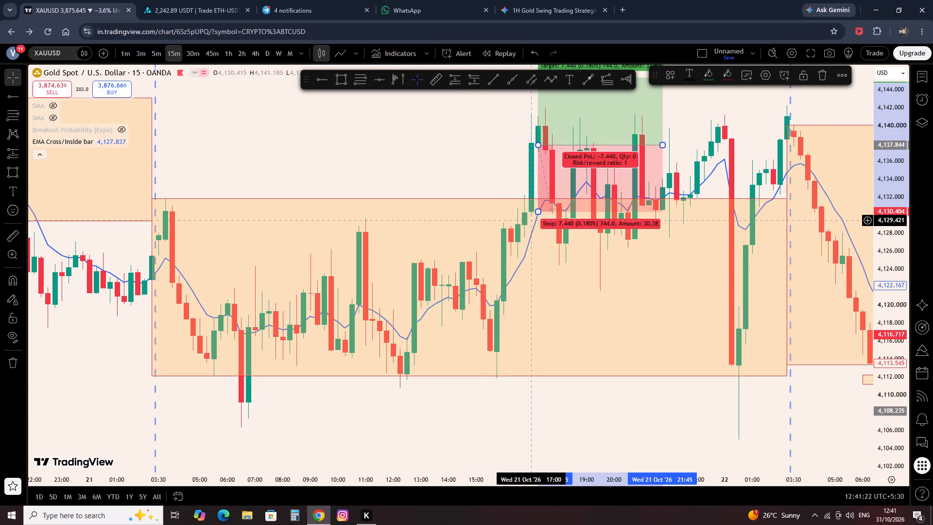
{"action": "left_click_drag", "start_coordinate": [538, 209], "coordinate": [535, 217]}
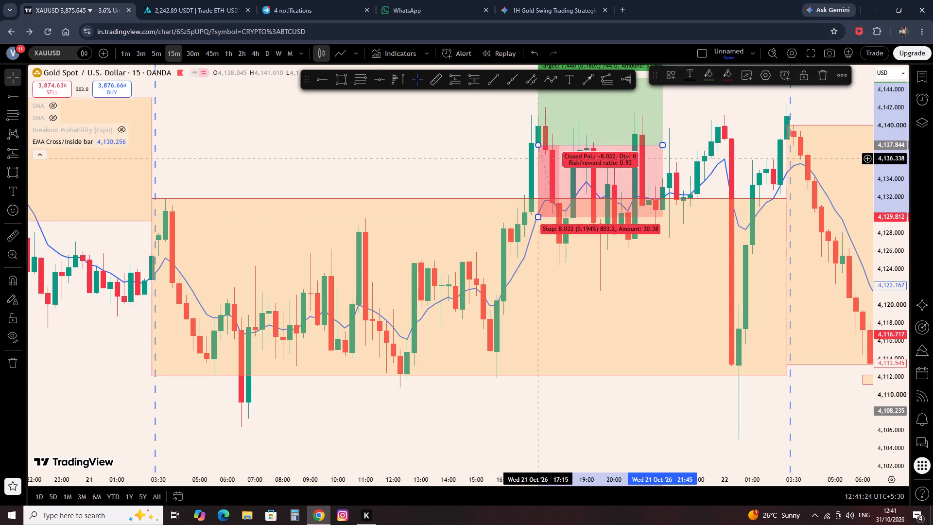
{"action": "left_click", "coordinate": [470, 145]}
{"action": "scroll", "coordinate": [485, 149], "scroll_direction": "down", "scroll_amount": 5}
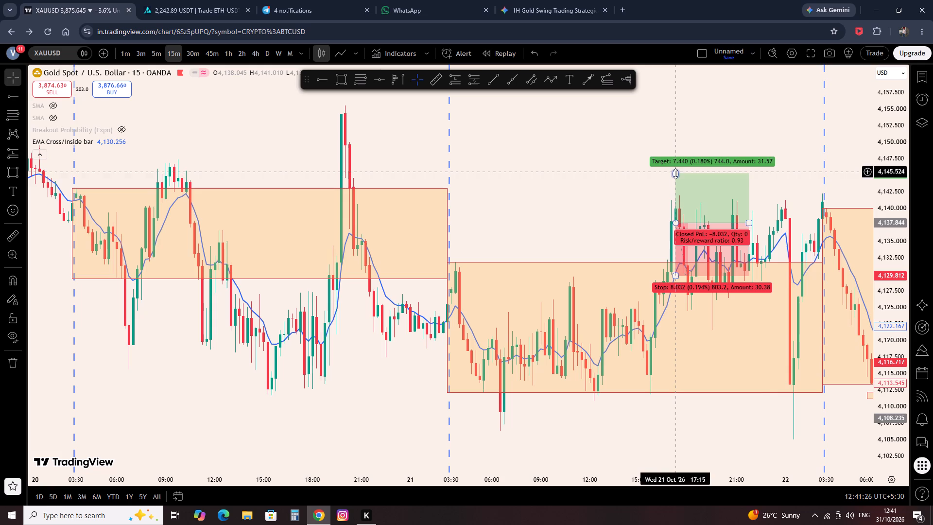
{"action": "left_click_drag", "start_coordinate": [675, 174], "coordinate": [664, 125]}
{"action": "left_click_drag", "start_coordinate": [750, 223], "coordinate": [713, 220]}
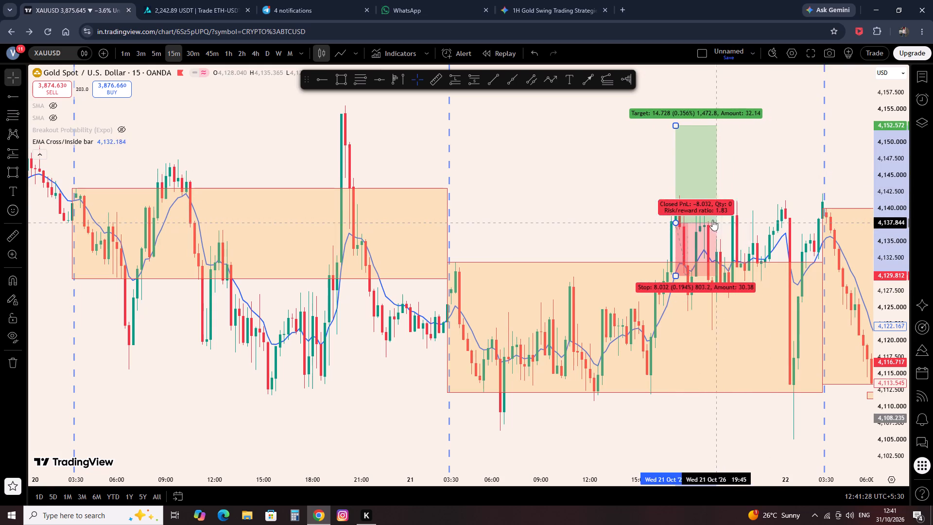
{"action": "left_click", "coordinate": [757, 193]}
Examine the 15-minute price action around the 21 October zone, then the 20 October zone, and dismiss the advertisement.
{"action": "scroll", "coordinate": [757, 194], "scroll_direction": "up", "scroll_amount": 4}
{"action": "scroll", "coordinate": [715, 199], "scroll_direction": "up", "scroll_amount": 4}
{"action": "left_click_drag", "start_coordinate": [648, 107], "coordinate": [648, 107]}
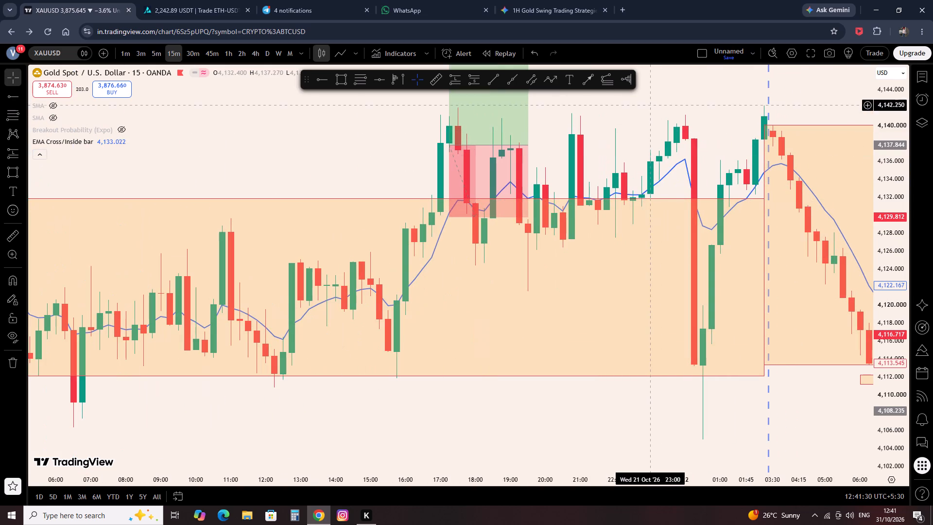
{"action": "left_click_drag", "start_coordinate": [648, 107], "coordinate": [616, 125]}
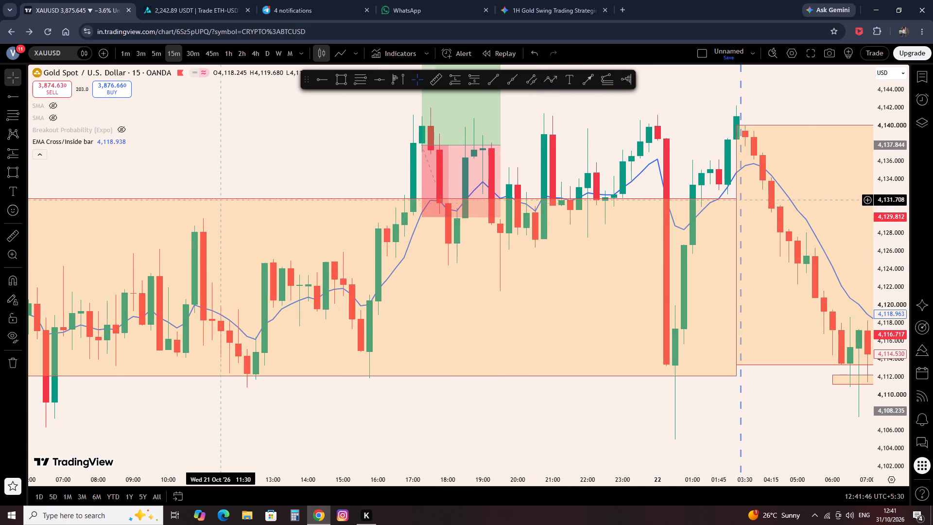
{"action": "left_click_drag", "start_coordinate": [248, 179], "coordinate": [553, 194]}
{"action": "left_click", "coordinate": [739, 151]}
{"action": "left_click", "coordinate": [567, 157]}
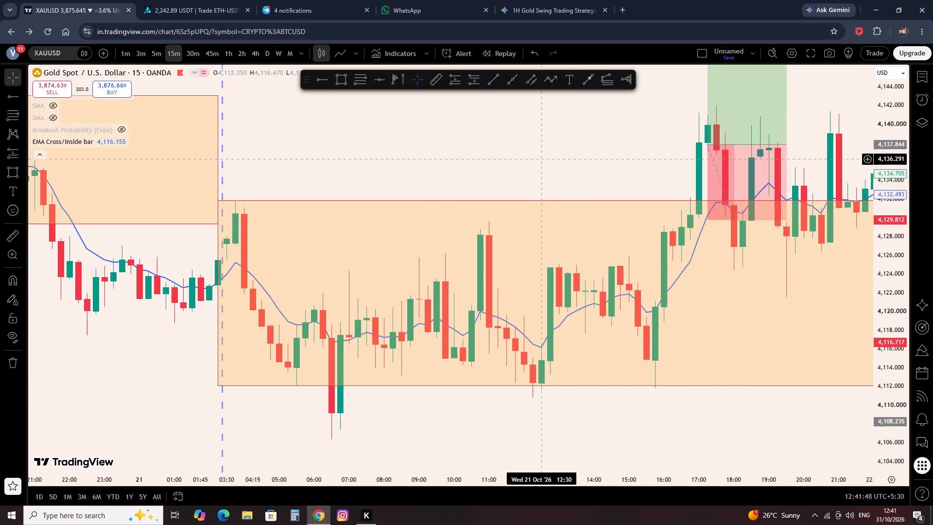
{"action": "scroll", "coordinate": [531, 159], "scroll_direction": "down", "scroll_amount": 7}
{"action": "left_click_drag", "start_coordinate": [345, 221], "coordinate": [630, 216]}
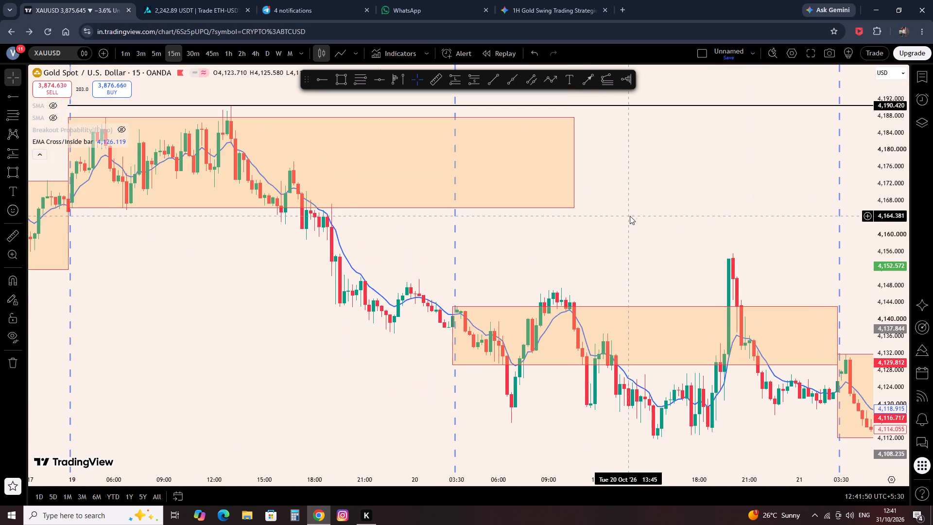
{"action": "scroll", "coordinate": [630, 216], "scroll_direction": "up", "scroll_amount": 4}
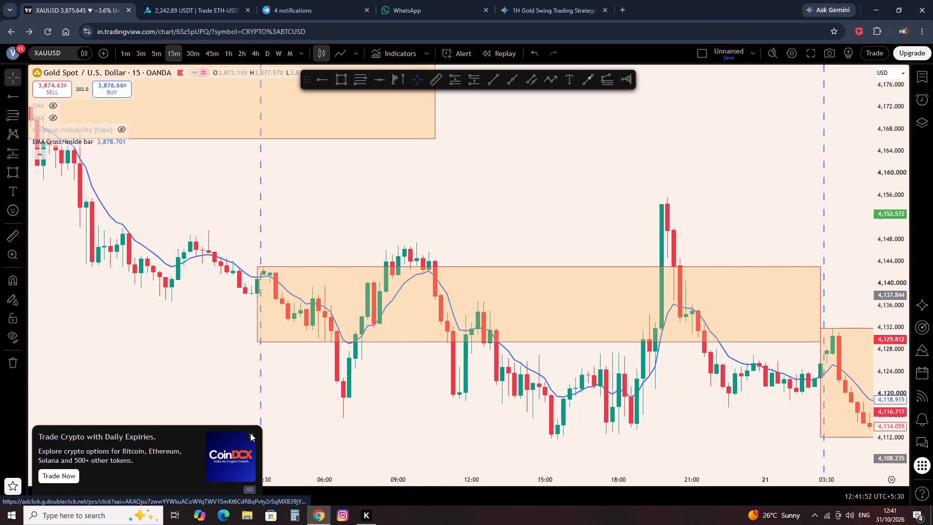
{"action": "left_click", "coordinate": [250, 433]}
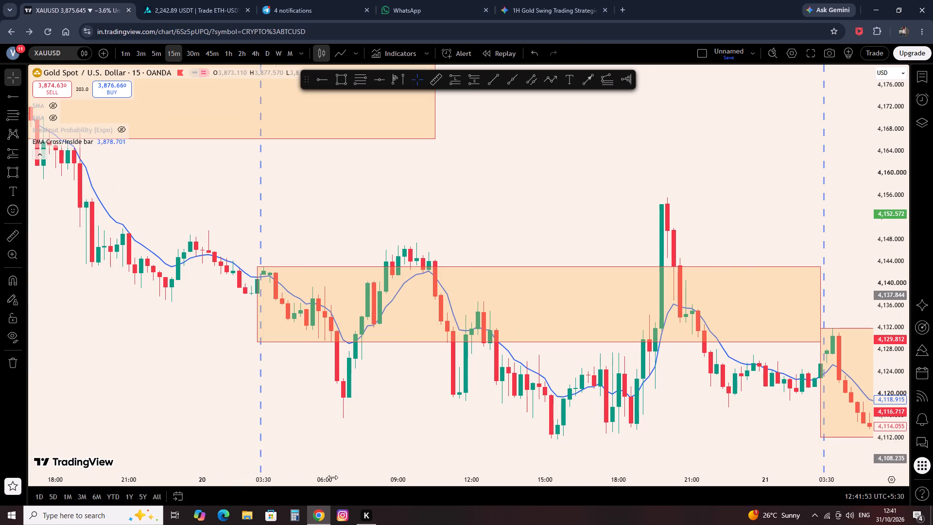
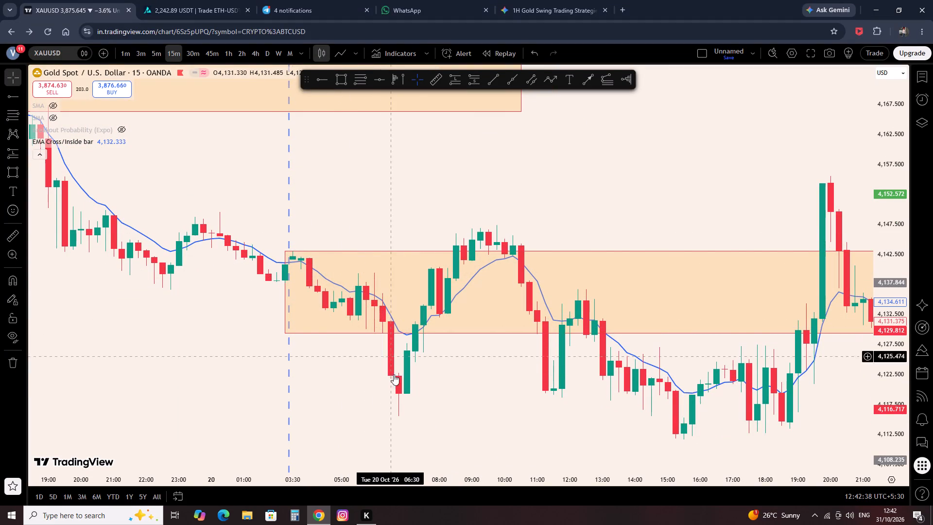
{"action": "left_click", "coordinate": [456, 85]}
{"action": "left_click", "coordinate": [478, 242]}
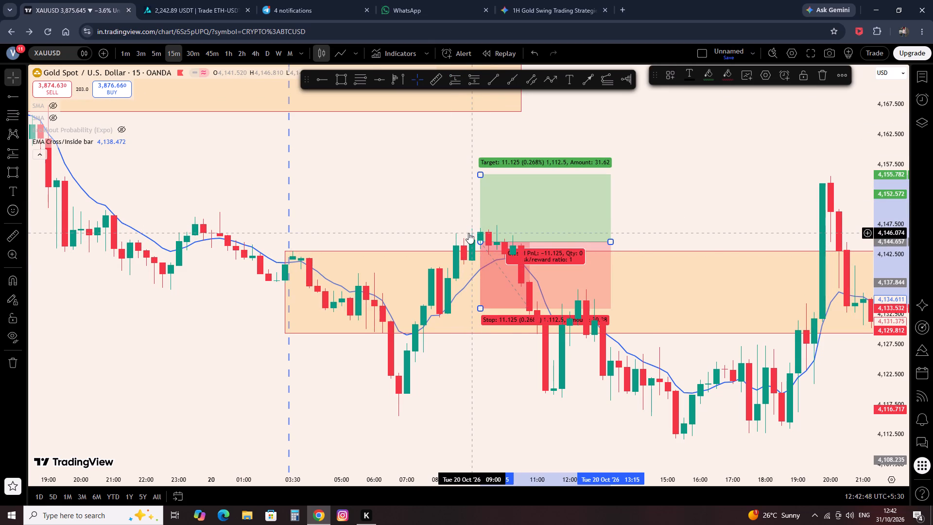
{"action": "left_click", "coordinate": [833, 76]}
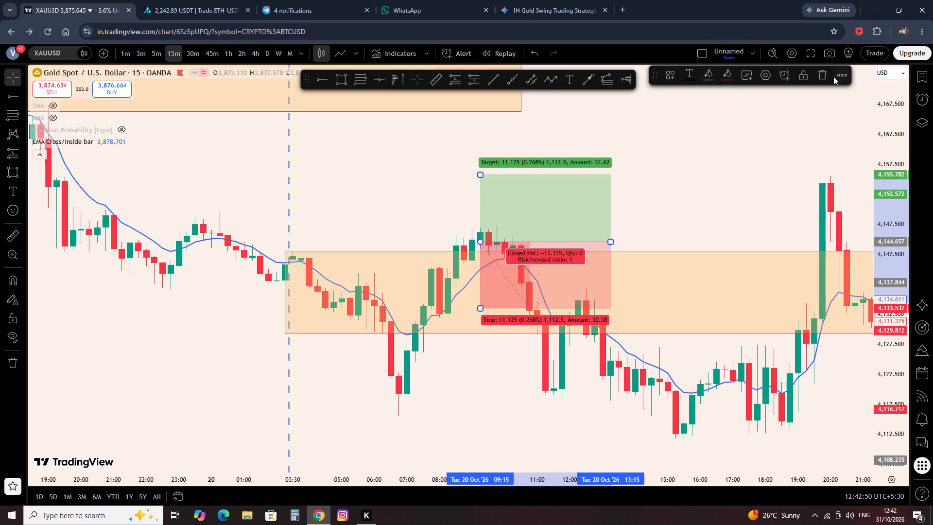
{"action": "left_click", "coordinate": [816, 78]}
Draw a thin rectangle over the 20 October swing highs, from 08:00 to 15:30, spanning about 4,144.9 to 4,146.
{"action": "left_click", "coordinate": [346, 80]}
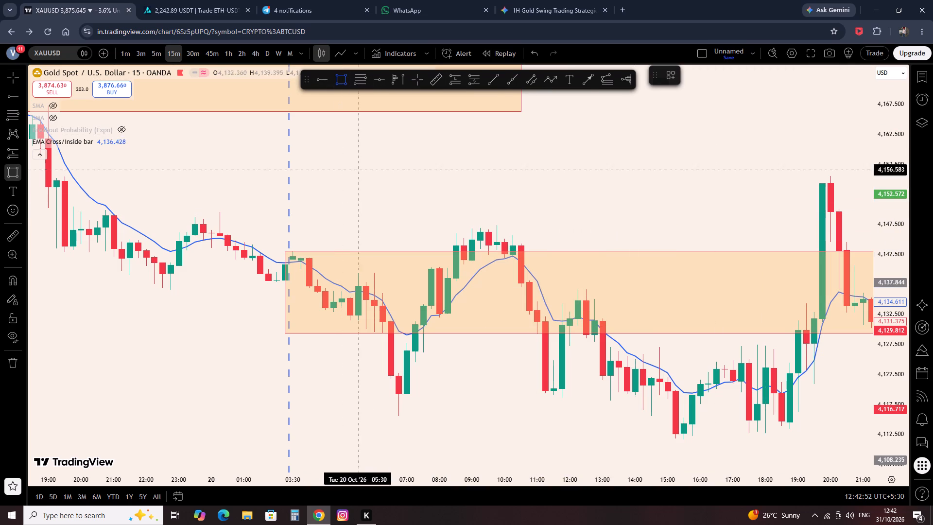
{"action": "left_click", "coordinate": [437, 231]}
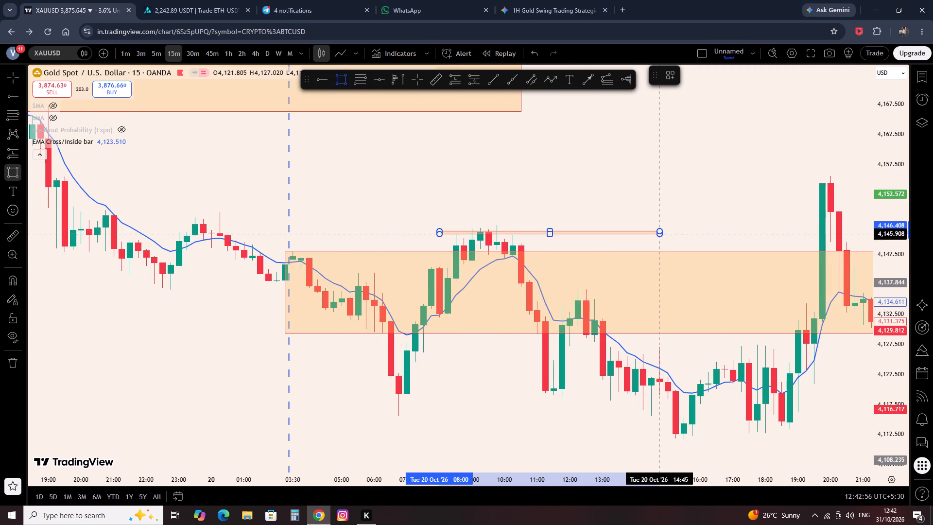
{"action": "left_click", "coordinate": [683, 240]}
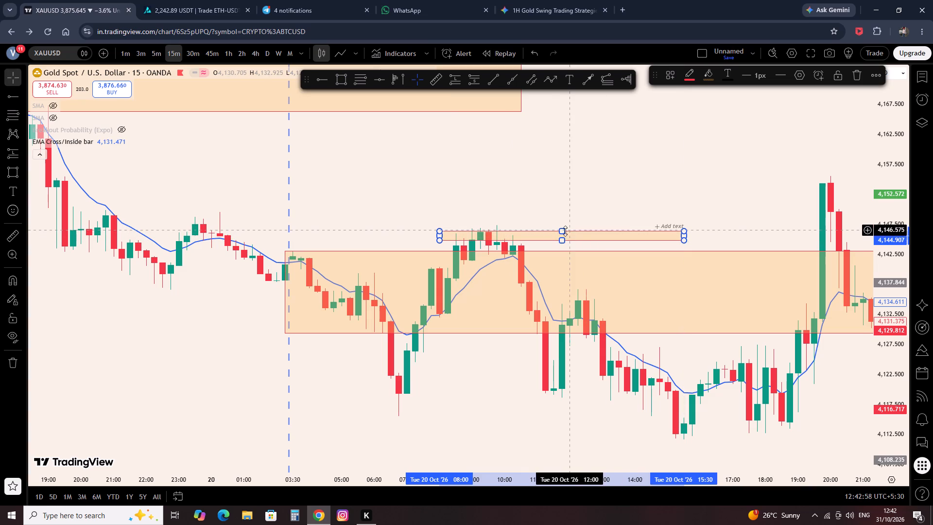
{"action": "left_click_drag", "start_coordinate": [564, 231], "coordinate": [582, 234]}
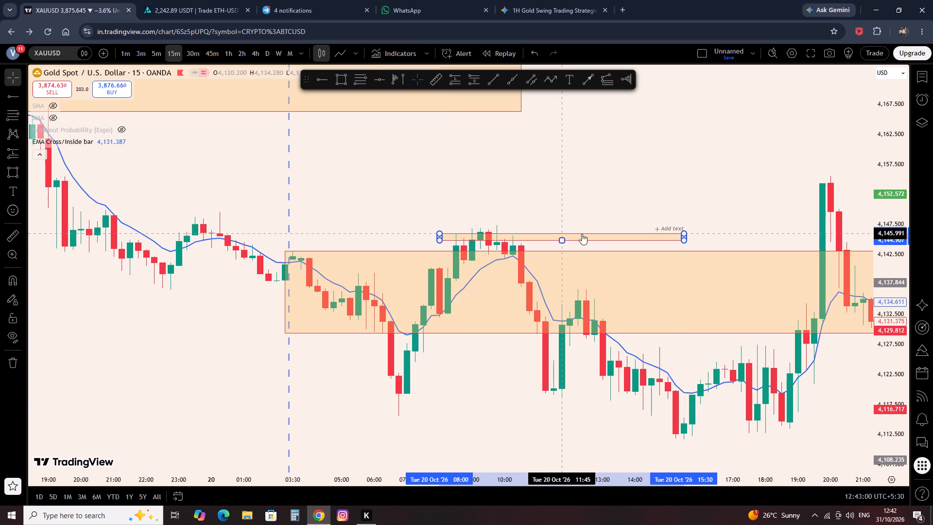
{"action": "left_click", "coordinate": [581, 202]}
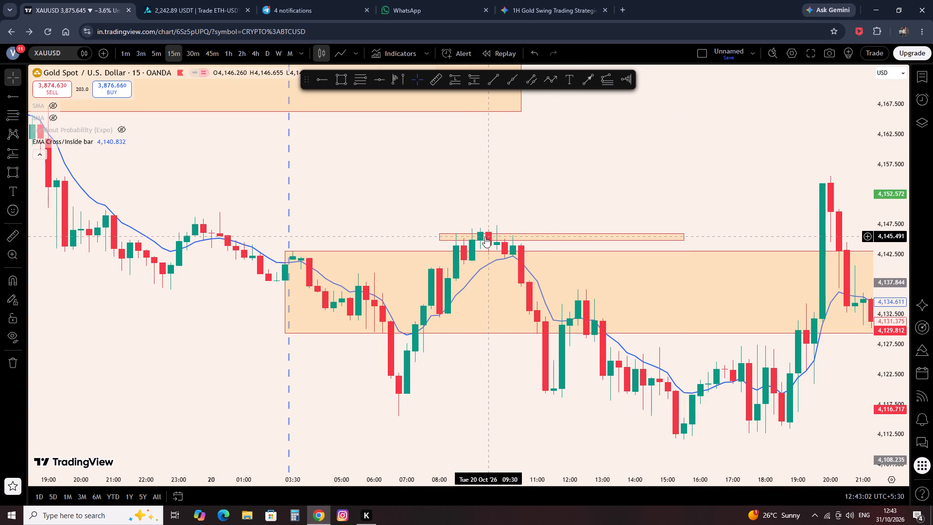
Place a short position at the 20 October 10:45 candle: entry about 4,137.67, stop about 4,144.56, target about 4,121.07.
{"action": "left_click_drag", "start_coordinate": [590, 177], "coordinate": [555, 191]}
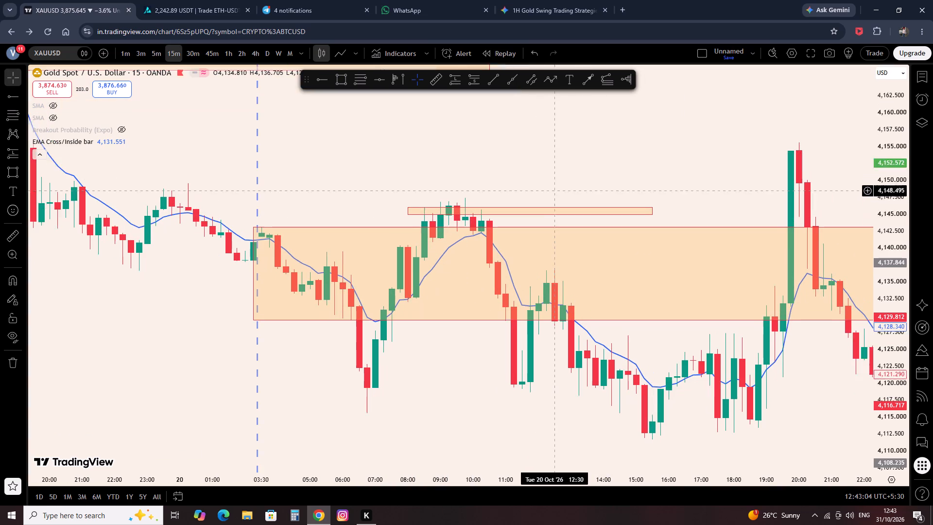
{"action": "left_click_drag", "start_coordinate": [555, 191], "coordinate": [549, 187]}
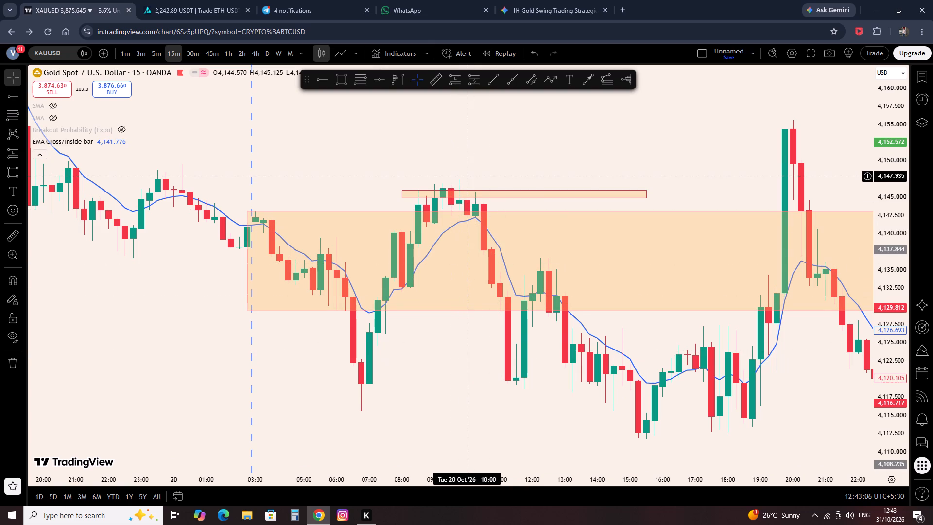
{"action": "left_click", "coordinate": [470, 77]}
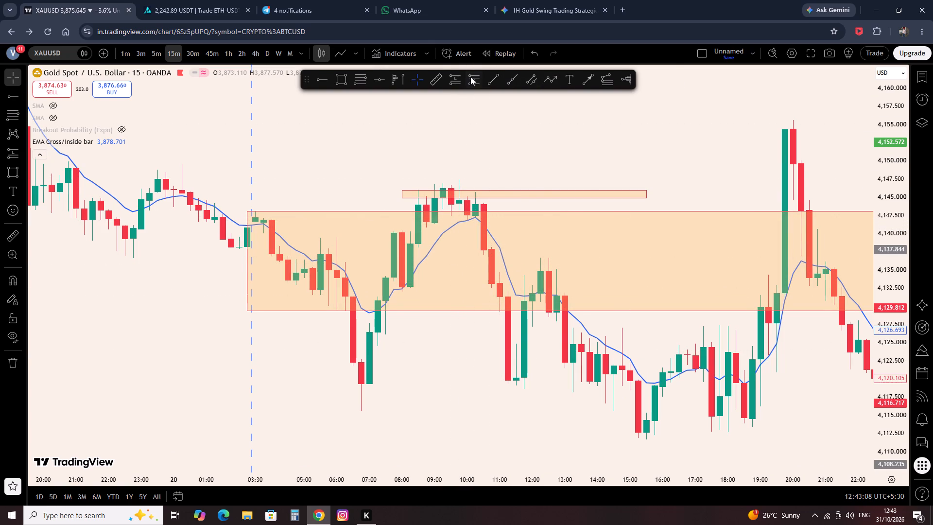
{"action": "left_click", "coordinate": [490, 250]}
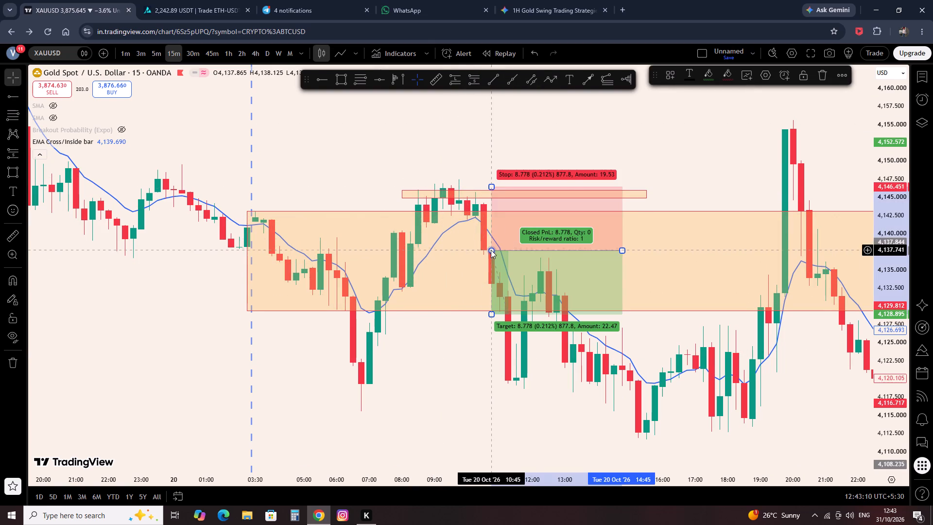
{"action": "left_click_drag", "start_coordinate": [492, 189], "coordinate": [497, 200]}
{"action": "left_click_drag", "start_coordinate": [489, 314], "coordinate": [489, 317]}
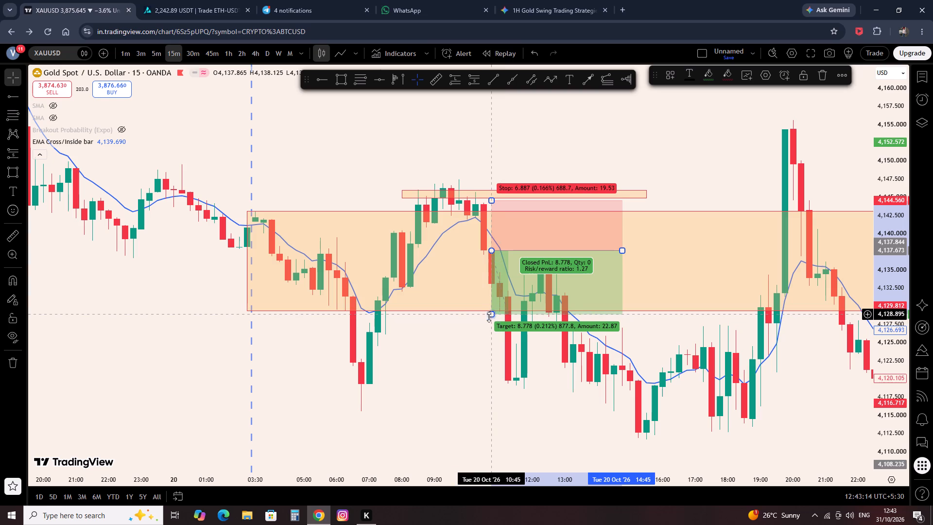
{"action": "left_click_drag", "start_coordinate": [489, 317], "coordinate": [488, 371]}
{"action": "left_click", "coordinate": [431, 362]}
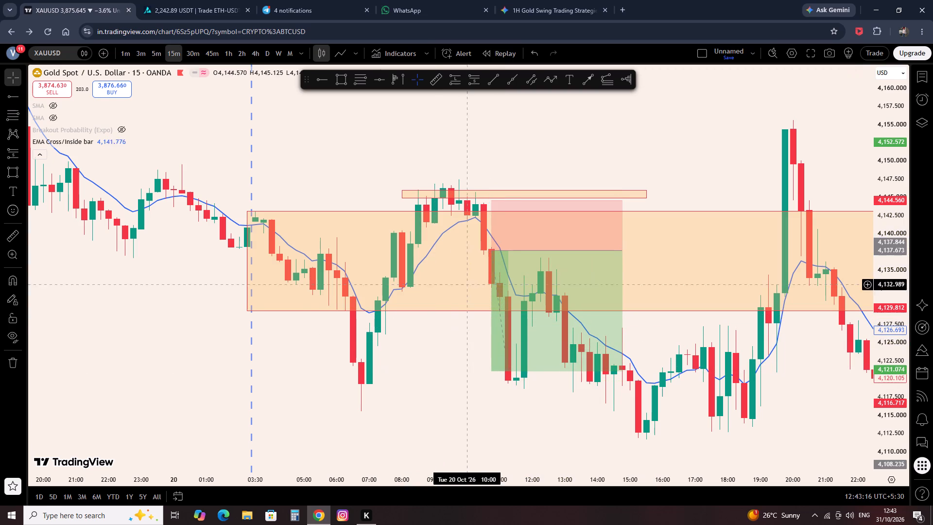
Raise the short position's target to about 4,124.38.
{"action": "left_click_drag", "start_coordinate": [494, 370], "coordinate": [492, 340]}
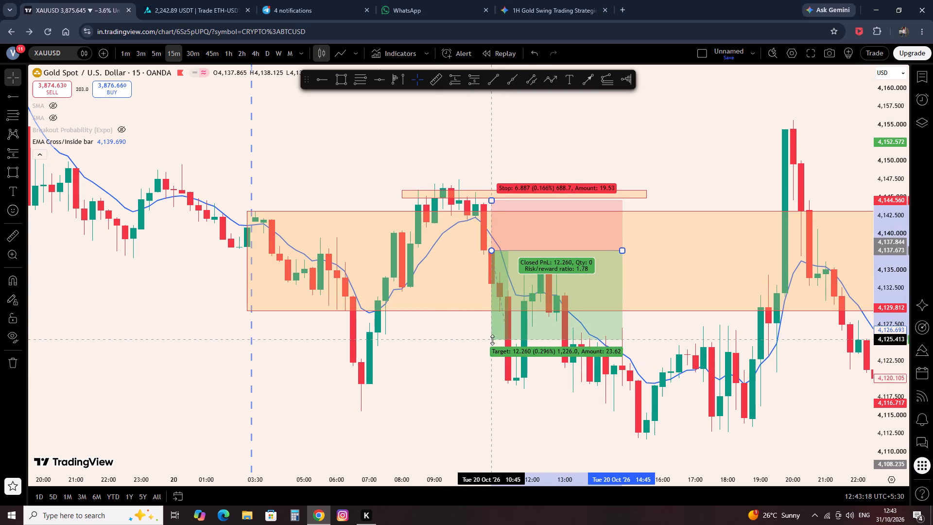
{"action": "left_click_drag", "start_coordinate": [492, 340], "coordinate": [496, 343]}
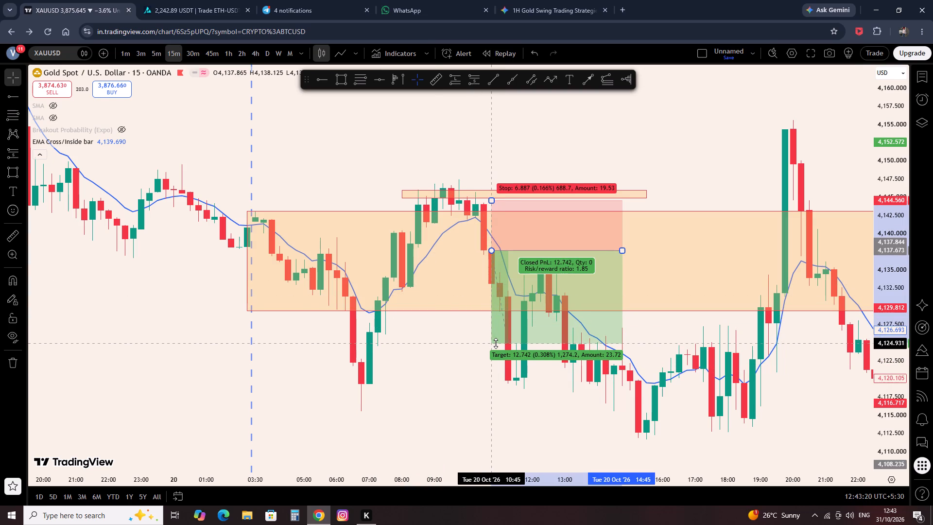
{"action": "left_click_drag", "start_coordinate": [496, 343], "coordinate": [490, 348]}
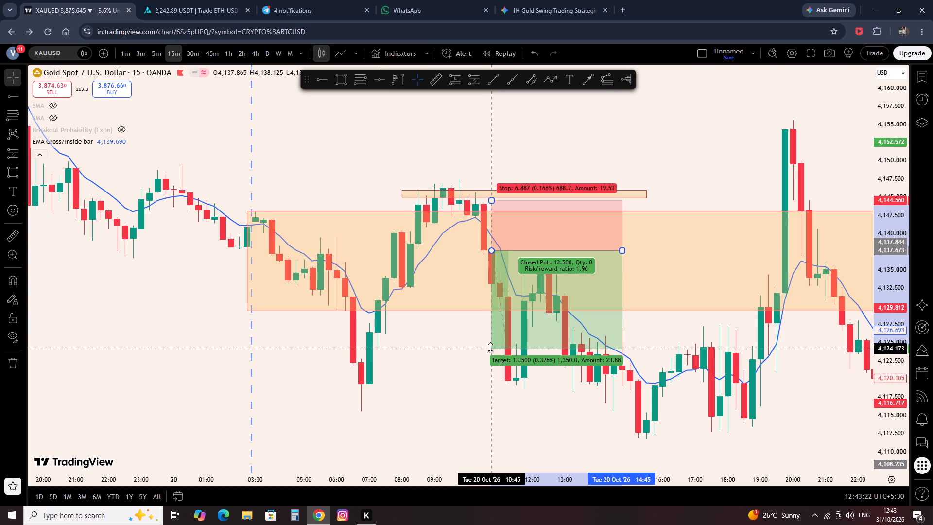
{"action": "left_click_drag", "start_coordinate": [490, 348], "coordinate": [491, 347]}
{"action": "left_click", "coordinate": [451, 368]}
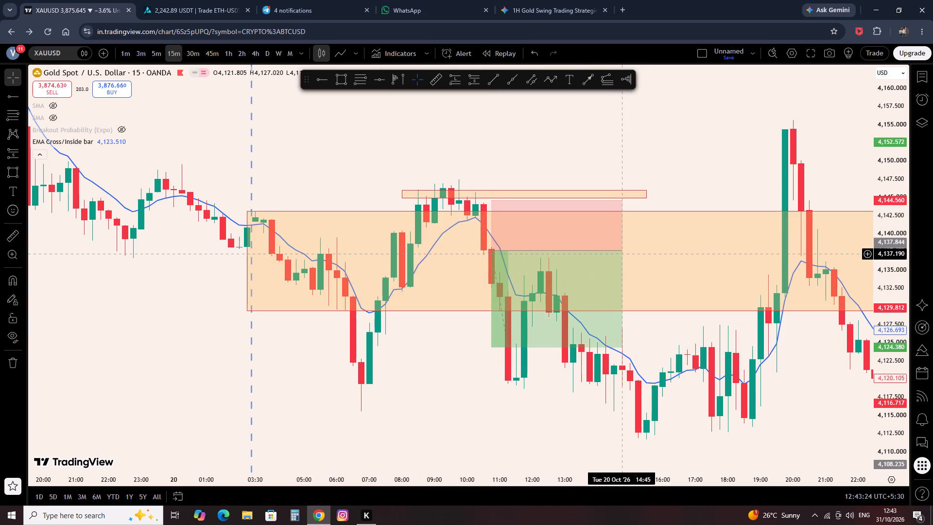
Shorten the short position so it ends at 13:15 on 20 October.
{"action": "left_click", "coordinate": [625, 254]}
{"action": "left_click", "coordinate": [625, 247]}
{"action": "left_click_drag", "start_coordinate": [623, 251], "coordinate": [569, 253]}
{"action": "left_click", "coordinate": [685, 170]}
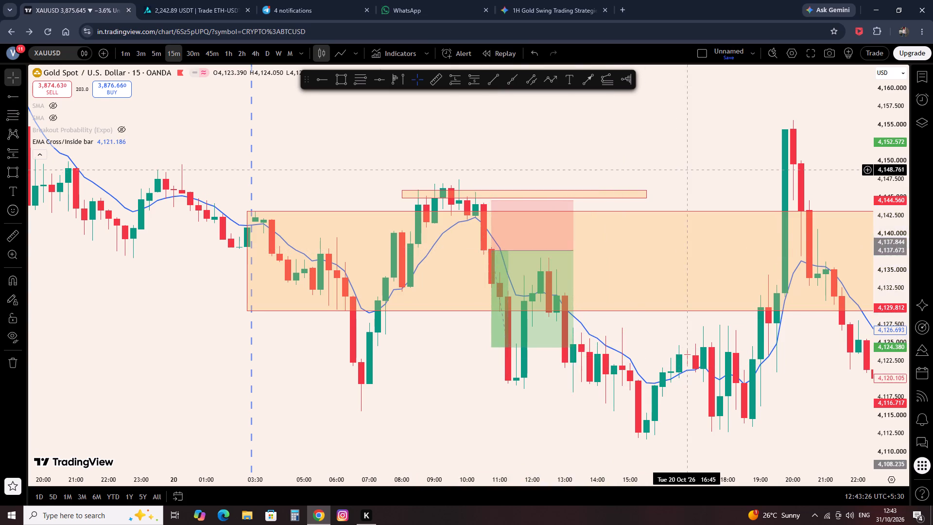
Examine the price action around the 20 October trade on the 15-minute chart and its wider context on the 4-hour chart.
{"action": "scroll", "coordinate": [695, 187], "scroll_direction": "down", "scroll_amount": 4}
{"action": "left_click_drag", "start_coordinate": [733, 205], "coordinate": [598, 212]}
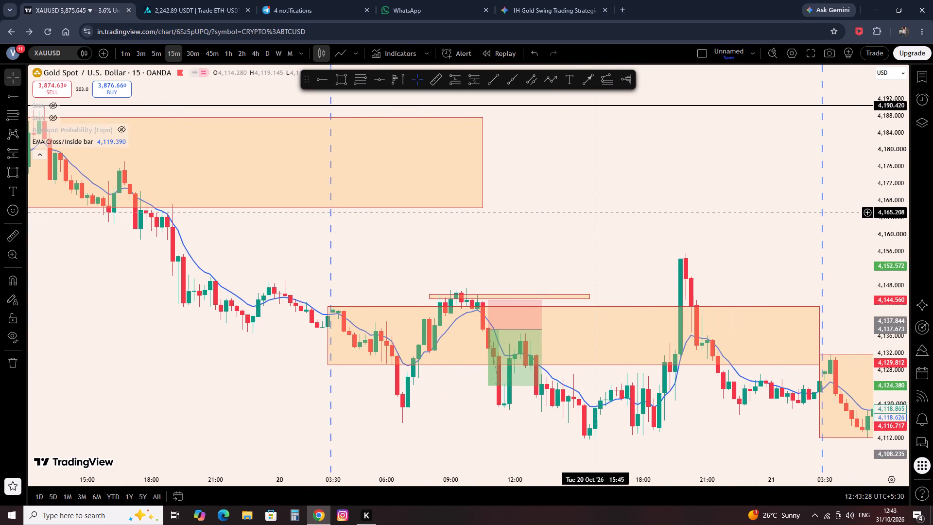
{"action": "scroll", "coordinate": [596, 212], "scroll_direction": "up", "scroll_amount": 5}
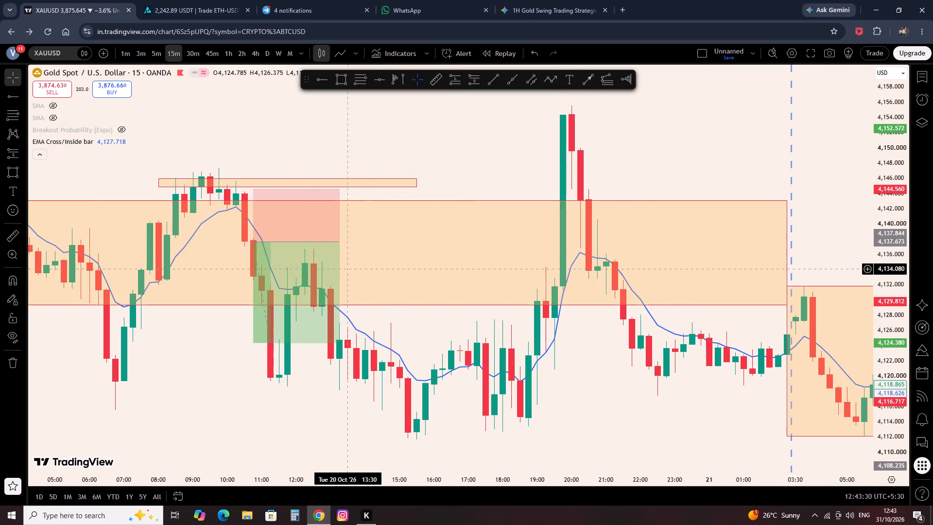
{"action": "scroll", "coordinate": [294, 292], "scroll_direction": "down", "scroll_amount": 2}
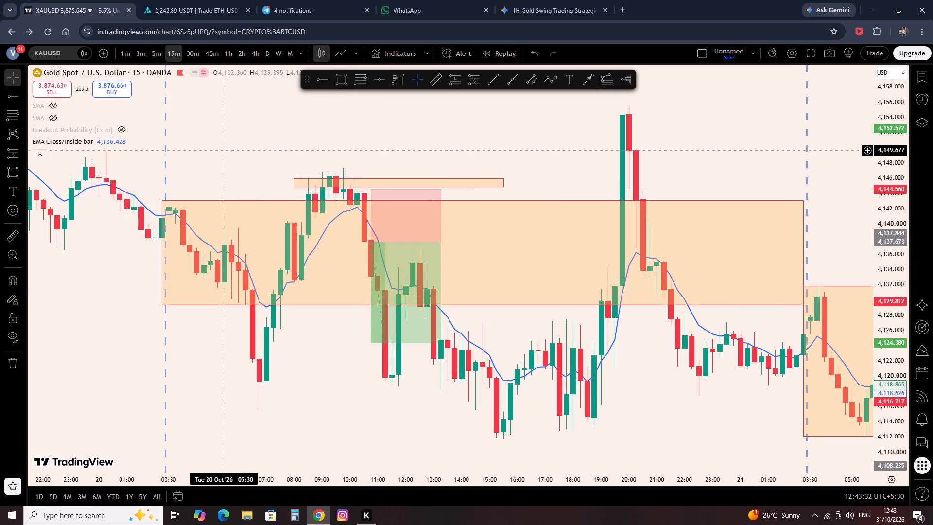
{"action": "left_click", "coordinate": [255, 53]}
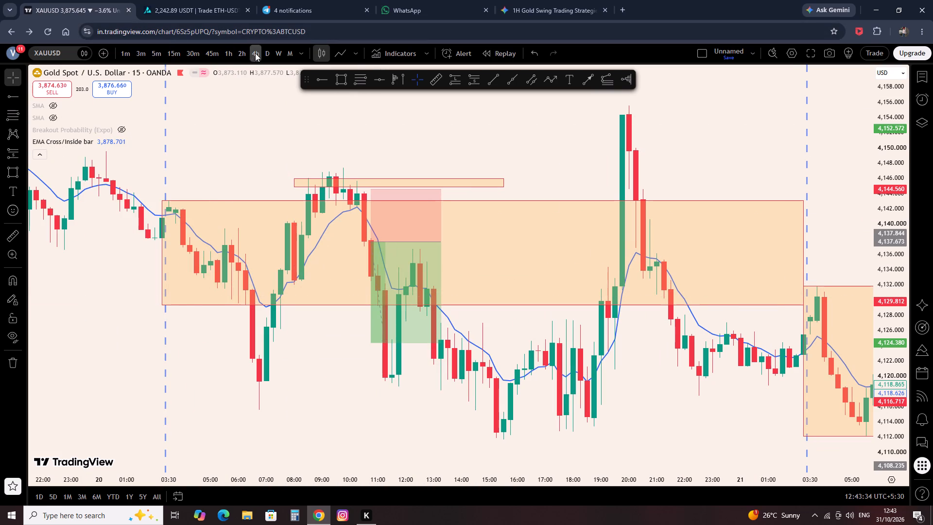
{"action": "right_click", "coordinate": [579, 219]}
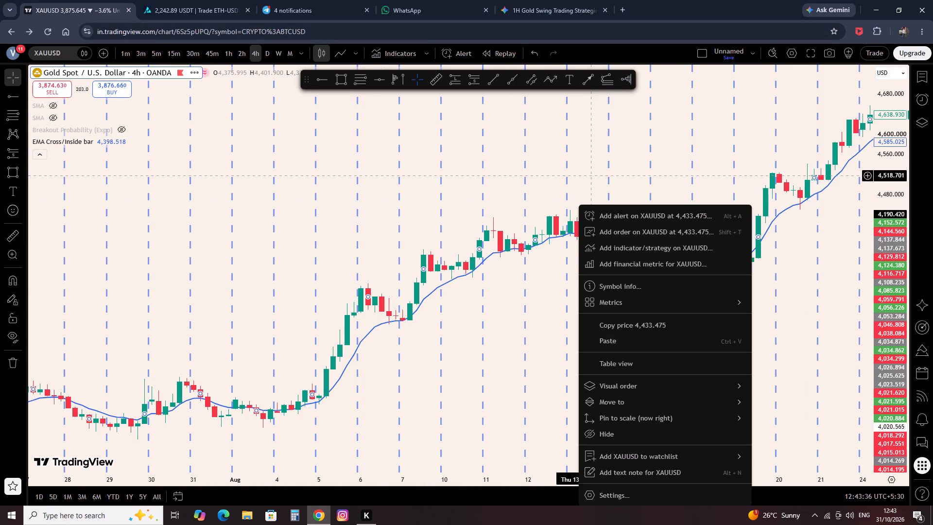
{"action": "right_click", "coordinate": [588, 175]}
{"action": "left_click", "coordinate": [610, 184]}
{"action": "scroll", "coordinate": [603, 184], "scroll_direction": "up", "scroll_amount": 15}
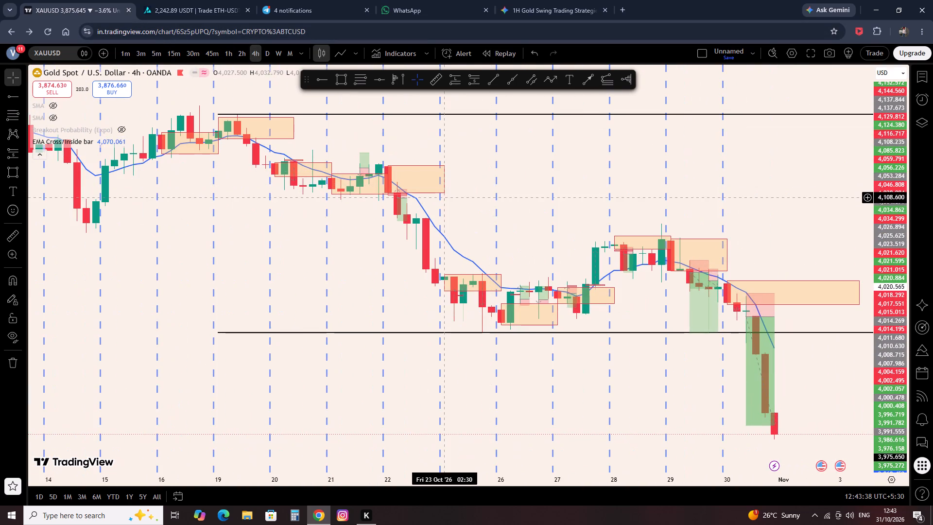
{"action": "left_click_drag", "start_coordinate": [269, 253], "coordinate": [676, 303]}
{"action": "scroll", "coordinate": [676, 303], "scroll_direction": "up", "scroll_amount": 8}
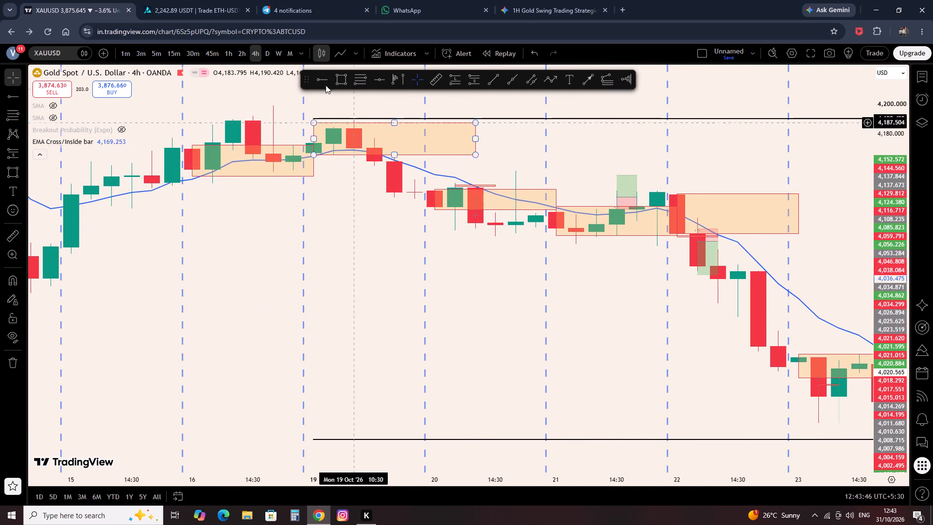
Return to the 15-minute timeframe and go to the date 20 October 2026.
{"action": "left_click", "coordinate": [170, 53]}
{"action": "scroll", "coordinate": [190, 74], "scroll_direction": "down", "scroll_amount": 10}
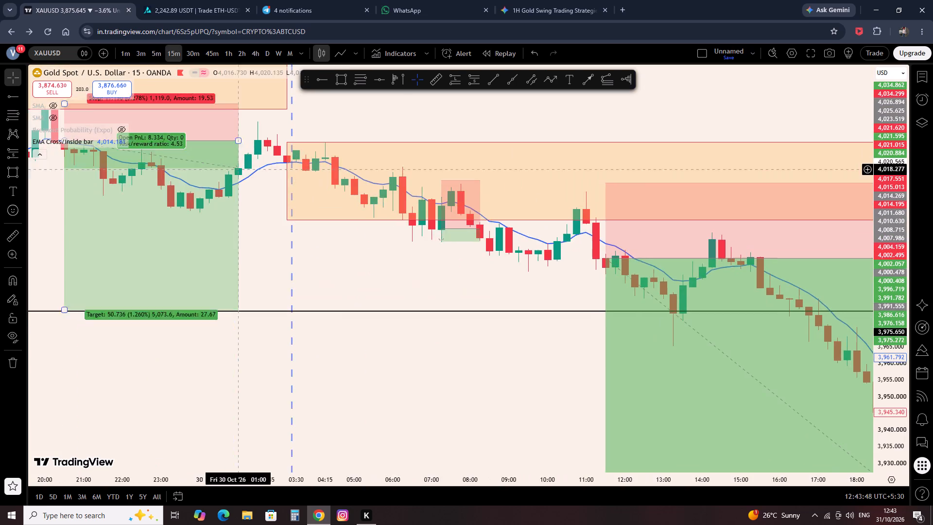
{"action": "scroll", "coordinate": [258, 218], "scroll_direction": "down", "scroll_amount": 6}
{"action": "left_click", "coordinate": [186, 496]}
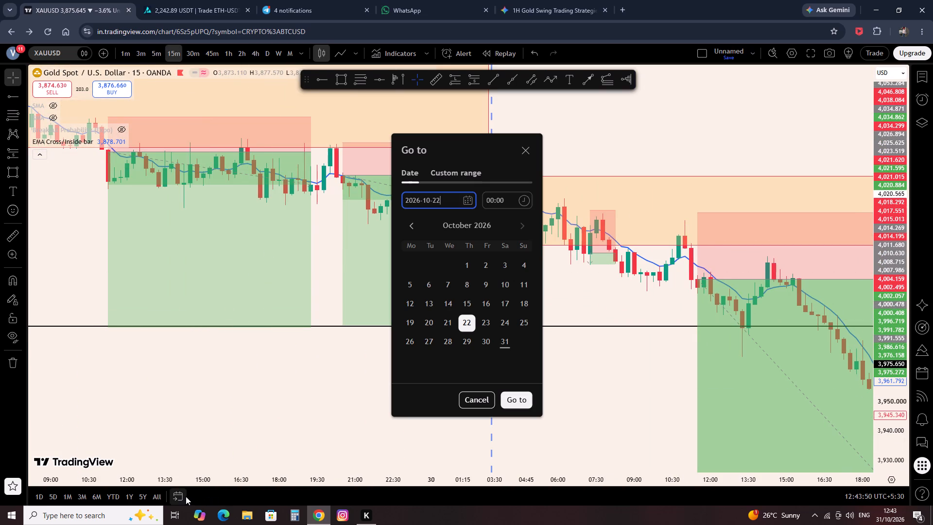
{"action": "left_click", "coordinate": [424, 322]}
{"action": "left_click", "coordinate": [513, 402]}
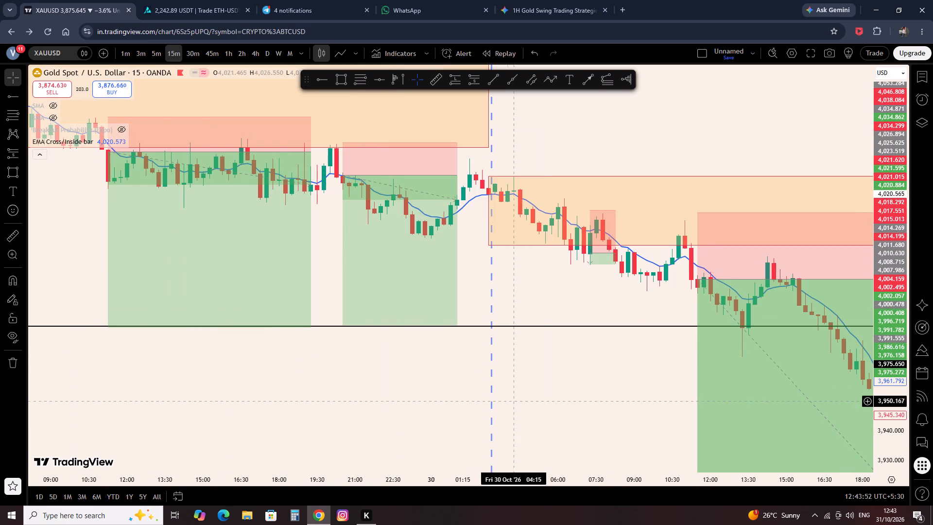
Lower the target of the 20 October short position to about 4,120.
{"action": "left_click_drag", "start_coordinate": [107, 332], "coordinate": [91, 315]}
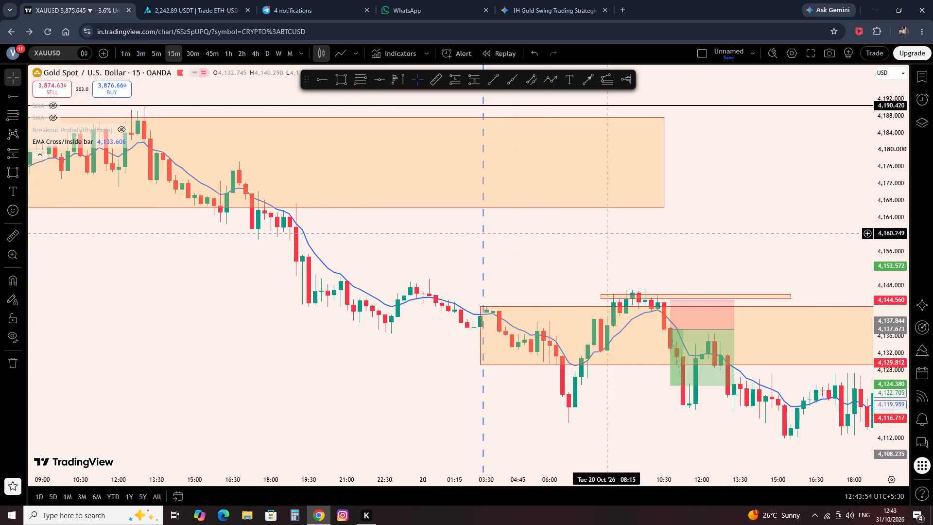
{"action": "left_click_drag", "start_coordinate": [704, 235], "coordinate": [400, 207]}
{"action": "left_click_drag", "start_coordinate": [446, 127], "coordinate": [542, 145]}
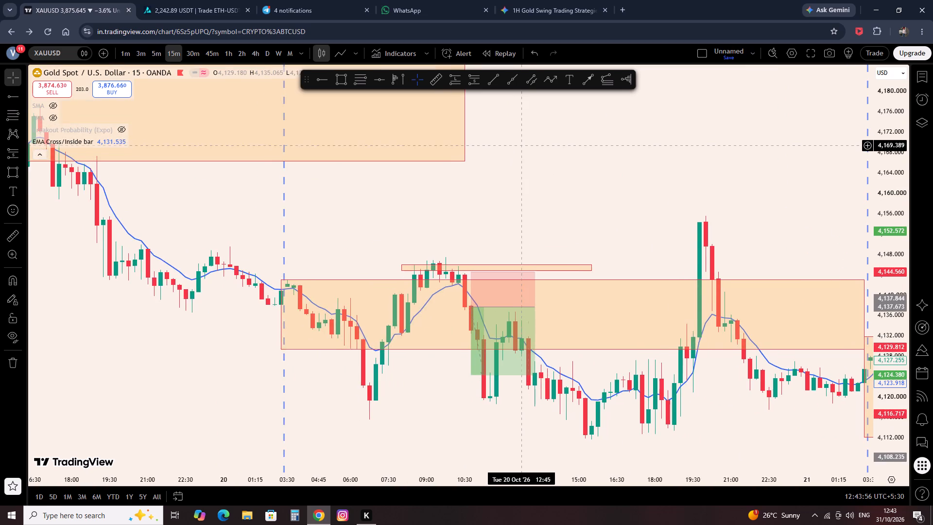
{"action": "scroll", "coordinate": [521, 145], "scroll_direction": "up", "scroll_amount": 2}
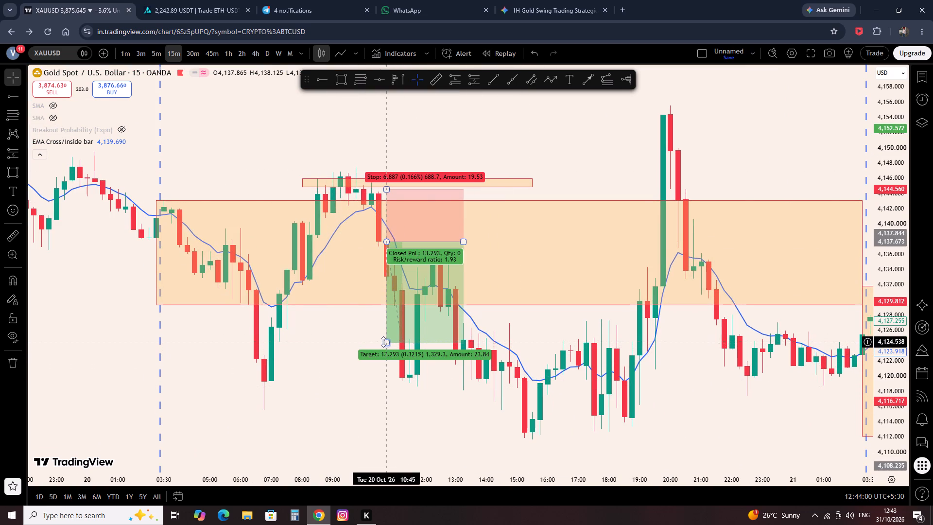
{"action": "left_click_drag", "start_coordinate": [383, 342], "coordinate": [398, 377]}
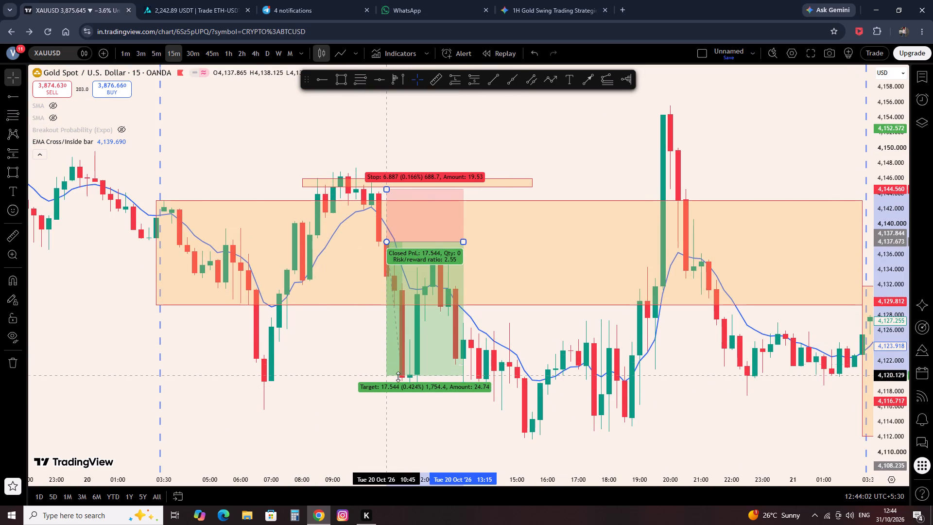
{"action": "left_click_drag", "start_coordinate": [398, 377], "coordinate": [400, 379]}
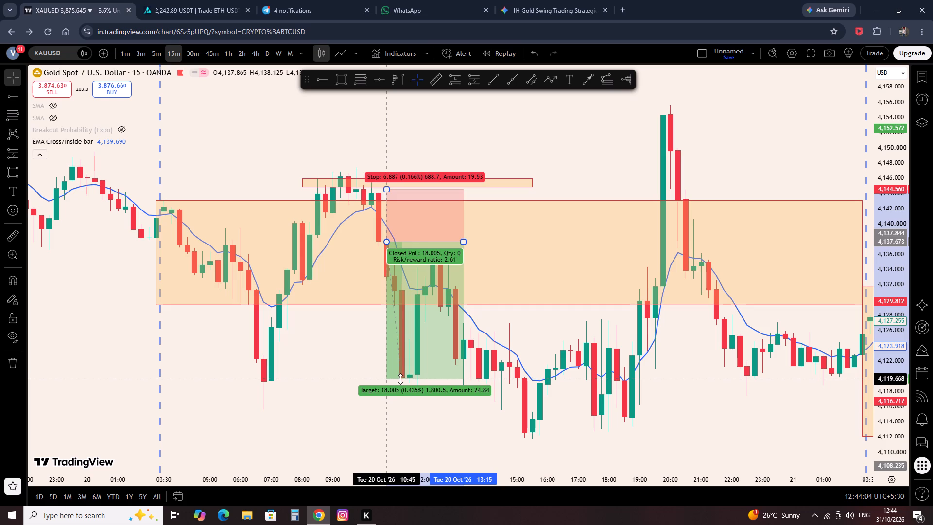
{"action": "left_click_drag", "start_coordinate": [400, 379], "coordinate": [402, 378]}
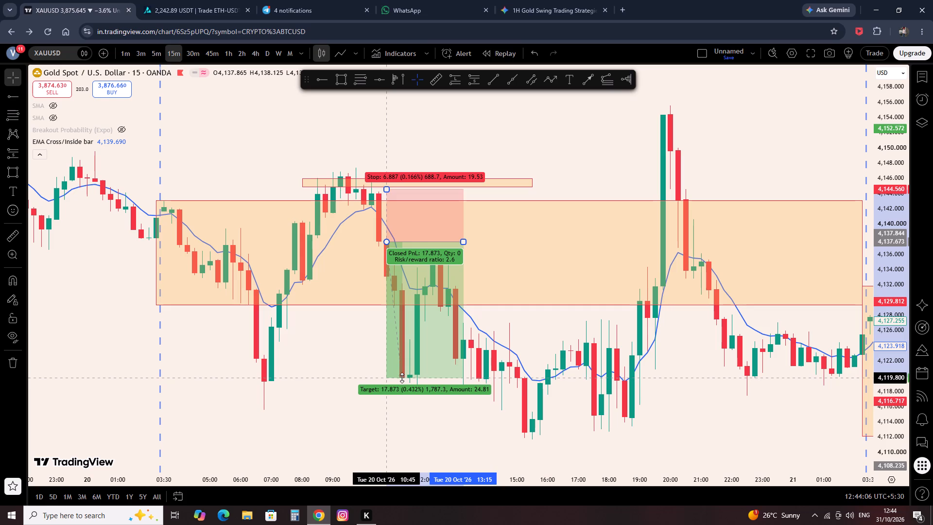
{"action": "left_click_drag", "start_coordinate": [402, 378], "coordinate": [402, 376]}
{"action": "left_click", "coordinate": [362, 367]}
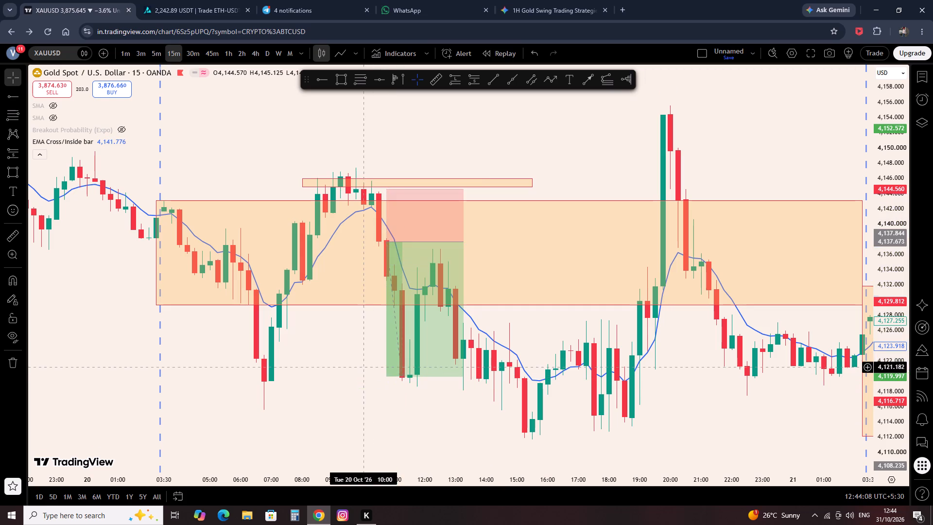
Place a second short position from 12:45 to about 16:15 on 20 October, entry about 4,129.1, stop about 4,136.8, target about 4,113.7.
{"action": "left_click_drag", "start_coordinate": [605, 129], "coordinate": [575, 129]}
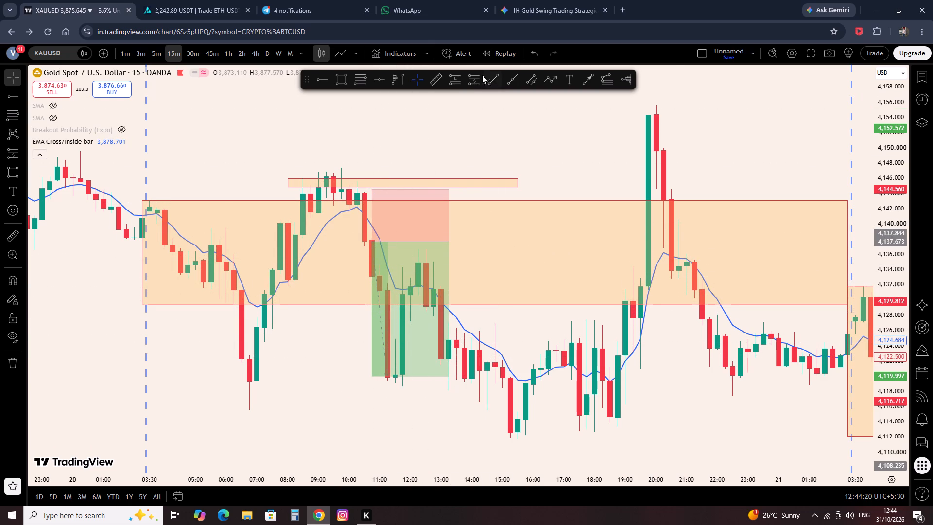
{"action": "left_click", "coordinate": [470, 81]}
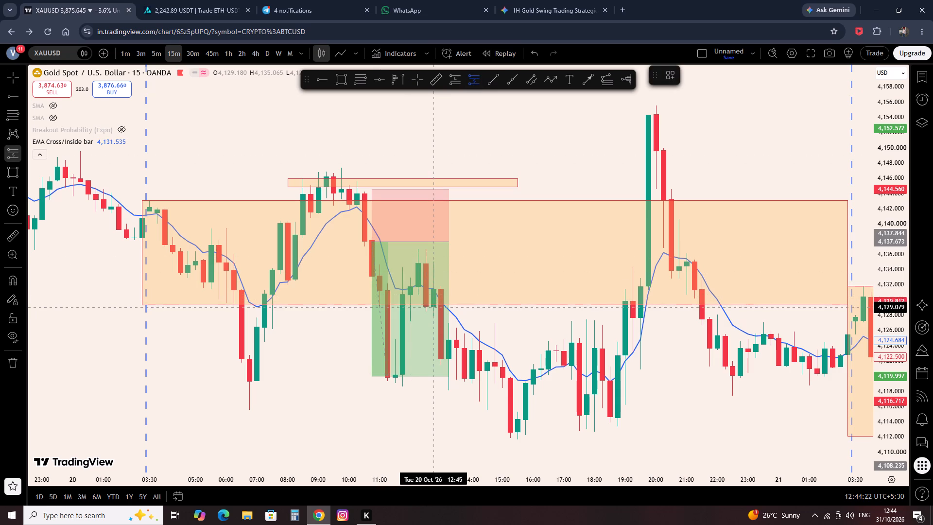
{"action": "left_click", "coordinate": [432, 307]}
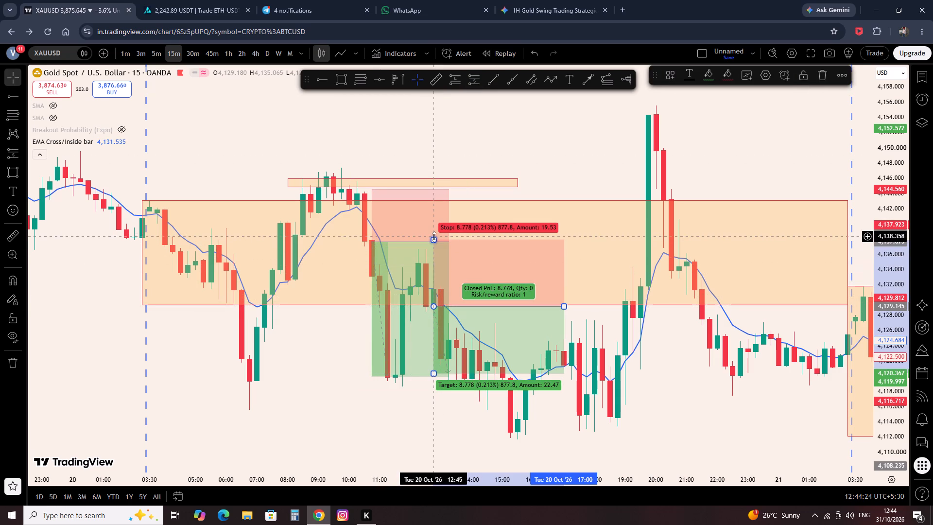
{"action": "left_click_drag", "start_coordinate": [434, 237], "coordinate": [438, 248]}
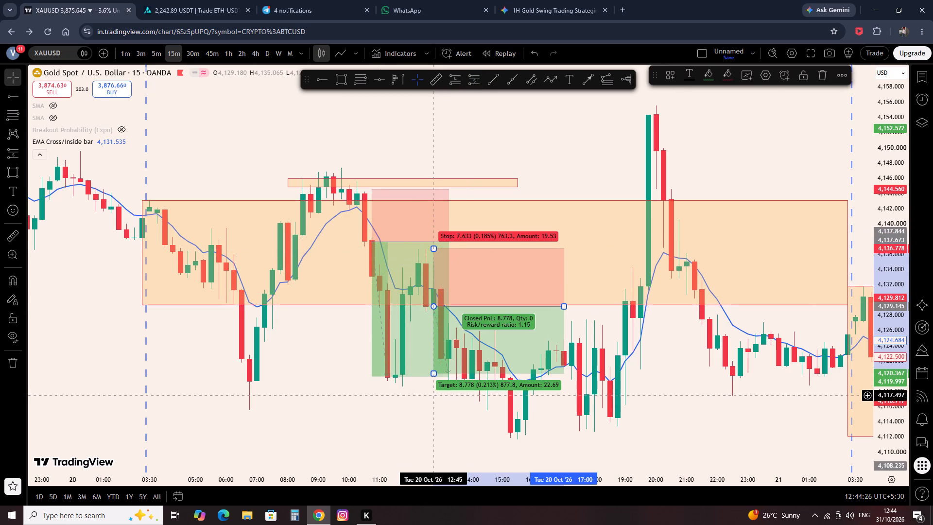
{"action": "left_click_drag", "start_coordinate": [432, 371], "coordinate": [431, 390]}
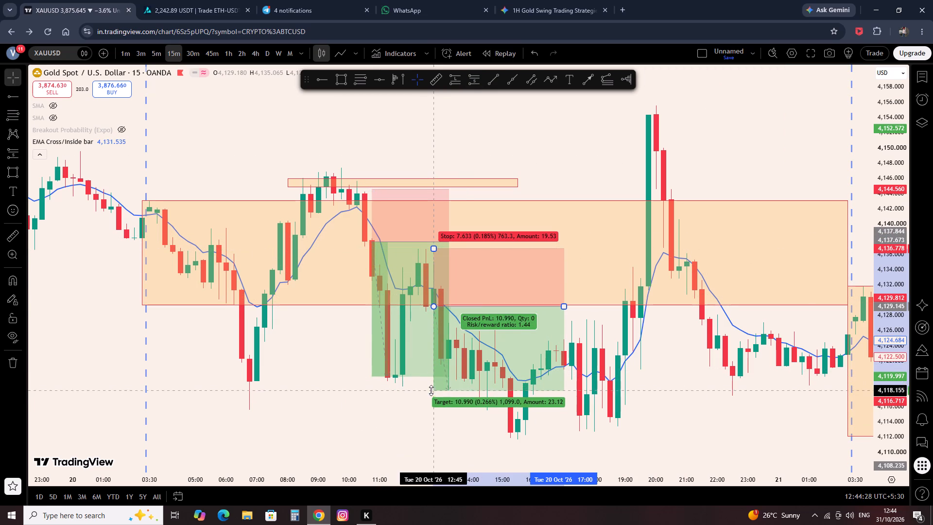
{"action": "left_click_drag", "start_coordinate": [431, 390], "coordinate": [434, 424]}
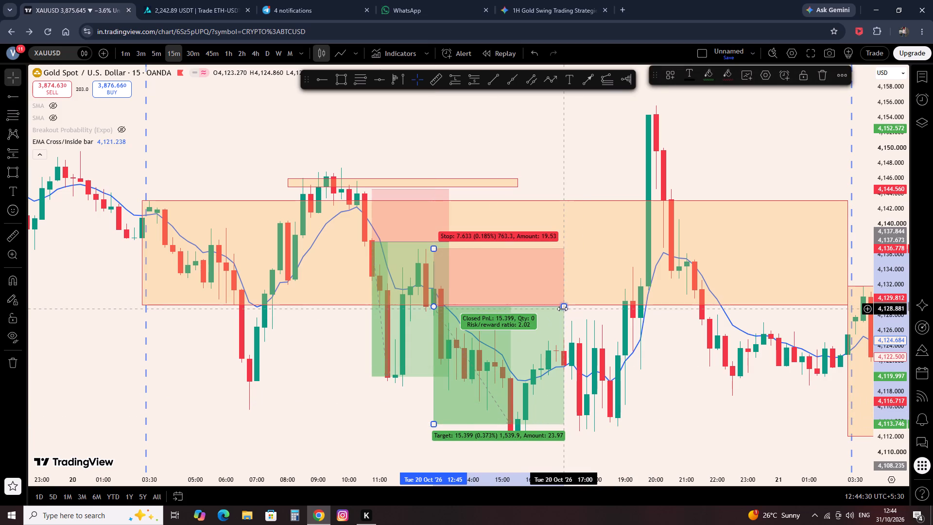
{"action": "left_click_drag", "start_coordinate": [562, 309], "coordinate": [540, 312]}
{"action": "left_click", "coordinate": [552, 324]}
Switch to the 4-hour timeframe and go to the date 19 October 2026.
{"action": "scroll", "coordinate": [406, 325], "scroll_direction": "down", "scroll_amount": 8}
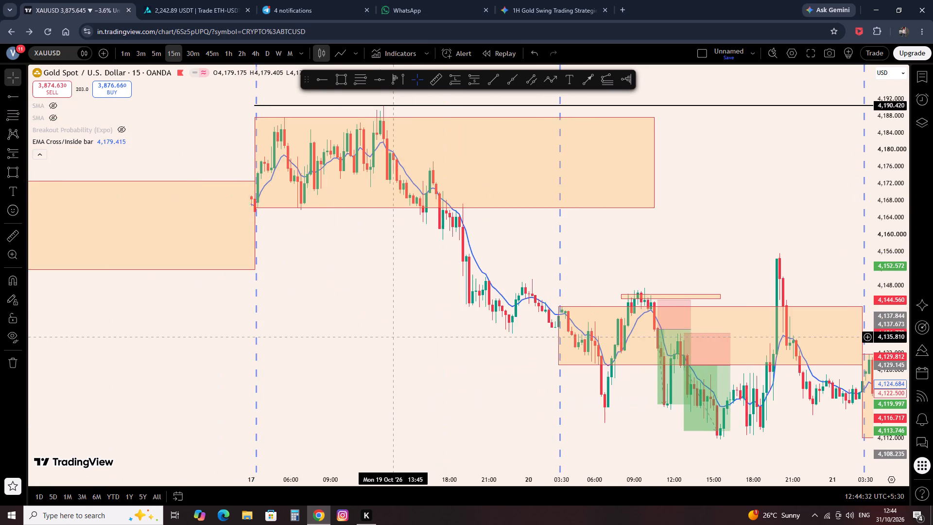
{"action": "left_click_drag", "start_coordinate": [320, 336], "coordinate": [475, 366]}
{"action": "scroll", "coordinate": [482, 353], "scroll_direction": "up", "scroll_amount": 5}
{"action": "left_click_drag", "start_coordinate": [295, 316], "coordinate": [590, 358]}
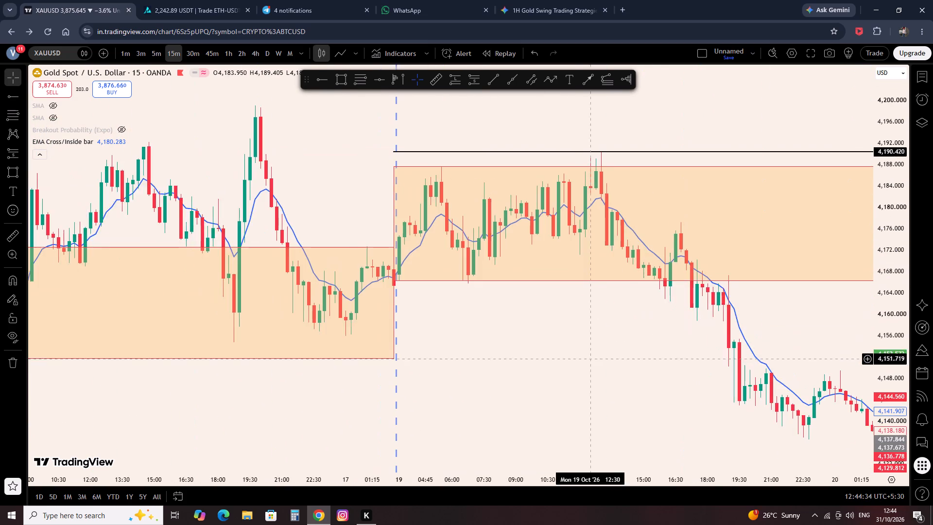
{"action": "scroll", "coordinate": [578, 350], "scroll_direction": "up", "scroll_amount": 2}
{"action": "left_click_drag", "start_coordinate": [384, 343], "coordinate": [400, 355]}
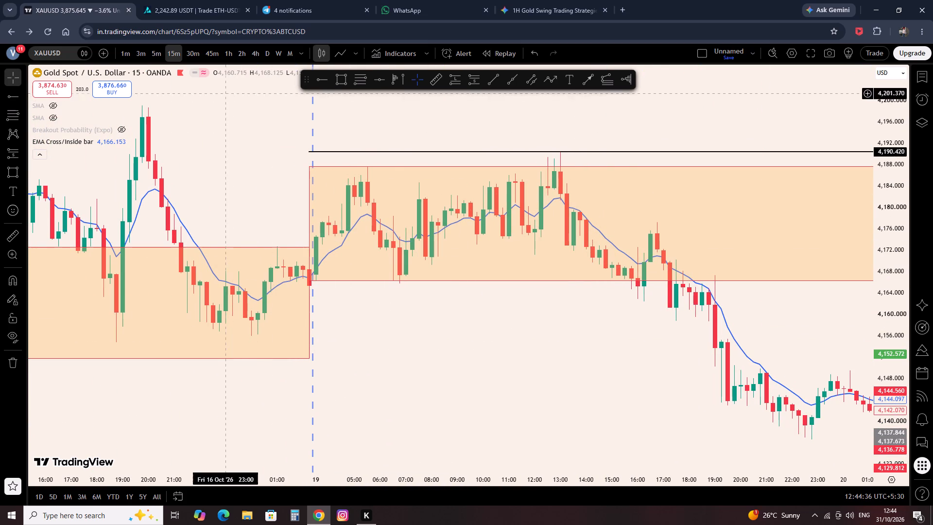
{"action": "left_click", "coordinate": [261, 54]}
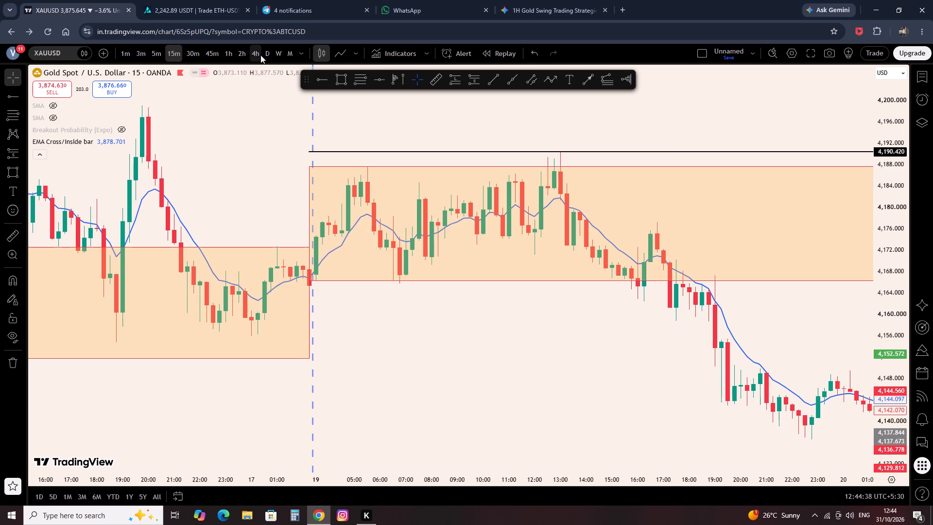
{"action": "right_click", "coordinate": [518, 181]}
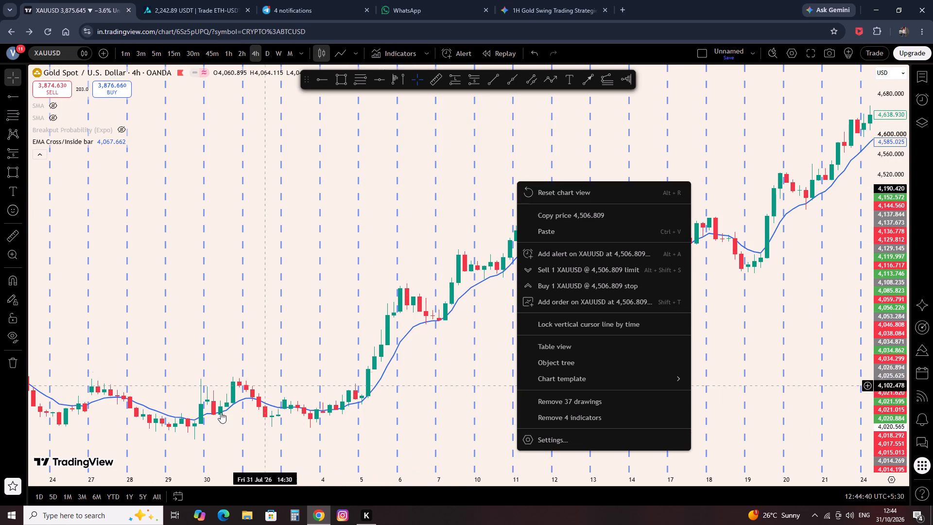
{"action": "left_click", "coordinate": [180, 498]}
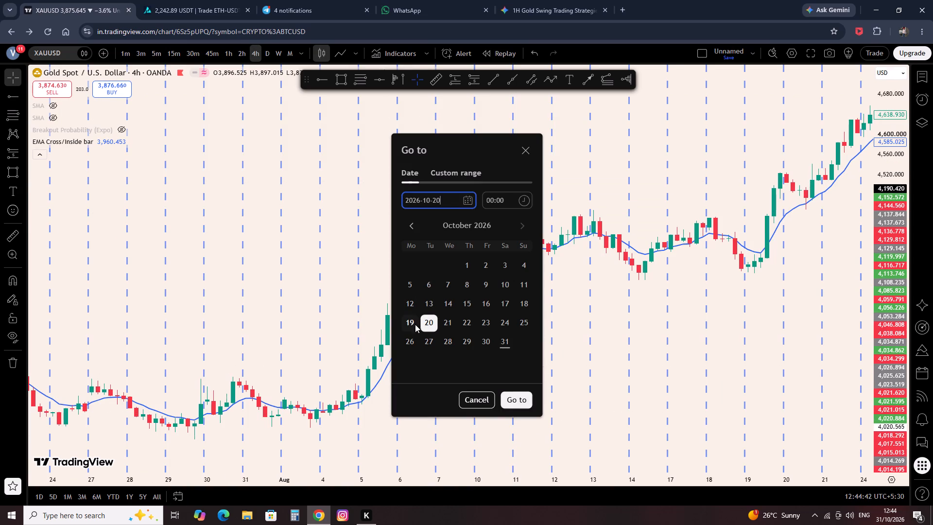
{"action": "left_click", "coordinate": [414, 326]}
{"action": "left_click", "coordinate": [526, 394]}
Examine the 4-hour price action around 19 October and its wider context back to July.
{"action": "scroll", "coordinate": [561, 211], "scroll_direction": "up", "scroll_amount": 3}
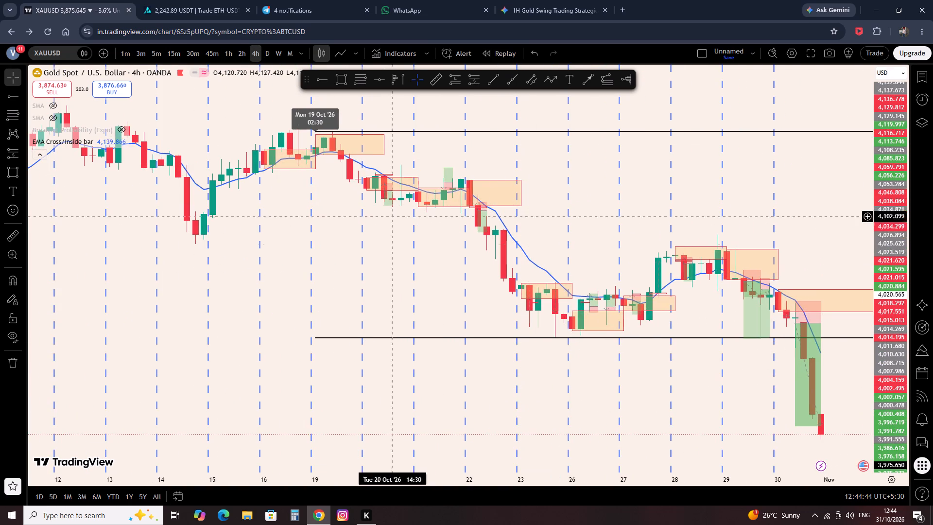
{"action": "left_click_drag", "start_coordinate": [220, 272], "coordinate": [655, 359]}
{"action": "scroll", "coordinate": [650, 296], "scroll_direction": "up", "scroll_amount": 6}
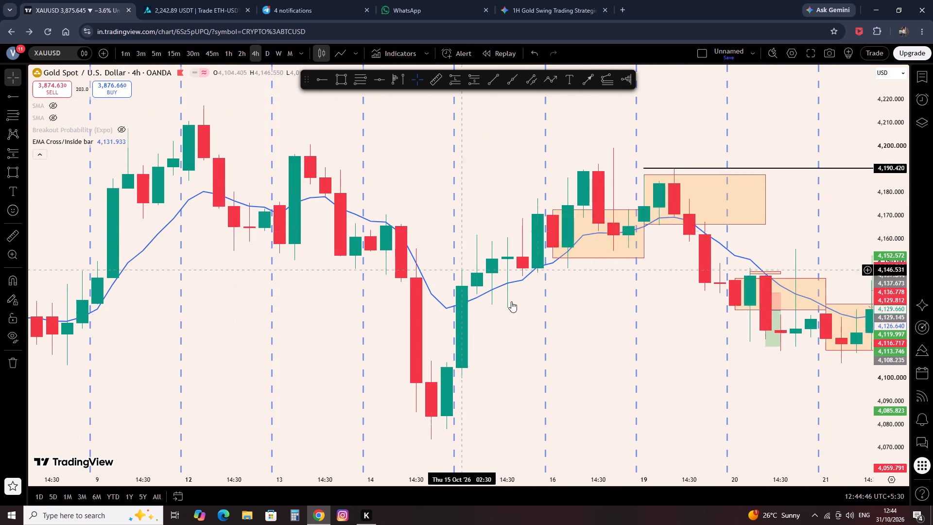
{"action": "scroll", "coordinate": [666, 306], "scroll_direction": "up", "scroll_amount": 5}
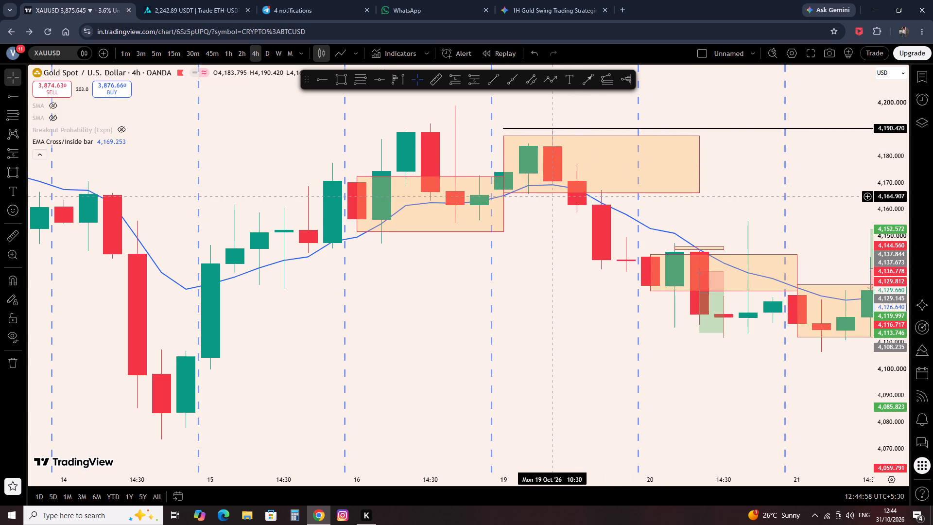
{"action": "scroll", "coordinate": [597, 240], "scroll_direction": "down", "scroll_amount": 11}
{"action": "left_click_drag", "start_coordinate": [658, 134], "coordinate": [129, 245]}
{"action": "scroll", "coordinate": [415, 272], "scroll_direction": "down", "scroll_amount": 6}
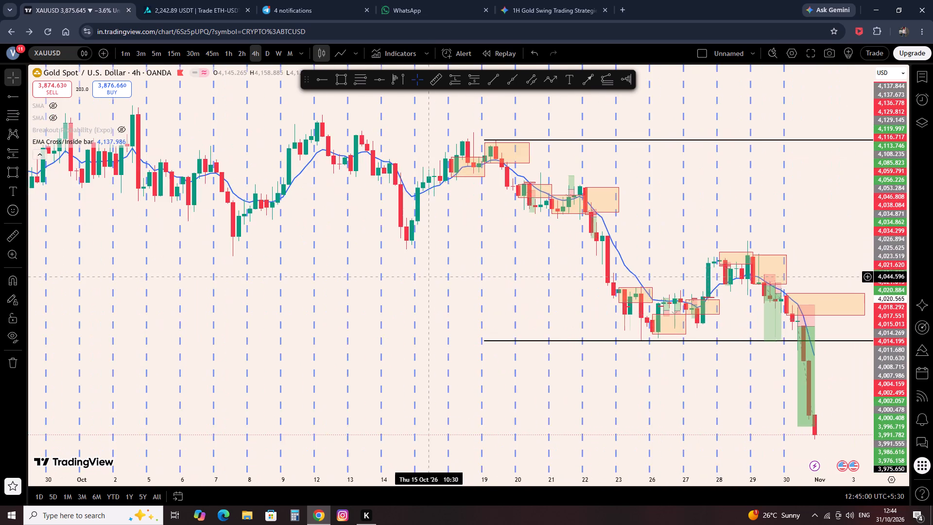
{"action": "scroll", "coordinate": [457, 276], "scroll_direction": "down", "scroll_amount": 4}
{"action": "scroll", "coordinate": [503, 233], "scroll_direction": "down", "scroll_amount": 7}
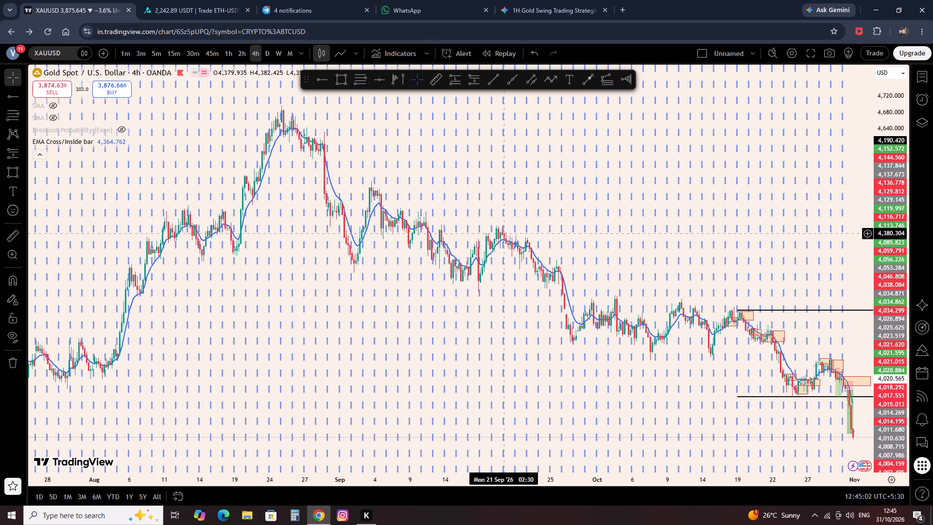
{"action": "scroll", "coordinate": [503, 233], "scroll_direction": "down", "scroll_amount": 1}
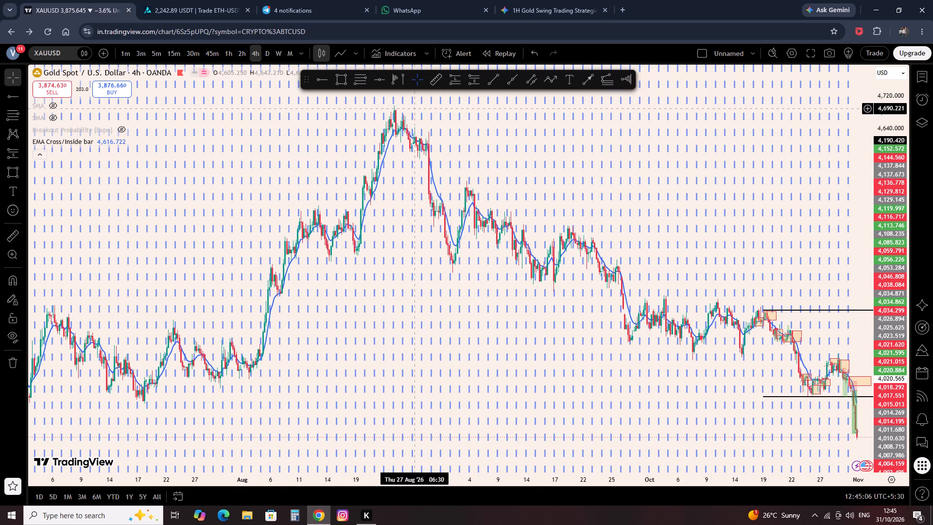
Measure the price move from 26 August at about 4,628 to 28 October at about 3,881, and clear the measurement.
{"action": "left_click", "coordinate": [431, 82]}
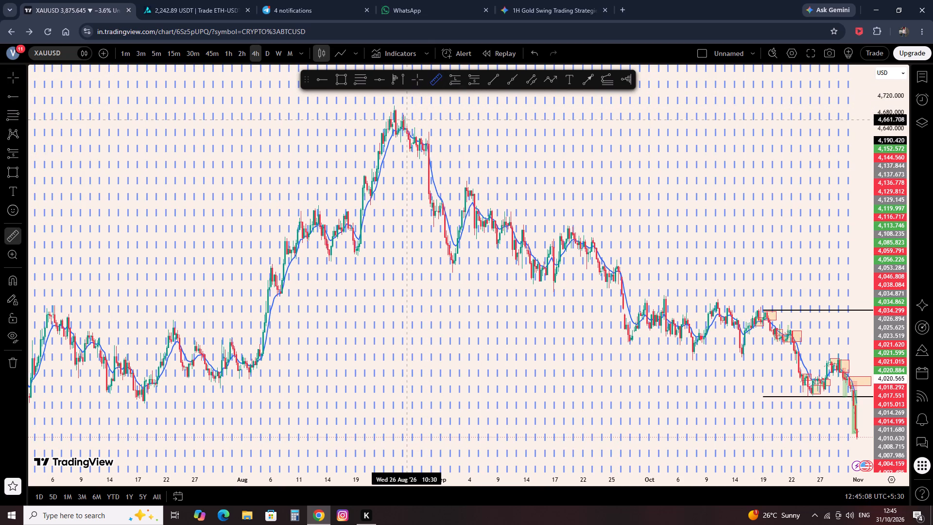
{"action": "left_click", "coordinate": [403, 134]}
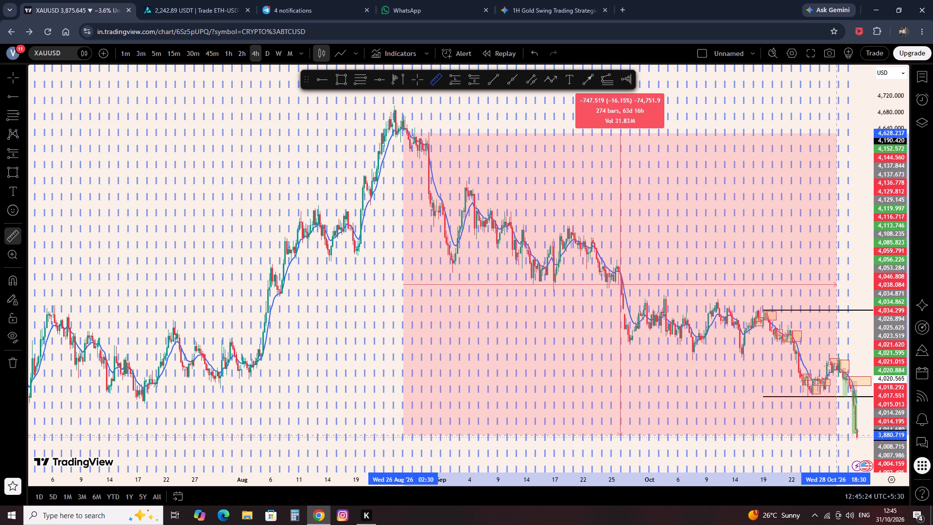
{"action": "left_click", "coordinate": [836, 436]}
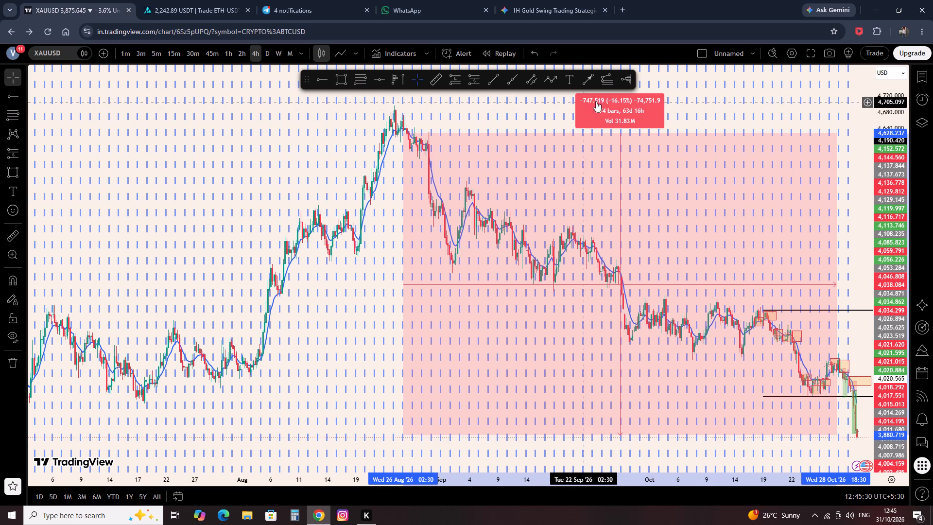
{"action": "left_click", "coordinate": [777, 110]}
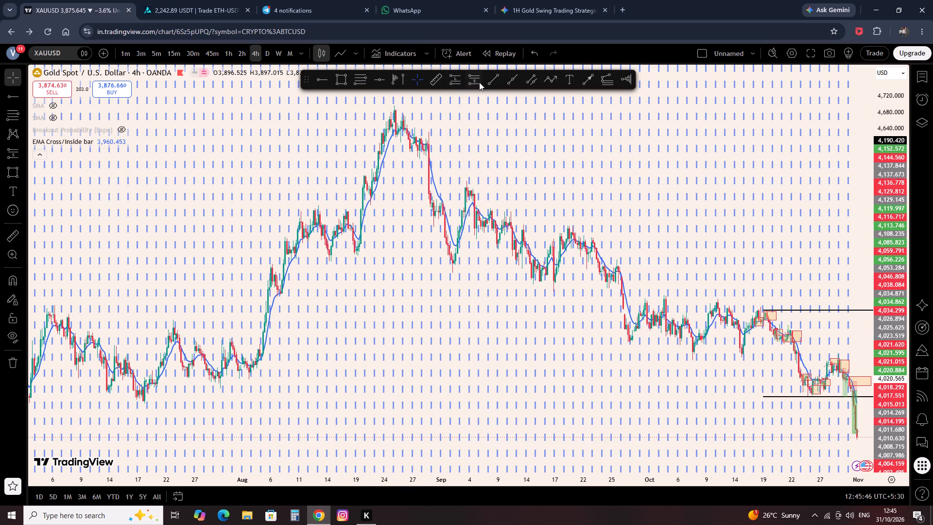
Measure from the 25 August high area at about 4,631 across to 30 October at about 4,387, and clear the measurement.
{"action": "left_click", "coordinate": [435, 76]}
{"action": "left_click", "coordinate": [395, 132]}
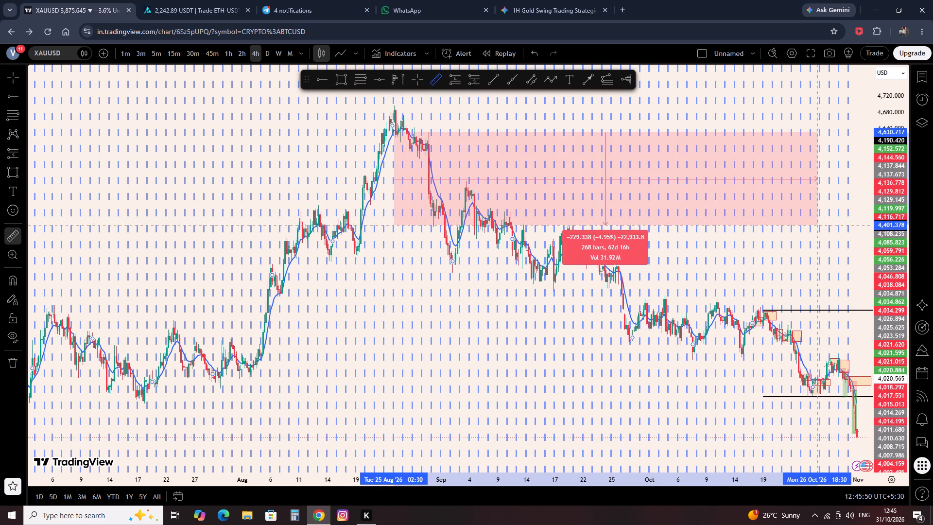
{"action": "left_click", "coordinate": [855, 231]}
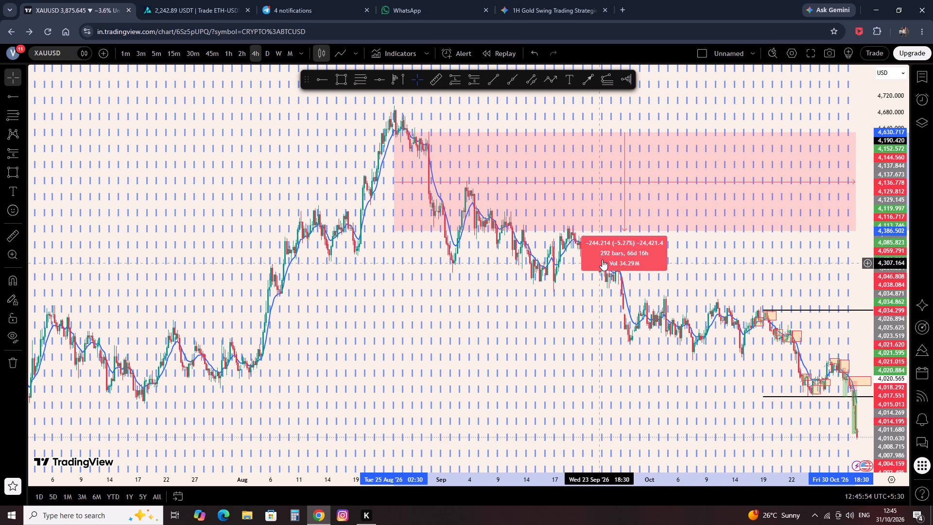
{"action": "left_click", "coordinate": [685, 257]}
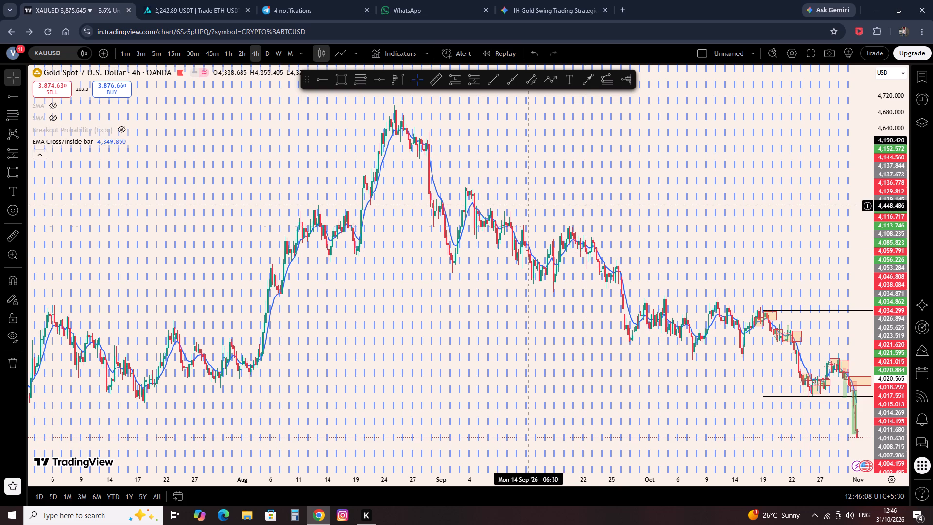
Return to the 15-minute timeframe and go to the date 19 October 2026.
{"action": "scroll", "coordinate": [561, 160], "scroll_direction": "up", "scroll_amount": 16}
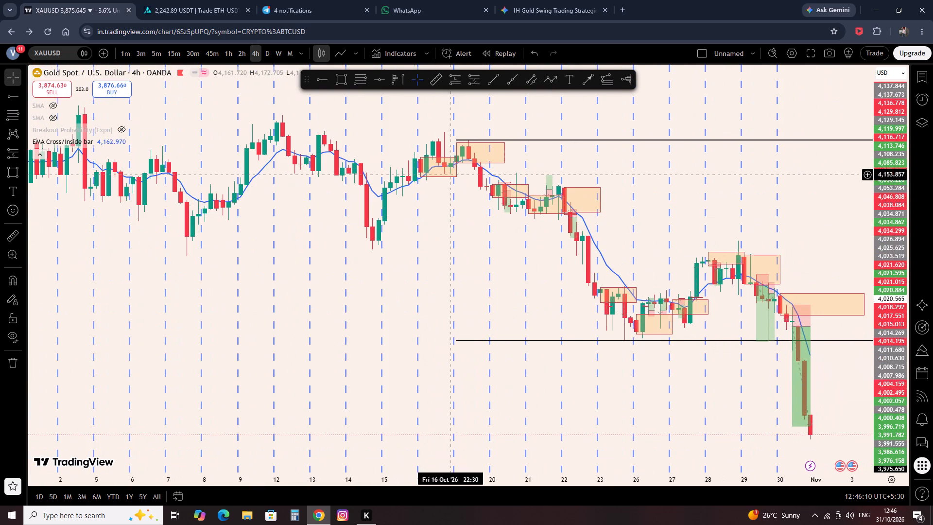
{"action": "left_click_drag", "start_coordinate": [389, 234], "coordinate": [310, 253]}
{"action": "left_click_drag", "start_coordinate": [347, 314], "coordinate": [326, 304]}
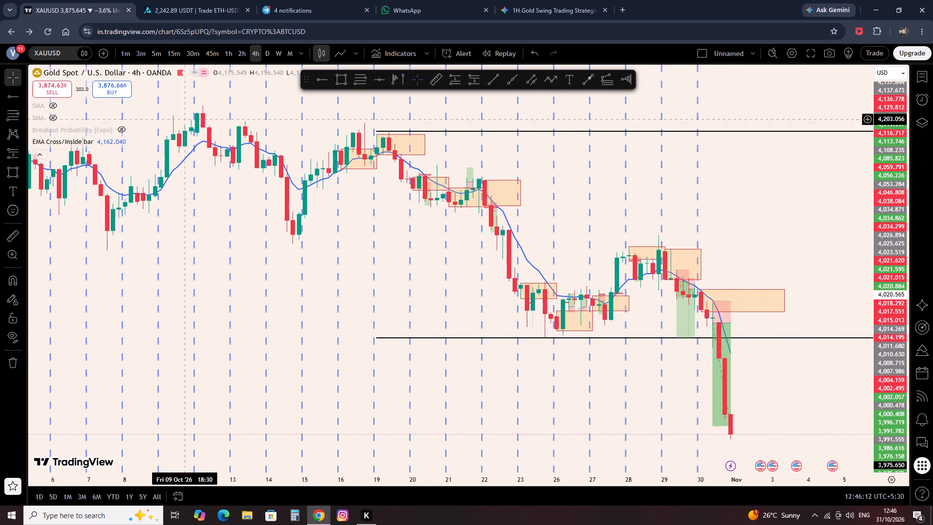
{"action": "left_click", "coordinate": [170, 54]}
{"action": "scroll", "coordinate": [346, 205], "scroll_direction": "up", "scroll_amount": 4}
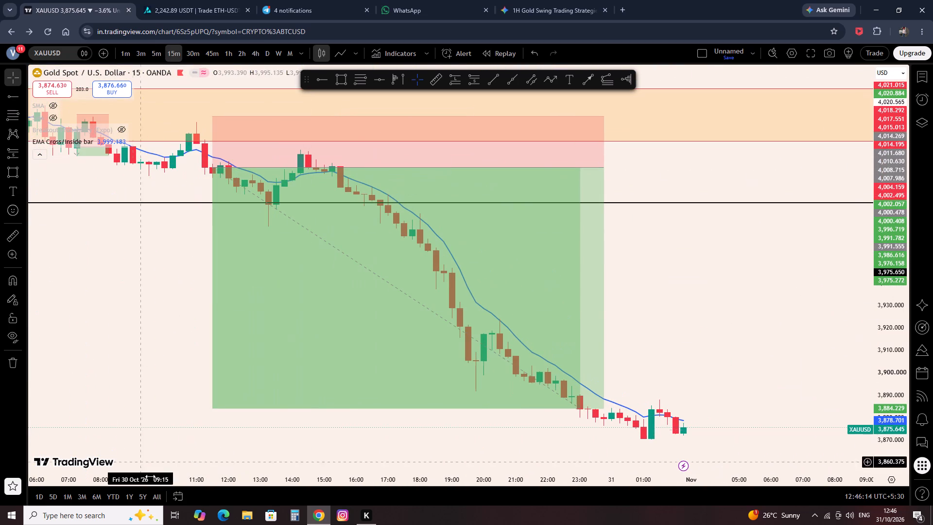
{"action": "left_click", "coordinate": [176, 496]}
{"action": "left_click", "coordinate": [522, 395]}
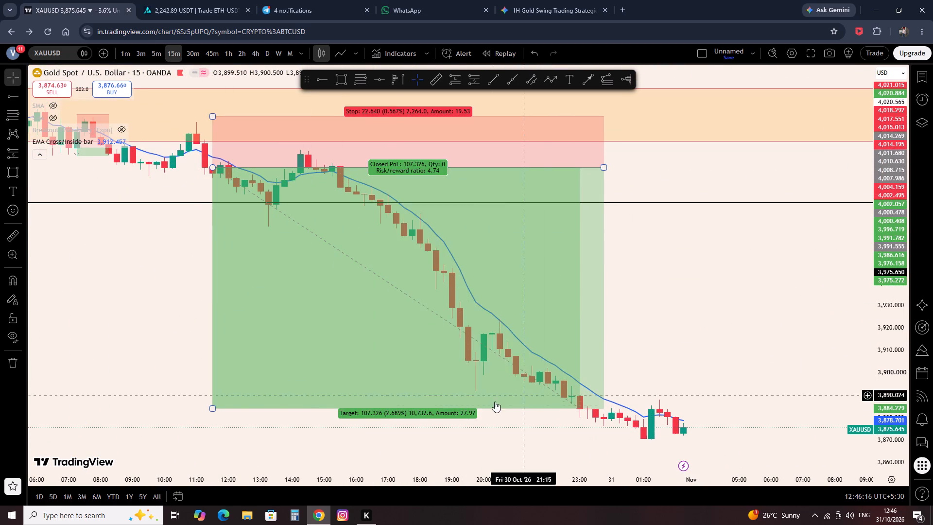
Draw a thin rectangle zone from 12:30 to about 21:30 on 19 October, between about 4,189.6 and 4,188.5, just below the 4,190.420 line.
{"action": "left_click_drag", "start_coordinate": [168, 362], "coordinate": [197, 343]}
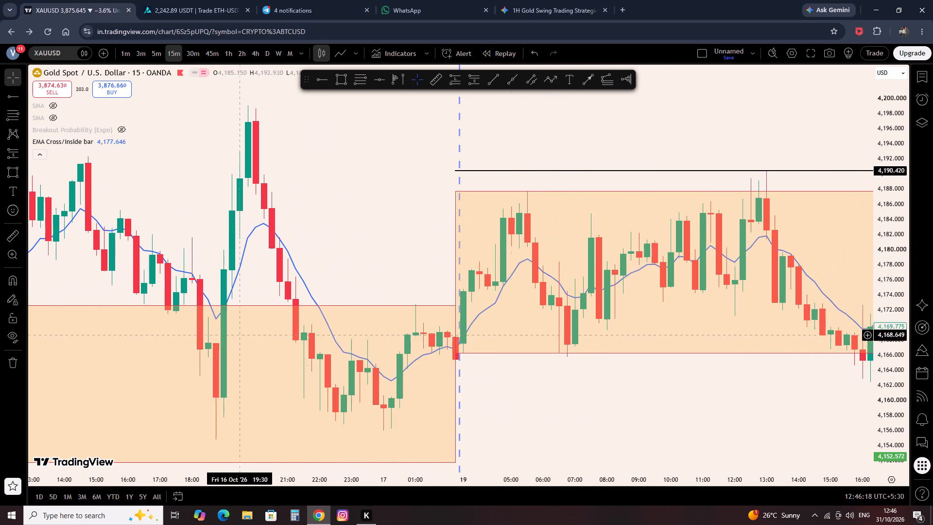
{"action": "left_click_drag", "start_coordinate": [614, 387], "coordinate": [370, 394]}
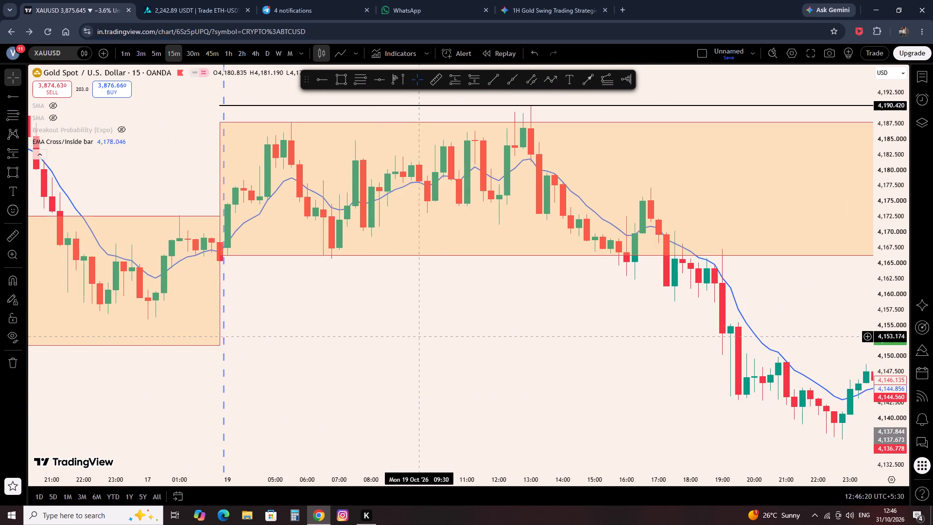
{"action": "scroll", "coordinate": [459, 315], "scroll_direction": "down", "scroll_amount": 2}
{"action": "left_click", "coordinate": [349, 82]}
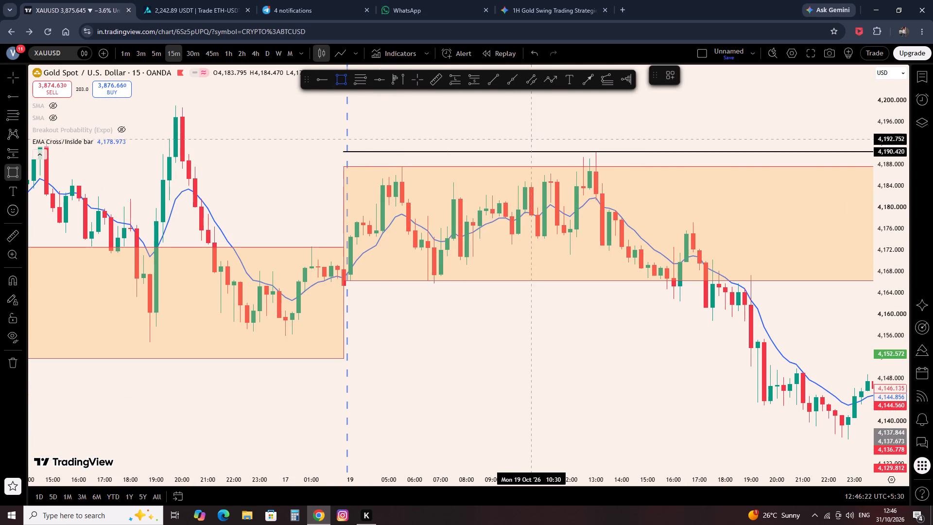
{"action": "left_click", "coordinate": [583, 157]}
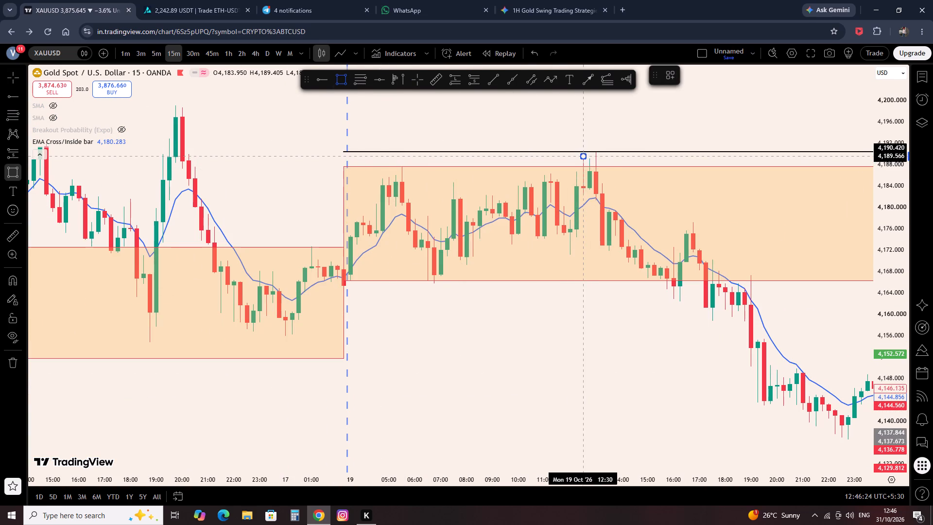
{"action": "left_click", "coordinate": [815, 161]}
{"action": "left_click", "coordinate": [796, 127]}
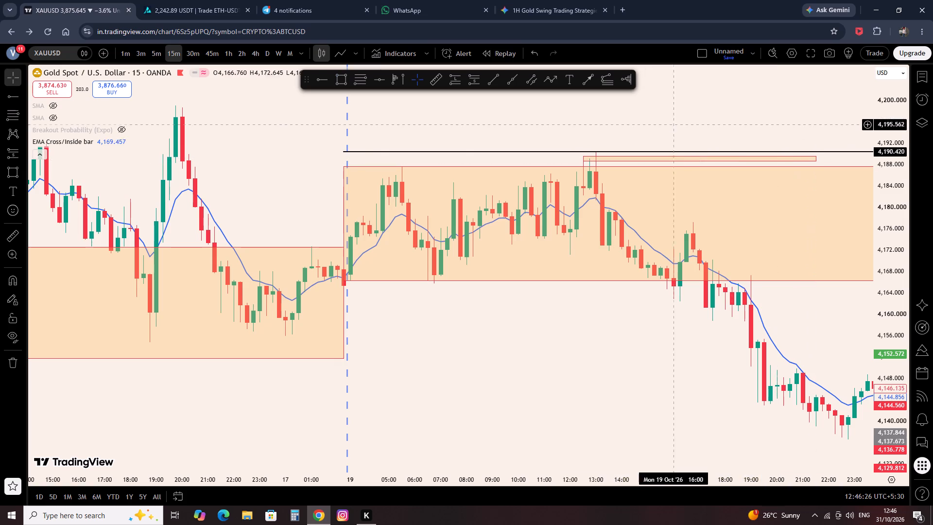
{"action": "scroll", "coordinate": [507, 217], "scroll_direction": "up", "scroll_amount": 2}
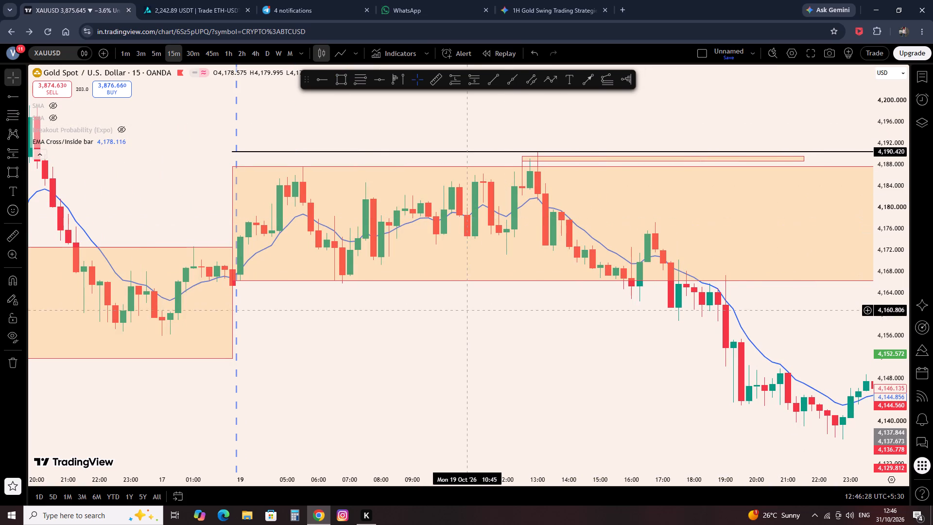
Draw a thin rectangle zone from 06:30 to 18:15 on 19 October, between about 4,166.8 and 4,165.8.
{"action": "left_click_drag", "start_coordinate": [549, 344], "coordinate": [531, 348]}
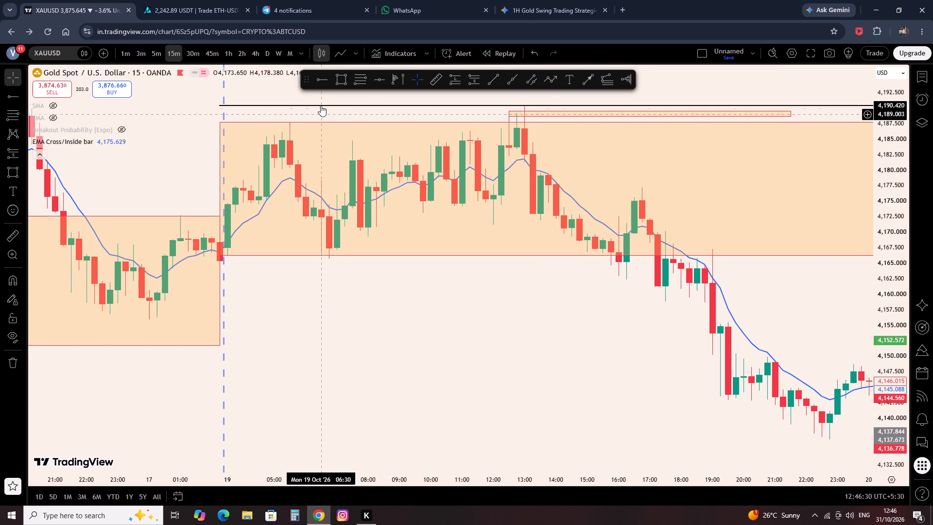
{"action": "left_click", "coordinate": [347, 87]}
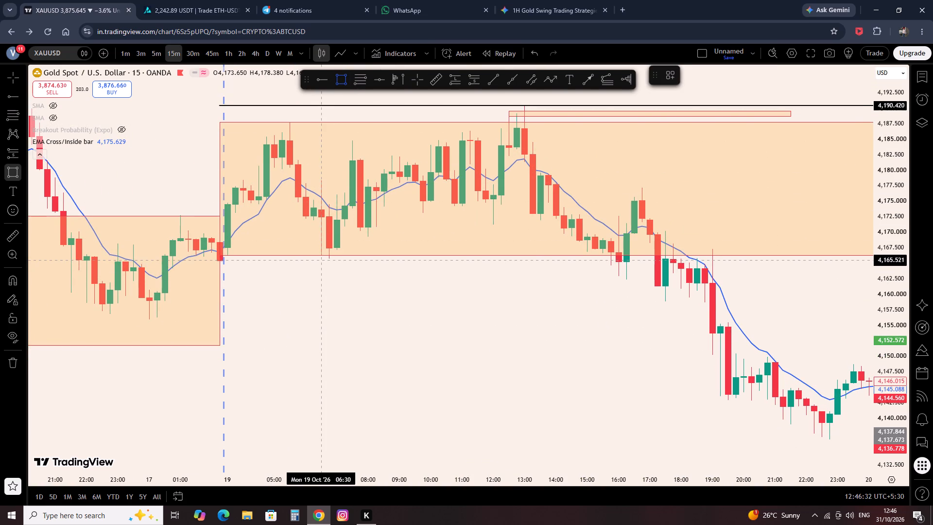
{"action": "left_click", "coordinate": [324, 259]}
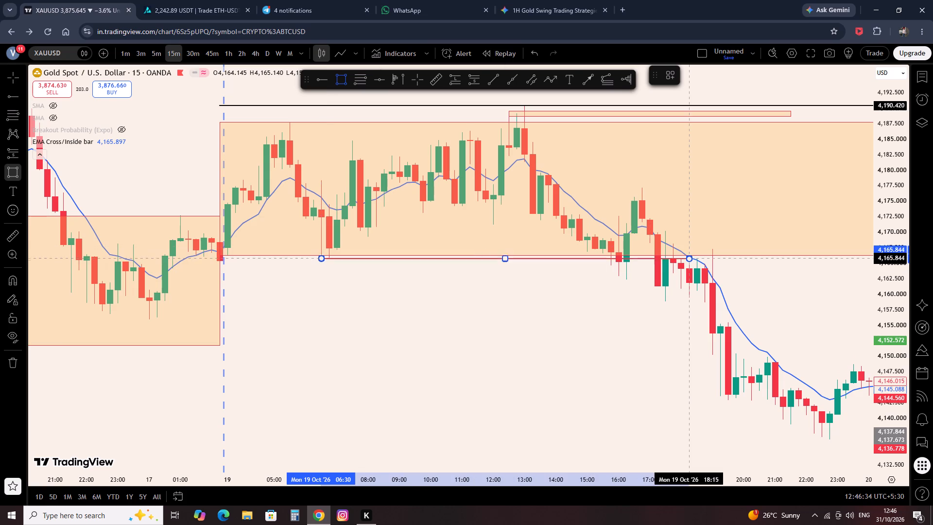
{"action": "left_click", "coordinate": [691, 252]}
{"action": "left_click", "coordinate": [578, 337]}
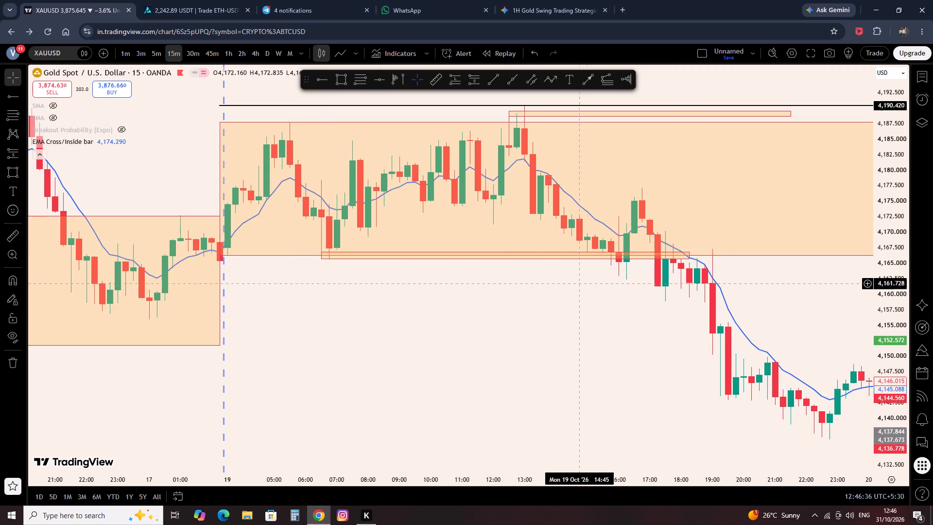
Change the fill of the rectangle zone at about 4,166 to green.
{"action": "left_click", "coordinate": [565, 251]}
{"action": "left_click", "coordinate": [706, 75]}
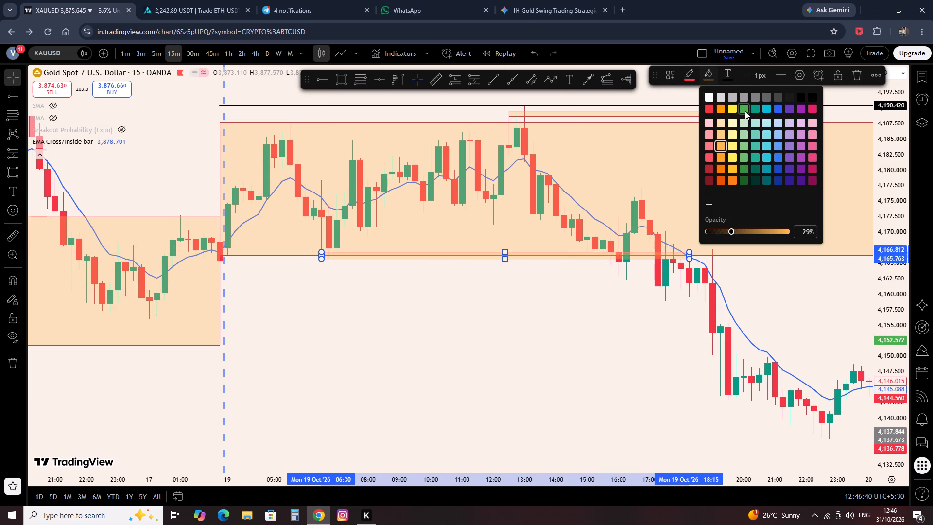
{"action": "left_click", "coordinate": [745, 111]}
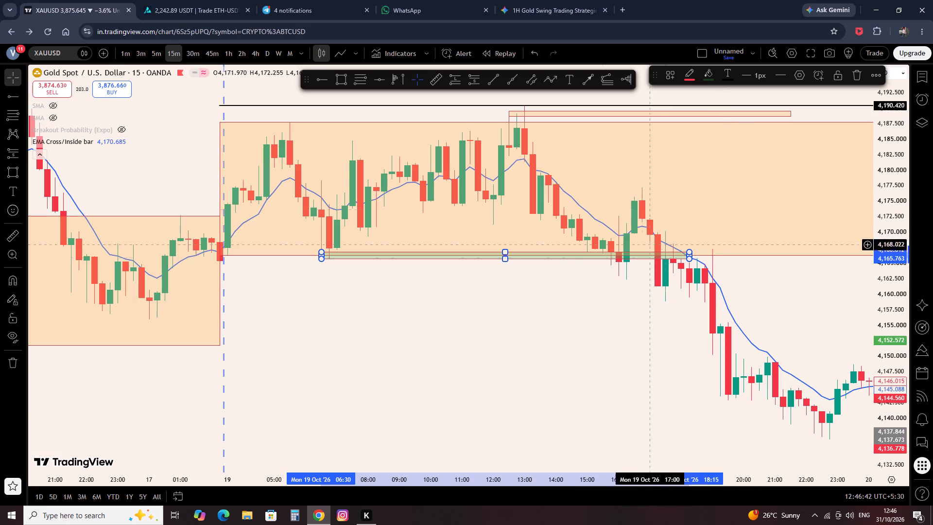
{"action": "left_click", "coordinate": [578, 312]}
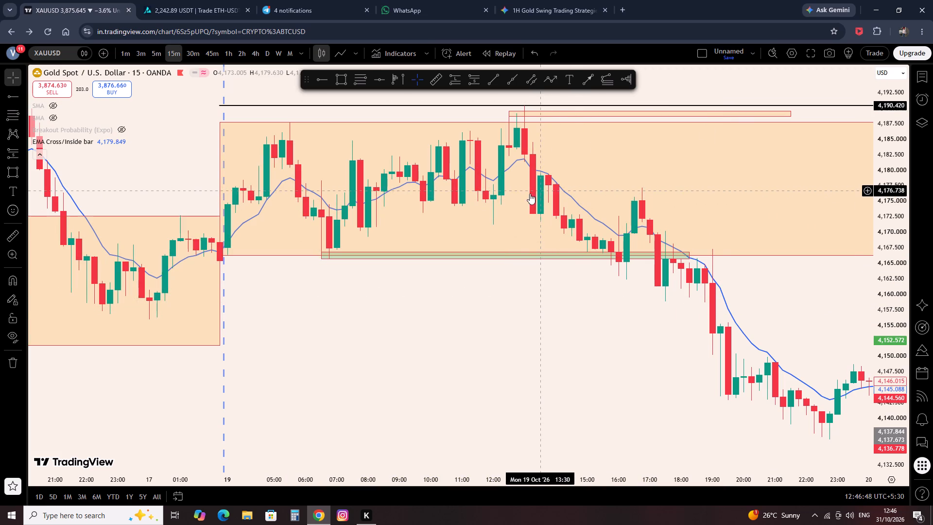
Draw a second thin rectangle zone from 15:45 to about 20:30 on 19 October, between about 4,165.0 and 4,164.6.
{"action": "left_click_drag", "start_coordinate": [621, 367], "coordinate": [540, 384]}
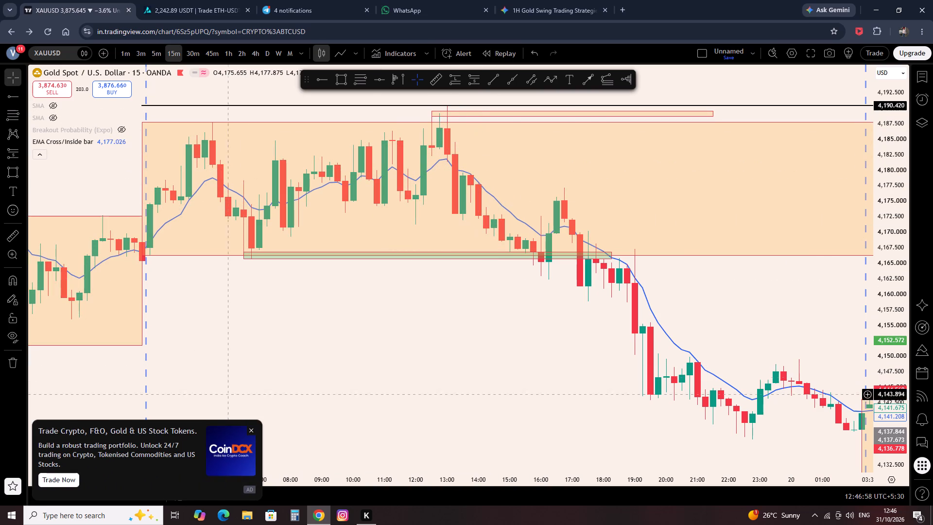
{"action": "left_click", "coordinate": [248, 431]}
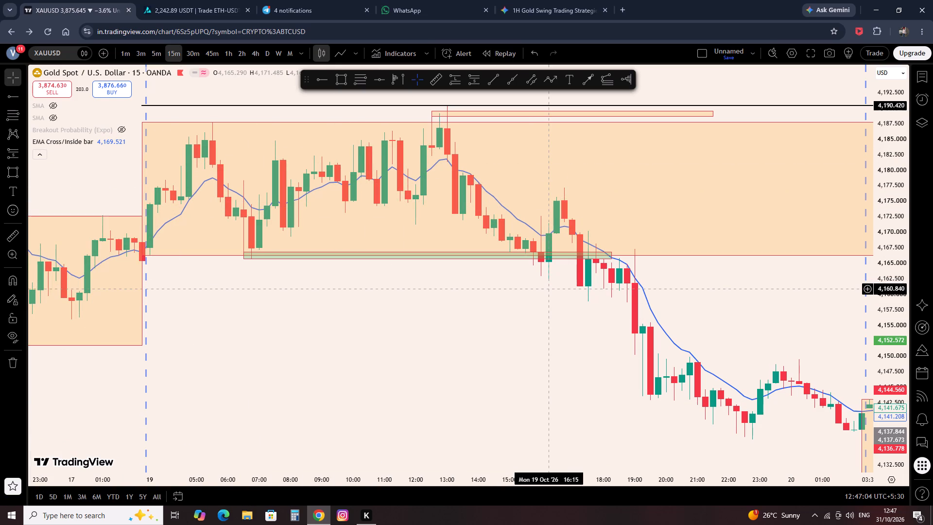
{"action": "left_click_drag", "start_coordinate": [722, 286], "coordinate": [610, 305]}
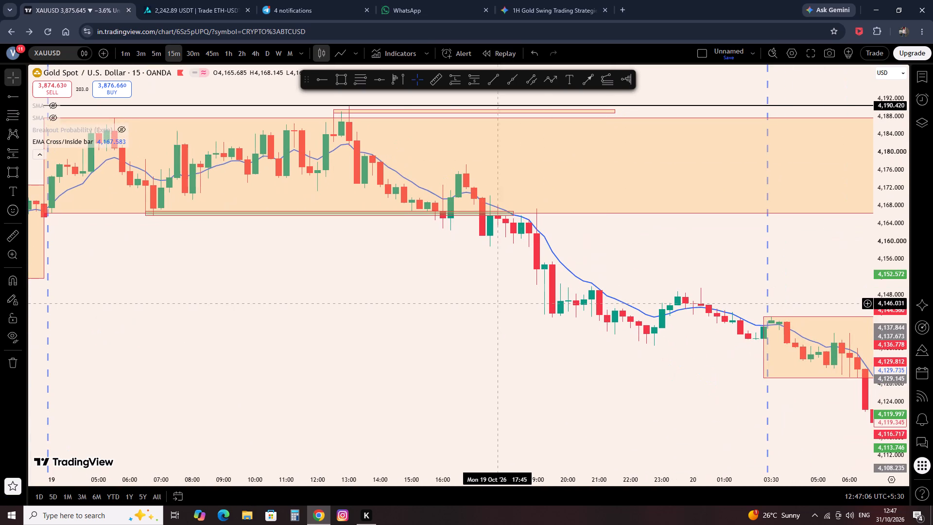
{"action": "left_click_drag", "start_coordinate": [485, 305], "coordinate": [615, 343]}
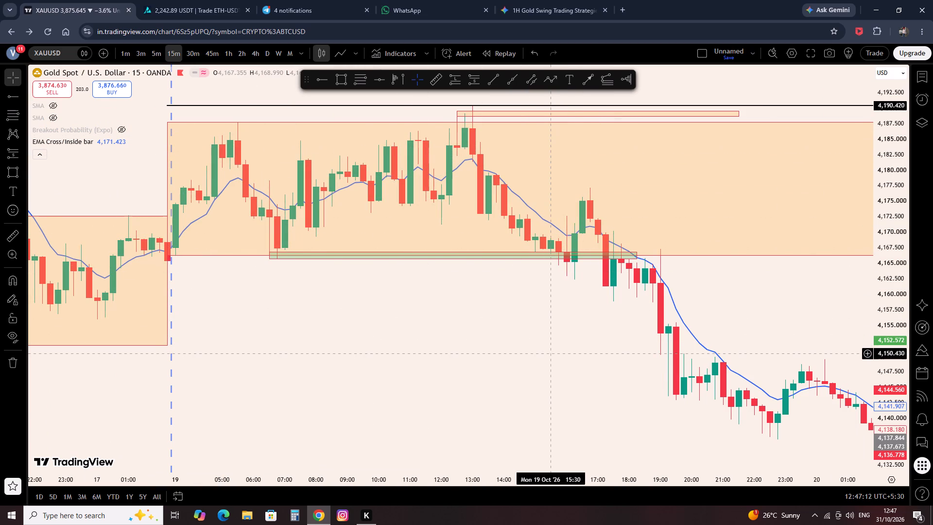
{"action": "left_click_drag", "start_coordinate": [572, 351], "coordinate": [540, 355]}
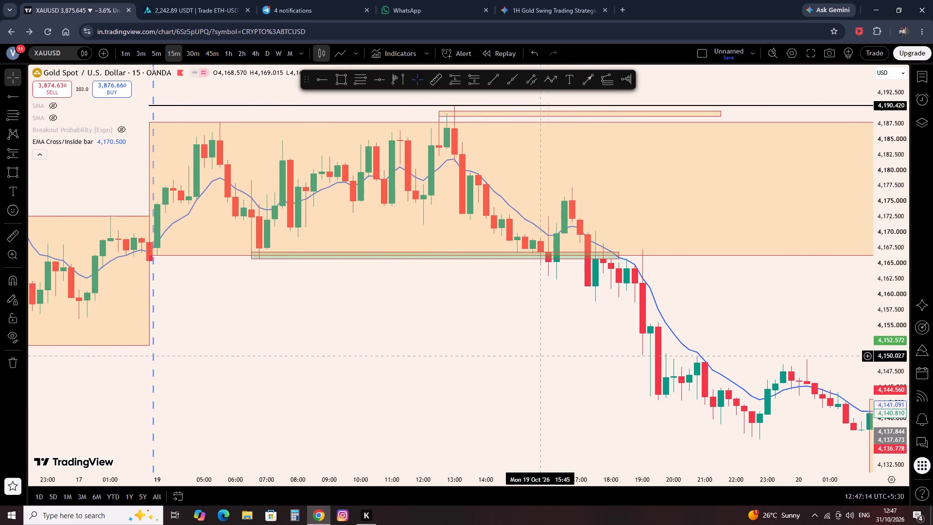
{"action": "left_click_drag", "start_coordinate": [593, 342], "coordinate": [582, 348]}
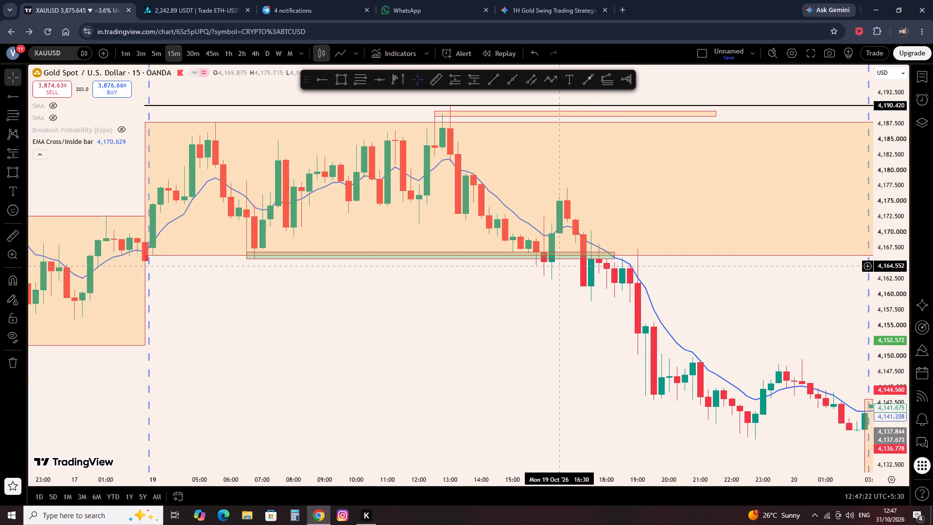
{"action": "left_click", "coordinate": [343, 69]}
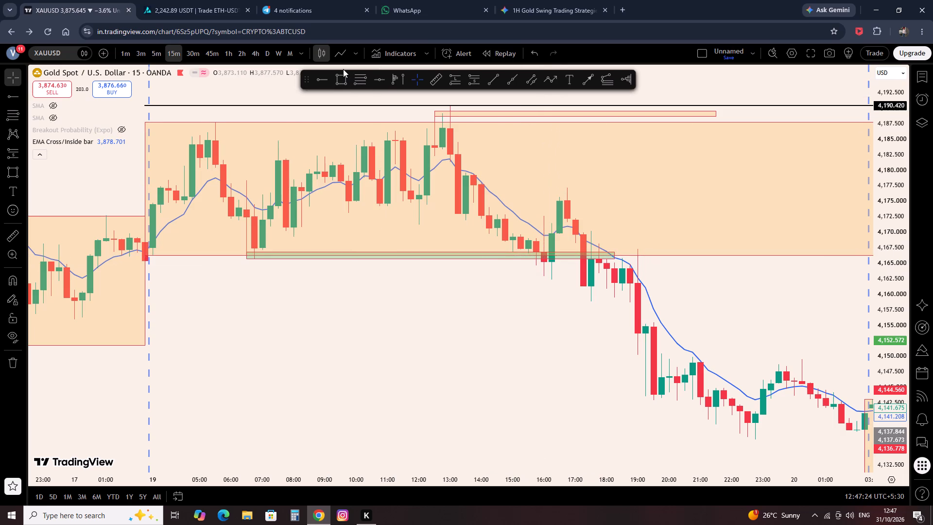
{"action": "left_click", "coordinate": [335, 85]}
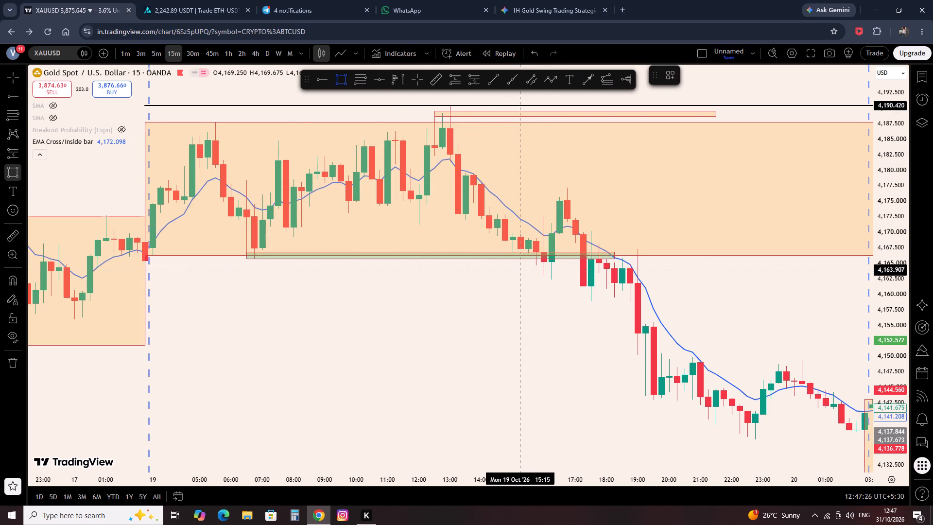
{"action": "left_click", "coordinate": [535, 266]}
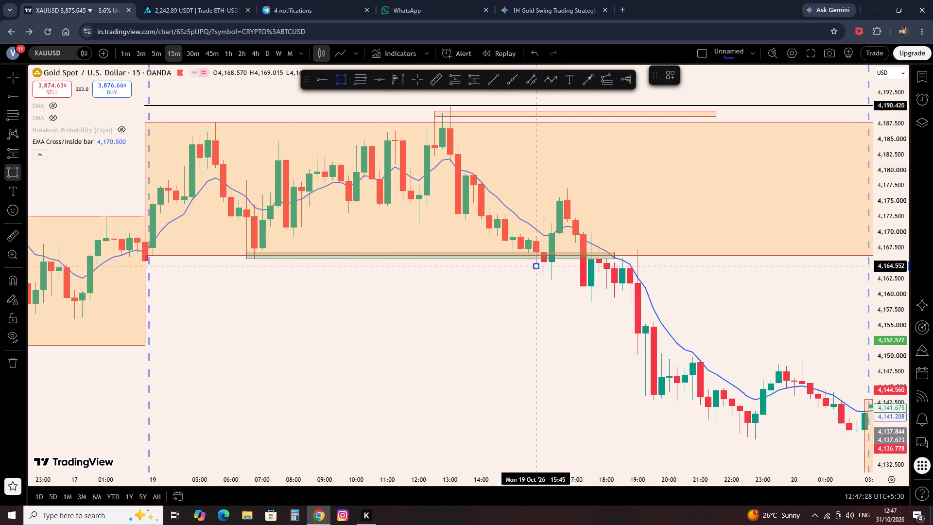
{"action": "left_click", "coordinate": [685, 263]}
{"action": "left_click", "coordinate": [758, 285]}
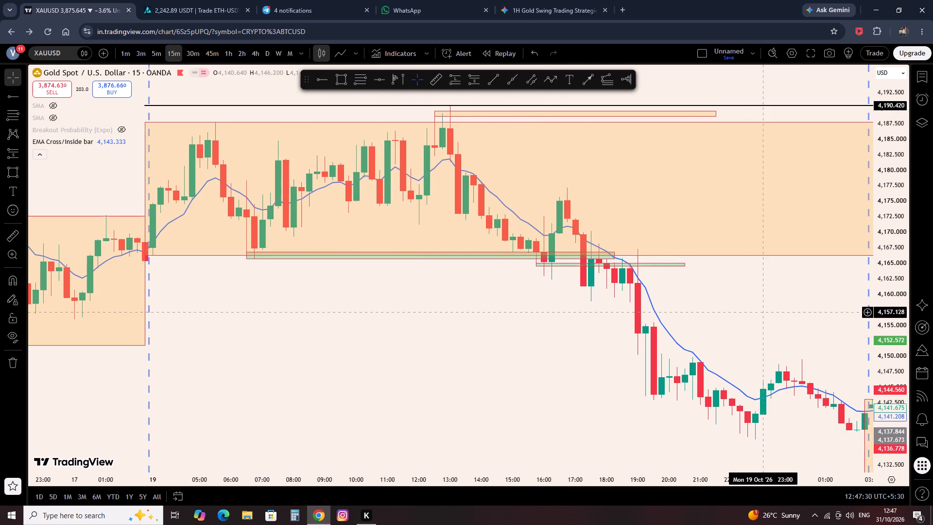
Place a short position at 17:30 on 19 October with entry 4,161.483, stop at 4,171.573 and target at 4,140.096.
{"action": "left_click_drag", "start_coordinate": [564, 317], "coordinate": [518, 332]}
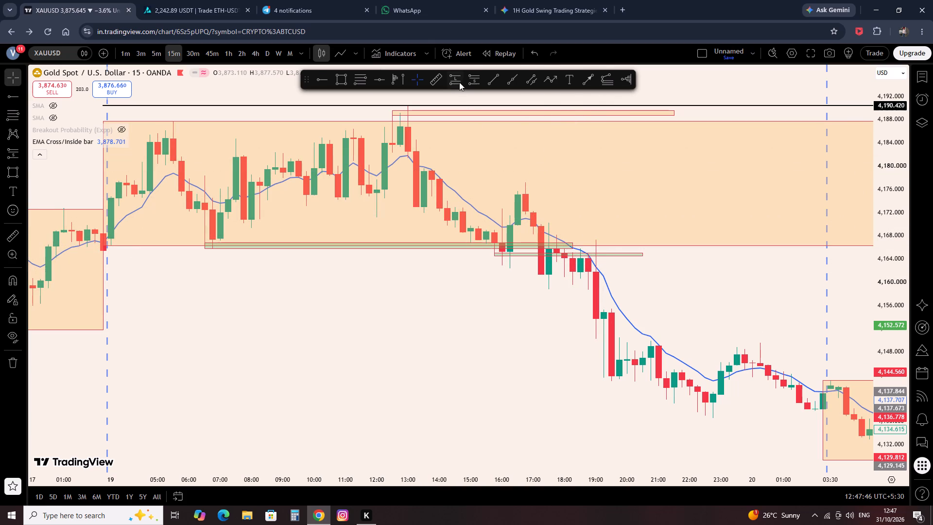
{"action": "left_click", "coordinate": [471, 77]}
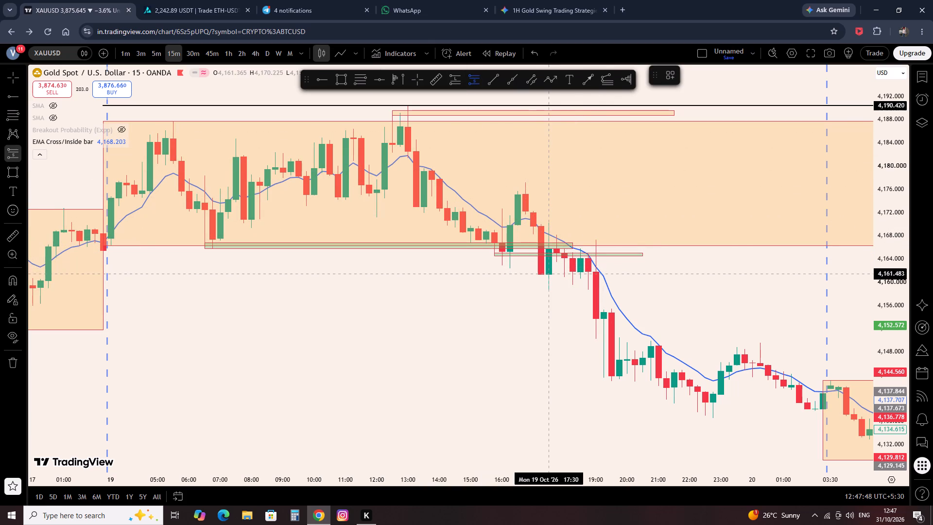
{"action": "left_click", "coordinate": [548, 274]}
{"action": "left_click_drag", "start_coordinate": [549, 206], "coordinate": [559, 219]}
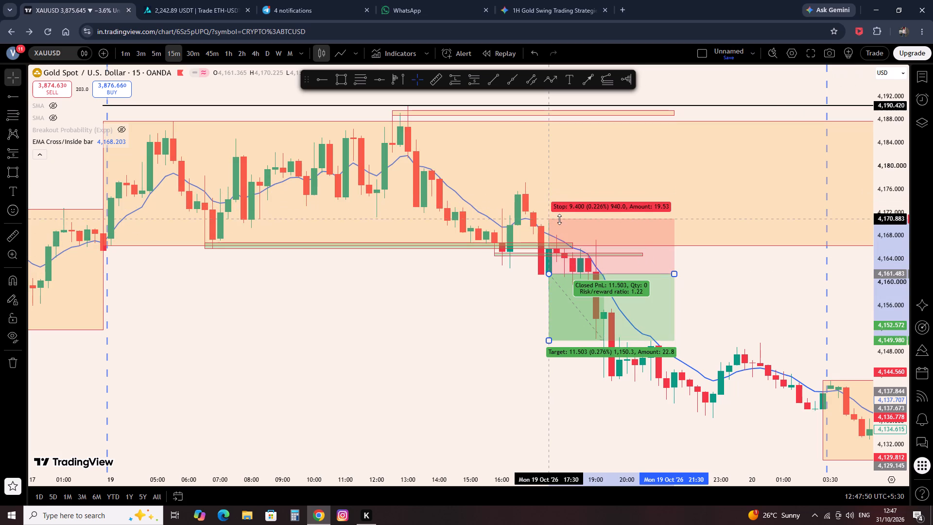
{"action": "left_click_drag", "start_coordinate": [559, 219], "coordinate": [559, 220]}
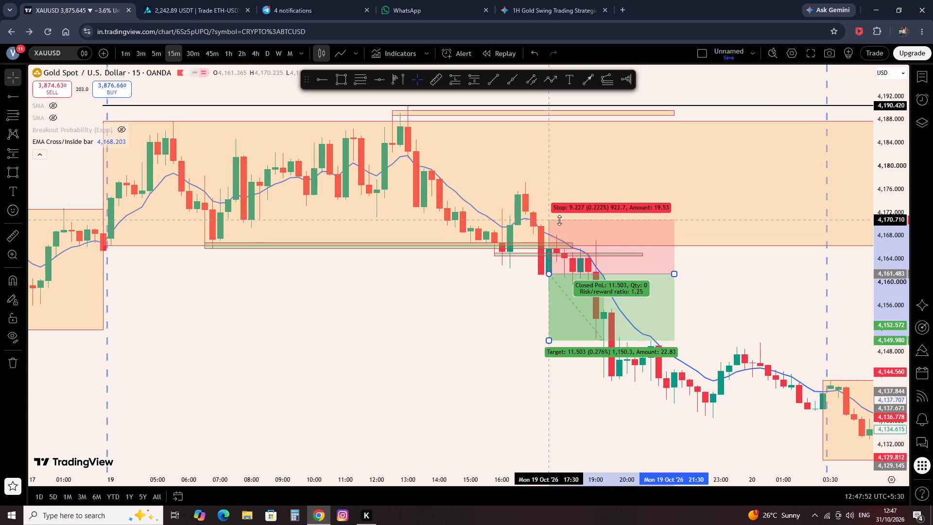
{"action": "left_click_drag", "start_coordinate": [559, 220], "coordinate": [557, 216]}
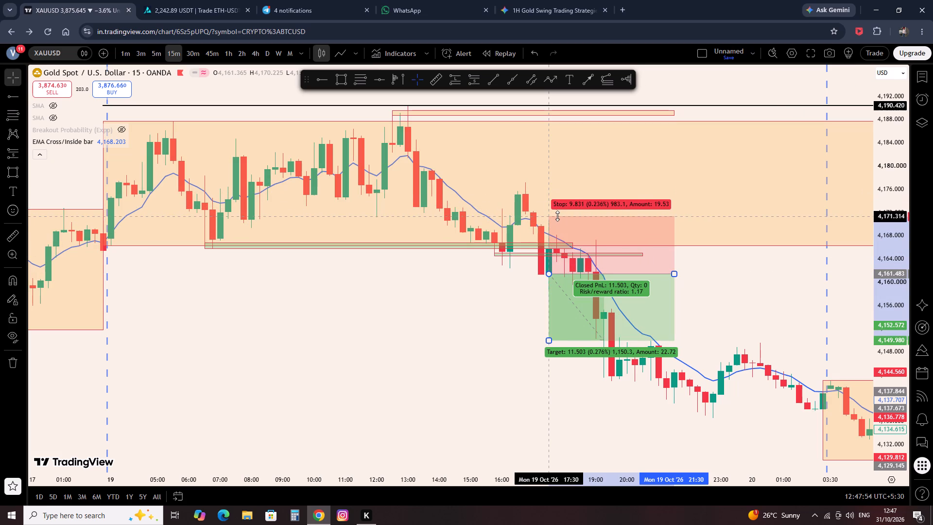
{"action": "left_click_drag", "start_coordinate": [557, 216], "coordinate": [556, 215]}
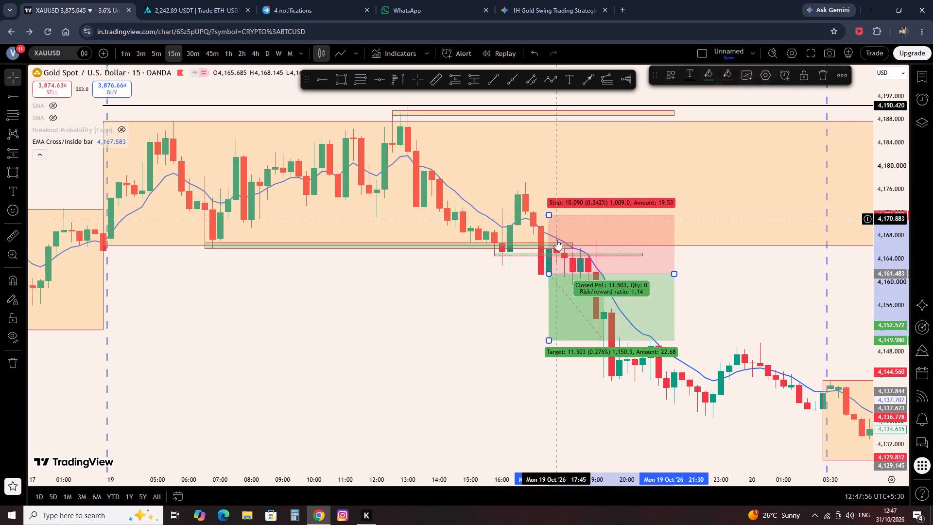
{"action": "left_click_drag", "start_coordinate": [551, 340], "coordinate": [560, 398]}
{"action": "left_click", "coordinate": [489, 371]}
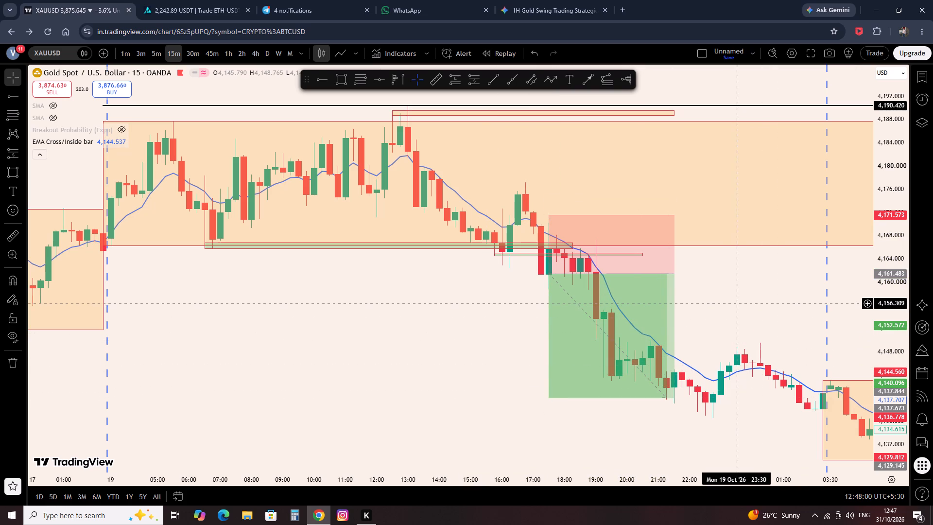
Examine the price action around the new short position and back through the 16 October session.
{"action": "left_click_drag", "start_coordinate": [756, 324], "coordinate": [559, 318]}
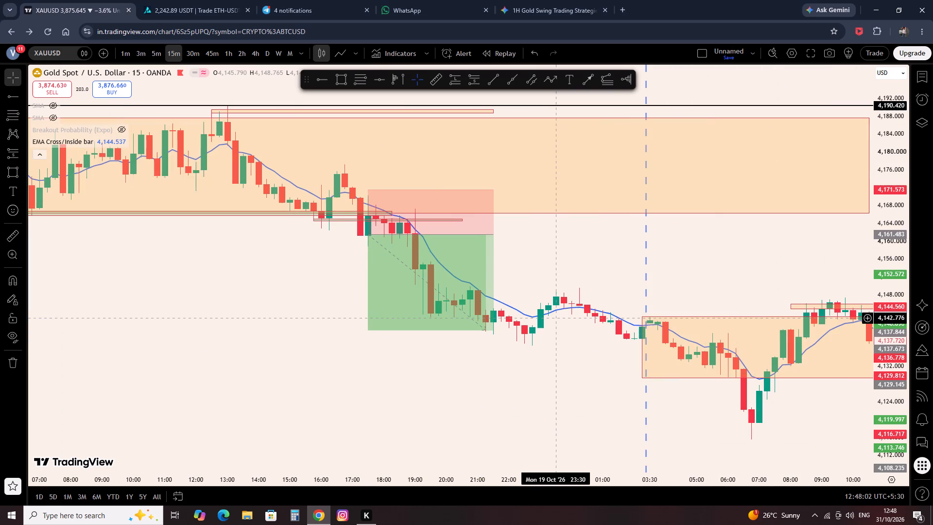
{"action": "left_click_drag", "start_coordinate": [234, 291], "coordinate": [658, 359]}
{"action": "left_click_drag", "start_coordinate": [445, 350], "coordinate": [629, 370]}
{"action": "scroll", "coordinate": [582, 361], "scroll_direction": "down", "scroll_amount": 4}
{"action": "scroll", "coordinate": [528, 337], "scroll_direction": "down", "scroll_amount": 1}
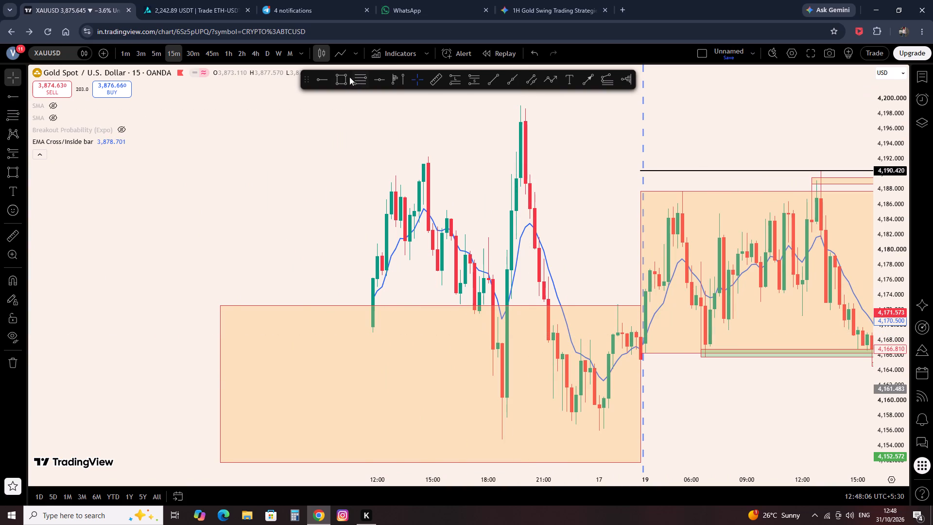
{"action": "left_click_drag", "start_coordinate": [241, 179], "coordinate": [475, 221]}
{"action": "scroll", "coordinate": [432, 221], "scroll_direction": "down", "scroll_amount": 9}
{"action": "scroll", "coordinate": [446, 279], "scroll_direction": "down", "scroll_amount": 9}
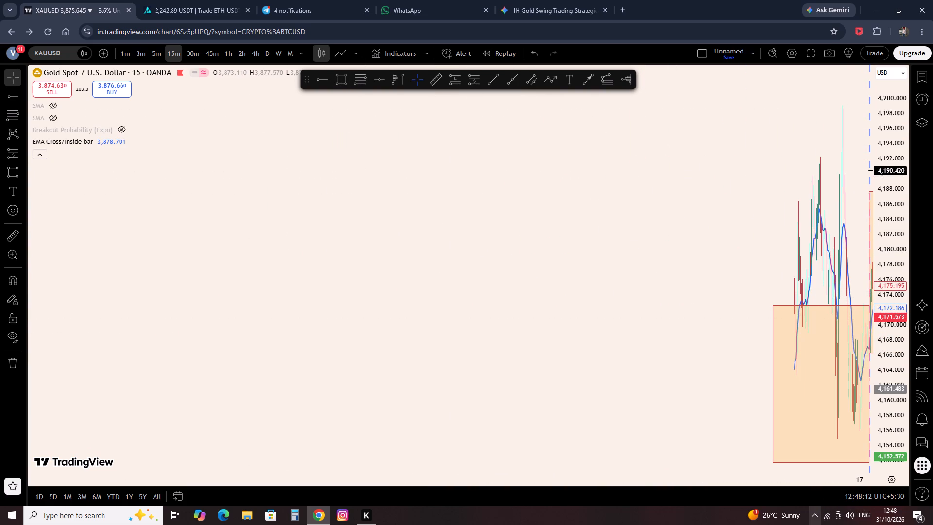
{"action": "scroll", "coordinate": [577, 321], "scroll_direction": "up", "scroll_amount": 16}
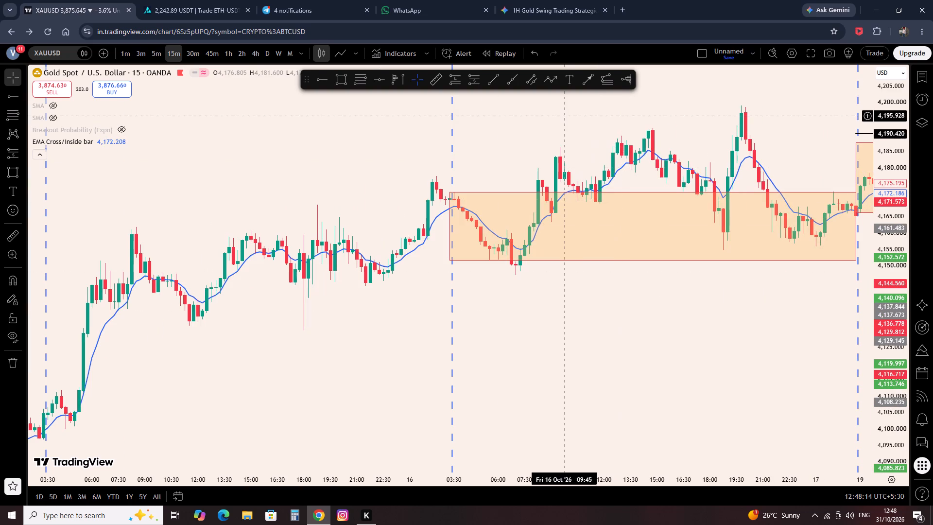
Reset the chart view, switch the symbol to BTCUSD and set the 4-hour timeframe.
{"action": "right_click", "coordinate": [562, 116]}
{"action": "left_click", "coordinate": [577, 131]}
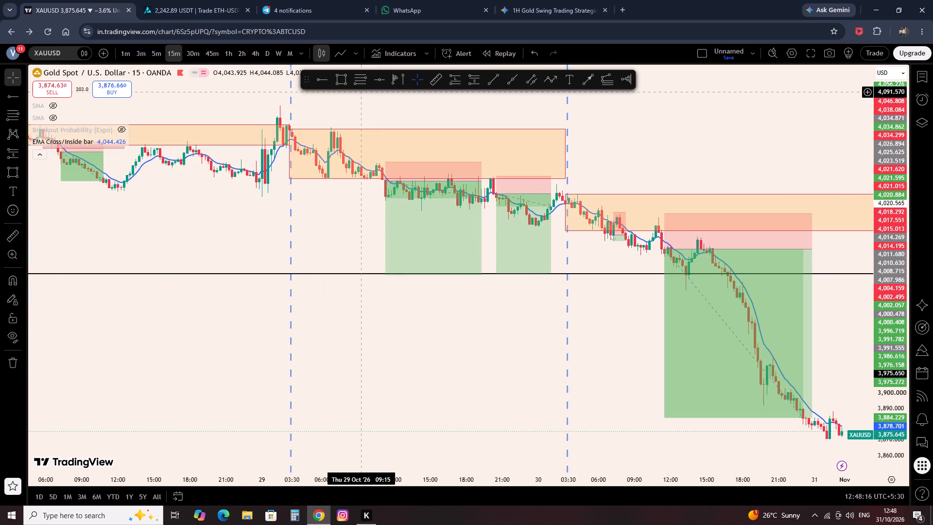
{"action": "key", "text": "Up"}
{"action": "scroll", "coordinate": [303, 80], "scroll_direction": "up", "scroll_amount": 1}
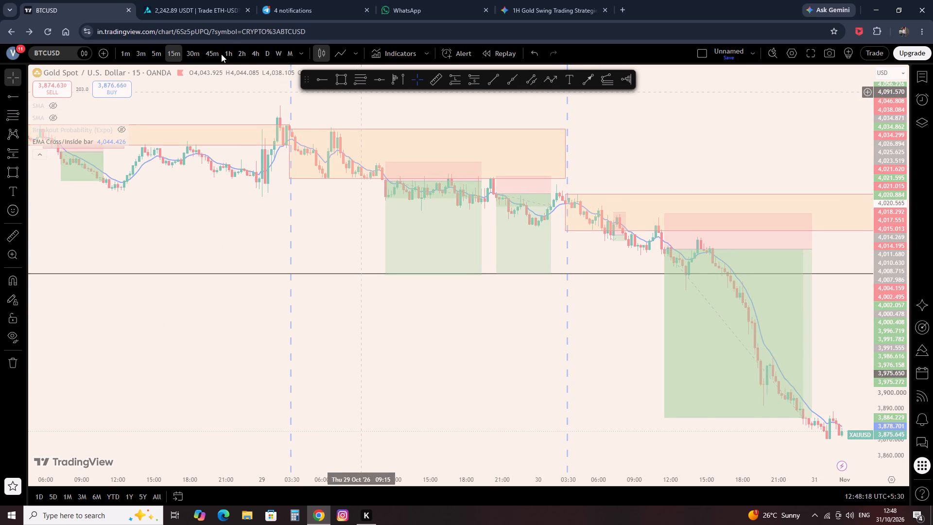
{"action": "left_click", "coordinate": [257, 49]}
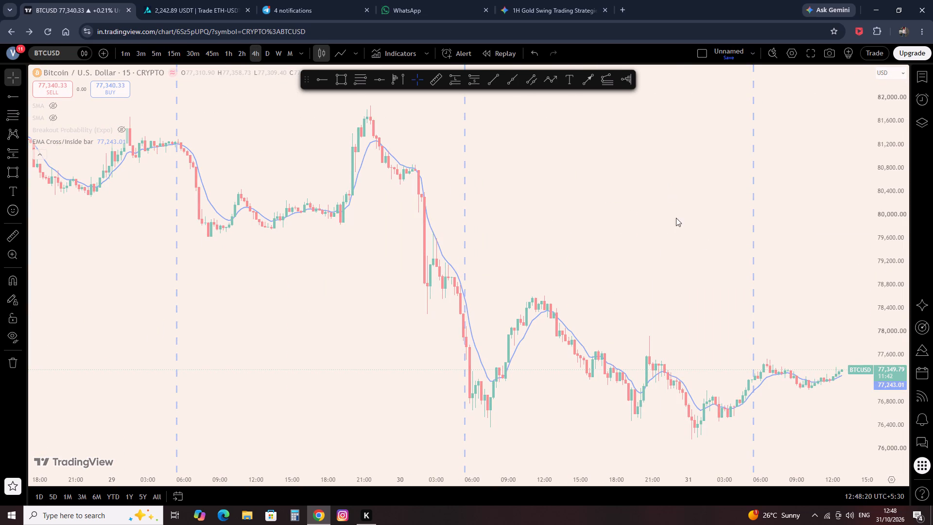
Draw a rectangle over the 31 October 05:30 candle's range, 77,534.62 to 77,013.56, extended to 1 November 01:30.
{"action": "scroll", "coordinate": [777, 295], "scroll_direction": "up", "scroll_amount": 20}
{"action": "scroll", "coordinate": [777, 295], "scroll_direction": "up", "scroll_amount": 6}
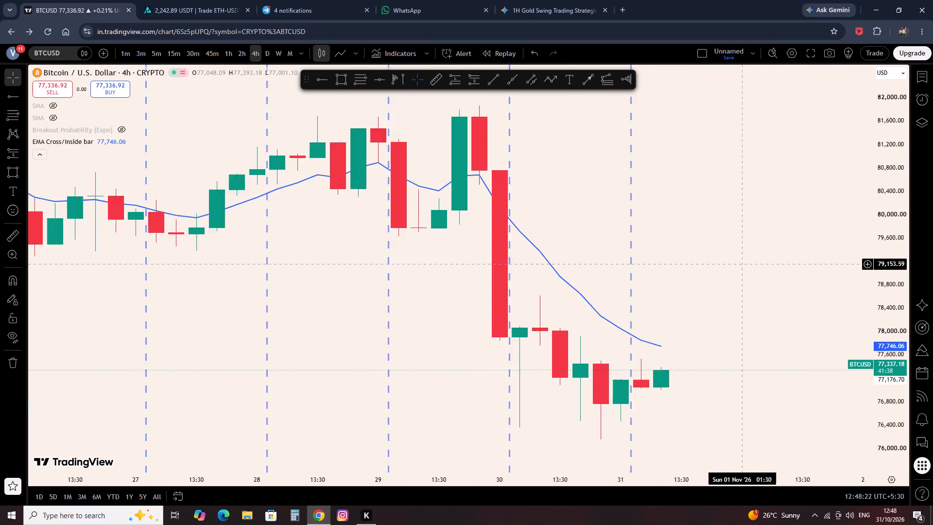
{"action": "scroll", "coordinate": [737, 263], "scroll_direction": "up", "scroll_amount": 6}
{"action": "left_click", "coordinate": [335, 82]}
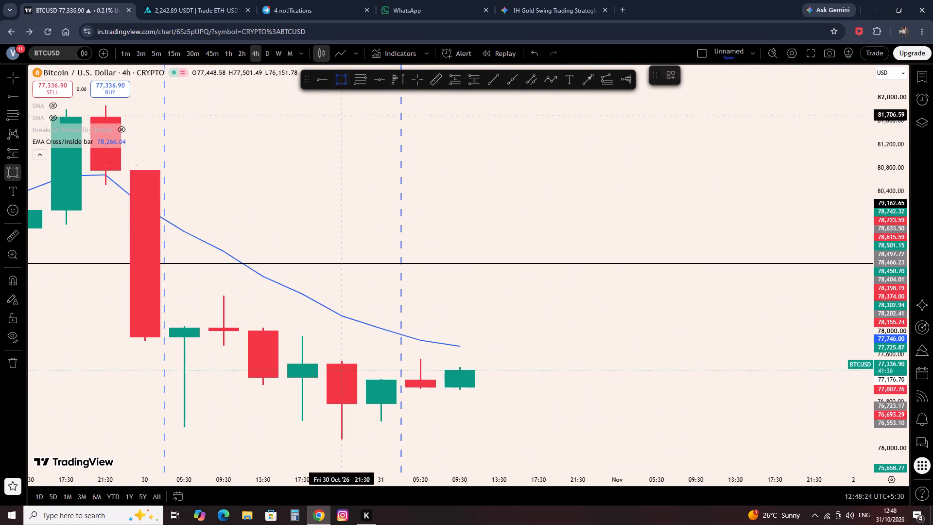
{"action": "left_click", "coordinate": [421, 349], "text": "ctrl"}
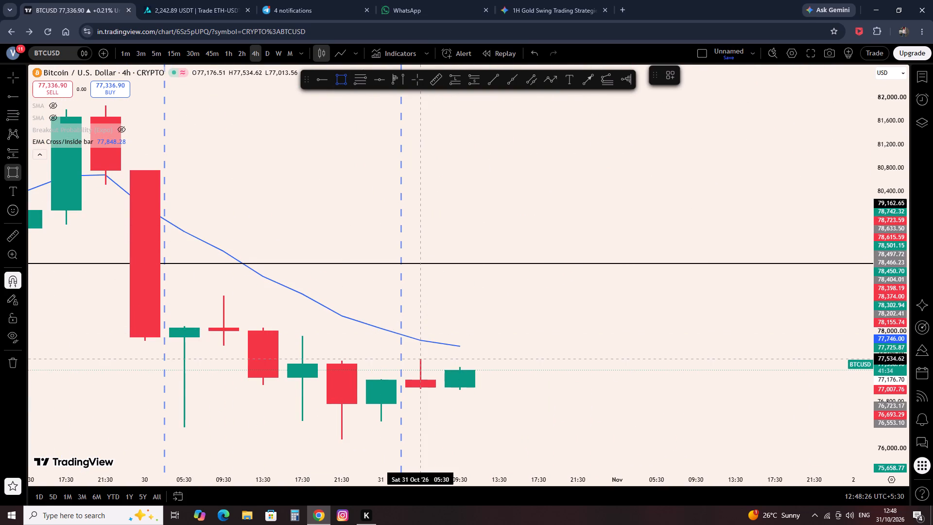
{"action": "left_click", "coordinate": [426, 409], "text": "ctrl"}
{"action": "left_click_drag", "start_coordinate": [422, 374], "coordinate": [422, 373]}
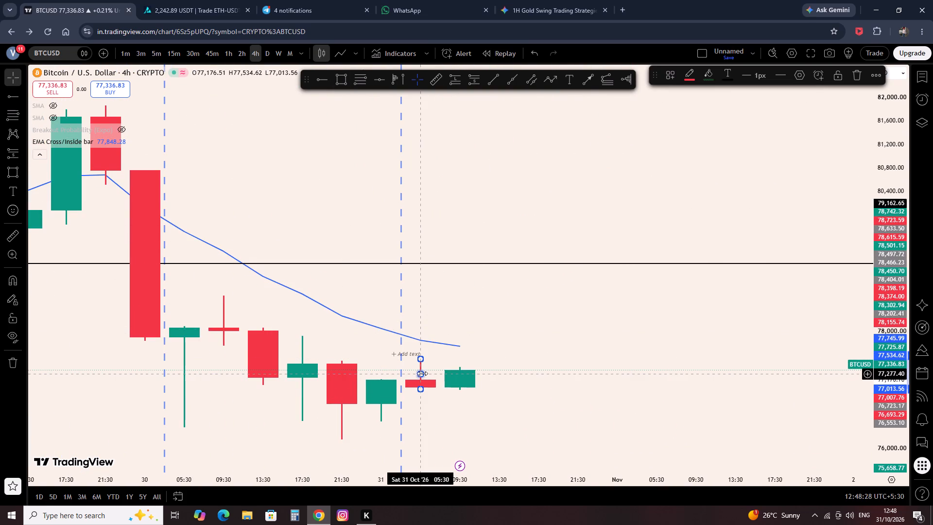
{"action": "left_click_drag", "start_coordinate": [422, 373], "coordinate": [634, 386]}
Change the 31 October range rectangle's fill to light orange.
{"action": "left_click", "coordinate": [712, 81]}
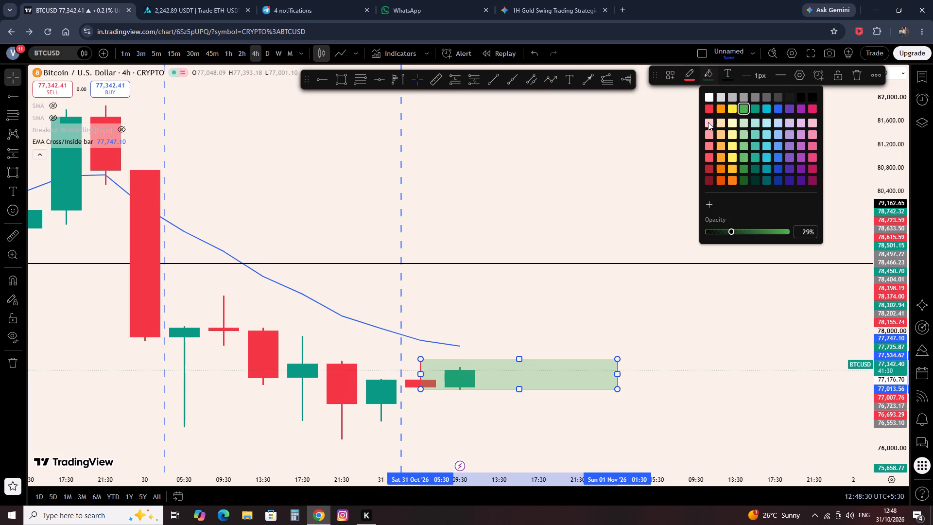
{"action": "left_click", "coordinate": [723, 146]}
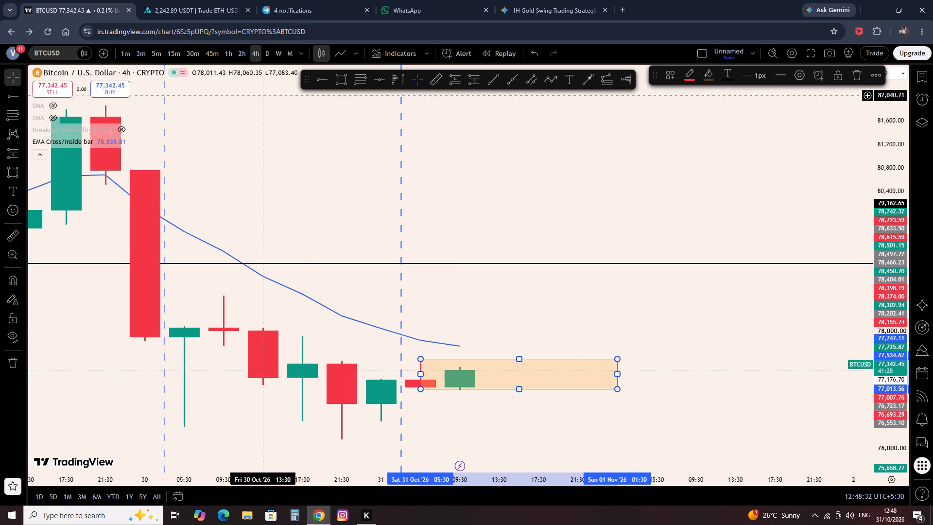
On the 15-minute timeframe, draw a thin zone from 10:00 to about 14:00 on 31 October, between about 77,001 and 77,025.
{"action": "left_click", "coordinate": [172, 54]}
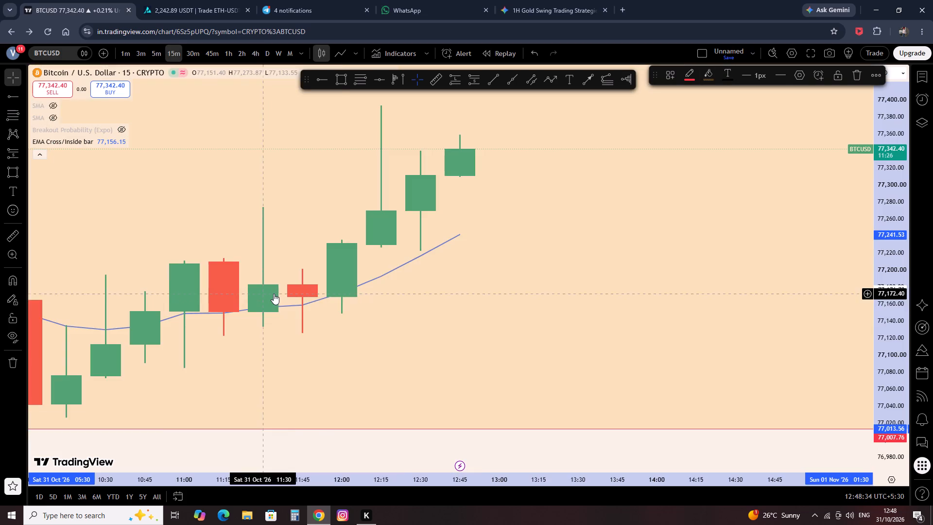
{"action": "scroll", "coordinate": [355, 371], "scroll_direction": "down", "scroll_amount": 13}
{"action": "left_click", "coordinate": [543, 418]}
{"action": "scroll", "coordinate": [571, 375], "scroll_direction": "up", "scroll_amount": 3}
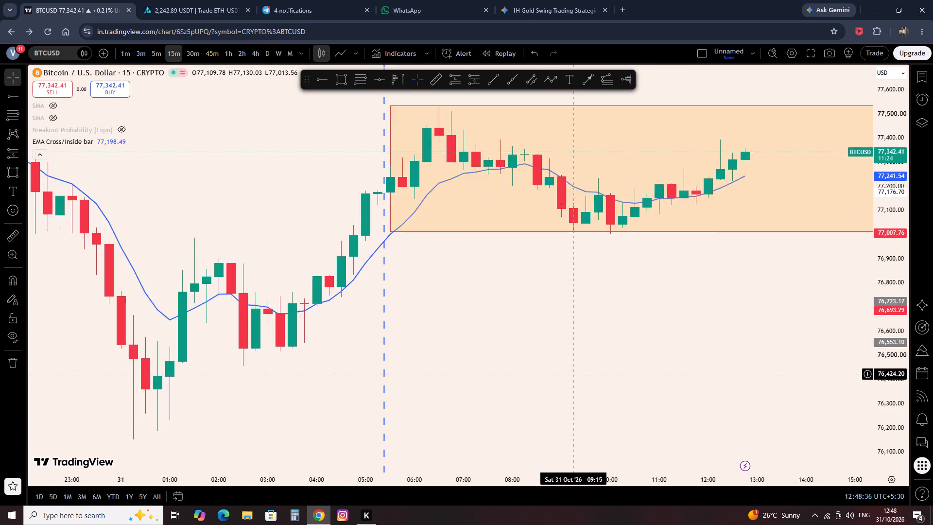
{"action": "scroll", "coordinate": [574, 373], "scroll_direction": "up", "scroll_amount": 2}
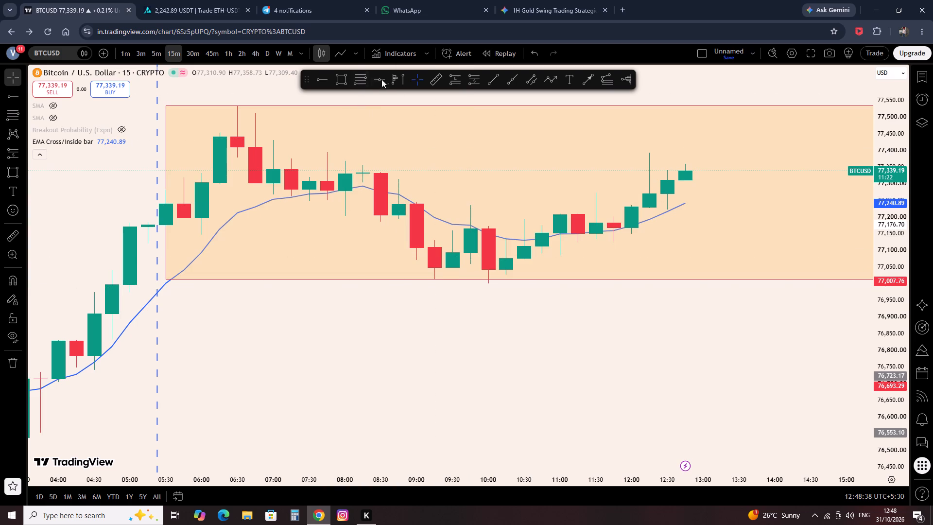
{"action": "left_click", "coordinate": [343, 82]}
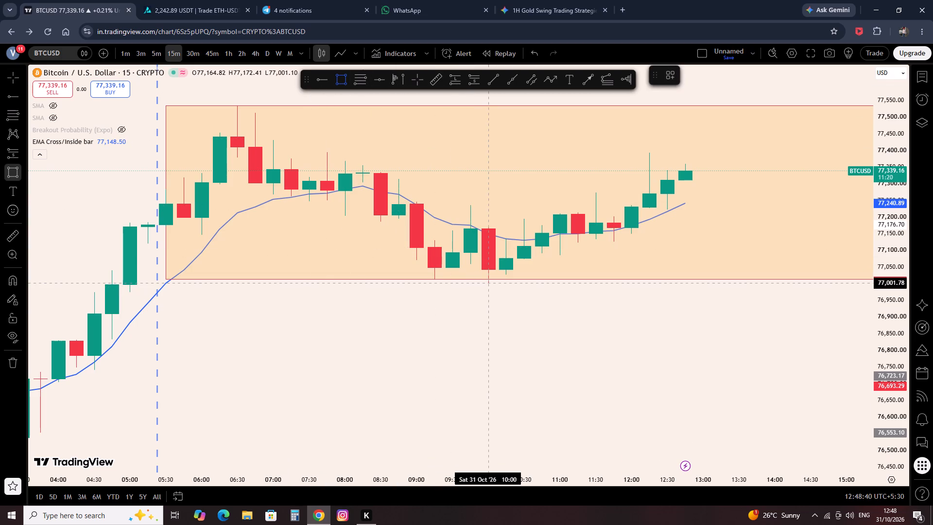
{"action": "left_click", "coordinate": [482, 283]}
{"action": "left_click", "coordinate": [783, 275]}
{"action": "left_click", "coordinate": [743, 340]}
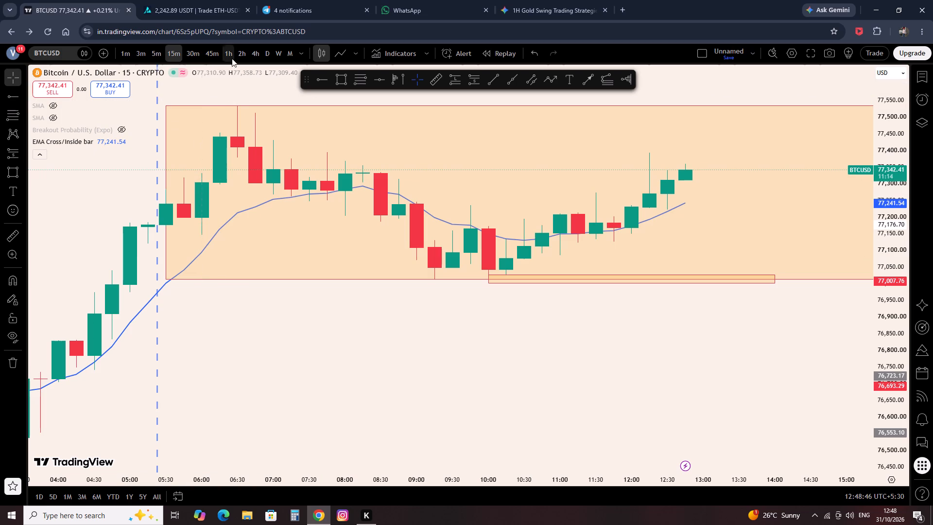
Compare the 31 October range and zone on the 4-hour and 15-minute timeframes, and review the preceding 4-hour price action.
{"action": "left_click", "coordinate": [252, 50]}
{"action": "scroll", "coordinate": [529, 272], "scroll_direction": "up", "scroll_amount": 3}
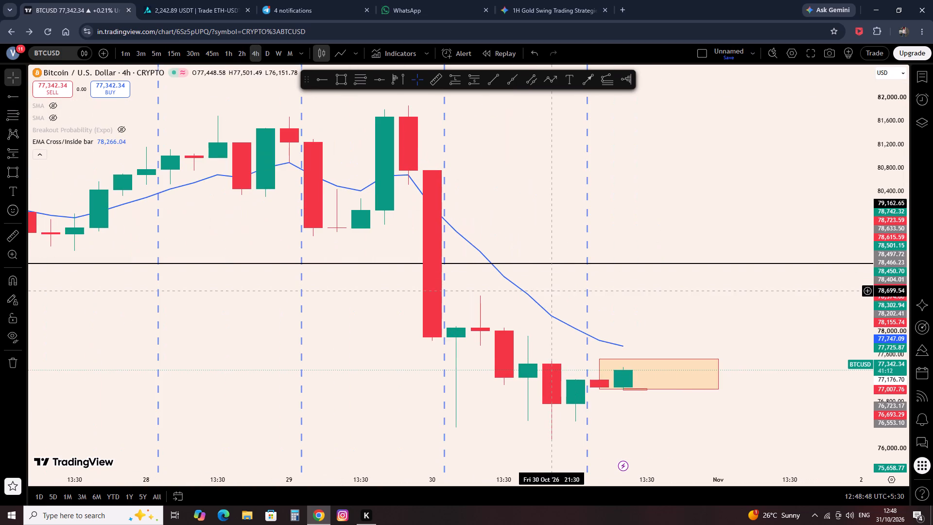
{"action": "scroll", "coordinate": [491, 306], "scroll_direction": "up", "scroll_amount": 1}
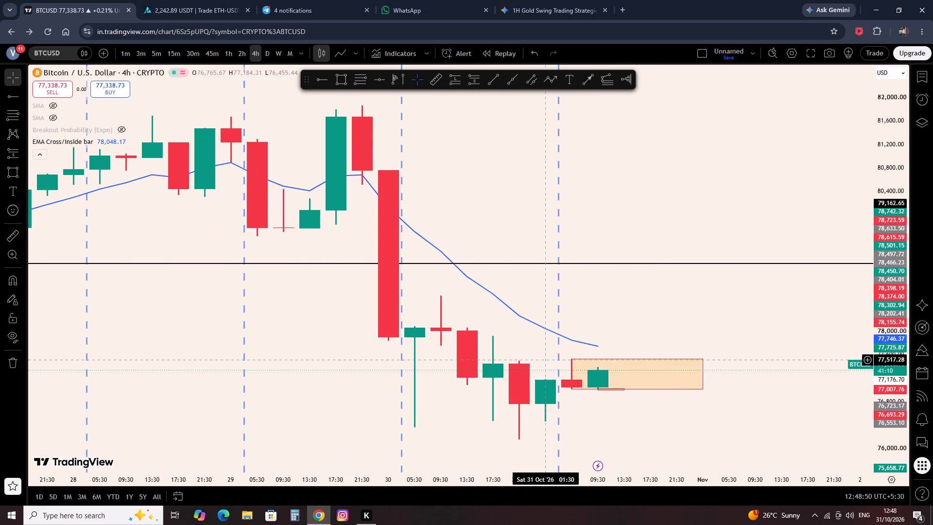
{"action": "left_click", "coordinate": [162, 65]}
{"action": "left_click", "coordinate": [169, 63]}
{"action": "left_click", "coordinate": [171, 57]}
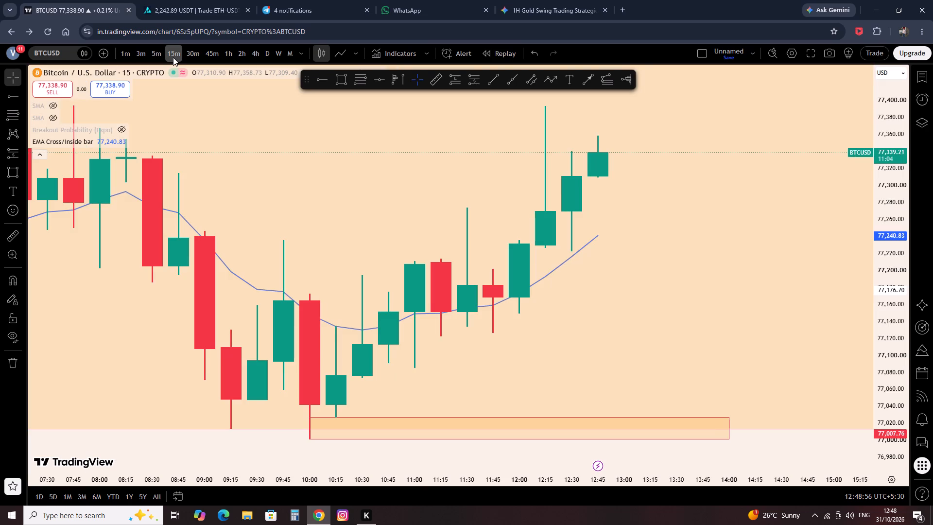
{"action": "scroll", "coordinate": [157, 92], "scroll_direction": "down", "scroll_amount": 5}
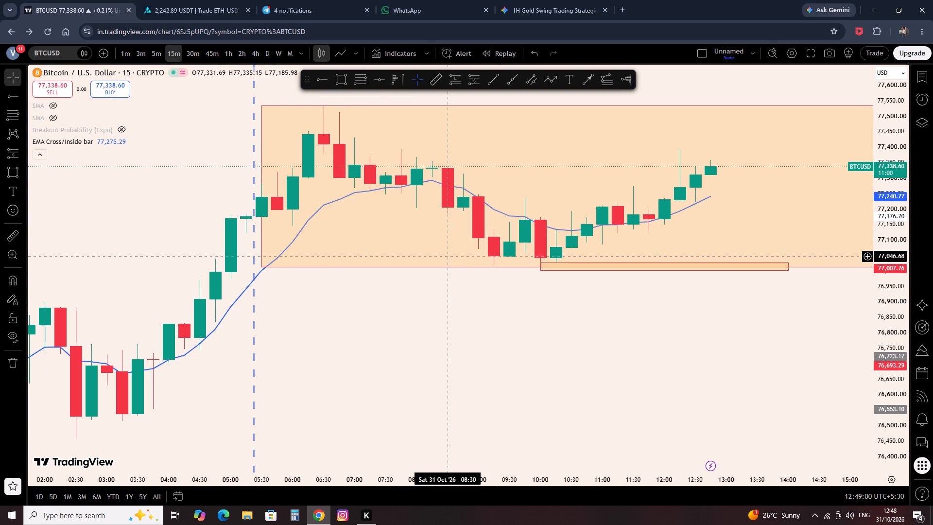
{"action": "scroll", "coordinate": [505, 238], "scroll_direction": "up", "scroll_amount": 2}
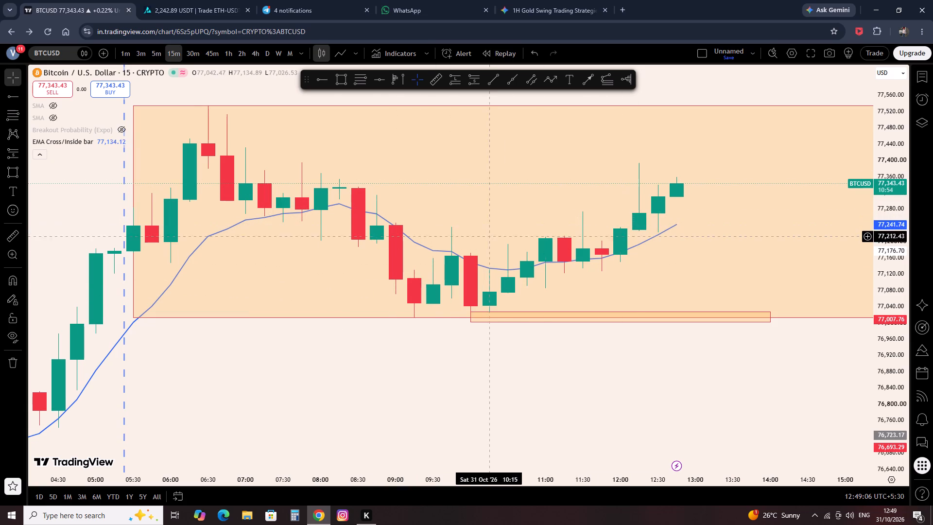
{"action": "scroll", "coordinate": [486, 253], "scroll_direction": "down", "scroll_amount": 6}
{"action": "left_click_drag", "start_coordinate": [636, 363], "coordinate": [565, 368]}
{"action": "left_click_drag", "start_coordinate": [565, 368], "coordinate": [682, 365]}
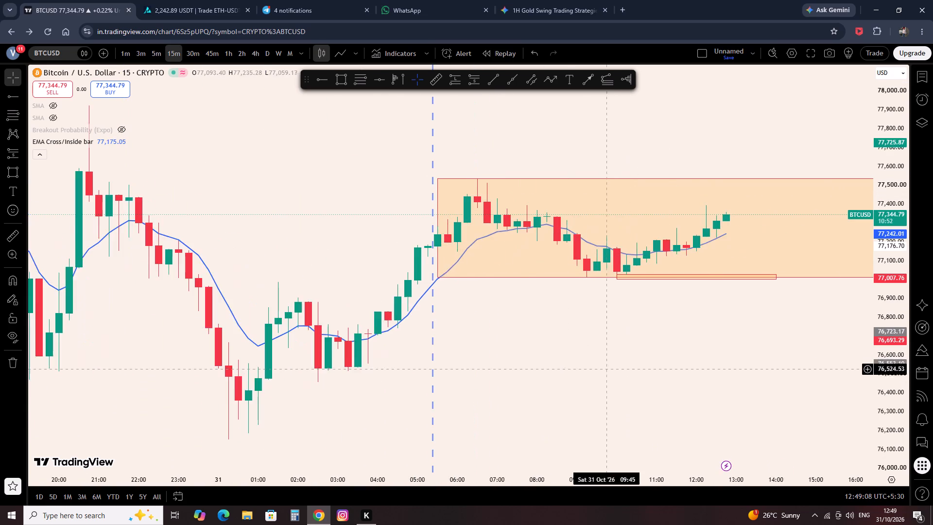
{"action": "left_click_drag", "start_coordinate": [682, 365], "coordinate": [738, 363]}
{"action": "left_click", "coordinate": [254, 60]}
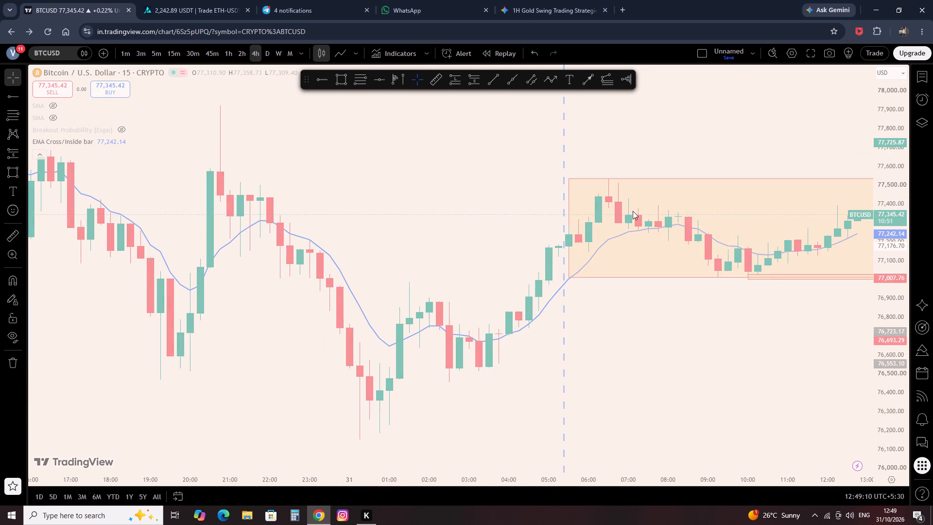
{"action": "scroll", "coordinate": [644, 200], "scroll_direction": "up", "scroll_amount": 6}
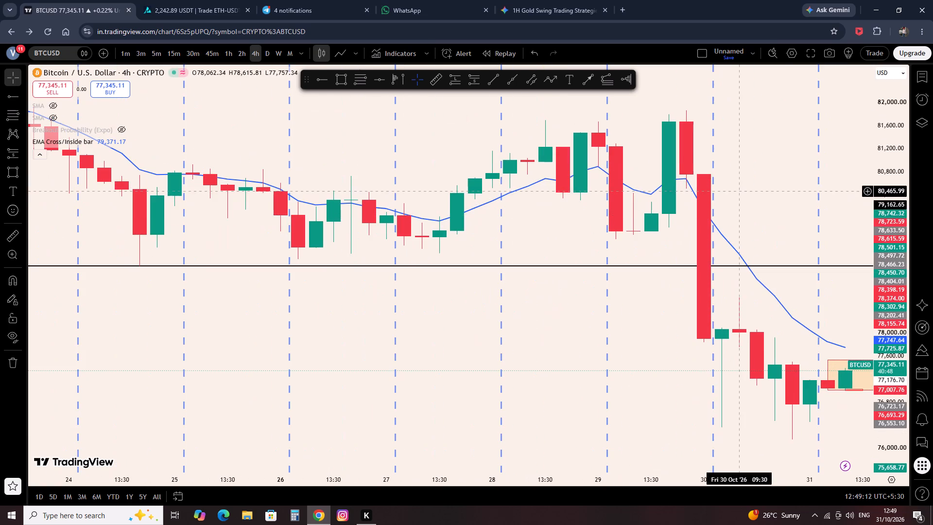
{"action": "right_click", "coordinate": [735, 160]}
{"action": "left_click", "coordinate": [758, 170]}
{"action": "scroll", "coordinate": [702, 165], "scroll_direction": "up", "scroll_amount": 19}
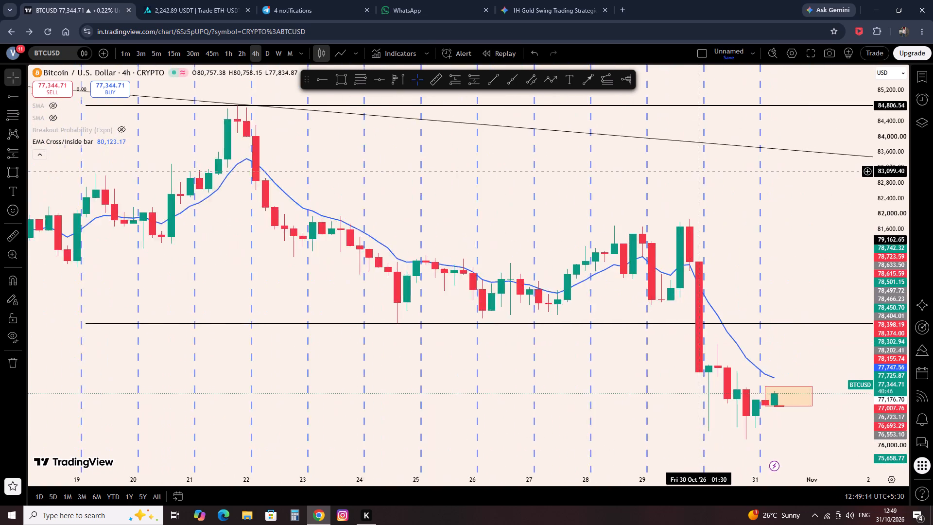
{"action": "scroll", "coordinate": [701, 172], "scroll_direction": "up", "scroll_amount": 3}
{"action": "left_click_drag", "start_coordinate": [703, 180], "coordinate": [623, 204]}
Delete the descending trend line that starts from the 2 October high on the 4-hour chart.
{"action": "scroll", "coordinate": [476, 158], "scroll_direction": "down", "scroll_amount": 13}
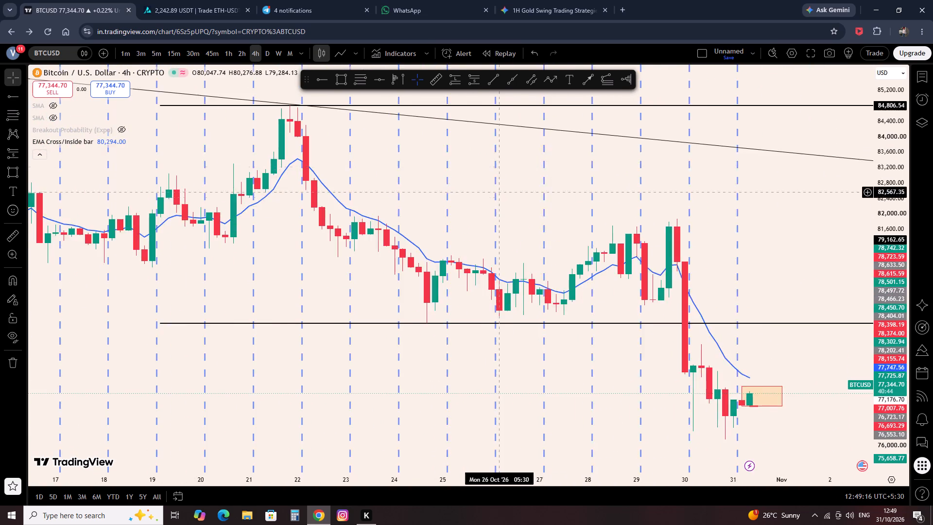
{"action": "scroll", "coordinate": [505, 220], "scroll_direction": "down", "scroll_amount": 8}
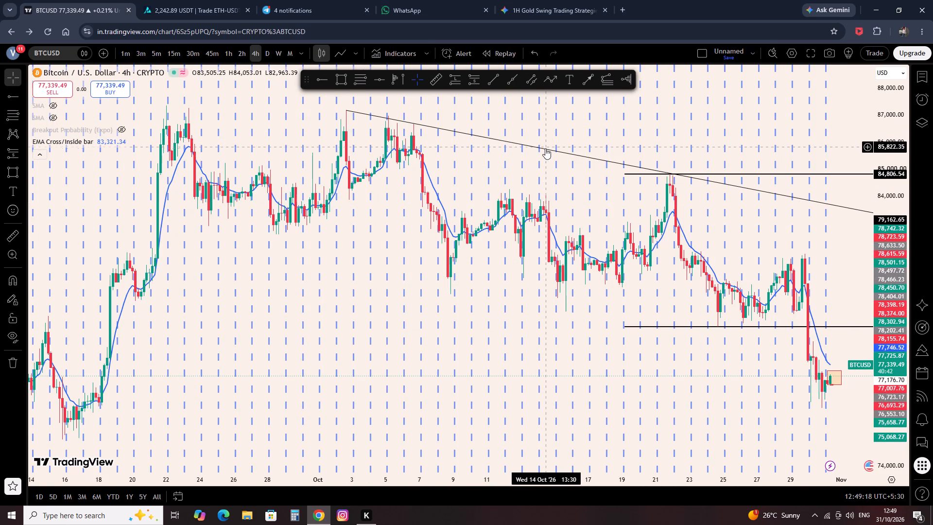
{"action": "left_click", "coordinate": [545, 148]}
{"action": "left_click", "coordinate": [813, 75]}
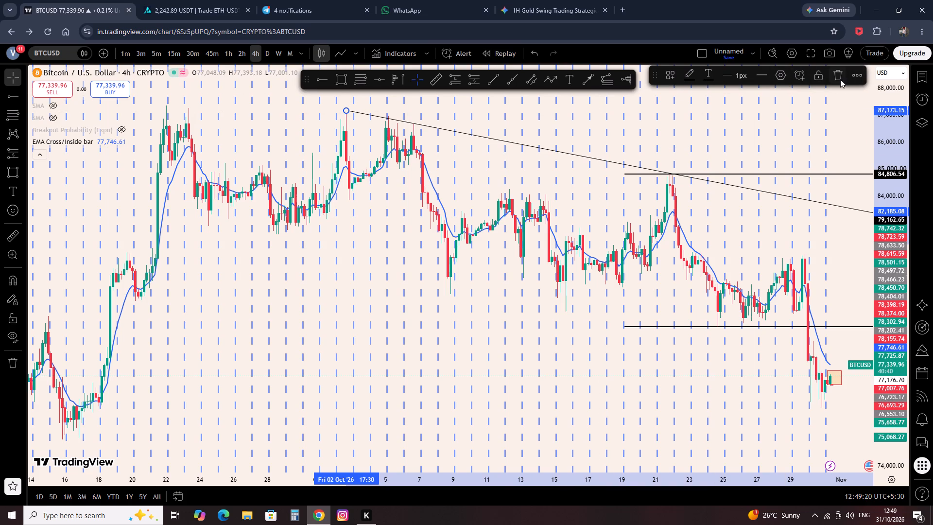
{"action": "left_click", "coordinate": [840, 79]}
Draw a rectangle on the 4-hour chart from 30 October 05:30 to 31 October 09:30, between about 78,100 and 76,370.
{"action": "scroll", "coordinate": [544, 123], "scroll_direction": "up", "scroll_amount": 3}
{"action": "left_click_drag", "start_coordinate": [768, 221], "coordinate": [596, 229]}
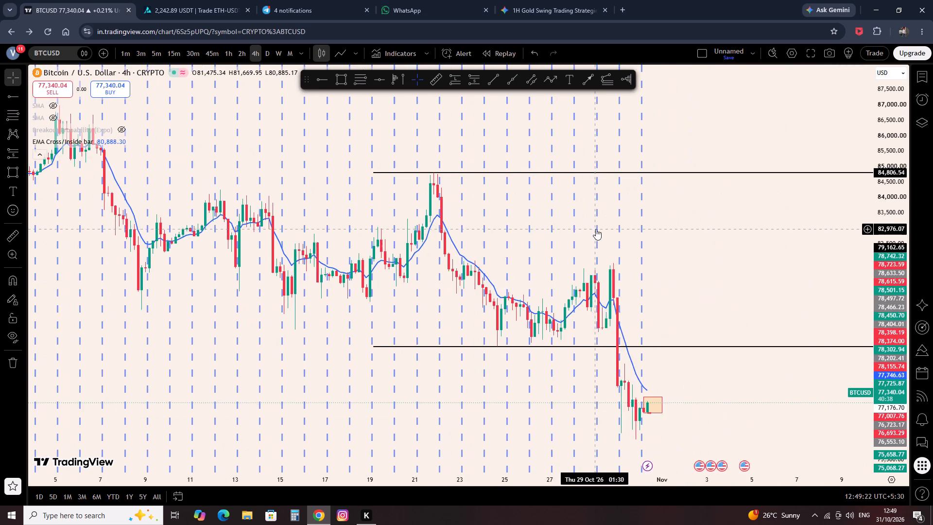
{"action": "scroll", "coordinate": [594, 227], "scroll_direction": "up", "scroll_amount": 7}
{"action": "left_click_drag", "start_coordinate": [415, 226], "coordinate": [669, 220]}
{"action": "scroll", "coordinate": [681, 245], "scroll_direction": "up", "scroll_amount": 5}
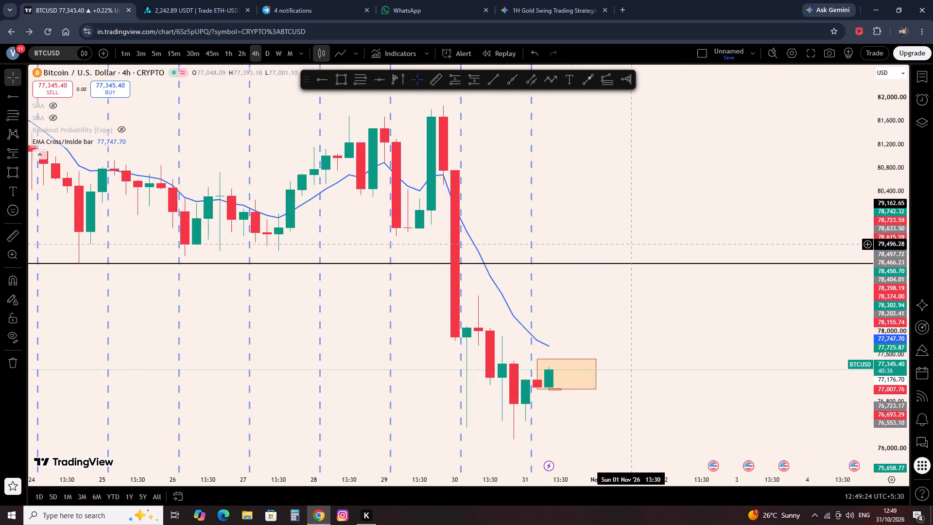
{"action": "left_click_drag", "start_coordinate": [495, 225], "coordinate": [706, 229]}
{"action": "scroll", "coordinate": [711, 229], "scroll_direction": "up", "scroll_amount": 7}
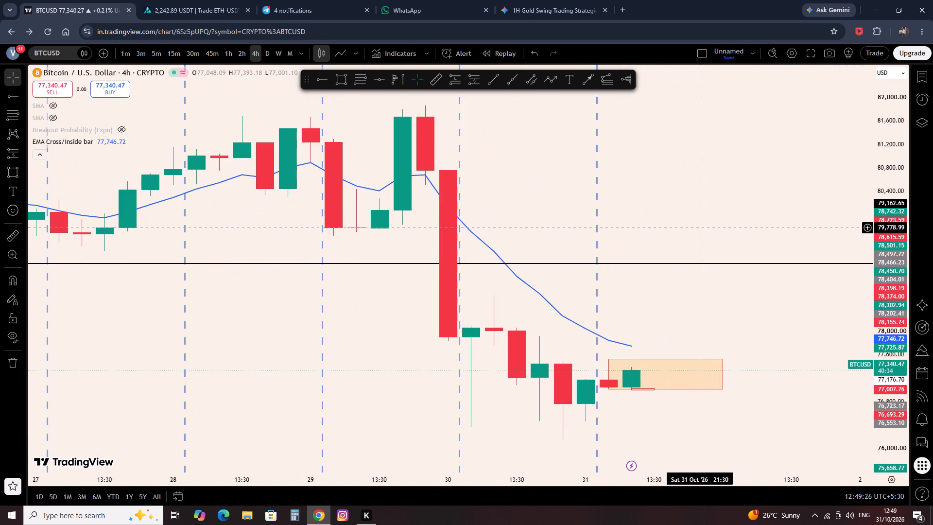
{"action": "scroll", "coordinate": [599, 175], "scroll_direction": "up", "scroll_amount": 2}
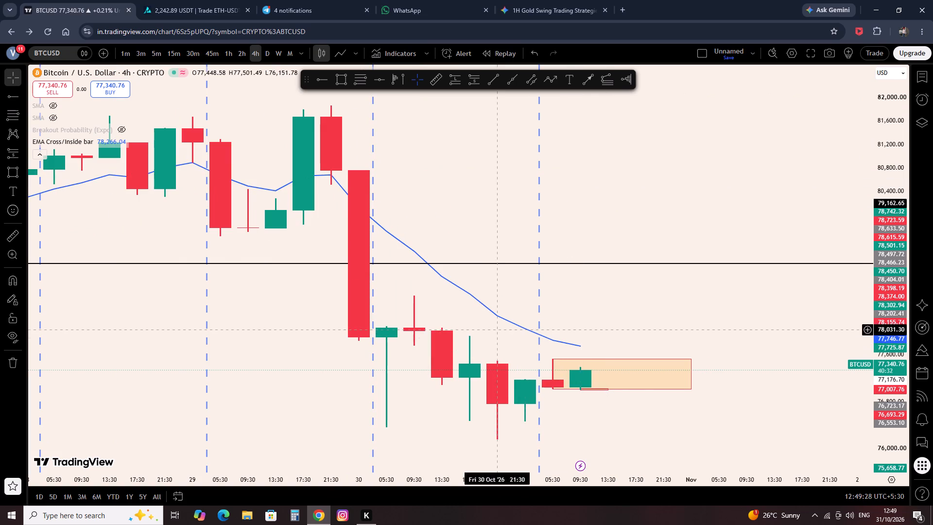
{"action": "left_click_drag", "start_coordinate": [386, 196], "coordinate": [477, 202]}
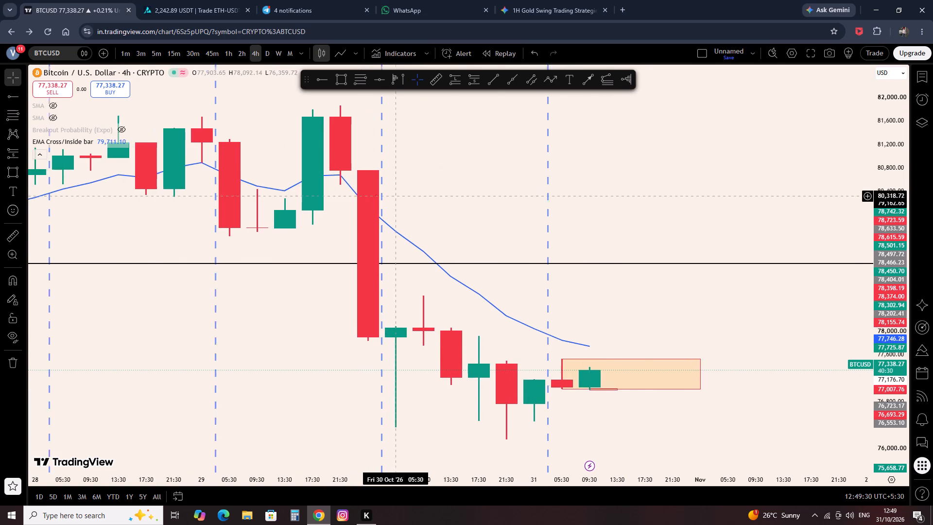
{"action": "left_click_drag", "start_coordinate": [477, 202], "coordinate": [503, 205]}
{"action": "left_click", "coordinate": [349, 81]}
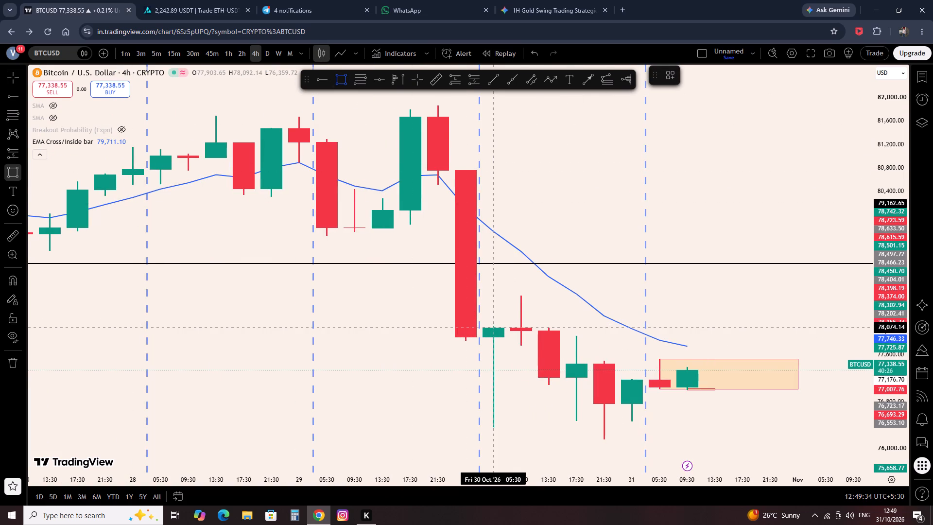
{"action": "left_click", "coordinate": [495, 326]}
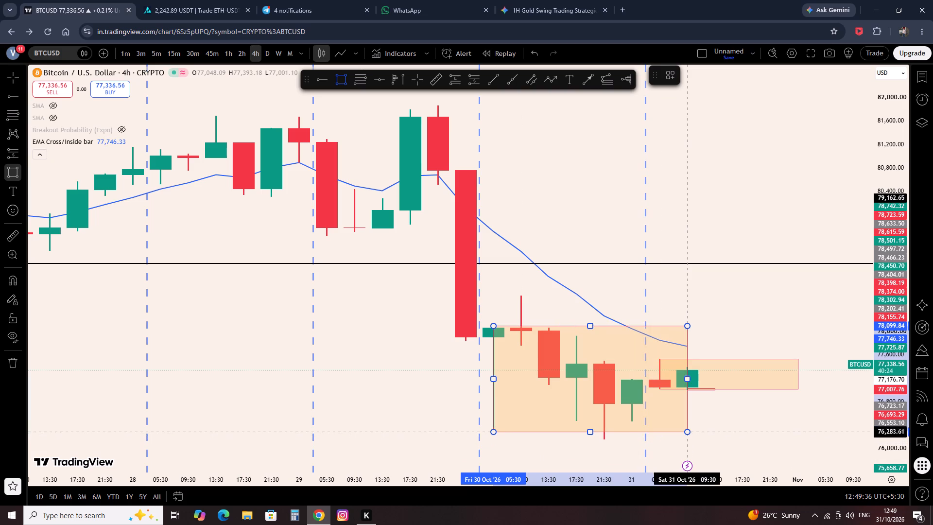
{"action": "left_click", "coordinate": [691, 426]}
{"action": "left_click", "coordinate": [774, 440]}
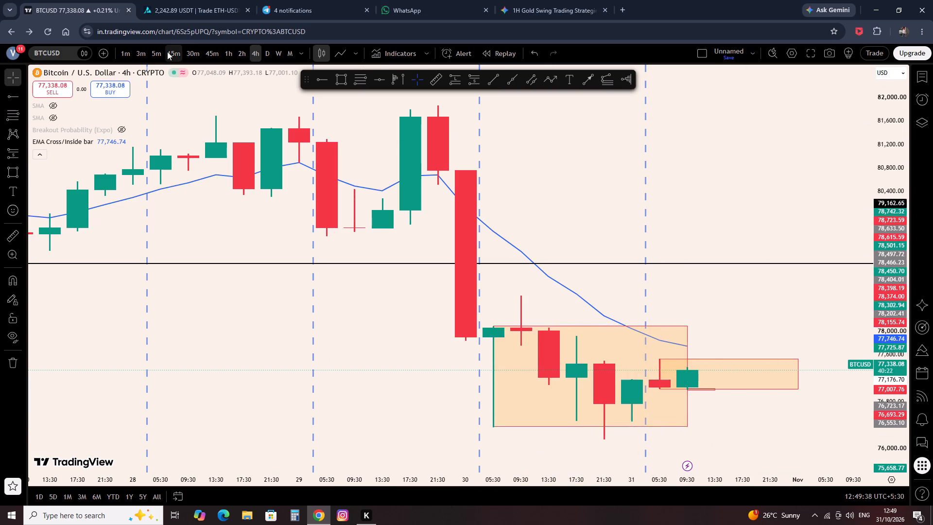
On the 15-minute timeframe, place a long position from 30 October 10:45 to about 11:45, entry about 78,392 and stop about 78,071.
{"action": "left_click", "coordinate": [176, 51]}
{"action": "scroll", "coordinate": [385, 232], "scroll_direction": "down", "scroll_amount": 19}
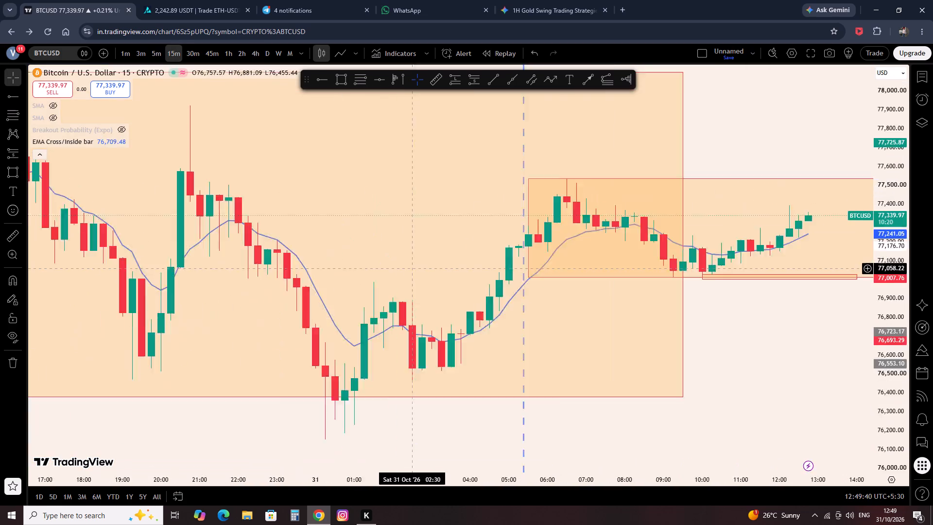
{"action": "scroll", "coordinate": [428, 271], "scroll_direction": "down", "scroll_amount": 7}
{"action": "left_click_drag", "start_coordinate": [326, 219], "coordinate": [582, 203]}
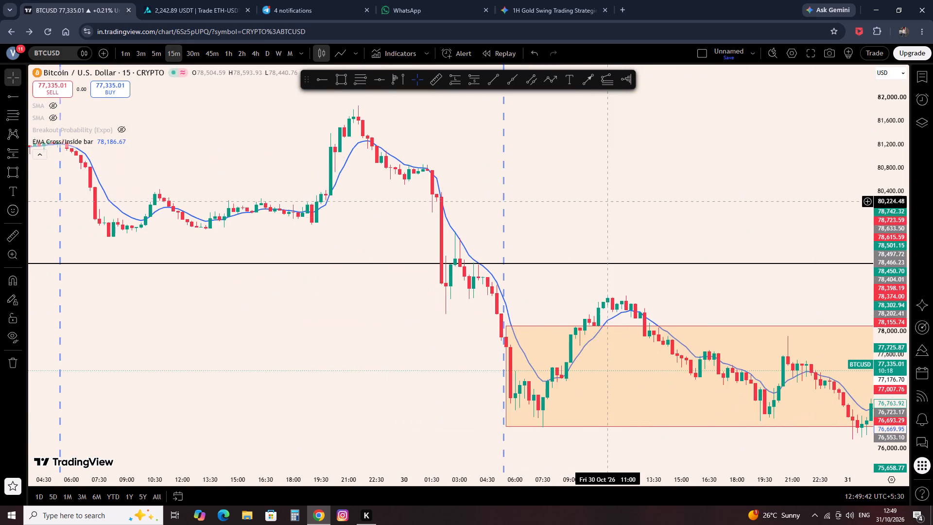
{"action": "scroll", "coordinate": [609, 222], "scroll_direction": "up", "scroll_amount": 9}
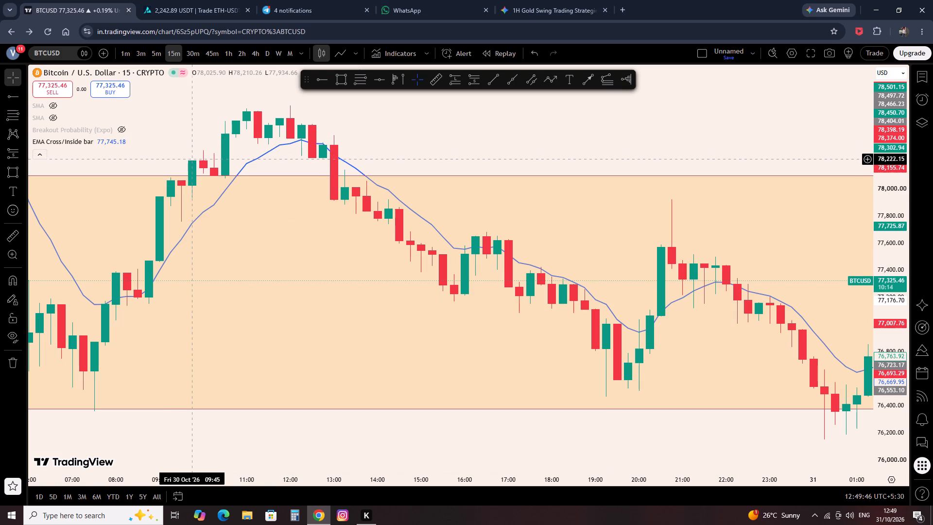
{"action": "left_click", "coordinate": [464, 80]}
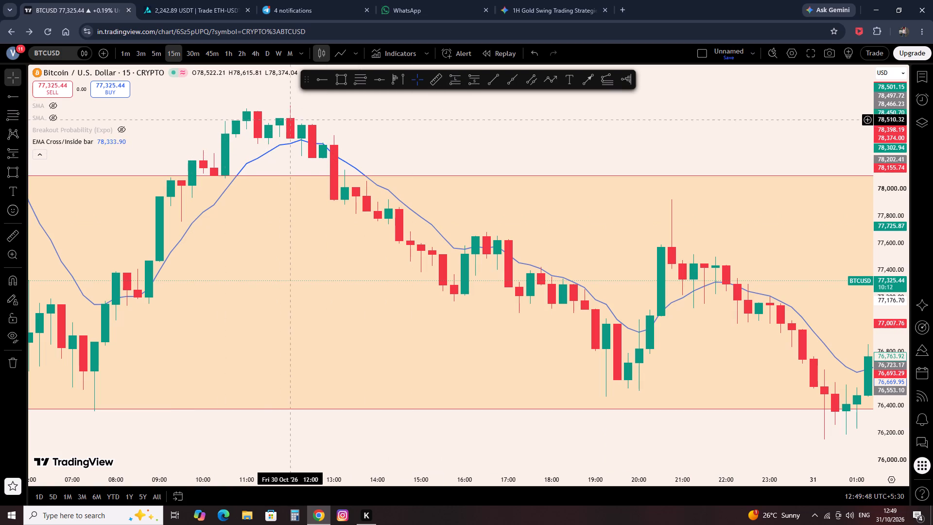
{"action": "left_click", "coordinate": [451, 87]}
{"action": "left_click", "coordinate": [234, 136]}
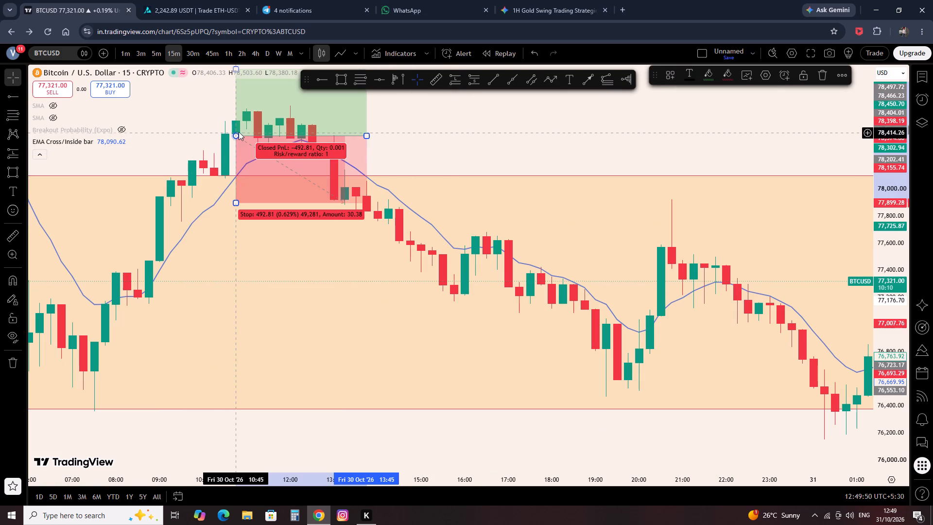
{"action": "left_click_drag", "start_coordinate": [236, 200], "coordinate": [240, 179]}
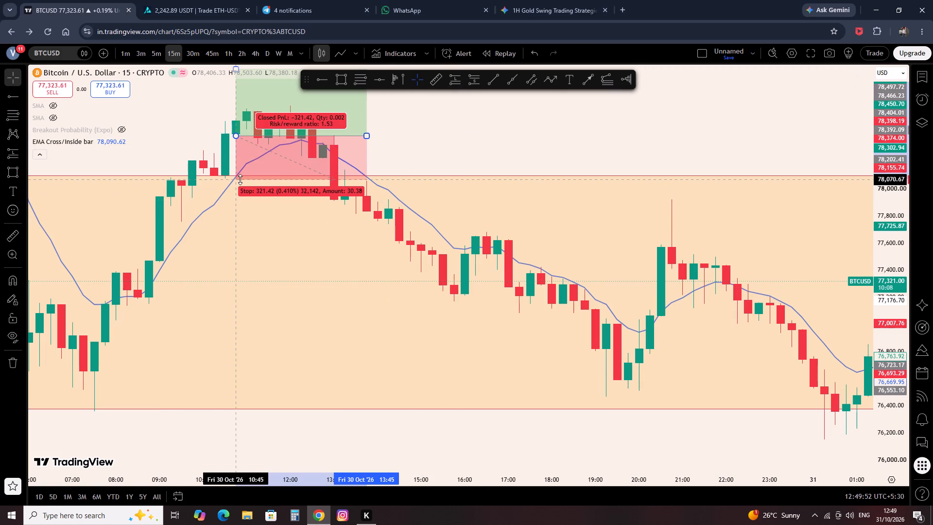
{"action": "left_click_drag", "start_coordinate": [240, 179], "coordinate": [241, 179]}
{"action": "scroll", "coordinate": [333, 160], "scroll_direction": "down", "scroll_amount": 5}
{"action": "left_click", "coordinate": [672, 228]}
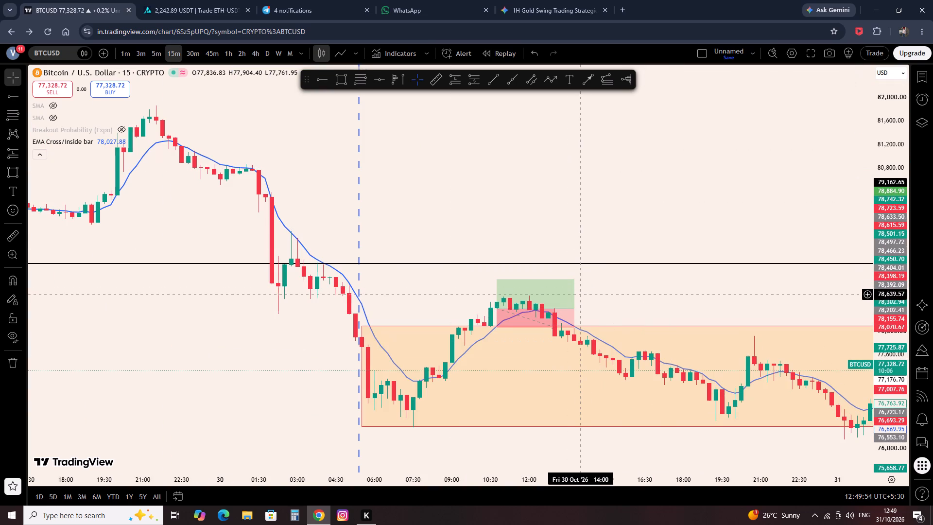
{"action": "left_click_drag", "start_coordinate": [573, 307], "coordinate": [524, 313]}
{"action": "left_click", "coordinate": [616, 308]}
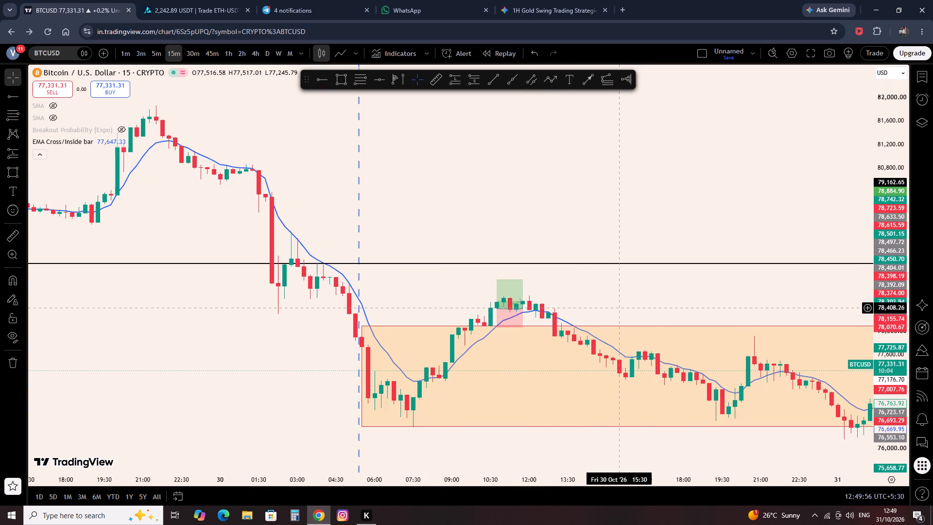
Place a short position at 30 October 13:15 with entry about 77,939, stop about 78,424 and target about 76,365 at the range low.
{"action": "scroll", "coordinate": [625, 296], "scroll_direction": "up", "scroll_amount": 4}
{"action": "left_click", "coordinate": [472, 77]}
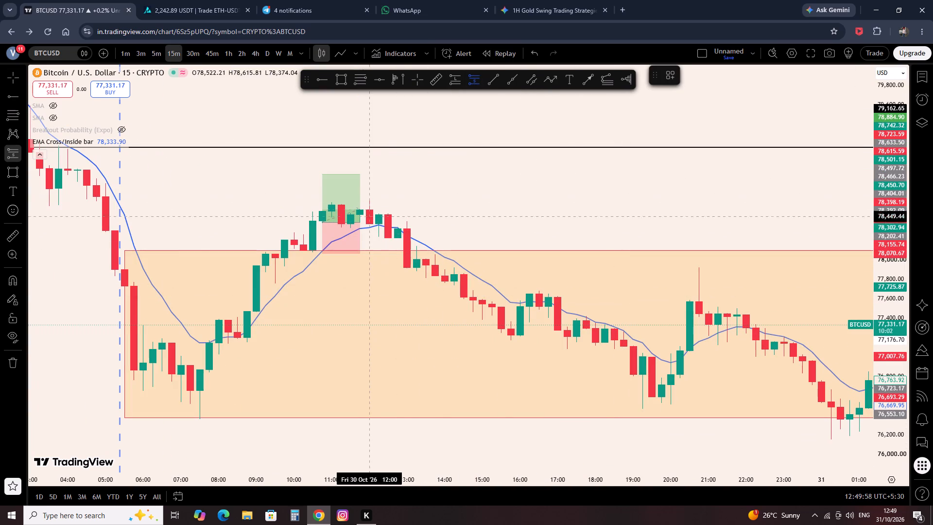
{"action": "left_click", "coordinate": [419, 266]}
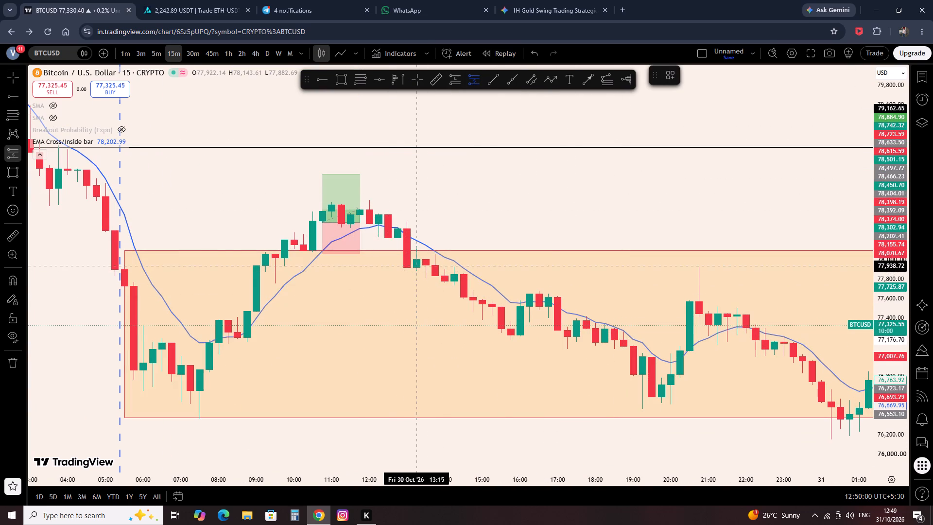
{"action": "left_click", "coordinate": [417, 194]}
{"action": "left_click_drag", "start_coordinate": [416, 199], "coordinate": [416, 210]}
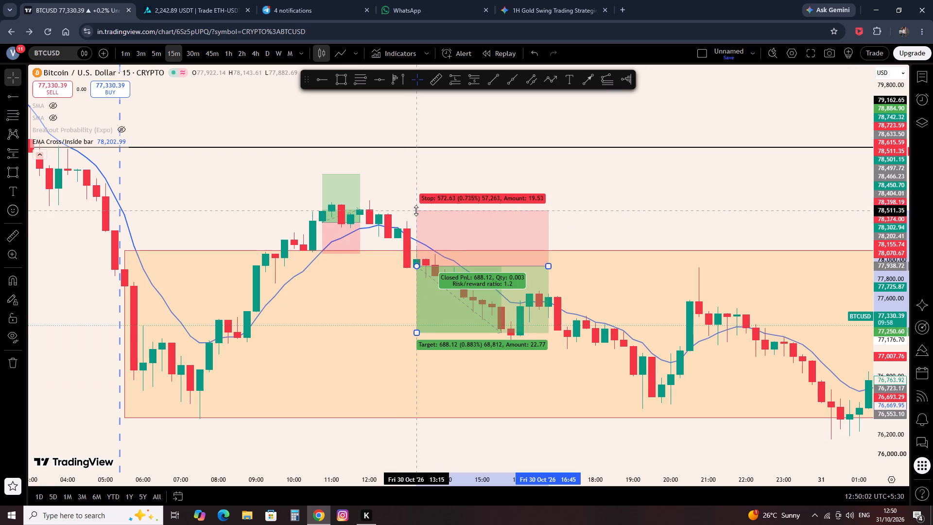
{"action": "left_click_drag", "start_coordinate": [416, 210], "coordinate": [421, 219]}
{"action": "left_click_drag", "start_coordinate": [416, 333], "coordinate": [456, 419]}
Extend the 30 October short position so that it ends at 31 October 00:15.
{"action": "left_click_drag", "start_coordinate": [663, 193], "coordinate": [239, 228]}
{"action": "scroll", "coordinate": [387, 192], "scroll_direction": "down", "scroll_amount": 4}
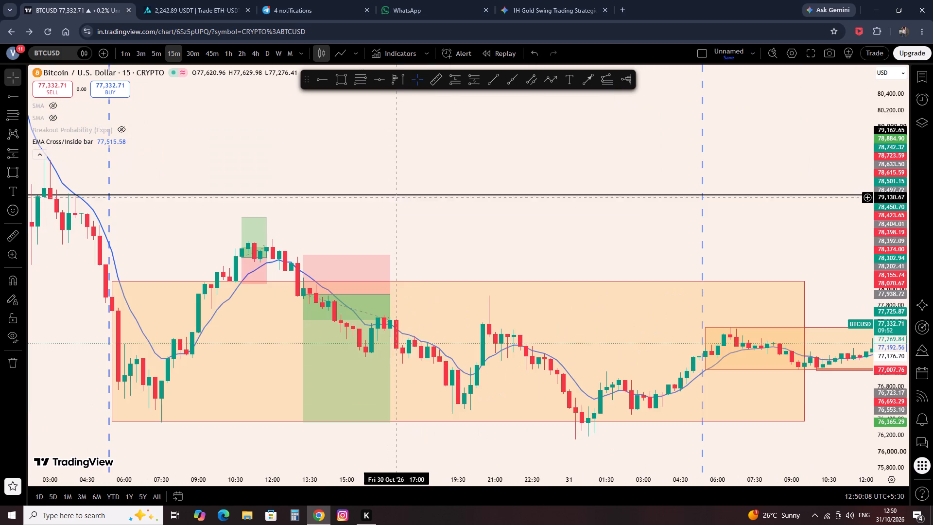
{"action": "left_click_drag", "start_coordinate": [389, 294], "coordinate": [602, 322]}
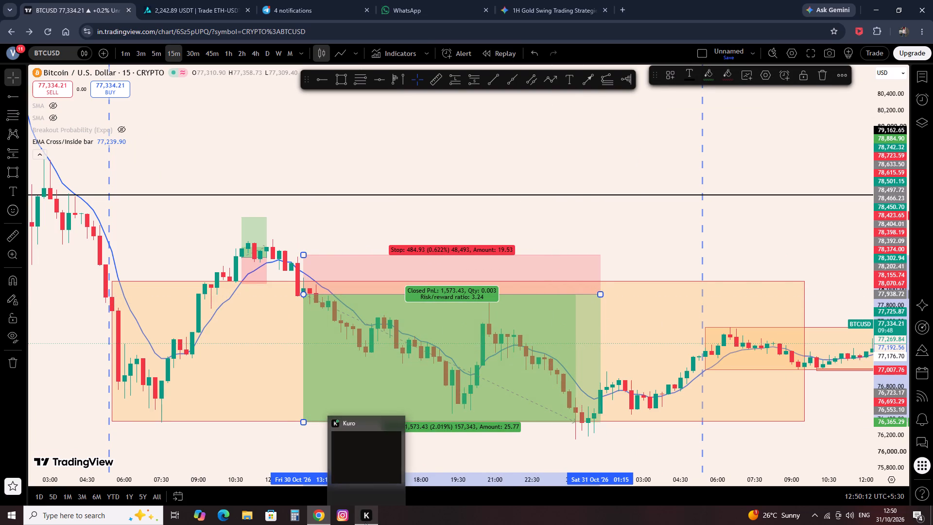
{"action": "left_click", "coordinate": [465, 161]}
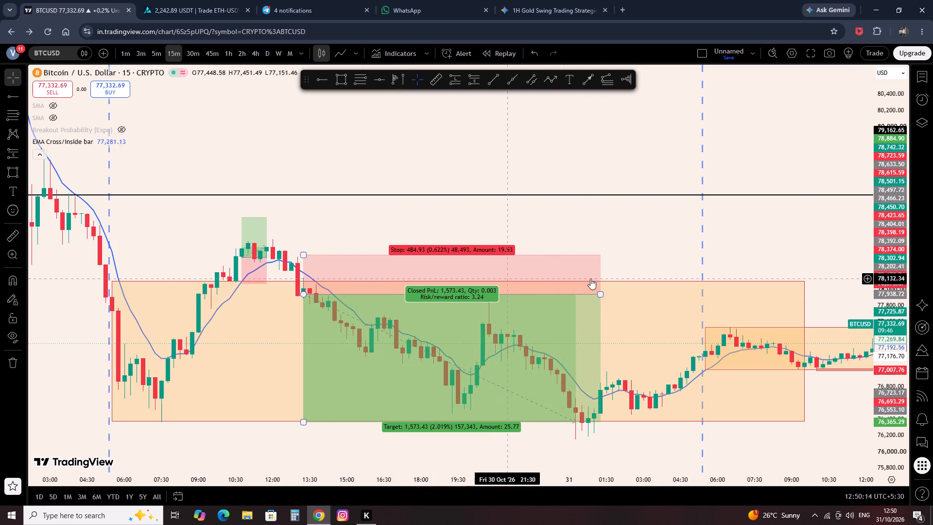
{"action": "left_click", "coordinate": [591, 270]}
{"action": "left_click", "coordinate": [667, 204]}
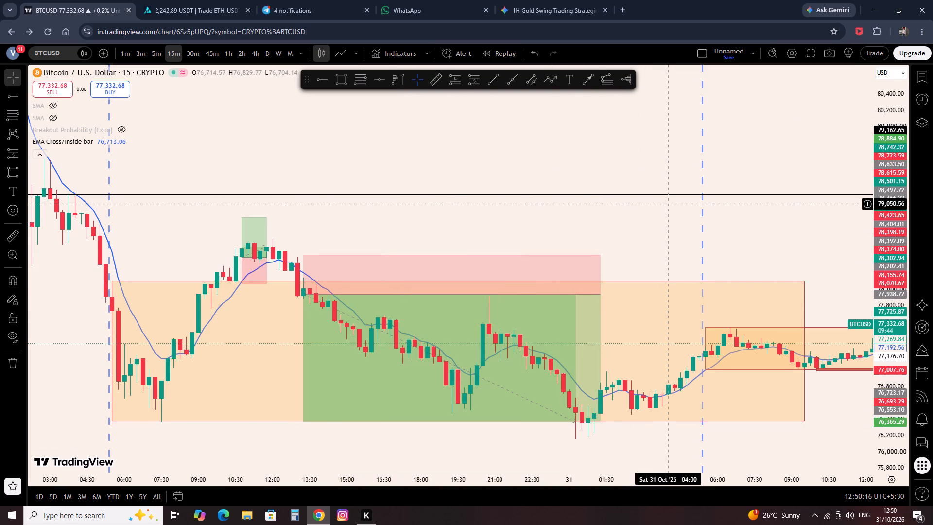
{"action": "scroll", "coordinate": [636, 241], "scroll_direction": "down", "scroll_amount": 1}
{"action": "scroll", "coordinate": [580, 285], "scroll_direction": "up", "scroll_amount": 2}
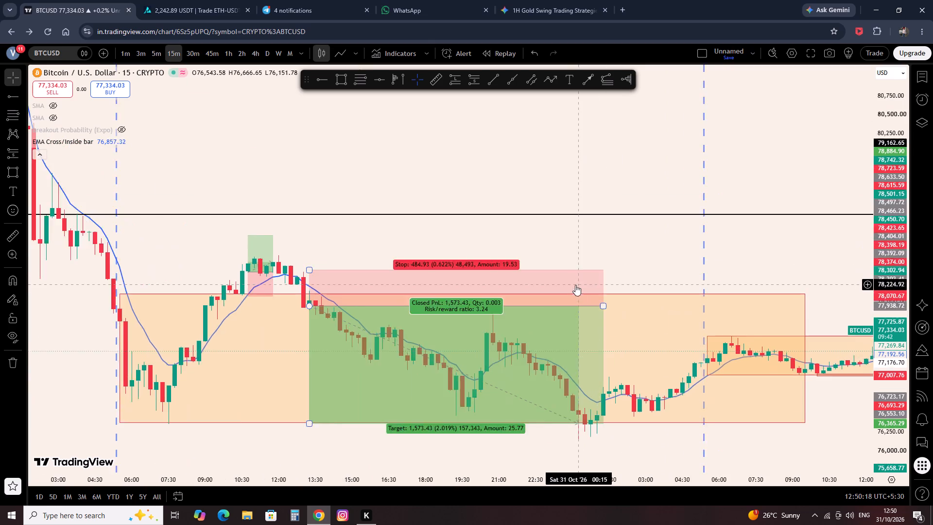
{"action": "scroll", "coordinate": [575, 285], "scroll_direction": "up", "scroll_amount": 1}
{"action": "left_click_drag", "start_coordinate": [544, 200], "coordinate": [518, 200]}
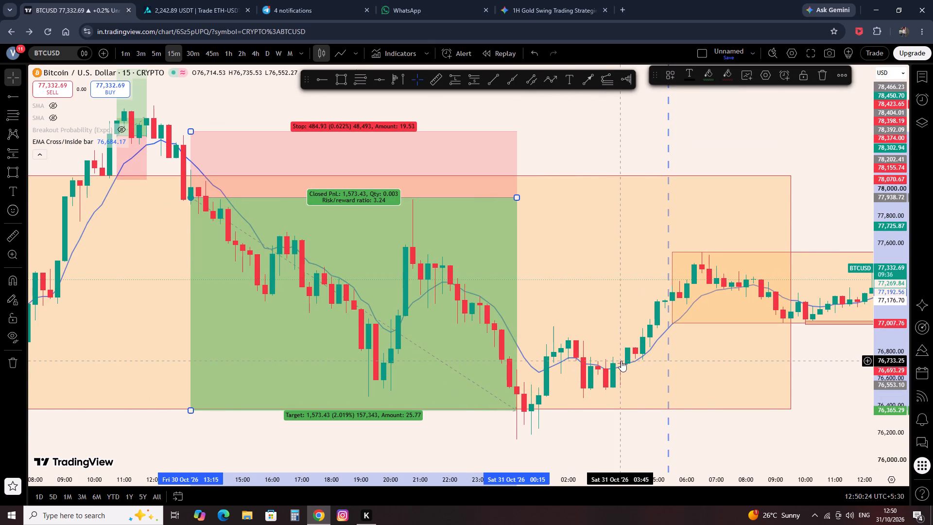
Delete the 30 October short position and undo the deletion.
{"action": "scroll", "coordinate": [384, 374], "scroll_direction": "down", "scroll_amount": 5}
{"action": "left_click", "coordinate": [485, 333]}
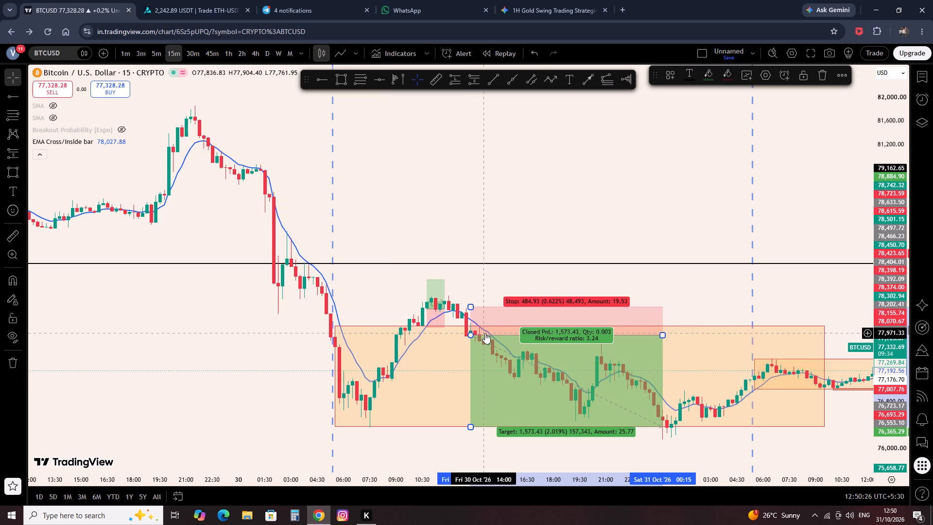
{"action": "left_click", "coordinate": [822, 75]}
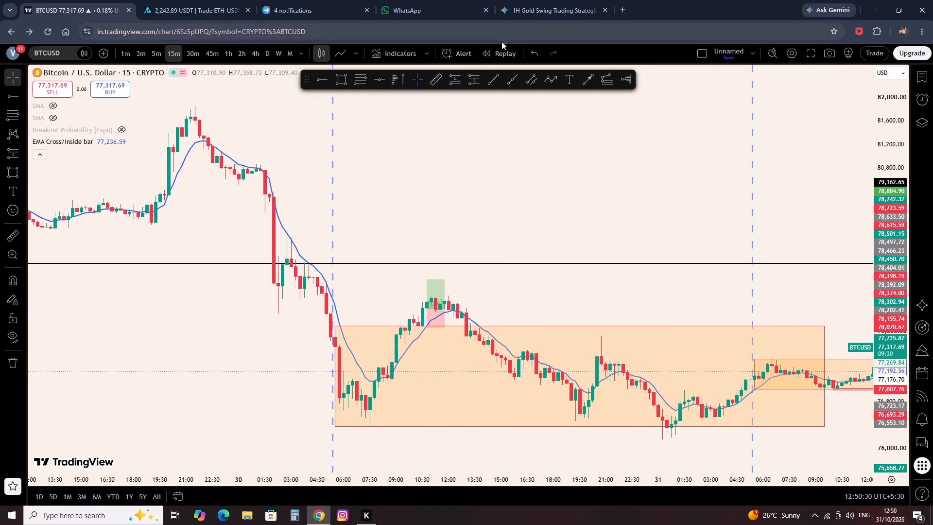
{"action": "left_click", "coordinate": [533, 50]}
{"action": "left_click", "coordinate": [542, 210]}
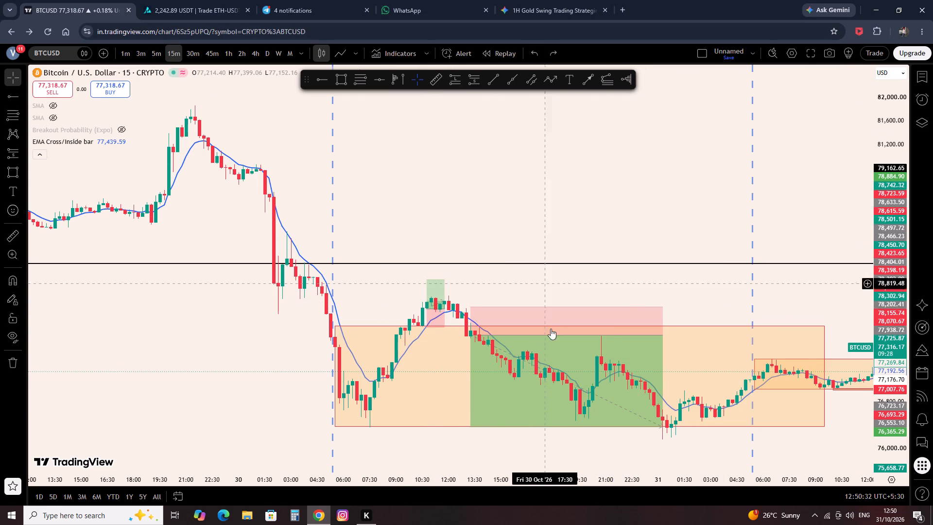
Draw a range rectangle from 29 October 05:30 to about 13:00 on 30 October, between about 81,300 and 79,615.
{"action": "left_click", "coordinate": [551, 362]}
{"action": "scroll", "coordinate": [544, 237], "scroll_direction": "down", "scroll_amount": 5}
{"action": "left_click", "coordinate": [606, 178]}
{"action": "left_click_drag", "start_coordinate": [324, 252], "coordinate": [502, 282]}
{"action": "scroll", "coordinate": [472, 229], "scroll_direction": "up", "scroll_amount": 5}
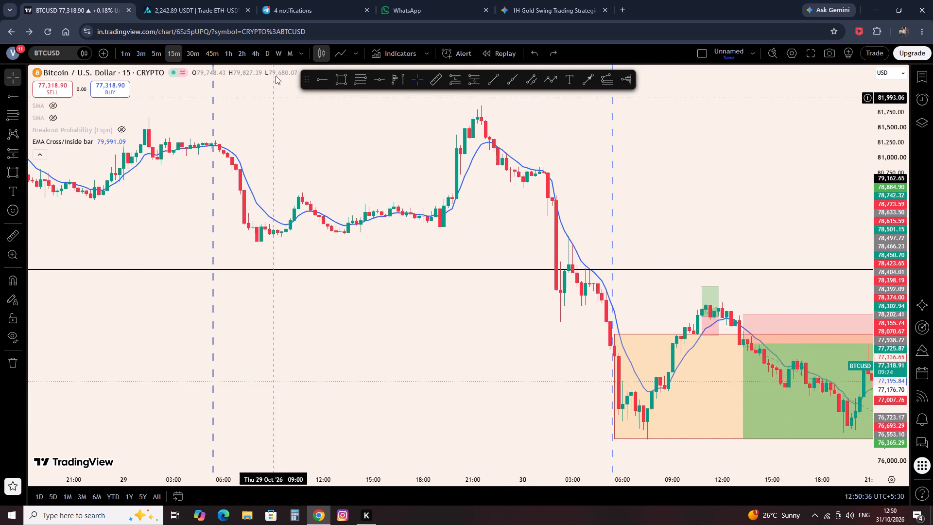
{"action": "left_click", "coordinate": [354, 81]}
{"action": "left_click", "coordinate": [349, 79]}
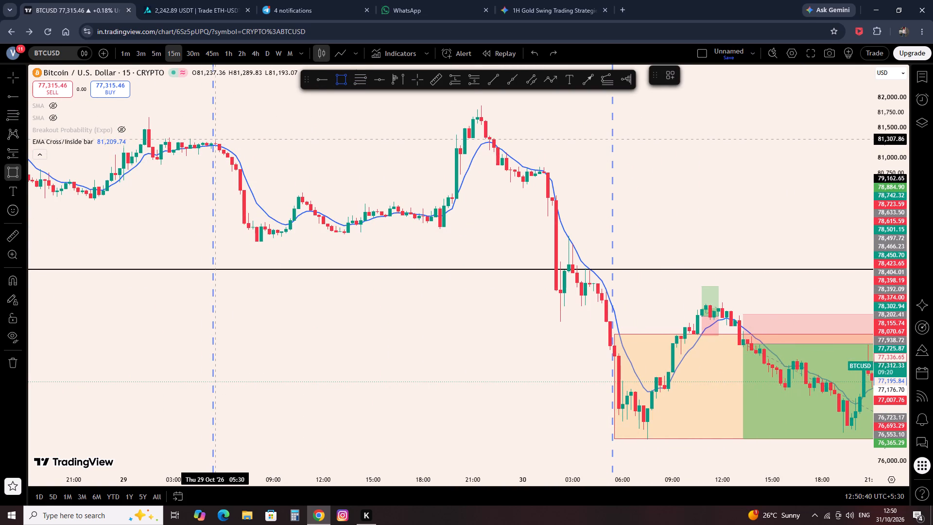
{"action": "left_click", "coordinate": [215, 140]}
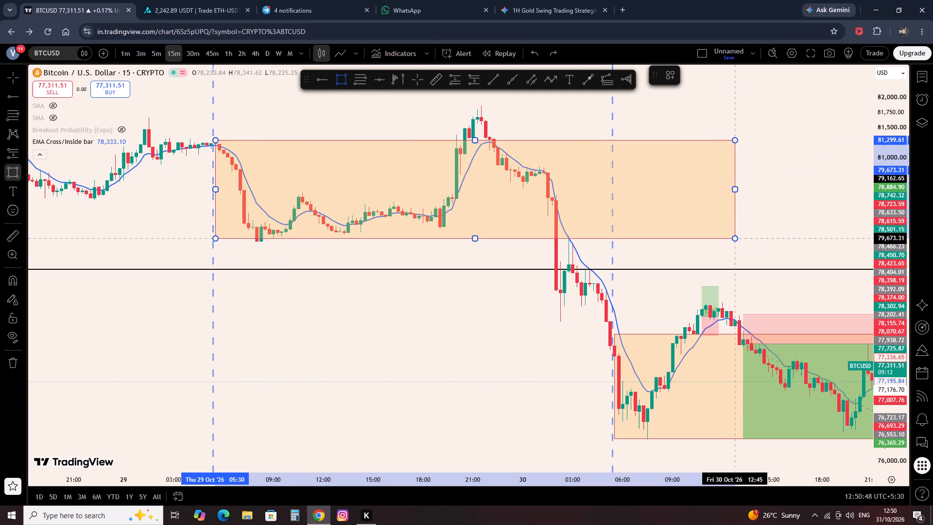
{"action": "left_click", "coordinate": [737, 242]}
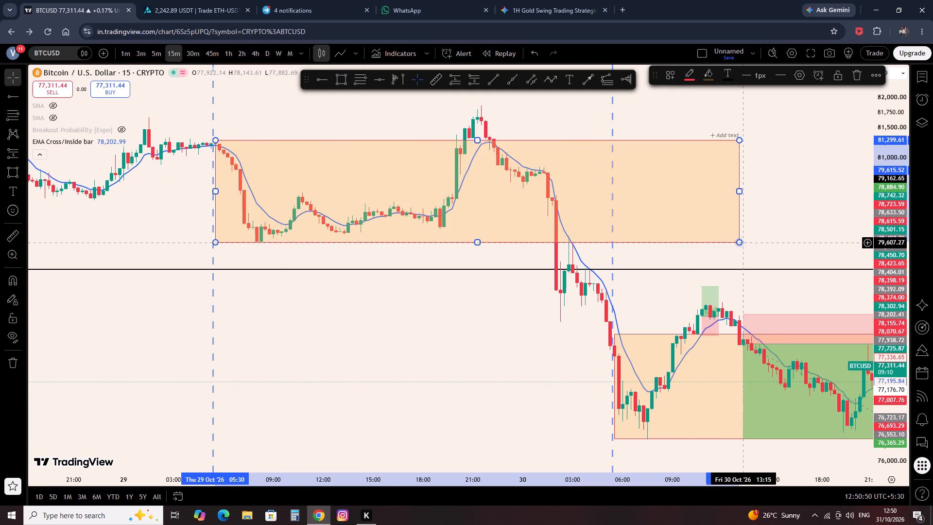
{"action": "left_click", "coordinate": [793, 228]}
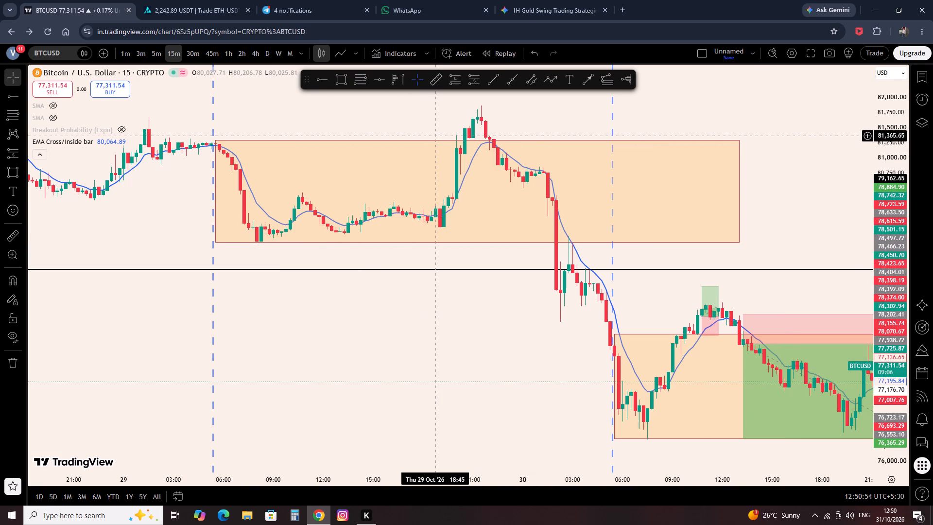
Place a long position above the 29 October range from 20:45 to about 21:45, with entry about 81,473 and stop about 81,077.
{"action": "left_click", "coordinate": [464, 79]}
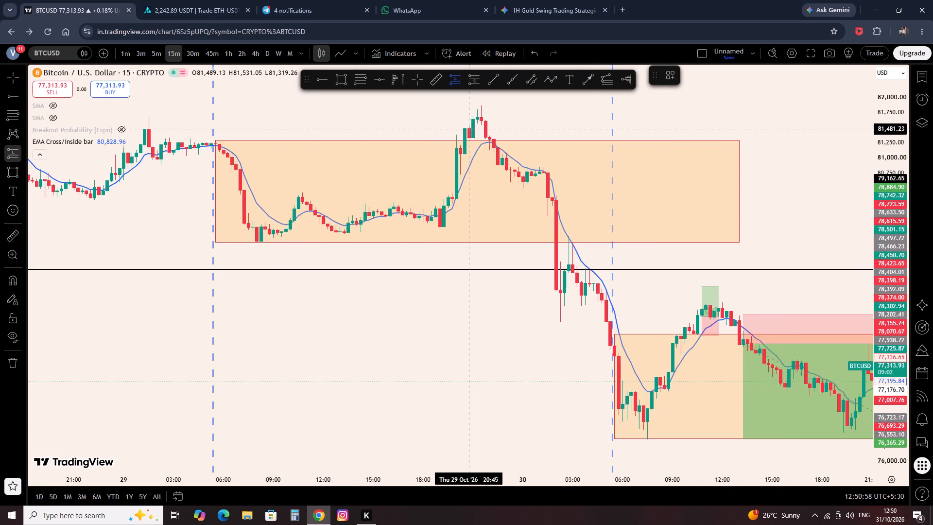
{"action": "left_click", "coordinate": [471, 129]}
{"action": "left_click_drag", "start_coordinate": [471, 195], "coordinate": [472, 154]}
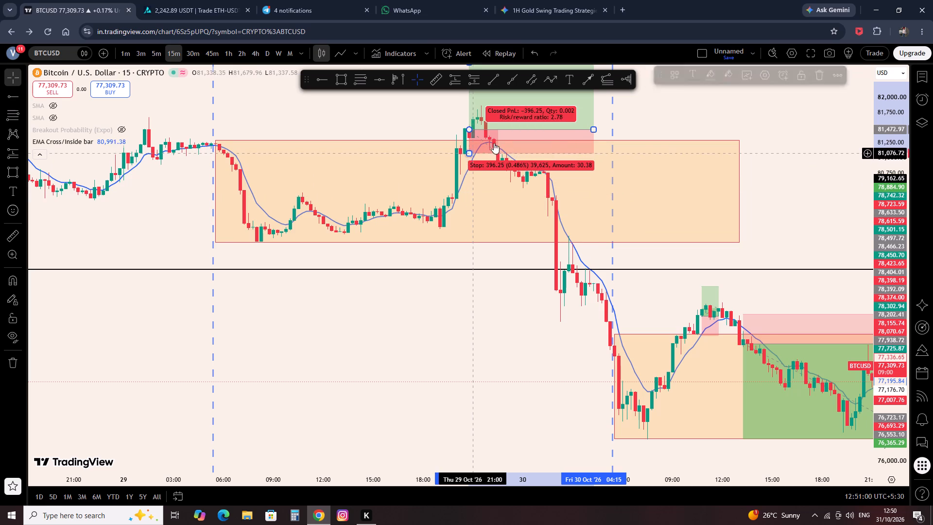
{"action": "left_click_drag", "start_coordinate": [591, 132], "coordinate": [477, 134]}
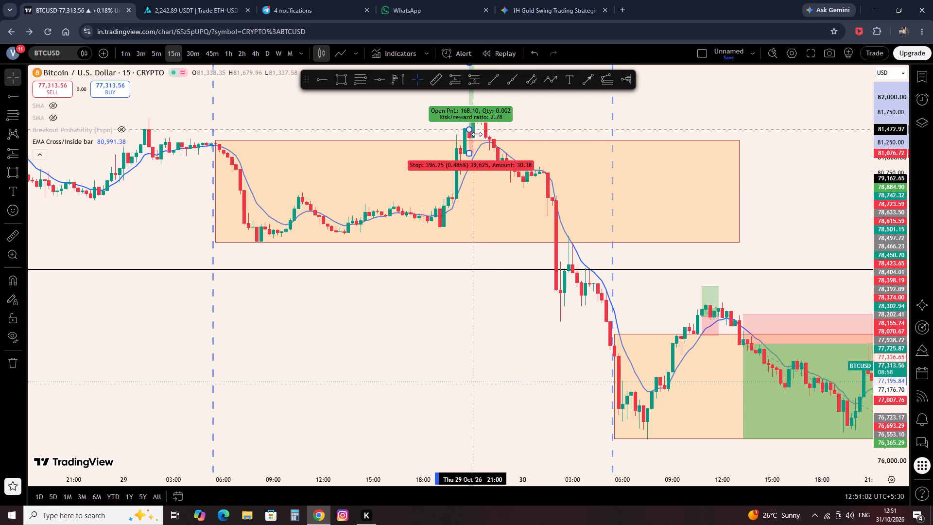
{"action": "left_click_drag", "start_coordinate": [477, 134], "coordinate": [485, 133]}
{"action": "left_click", "coordinate": [521, 123]}
Place a short position in the 29 October range from 23:15 to 01:30, with entry about 80,798, stop about 81,119 and target about 79,604.
{"action": "scroll", "coordinate": [570, 120], "scroll_direction": "up", "scroll_amount": 1}
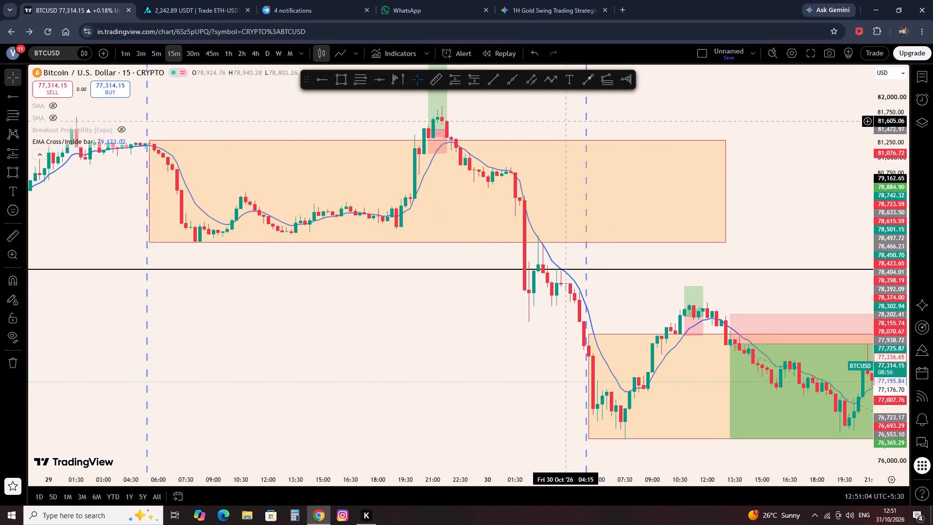
{"action": "scroll", "coordinate": [551, 121], "scroll_direction": "up", "scroll_amount": 1}
{"action": "left_click_drag", "start_coordinate": [454, 111], "coordinate": [655, 176]}
{"action": "scroll", "coordinate": [603, 133], "scroll_direction": "up", "scroll_amount": 6}
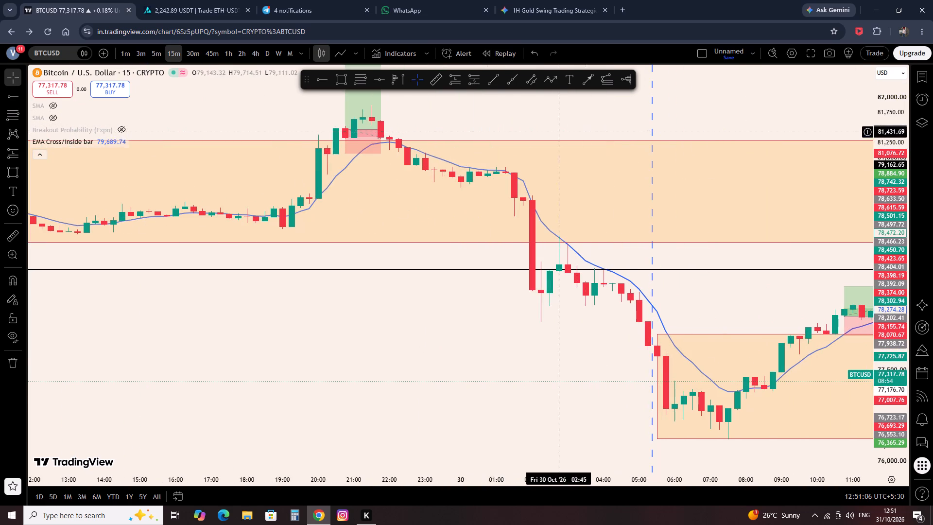
{"action": "left_click_drag", "start_coordinate": [449, 117], "coordinate": [747, 143]}
{"action": "scroll", "coordinate": [720, 151], "scroll_direction": "up", "scroll_amount": 5}
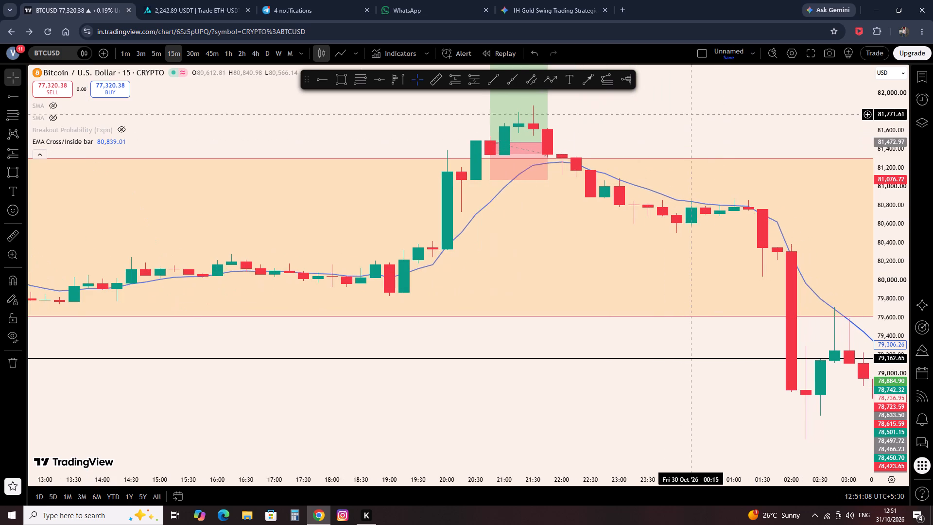
{"action": "left_click_drag", "start_coordinate": [682, 112], "coordinate": [582, 135]}
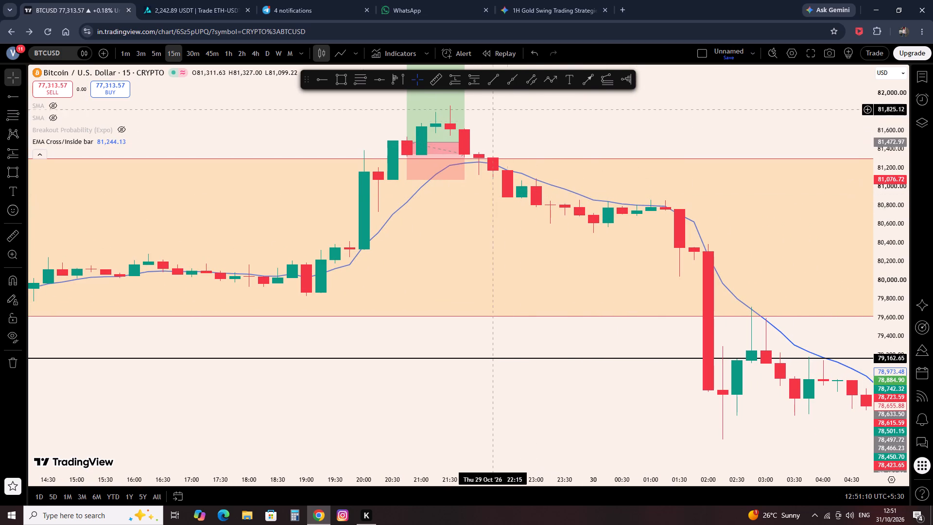
{"action": "left_click", "coordinate": [482, 77]}
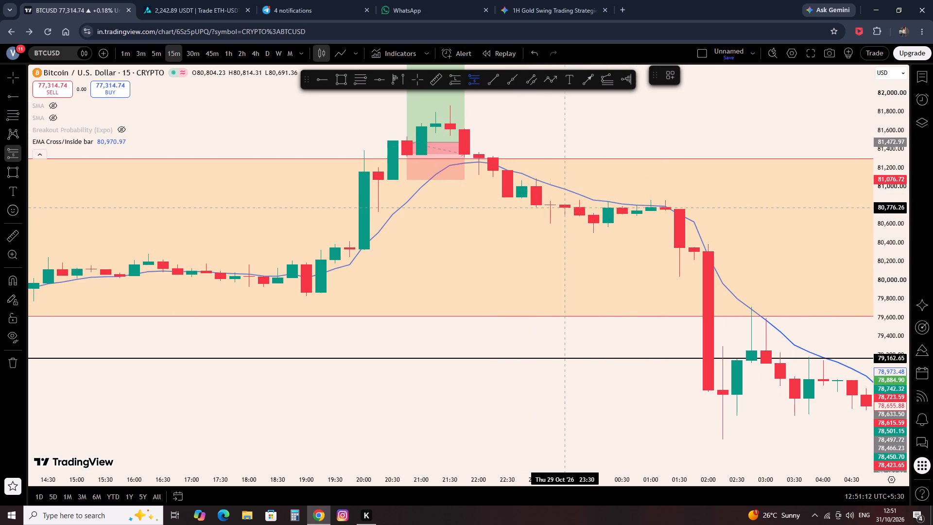
{"action": "left_click", "coordinate": [549, 206]}
{"action": "left_click_drag", "start_coordinate": [549, 136], "coordinate": [549, 168]}
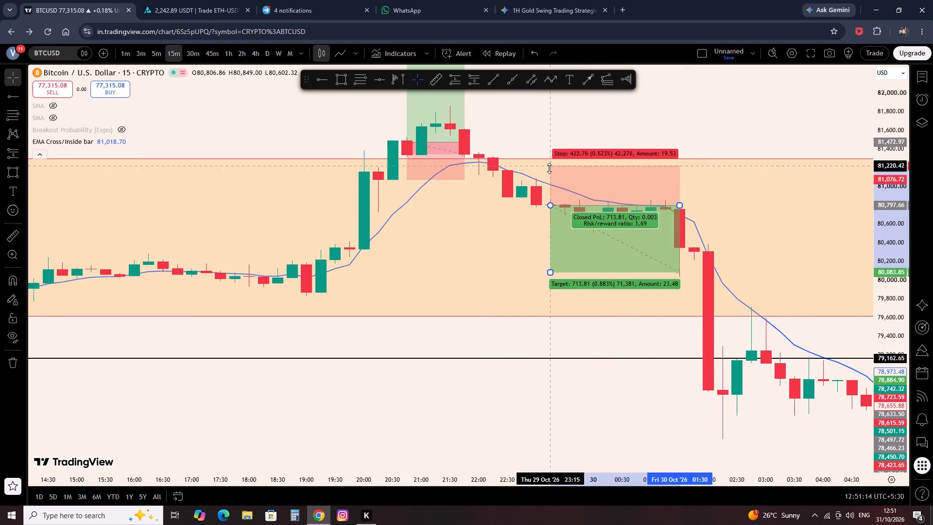
{"action": "left_click_drag", "start_coordinate": [549, 168], "coordinate": [551, 175]}
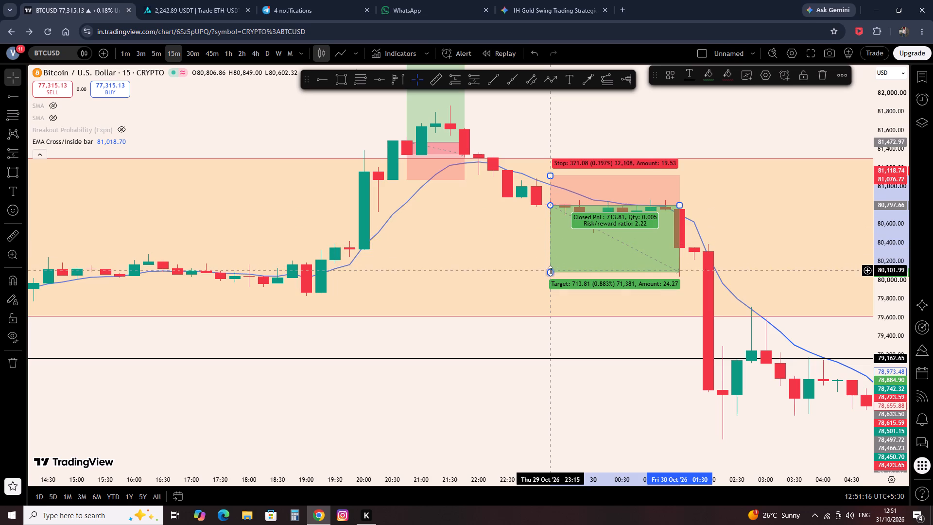
{"action": "left_click_drag", "start_coordinate": [551, 271], "coordinate": [566, 317]}
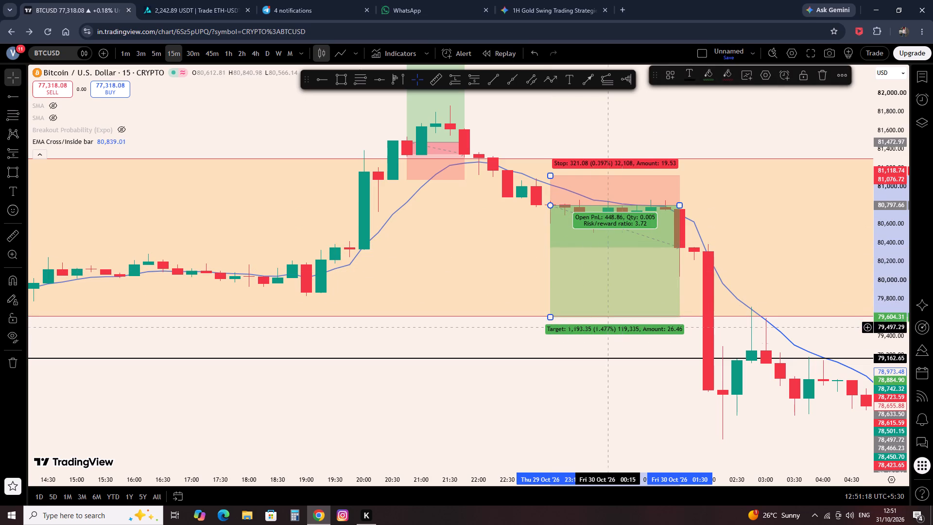
{"action": "left_click", "coordinate": [524, 340]}
Review the marked BTCUSD ranges and positions for 29 and 30 October and the price action of the preceding days.
{"action": "scroll", "coordinate": [496, 311], "scroll_direction": "down", "scroll_amount": 5}
{"action": "left_click_drag", "start_coordinate": [742, 140], "coordinate": [486, 252]}
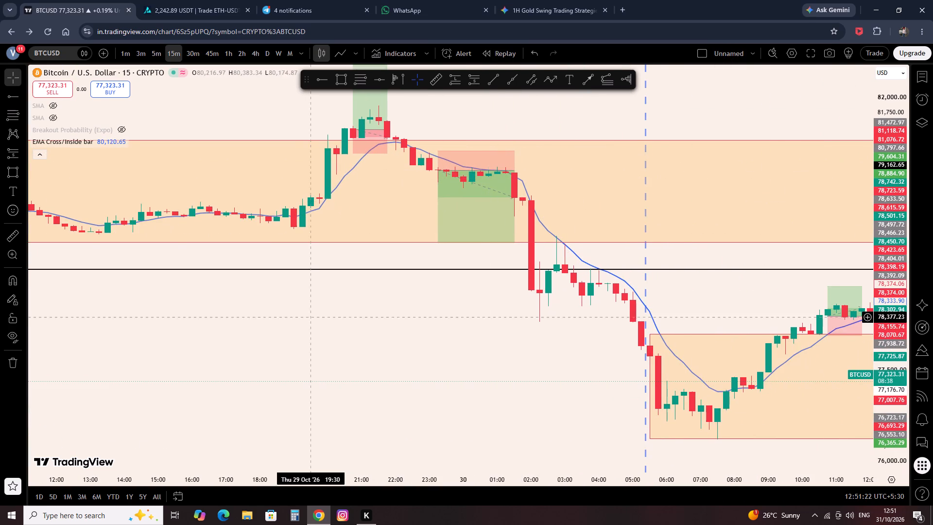
{"action": "scroll", "coordinate": [307, 323], "scroll_direction": "down", "scroll_amount": 8}
{"action": "left_click_drag", "start_coordinate": [572, 343], "coordinate": [363, 355]}
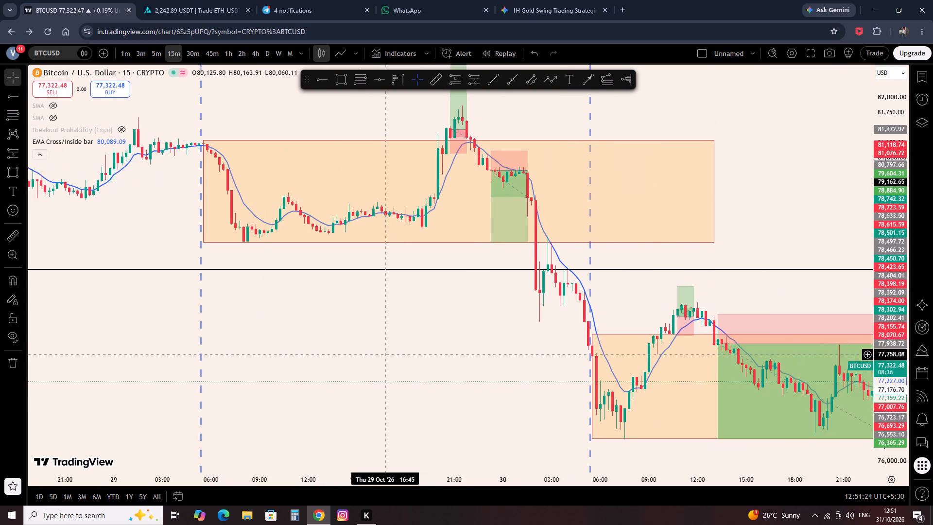
{"action": "left_click_drag", "start_coordinate": [363, 355], "coordinate": [362, 355]}
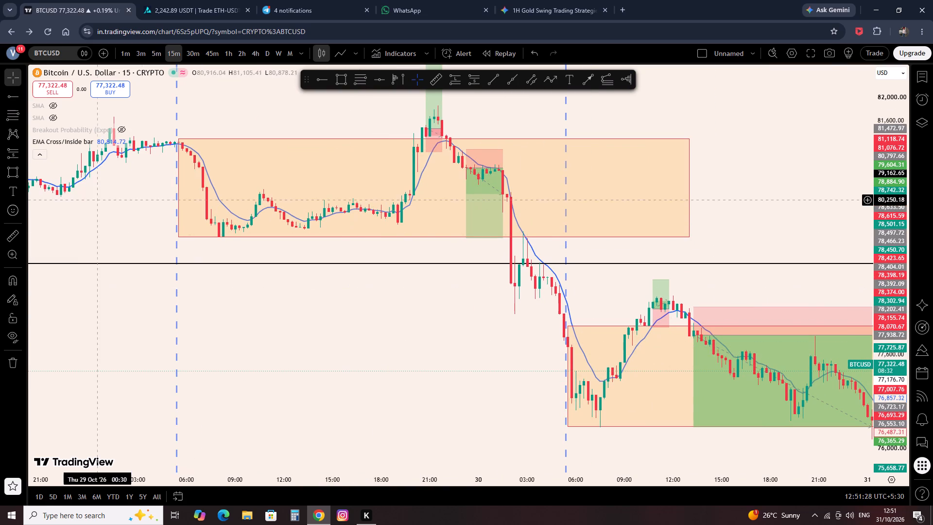
{"action": "left_click_drag", "start_coordinate": [96, 200], "coordinate": [587, 273]}
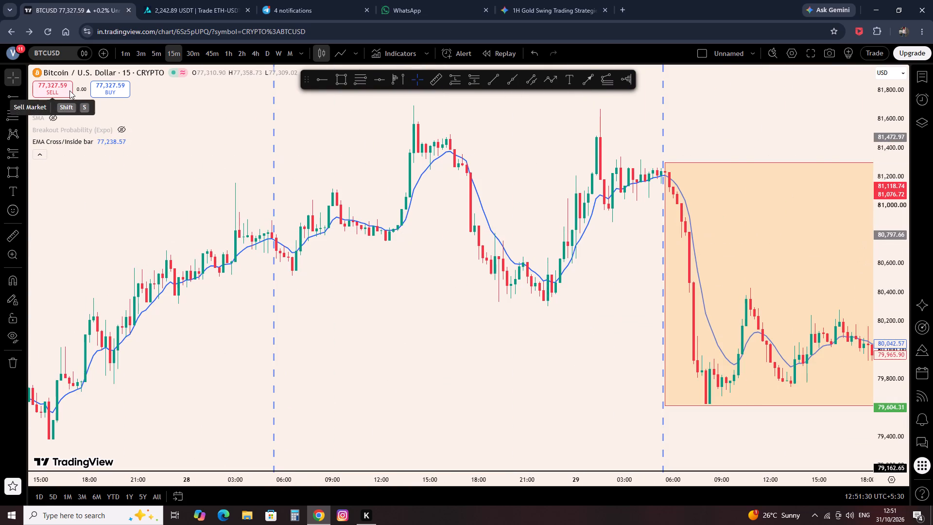
Switch the chart to XAUUSD and review the marked ranges and trades from 30 October back to 16 October.
{"action": "key", "text": "Down"}
{"action": "scroll", "coordinate": [271, 183], "scroll_direction": "down", "scroll_amount": 4}
{"action": "left_click_drag", "start_coordinate": [399, 230], "coordinate": [684, 294]}
{"action": "left_click_drag", "start_coordinate": [364, 213], "coordinate": [245, 215]}
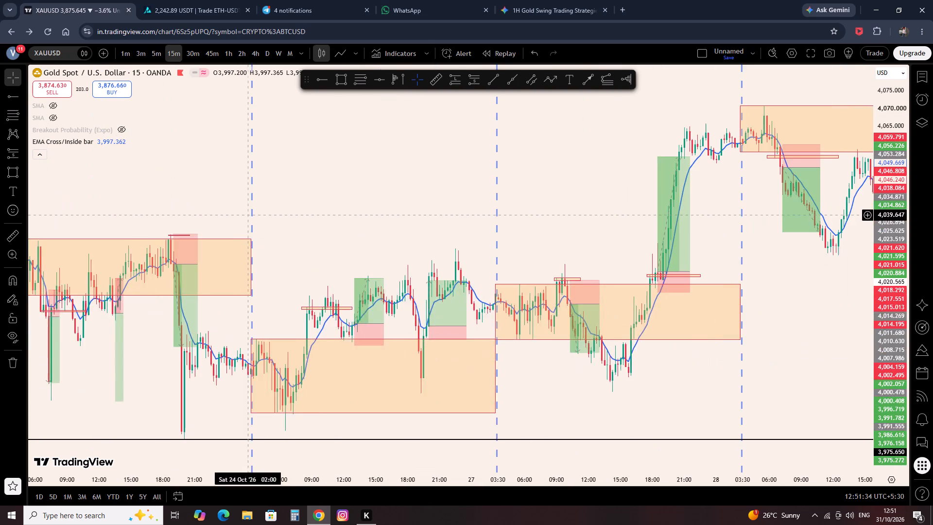
{"action": "scroll", "coordinate": [374, 228], "scroll_direction": "down", "scroll_amount": 6}
{"action": "left_click_drag", "start_coordinate": [602, 231], "coordinate": [196, 290]}
{"action": "left_click_drag", "start_coordinate": [173, 158], "coordinate": [233, 152]}
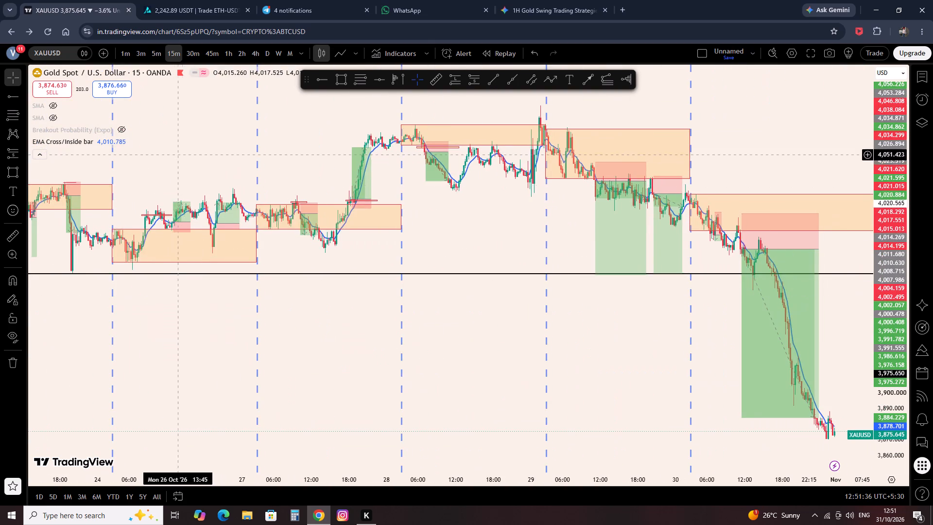
{"action": "left_click_drag", "start_coordinate": [233, 152], "coordinate": [481, 180]}
{"action": "left_click_drag", "start_coordinate": [257, 154], "coordinate": [573, 218]}
{"action": "left_click_drag", "start_coordinate": [232, 260], "coordinate": [510, 320]}
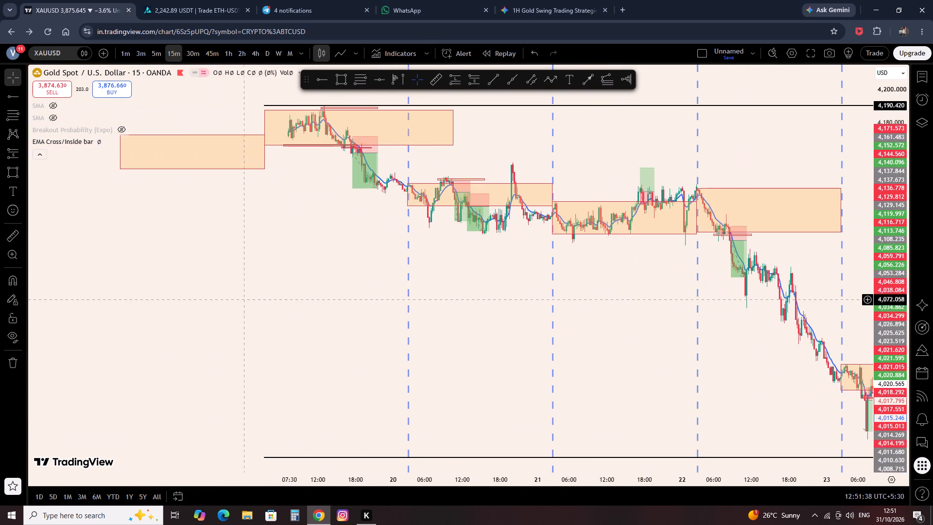
{"action": "left_click_drag", "start_coordinate": [211, 303], "coordinate": [475, 341]}
{"action": "scroll", "coordinate": [428, 344], "scroll_direction": "up", "scroll_amount": 5}
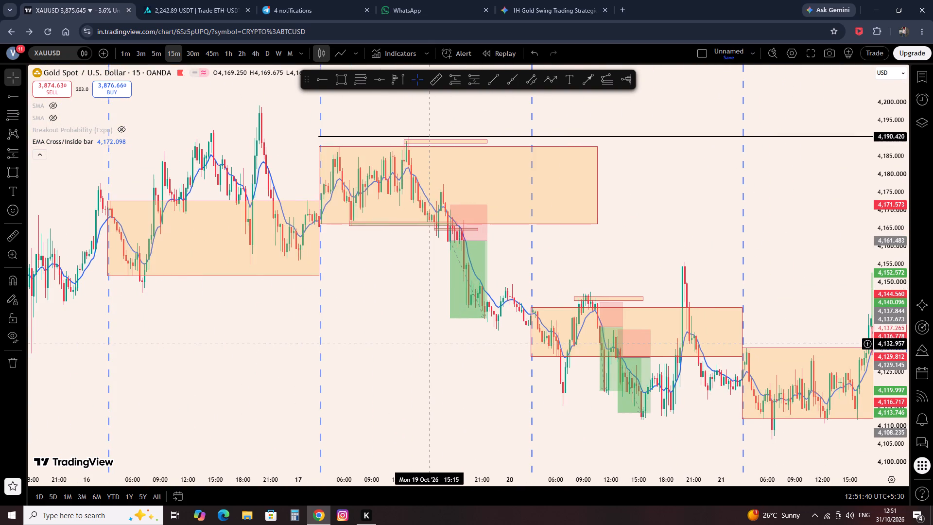
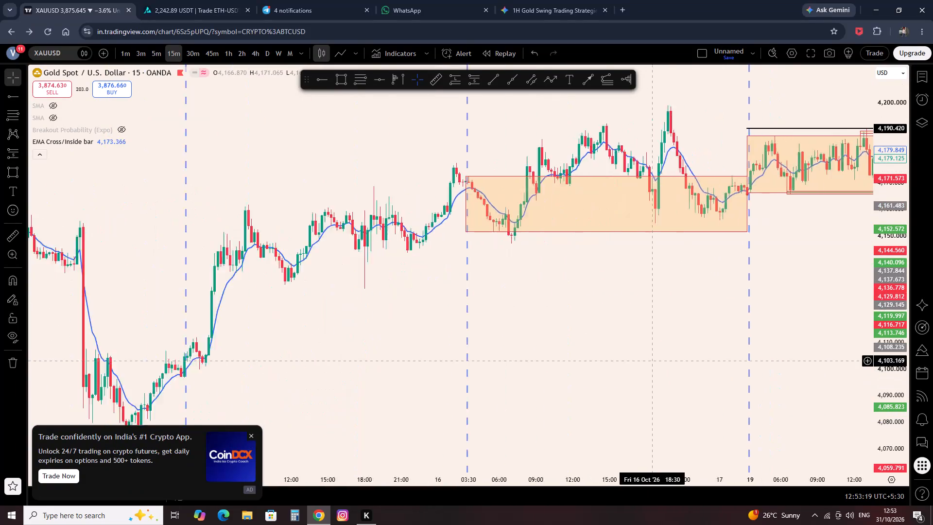
Dismiss the advertisement overlapping the chart around the 16 October gold range.
{"action": "scroll", "coordinate": [652, 361], "scroll_direction": "up", "scroll_amount": 6}
{"action": "left_click_drag", "start_coordinate": [268, 186], "coordinate": [540, 197]}
{"action": "left_click", "coordinate": [339, 179]}
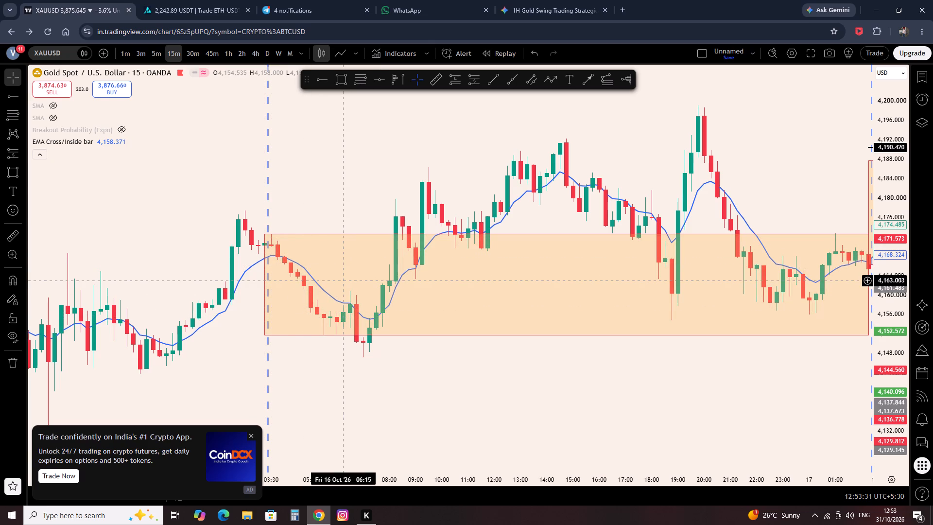
{"action": "left_click", "coordinate": [252, 436]}
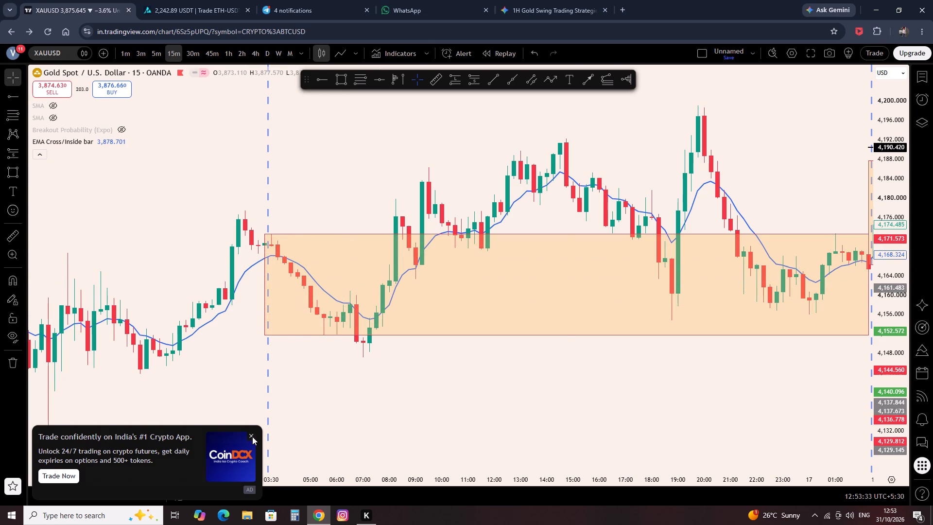
{"action": "left_click", "coordinate": [357, 402]}
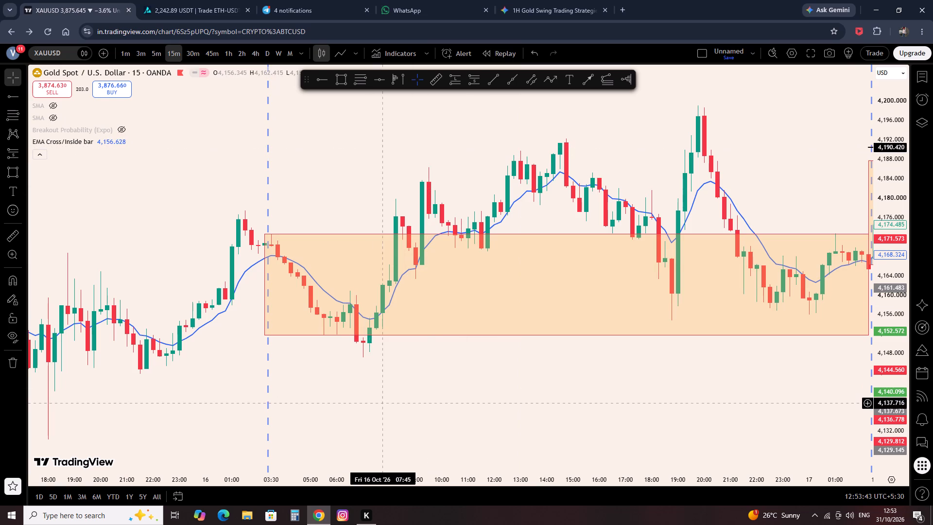
Place a long position in the 16 October range from 07:30 to 08:15, with entry about 4,156.5, stop about 4,152.8 and target about 4,172.8.
{"action": "left_click_drag", "start_coordinate": [386, 402], "coordinate": [336, 410]}
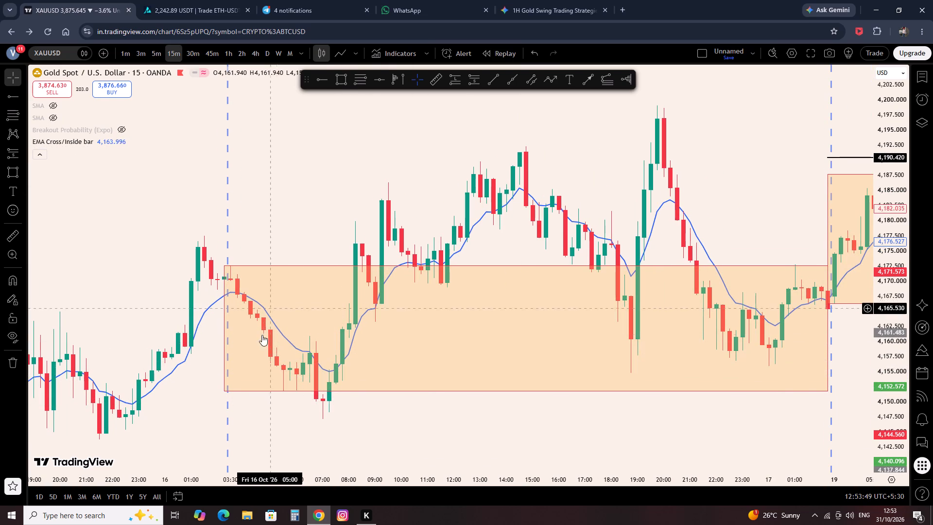
{"action": "left_click", "coordinate": [454, 75]}
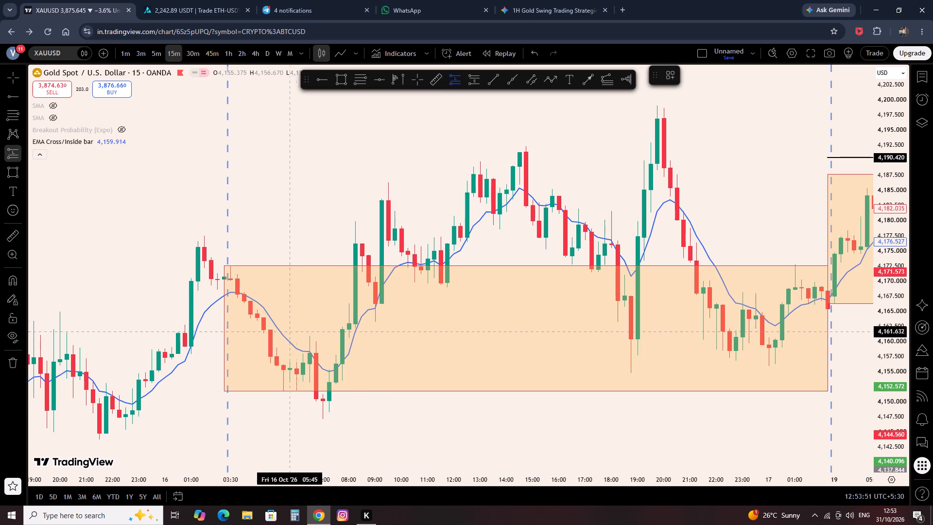
{"action": "left_click", "coordinate": [341, 363]}
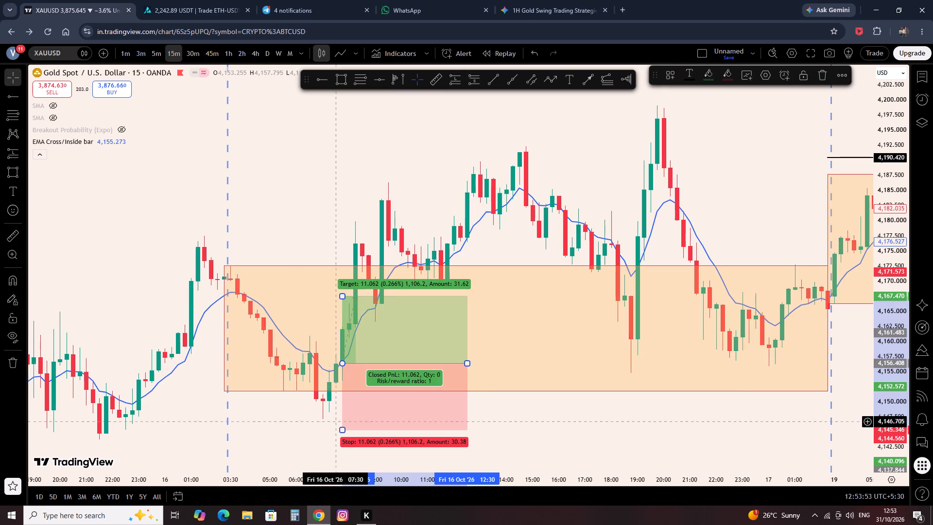
{"action": "left_click_drag", "start_coordinate": [341, 431], "coordinate": [334, 406]}
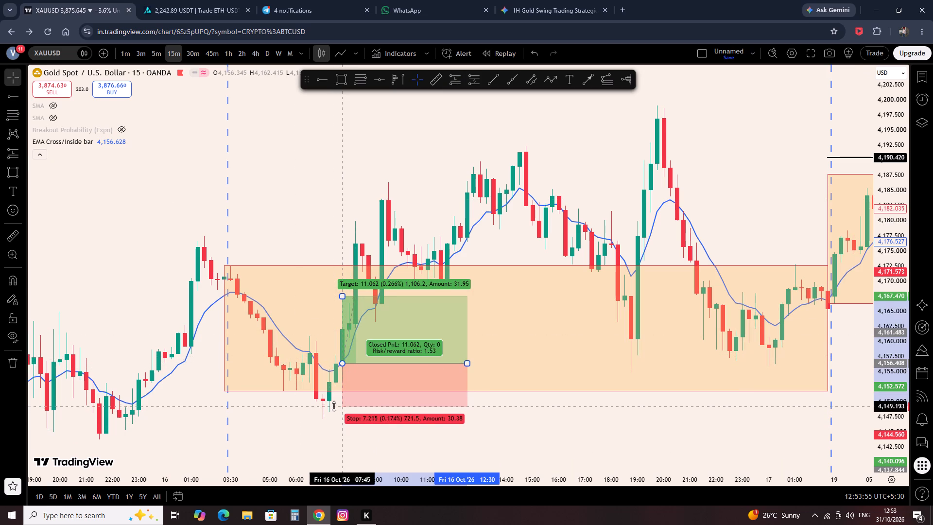
{"action": "left_click_drag", "start_coordinate": [334, 406], "coordinate": [316, 413]}
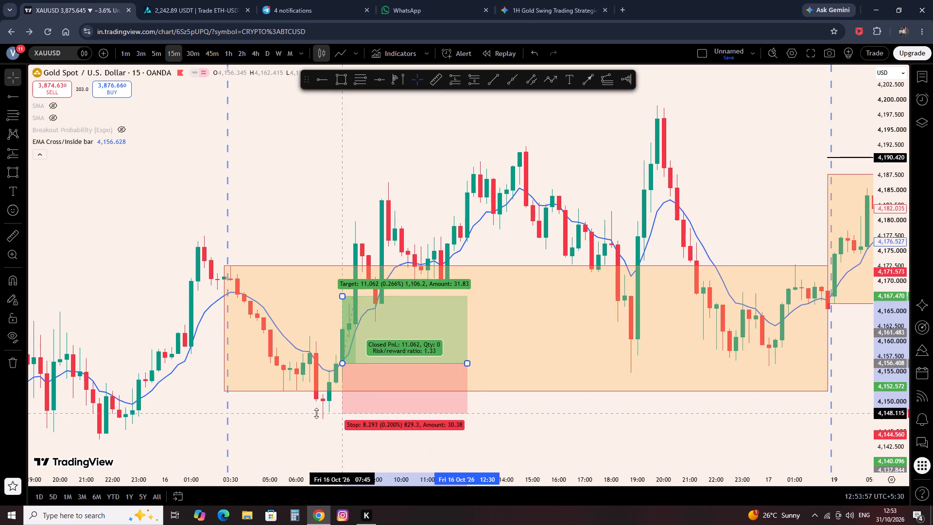
{"action": "left_click_drag", "start_coordinate": [316, 413], "coordinate": [328, 384]}
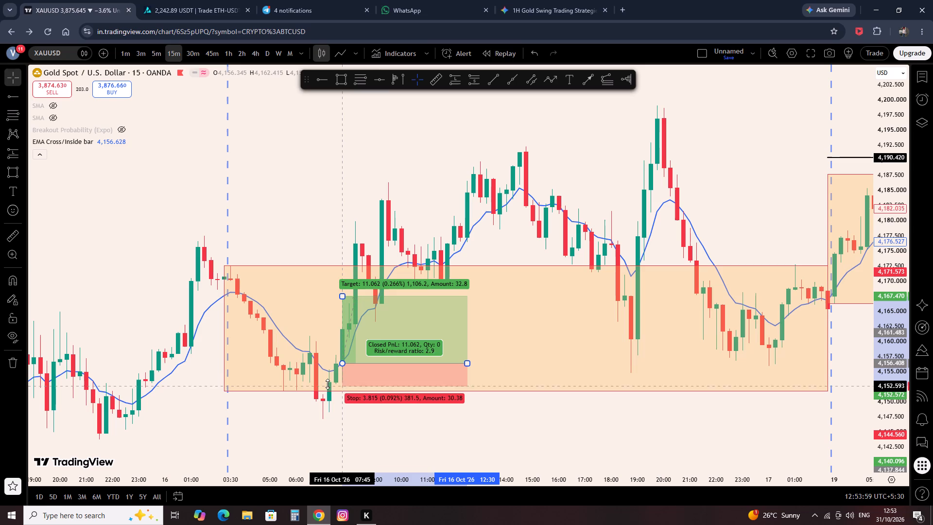
{"action": "left_click_drag", "start_coordinate": [328, 384], "coordinate": [329, 386]}
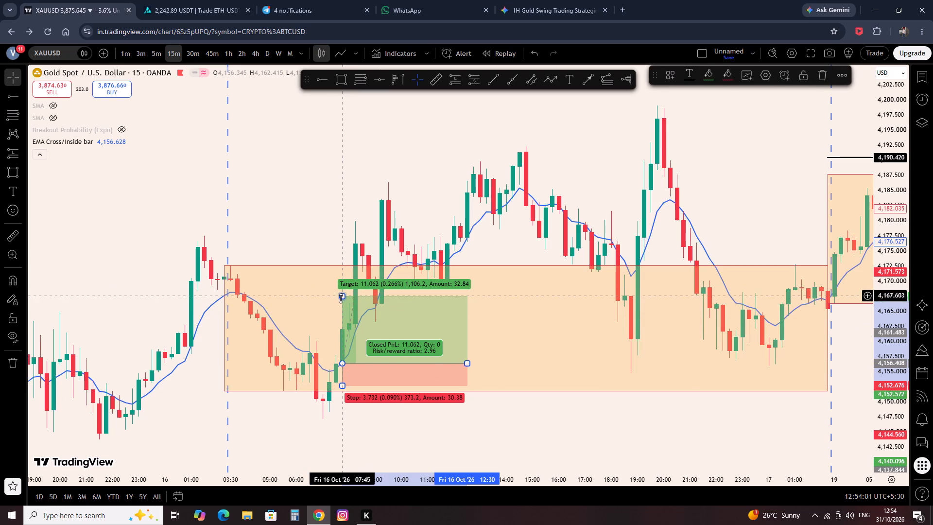
{"action": "left_click_drag", "start_coordinate": [341, 298], "coordinate": [344, 264]}
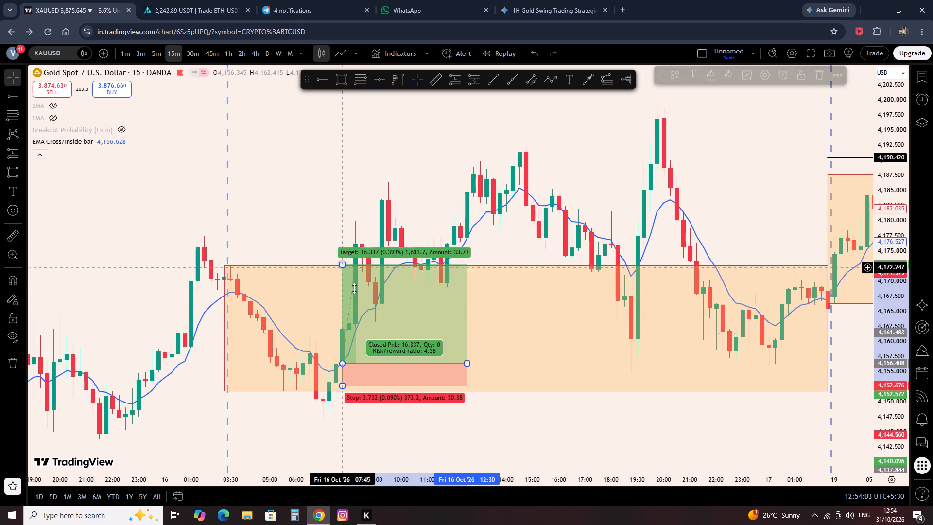
{"action": "left_click", "coordinate": [466, 367]}
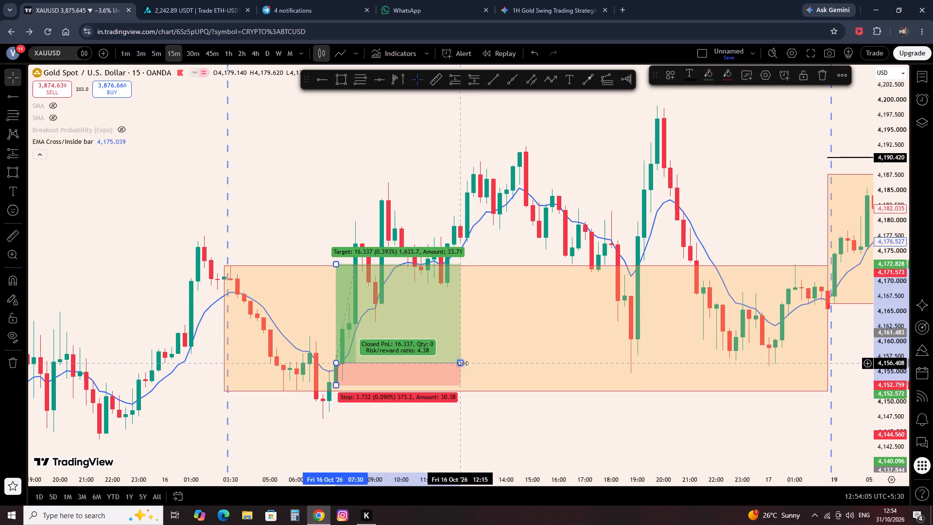
{"action": "left_click_drag", "start_coordinate": [459, 364], "coordinate": [330, 362]}
{"action": "left_click", "coordinate": [288, 201]}
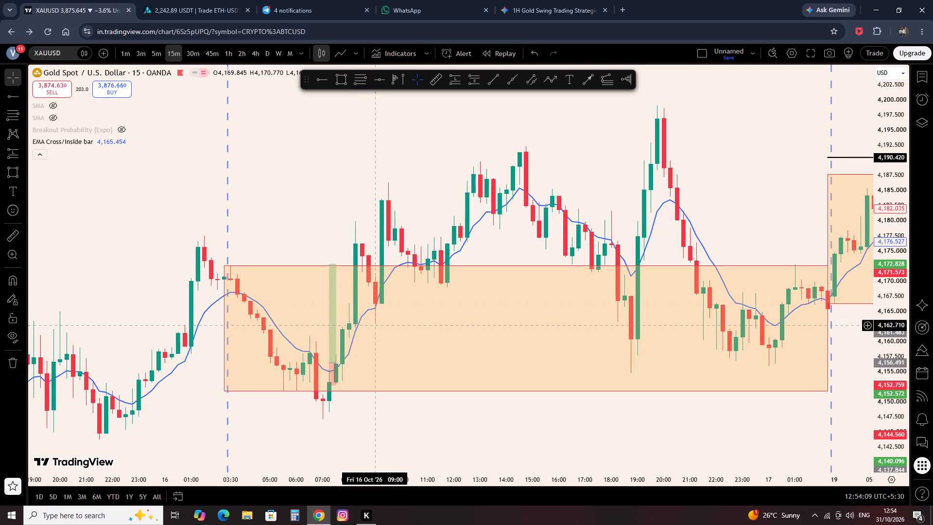
{"action": "left_click_drag", "start_coordinate": [328, 362], "coordinate": [358, 363]}
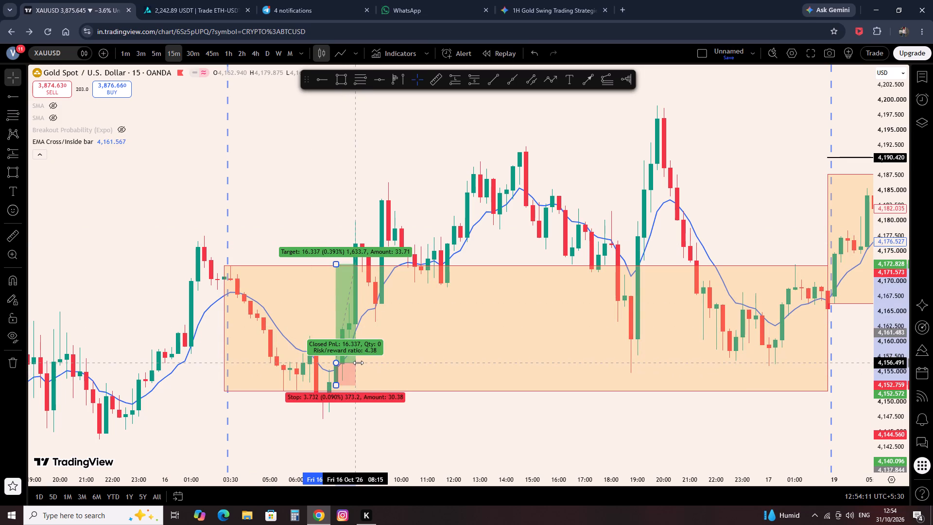
{"action": "left_click_drag", "start_coordinate": [358, 363], "coordinate": [356, 364]}
{"action": "left_click", "coordinate": [328, 200]}
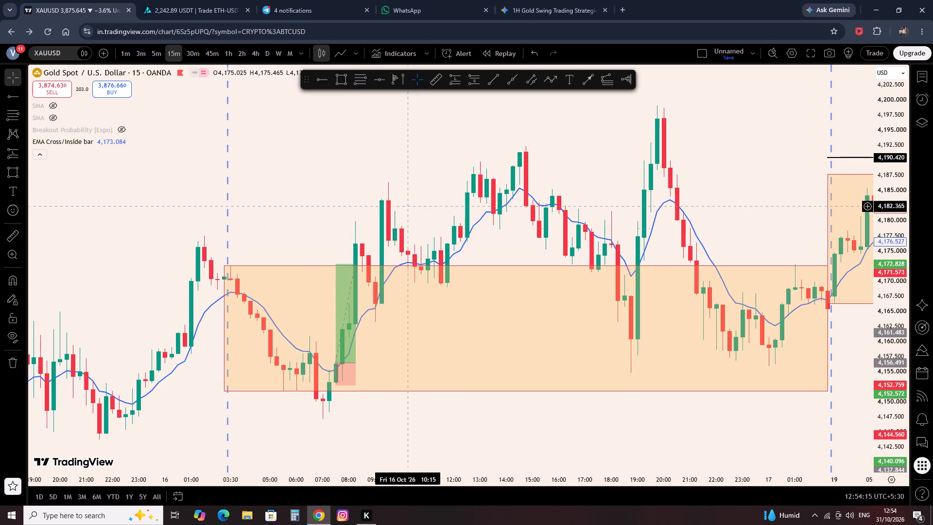
Place a long position above the 16 October range from 09:15 to about 11:00, with entry about 4,183.4, stop about 4,164.8 and target about 4,194.4.
{"action": "left_click", "coordinate": [453, 86]}
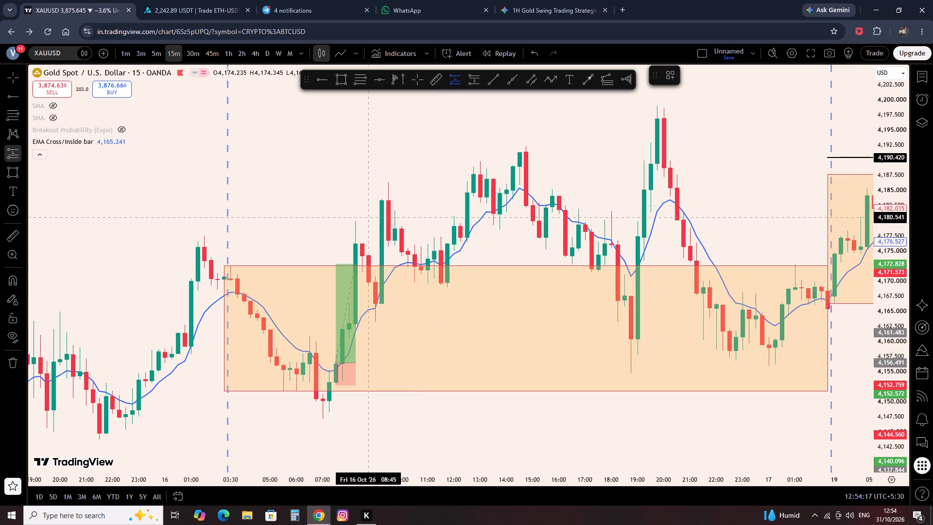
{"action": "left_click", "coordinate": [383, 200]}
{"action": "left_click_drag", "start_coordinate": [383, 268], "coordinate": [382, 313]}
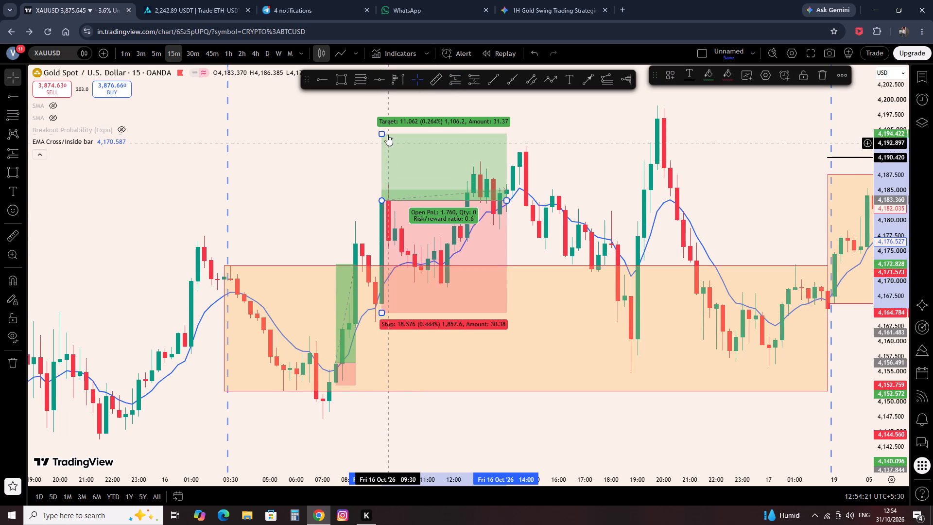
{"action": "left_click_drag", "start_coordinate": [380, 130], "coordinate": [360, 108]}
{"action": "left_click_drag", "start_coordinate": [311, 154], "coordinate": [266, 161]}
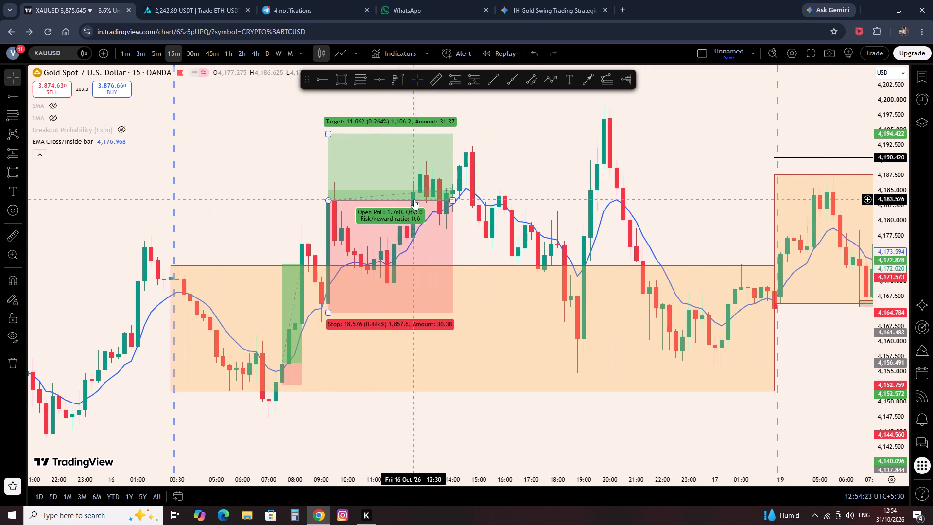
{"action": "left_click", "coordinate": [449, 207]}
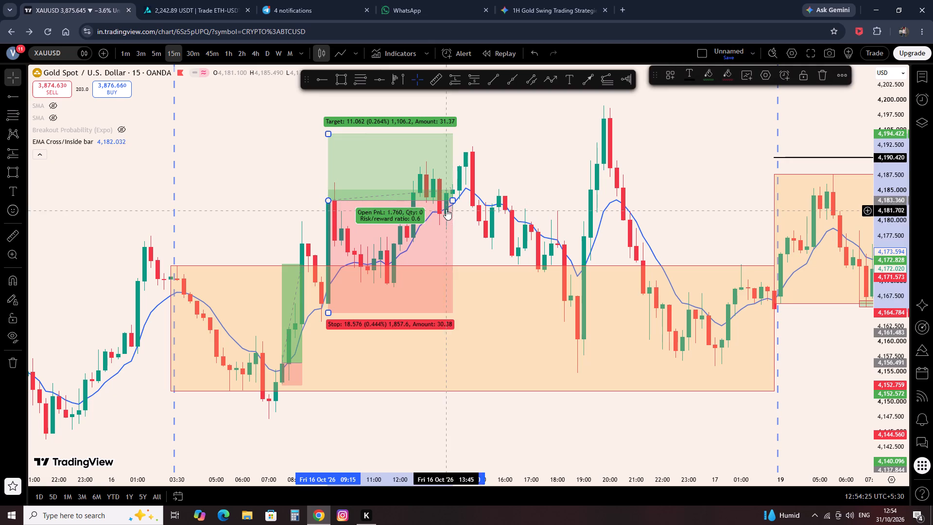
{"action": "left_click_drag", "start_coordinate": [455, 203], "coordinate": [376, 211]}
{"action": "left_click", "coordinate": [400, 194]}
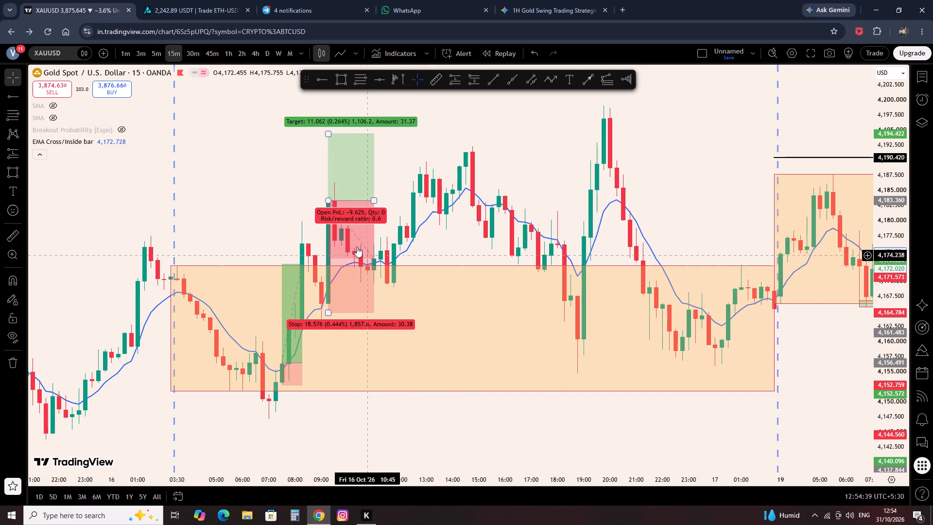
Draw a range rectangle from 15 October 04:00 to 16 October 04:15, between about 4,100.3 and 4,151.8.
{"action": "left_click_drag", "start_coordinate": [269, 216], "coordinate": [501, 195]}
{"action": "left_click_drag", "start_coordinate": [344, 194], "coordinate": [386, 191]}
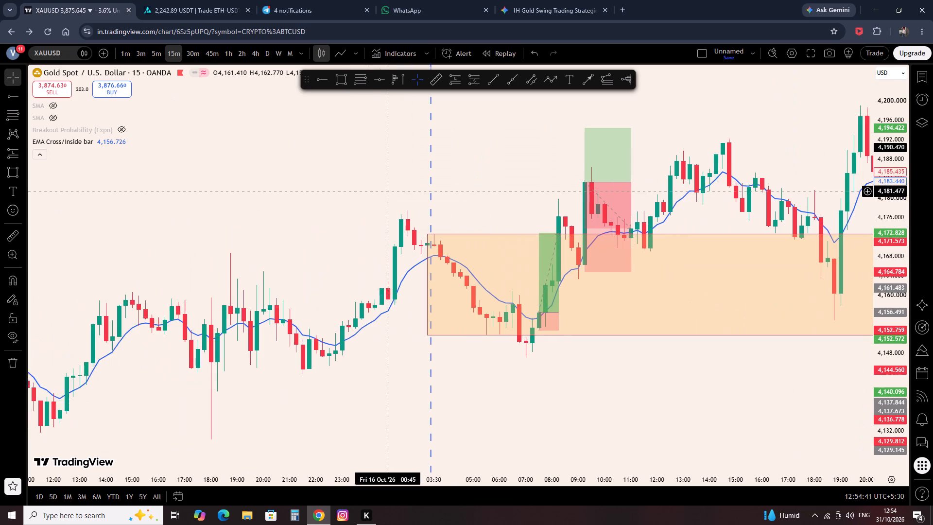
{"action": "left_click_drag", "start_coordinate": [386, 191], "coordinate": [360, 200]}
{"action": "left_click_drag", "start_coordinate": [257, 215], "coordinate": [419, 202]}
{"action": "left_click_drag", "start_coordinate": [303, 205], "coordinate": [470, 196]}
{"action": "scroll", "coordinate": [409, 207], "scroll_direction": "down", "scroll_amount": 6}
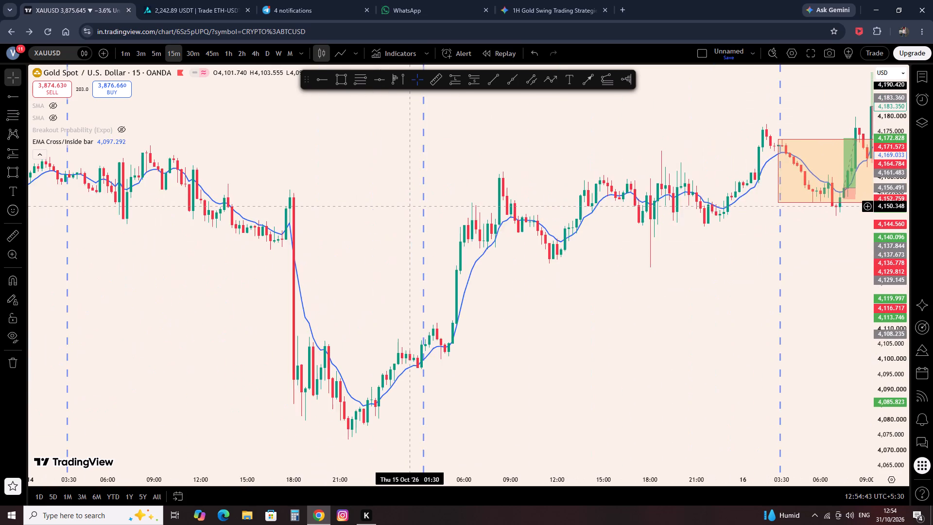
{"action": "scroll", "coordinate": [409, 207], "scroll_direction": "up", "scroll_amount": 3}
{"action": "left_click", "coordinate": [337, 87]}
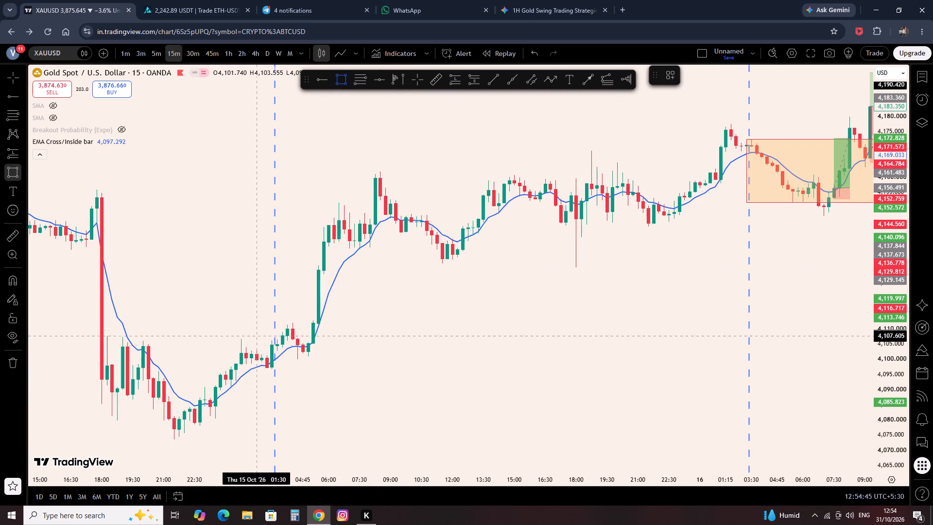
{"action": "left_click", "coordinate": [285, 358]}
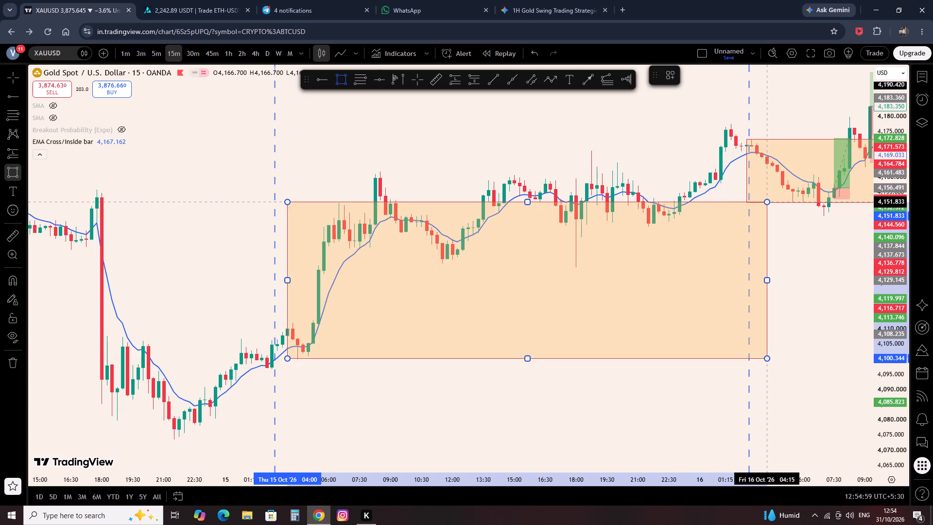
{"action": "left_click", "coordinate": [766, 202]}
{"action": "left_click", "coordinate": [686, 170]}
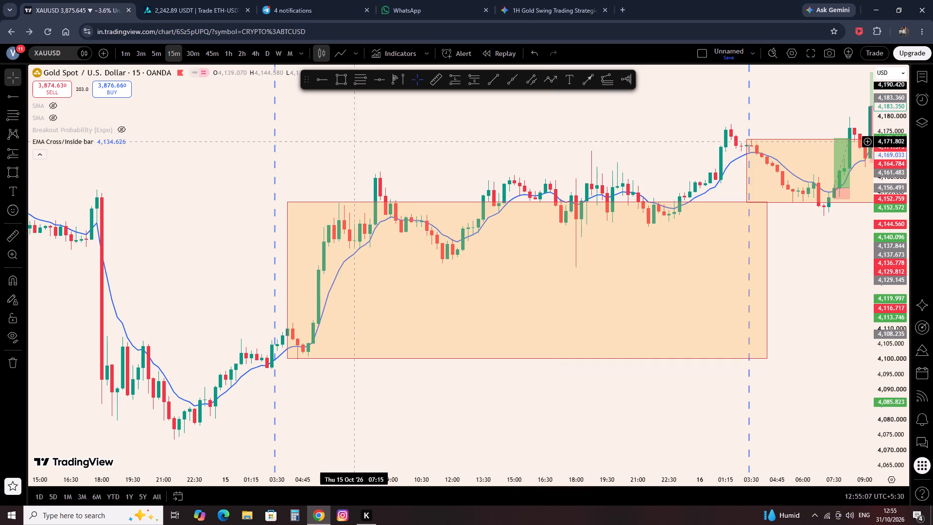
Place a short position in the 15 October range from 09:30 to about 11:00, with entry about 4,146.0, stop about 4,152.5 and target about 4,132.5.
{"action": "scroll", "coordinate": [383, 234], "scroll_direction": "up", "scroll_amount": 4}
{"action": "left_click_drag", "start_coordinate": [212, 155], "coordinate": [495, 228]}
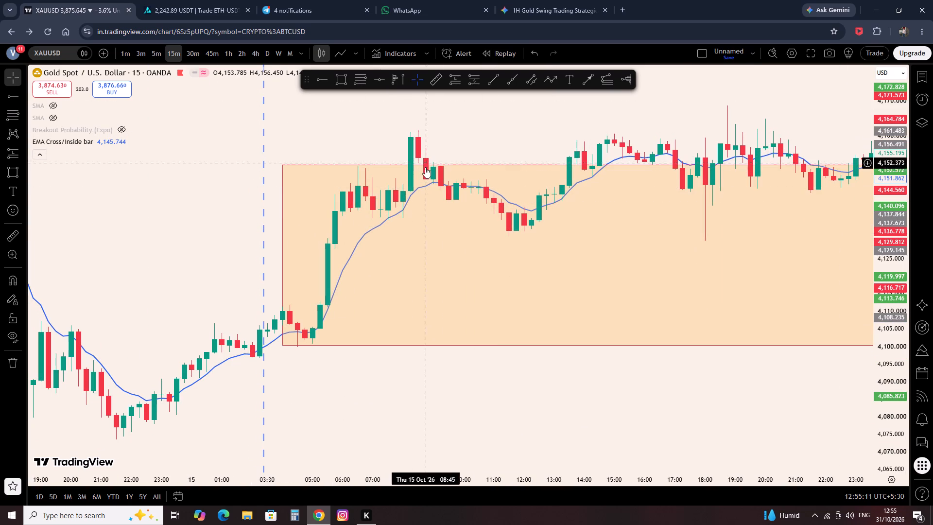
{"action": "left_click", "coordinate": [464, 77]}
{"action": "left_click", "coordinate": [475, 79]}
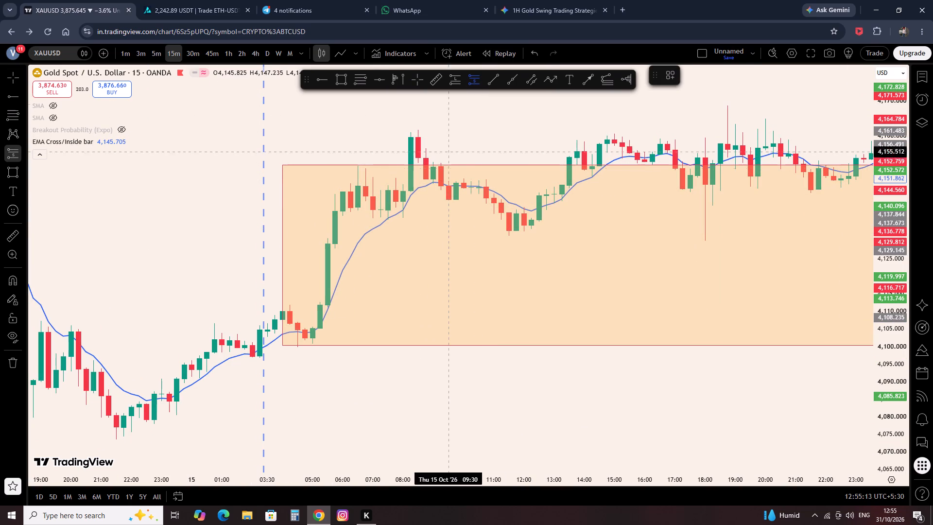
{"action": "left_click", "coordinate": [447, 186]}
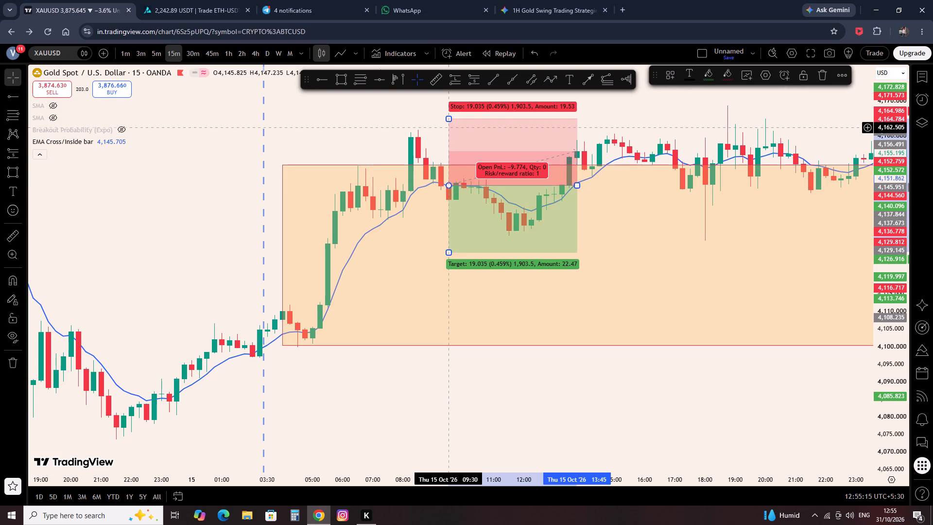
{"action": "left_click_drag", "start_coordinate": [449, 120], "coordinate": [463, 162]}
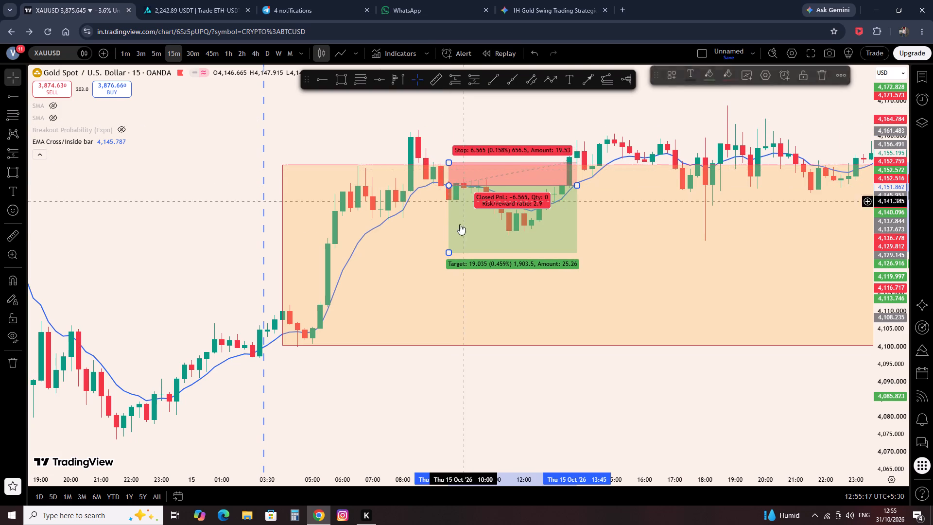
{"action": "left_click_drag", "start_coordinate": [449, 254], "coordinate": [455, 230]}
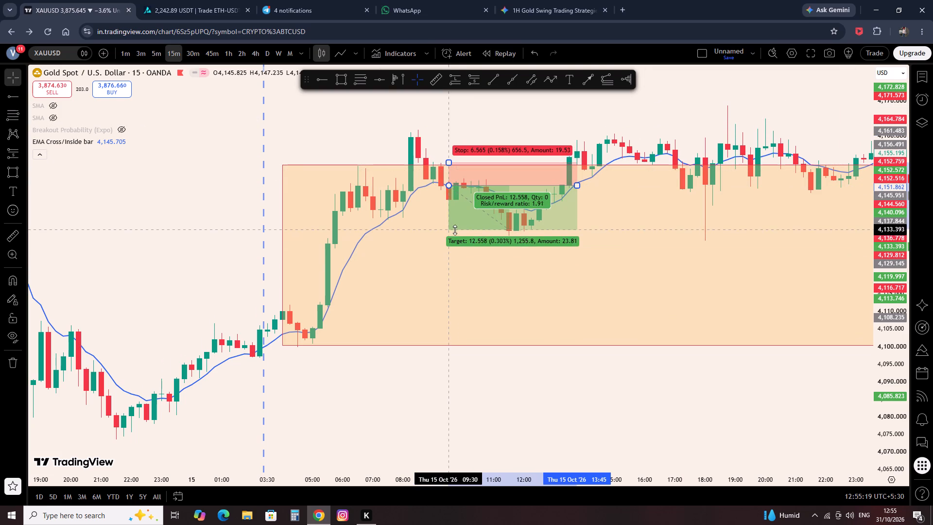
{"action": "left_click_drag", "start_coordinate": [455, 230], "coordinate": [459, 232]}
{"action": "left_click_drag", "start_coordinate": [576, 184], "coordinate": [513, 189]}
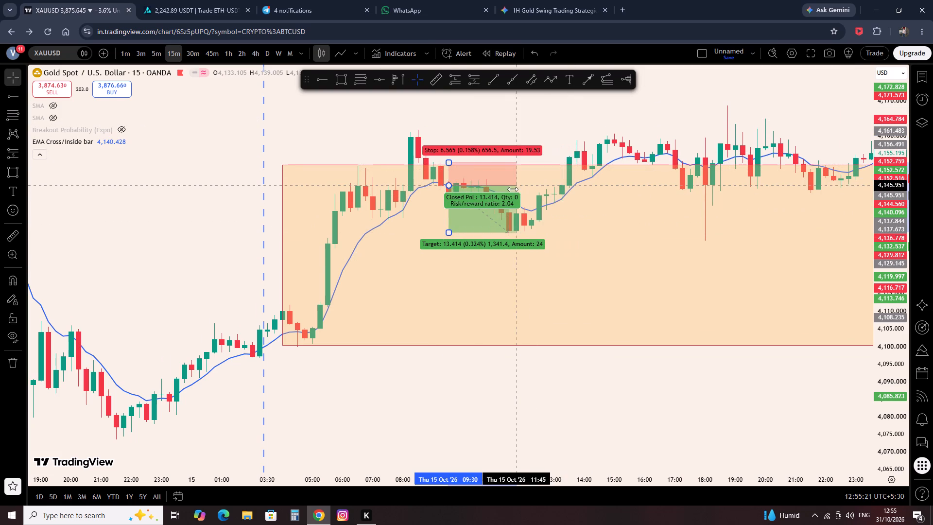
{"action": "left_click_drag", "start_coordinate": [513, 189], "coordinate": [490, 192]}
{"action": "left_click", "coordinate": [526, 135]}
Place a long position above the 15 October range from 14:45 to about 17:45, with entry about 4,157.5, stop about 4,148.1 and target about 4,175.5.
{"action": "left_click_drag", "start_coordinate": [510, 123], "coordinate": [476, 134]}
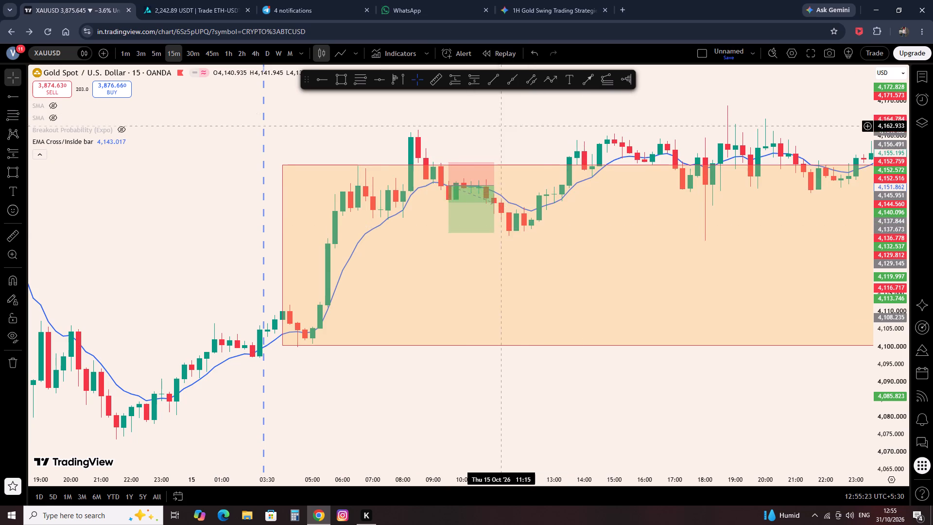
{"action": "left_click_drag", "start_coordinate": [476, 134], "coordinate": [339, 158]}
{"action": "scroll", "coordinate": [370, 213], "scroll_direction": "up", "scroll_amount": 1}
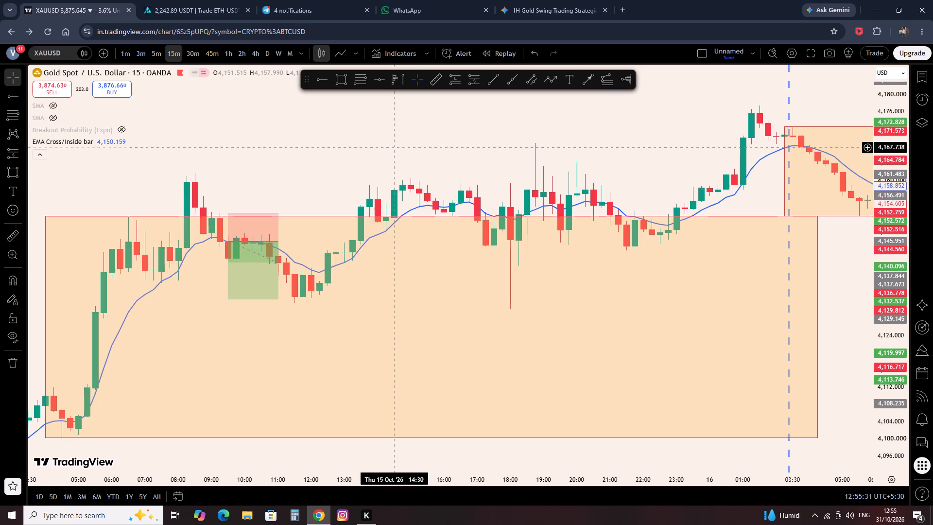
{"action": "left_click", "coordinate": [460, 77]}
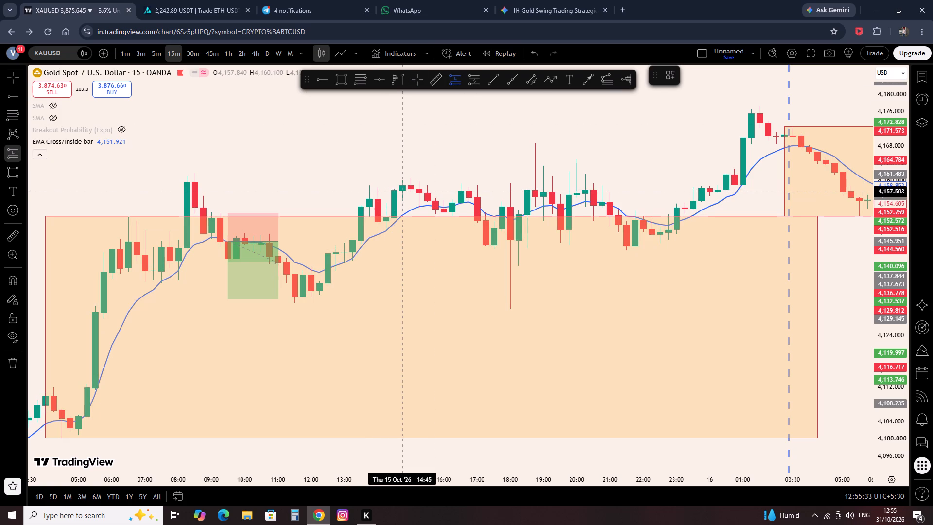
{"action": "left_click", "coordinate": [401, 192]}
{"action": "left_click_drag", "start_coordinate": [402, 260], "coordinate": [397, 233]}
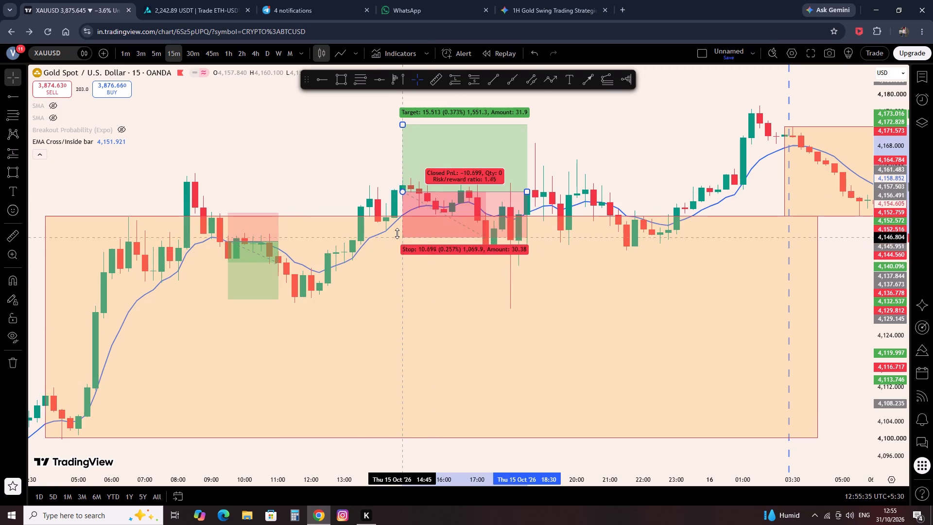
{"action": "left_click_drag", "start_coordinate": [397, 233], "coordinate": [397, 232]}
{"action": "left_click_drag", "start_coordinate": [402, 121], "coordinate": [397, 114]}
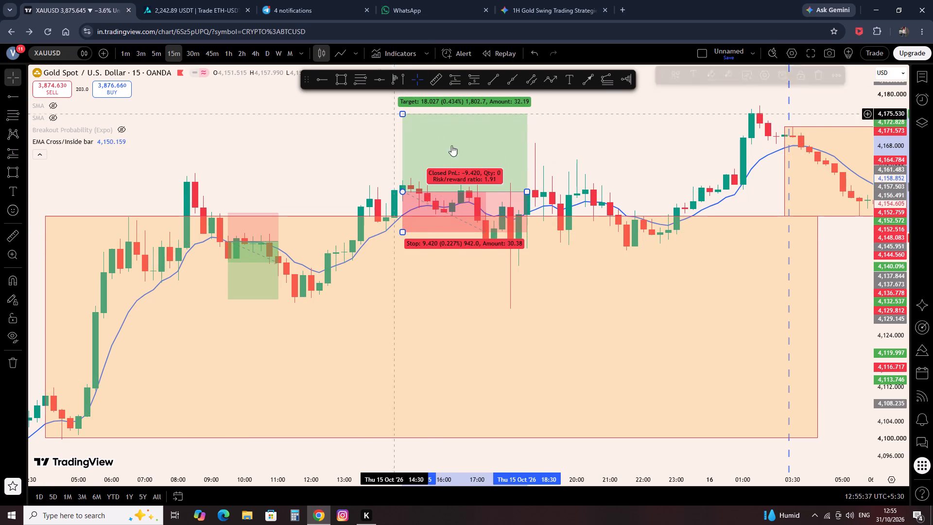
{"action": "left_click_drag", "start_coordinate": [530, 194], "coordinate": [501, 194]}
{"action": "left_click_drag", "start_coordinate": [505, 193], "coordinate": [481, 193]}
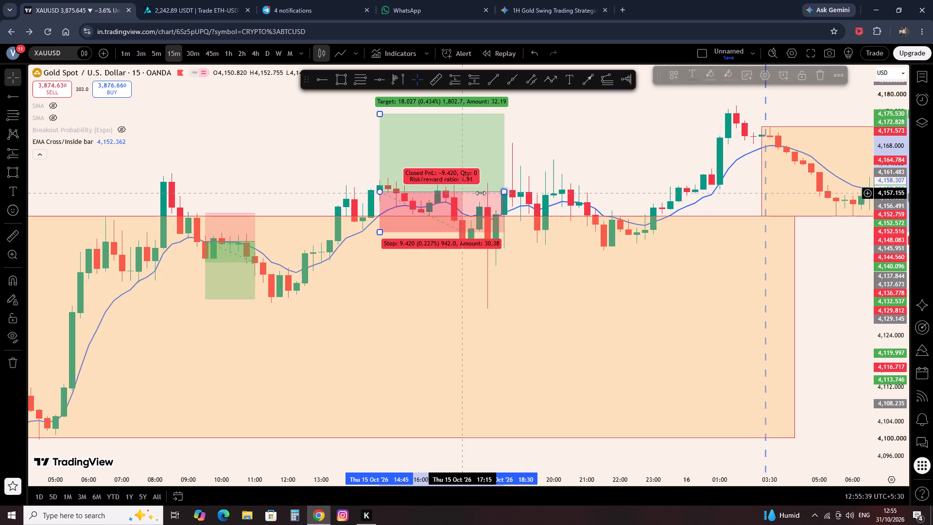
{"action": "left_click_drag", "start_coordinate": [481, 193], "coordinate": [477, 190]}
{"action": "left_click", "coordinate": [532, 159]}
Draw a range rectangle from 14 October 02:15 to 15 October 02:15, between about 4,151.2 and 4,163.9.
{"action": "left_click_drag", "start_coordinate": [626, 156], "coordinate": [581, 164]}
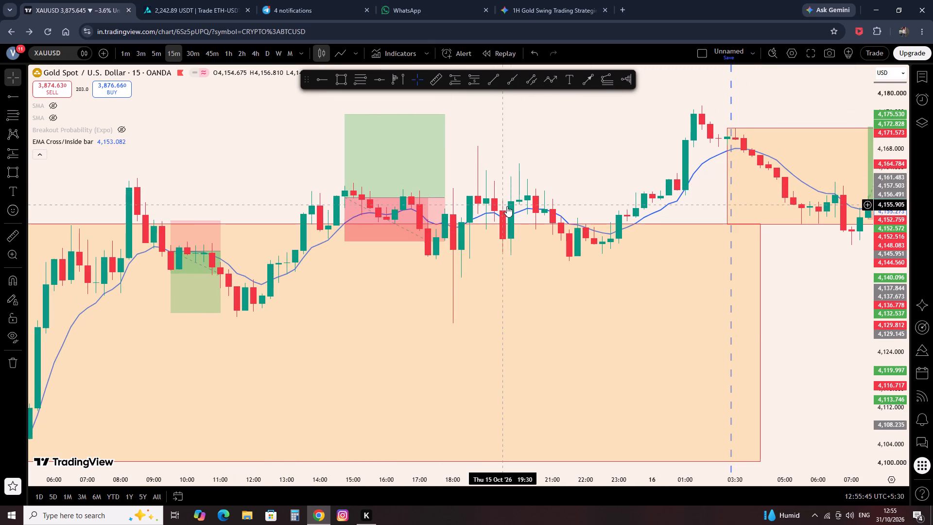
{"action": "left_click_drag", "start_coordinate": [569, 129], "coordinate": [499, 165]}
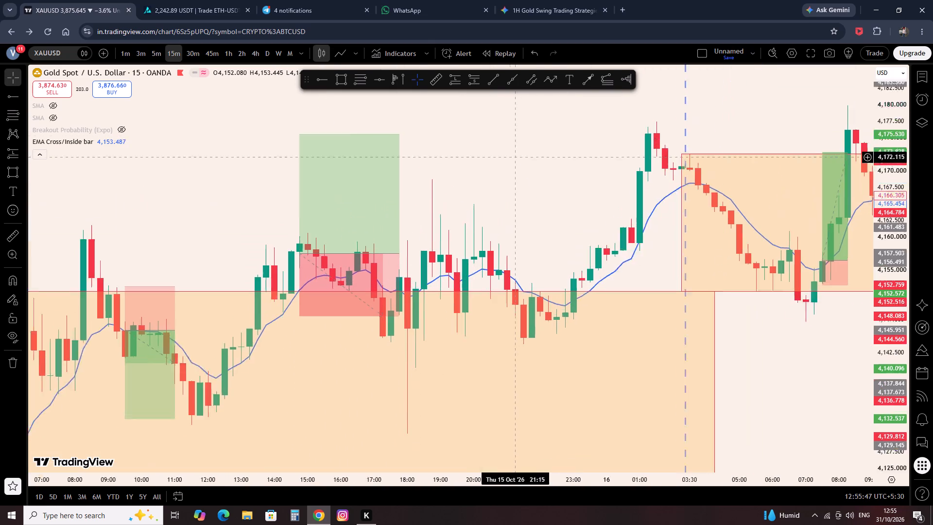
{"action": "left_click_drag", "start_coordinate": [499, 165], "coordinate": [467, 175]}
{"action": "left_click_drag", "start_coordinate": [453, 201], "coordinate": [408, 215]}
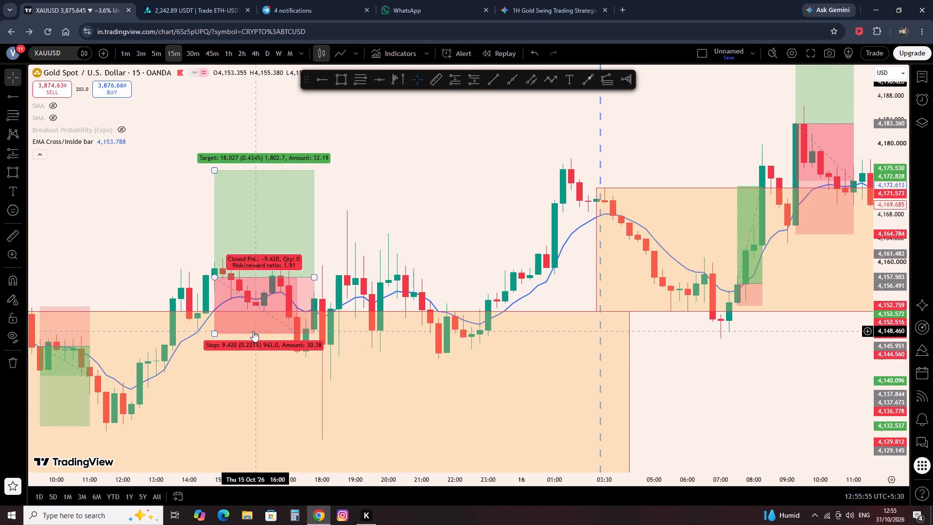
{"action": "left_click_drag", "start_coordinate": [356, 257], "coordinate": [607, 256]}
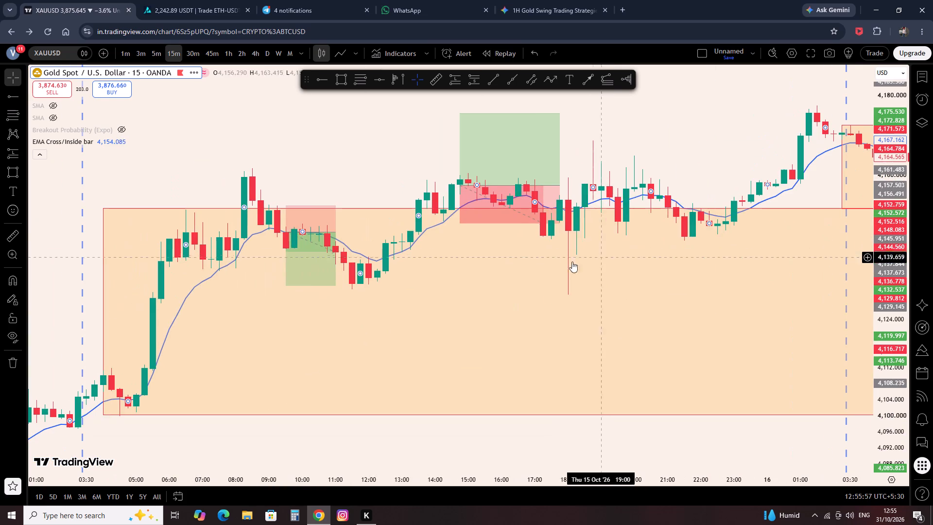
{"action": "left_click", "coordinate": [280, 185]}
{"action": "left_click_drag", "start_coordinate": [314, 153], "coordinate": [606, 188]}
{"action": "scroll", "coordinate": [546, 245], "scroll_direction": "down", "scroll_amount": 6}
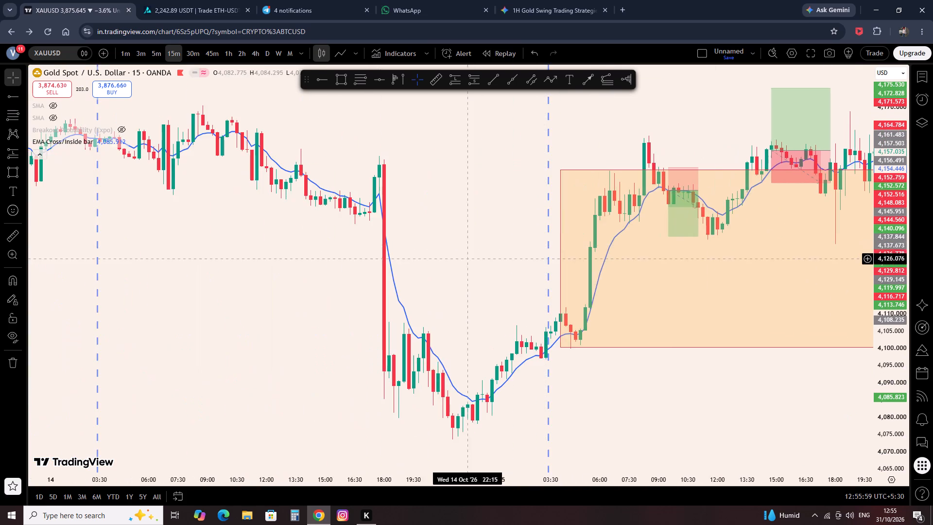
{"action": "left_click_drag", "start_coordinate": [443, 265], "coordinate": [700, 276]}
{"action": "left_click", "coordinate": [343, 74]}
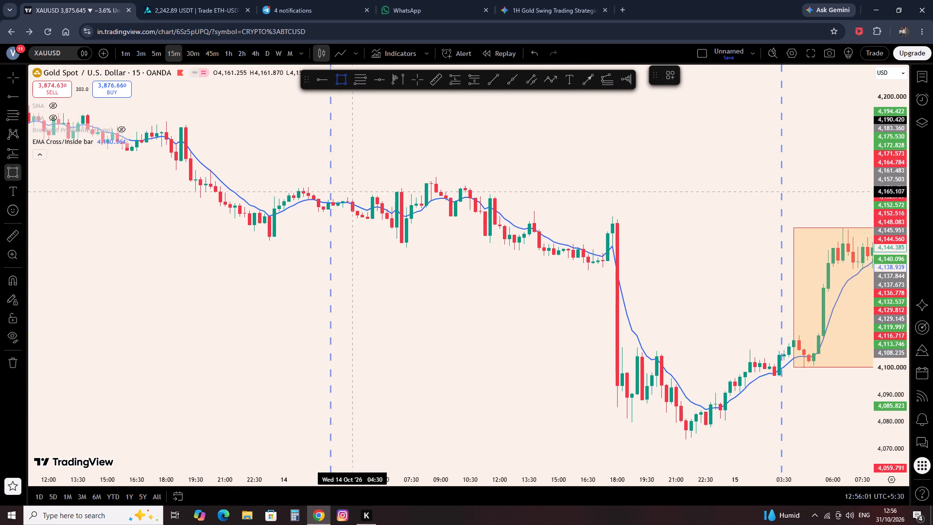
{"action": "scroll", "coordinate": [343, 200], "scroll_direction": "up", "scroll_amount": 3}
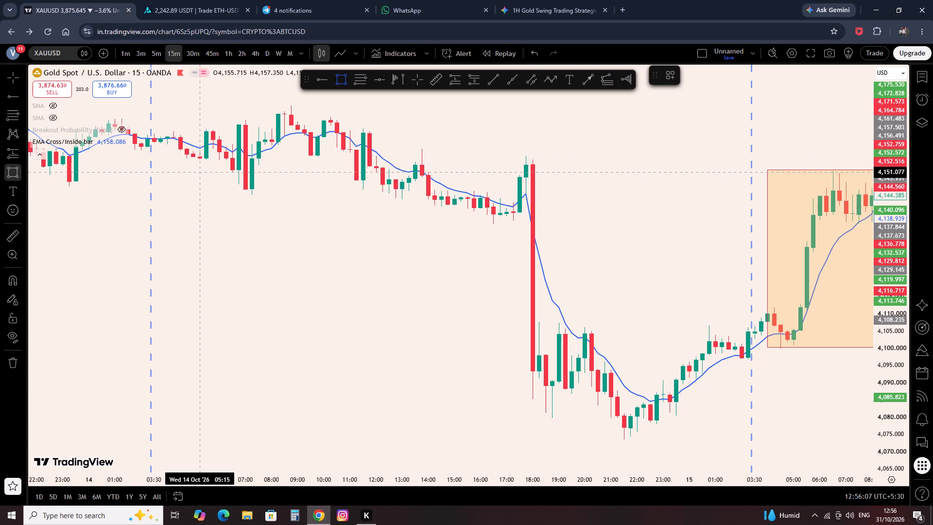
{"action": "left_click", "coordinate": [148, 172]}
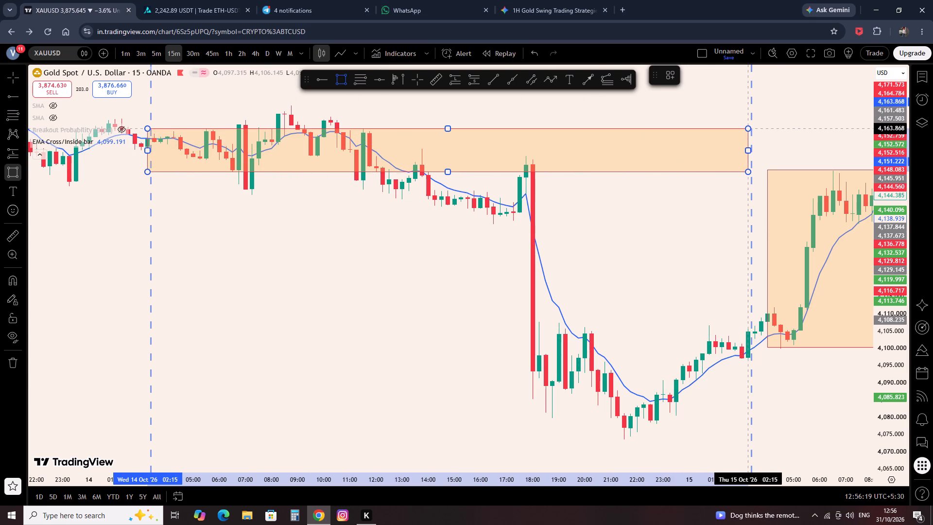
{"action": "left_click", "coordinate": [746, 128]}
{"action": "left_click", "coordinate": [699, 99]}
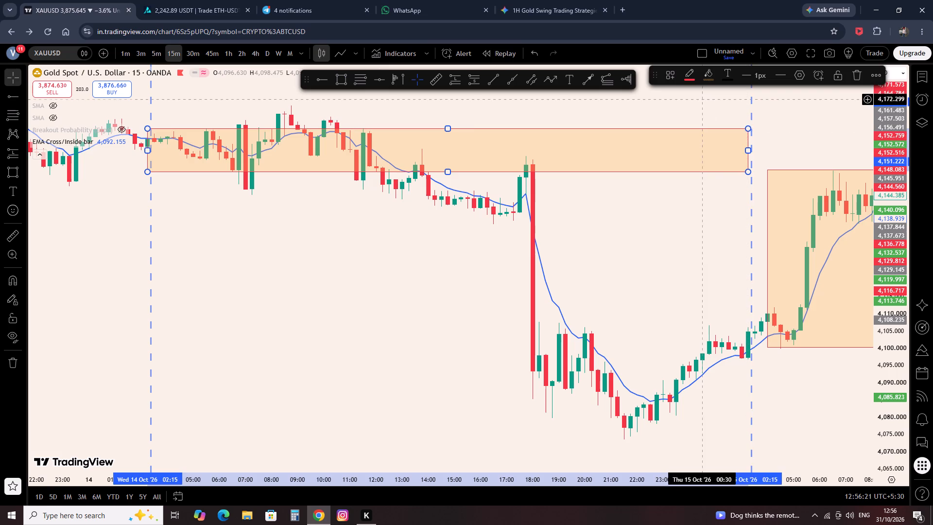
Place a short position below the 14 October range from 07:15 to about 08:45, with entry about 4,145.5, stop about 4,167.0 and target about 4,127.4.
{"action": "left_click_drag", "start_coordinate": [207, 283], "coordinate": [596, 378]}
{"action": "scroll", "coordinate": [596, 379], "scroll_direction": "up", "scroll_amount": 6}
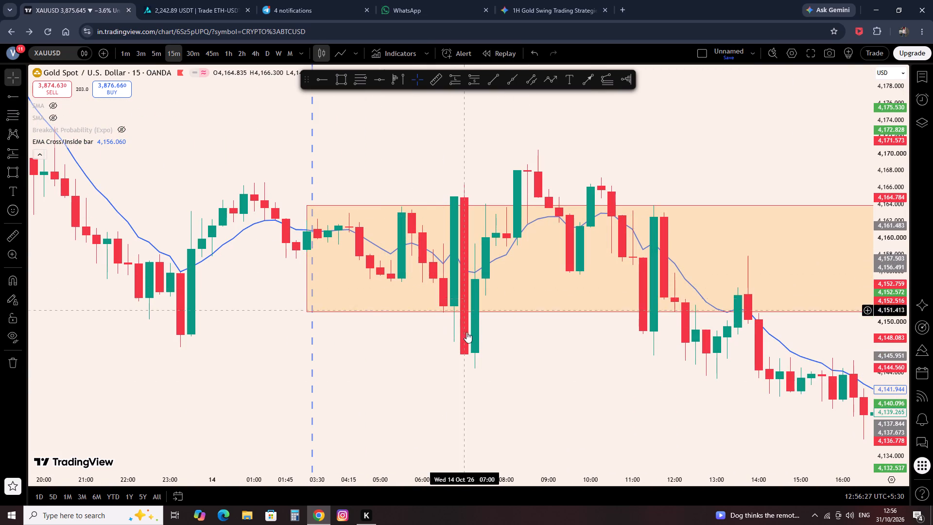
{"action": "left_click_drag", "start_coordinate": [552, 368], "coordinate": [396, 378]}
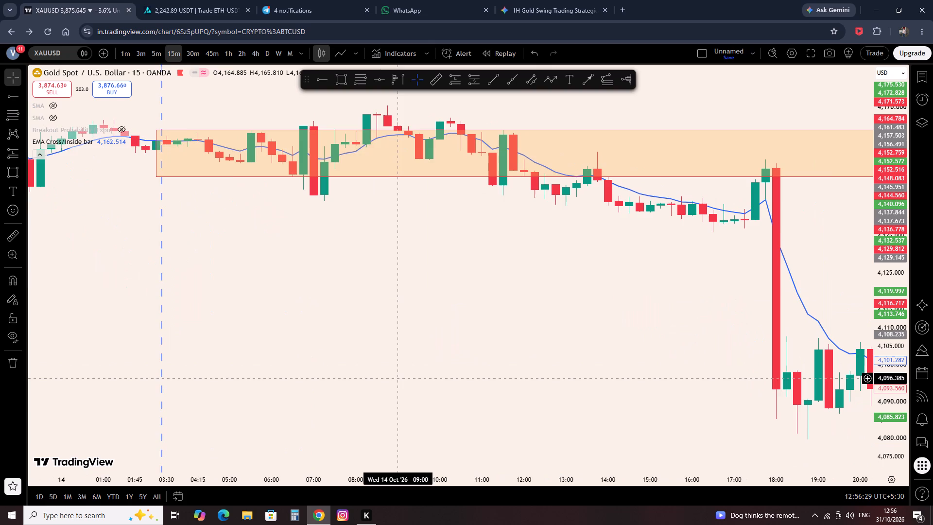
{"action": "scroll", "coordinate": [394, 378], "scroll_direction": "down", "scroll_amount": 1}
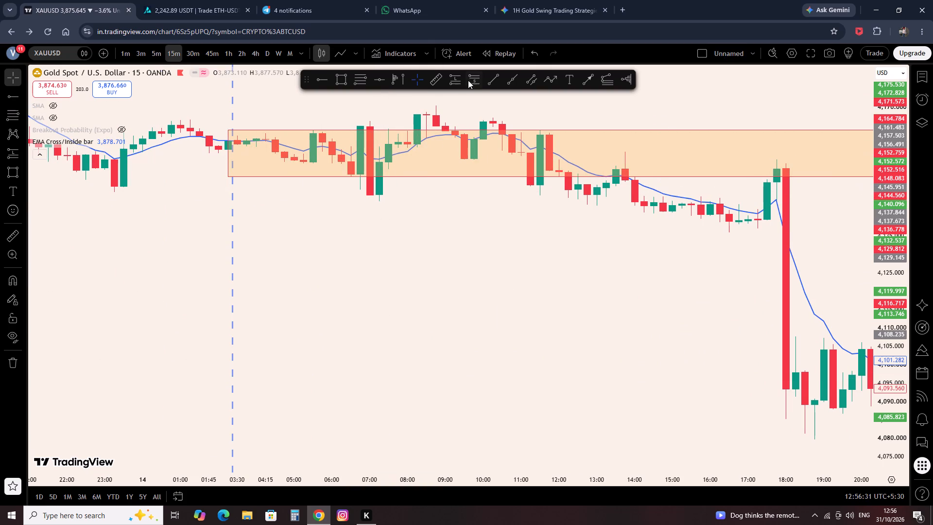
{"action": "left_click", "coordinate": [475, 78]}
{"action": "left_click", "coordinate": [380, 197]}
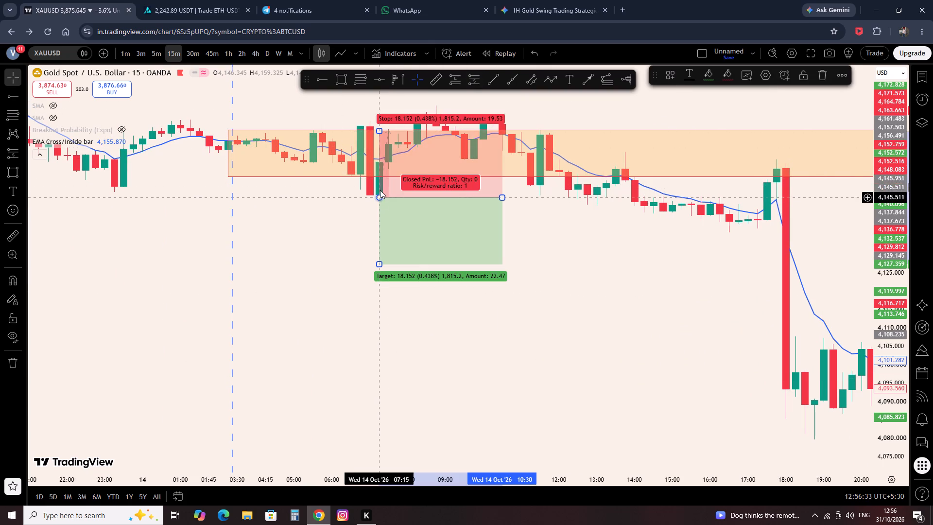
{"action": "left_click_drag", "start_coordinate": [377, 132], "coordinate": [377, 119]}
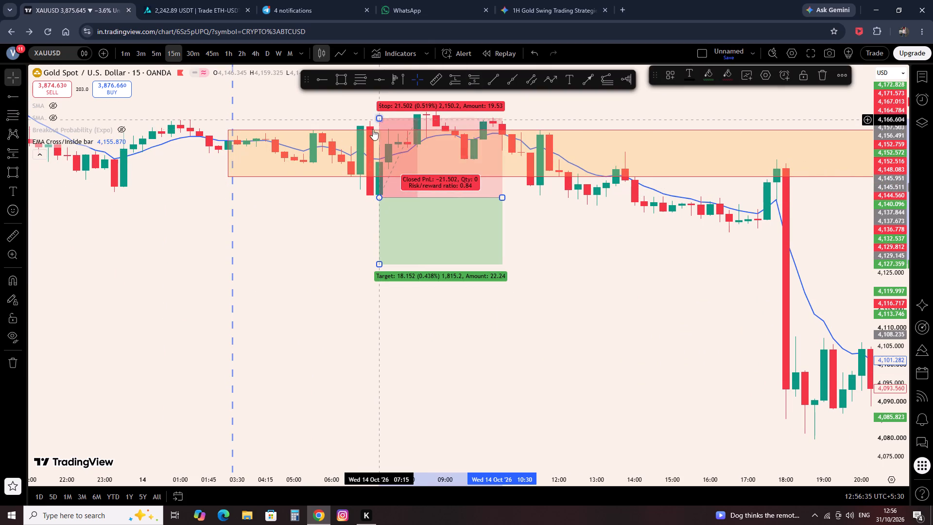
{"action": "left_click_drag", "start_coordinate": [500, 197], "coordinate": [442, 200]}
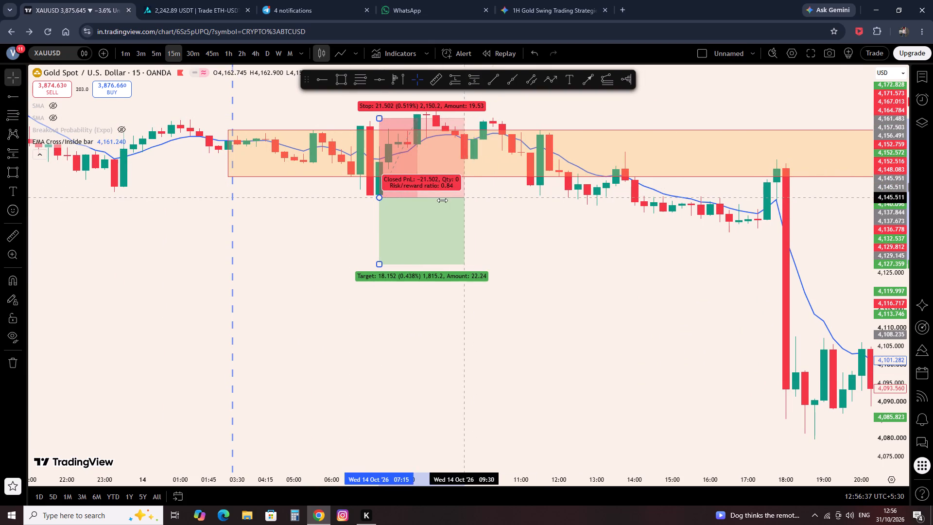
{"action": "left_click_drag", "start_coordinate": [442, 200], "coordinate": [440, 200]}
{"action": "left_click", "coordinate": [478, 228]}
{"action": "left_click_drag", "start_coordinate": [486, 236], "coordinate": [442, 249]}
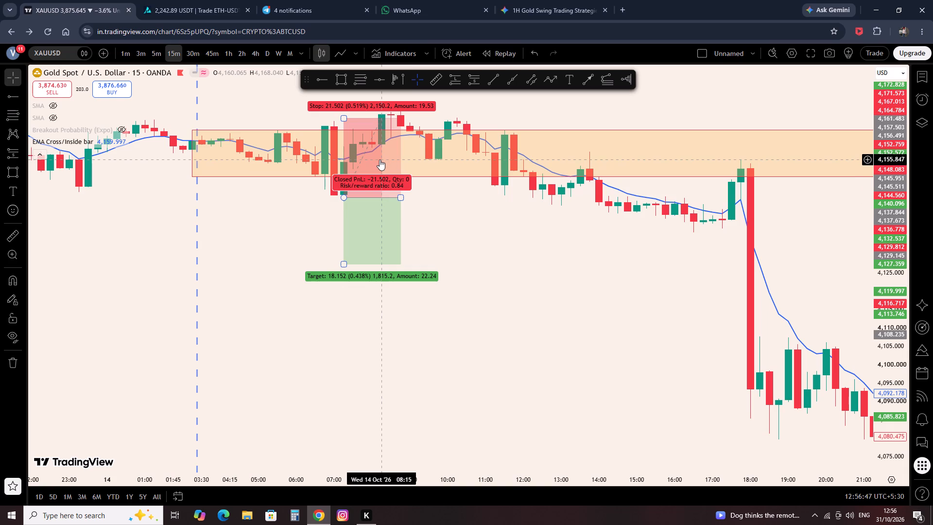
{"action": "left_click", "coordinate": [465, 205]}
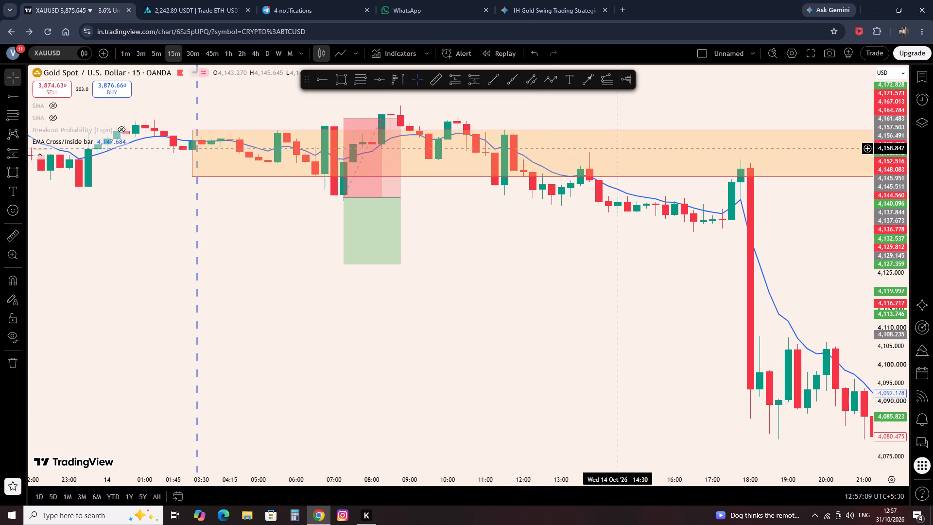
Place a short position below the 14 October range from 14:15 to 19:15, with entry about 4,144.1, stop about 4,157.6 and target about 4,092.9.
{"action": "left_click", "coordinate": [478, 72]}
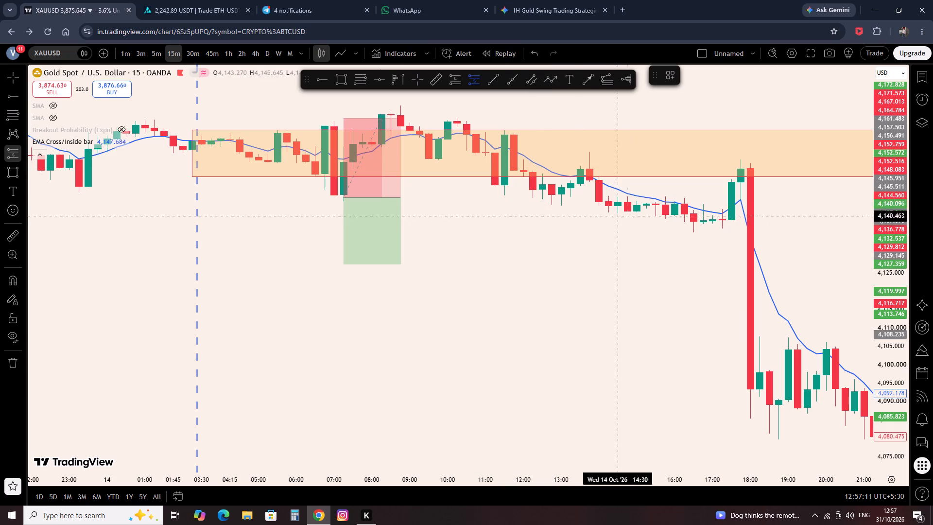
{"action": "left_click", "coordinate": [607, 203]}
{"action": "left_click_drag", "start_coordinate": [607, 136], "coordinate": [614, 153]}
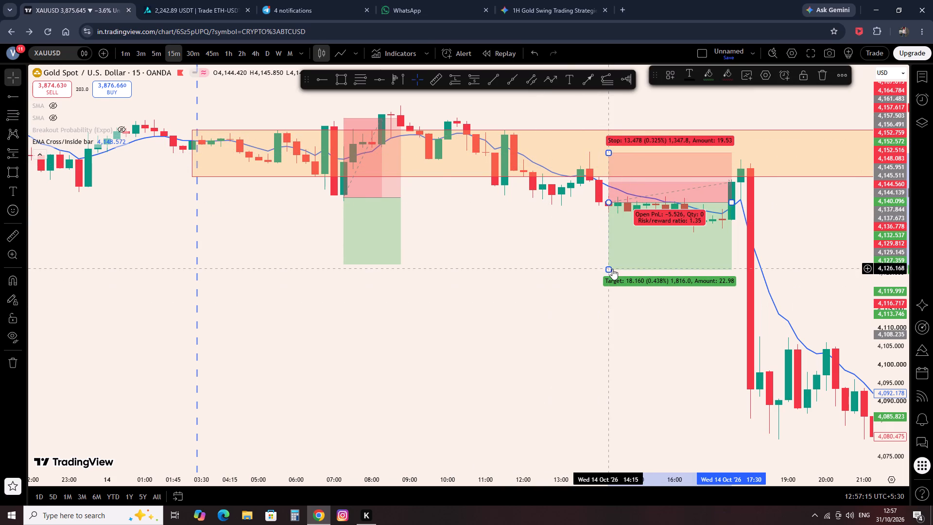
{"action": "left_click_drag", "start_coordinate": [606, 269], "coordinate": [688, 383]}
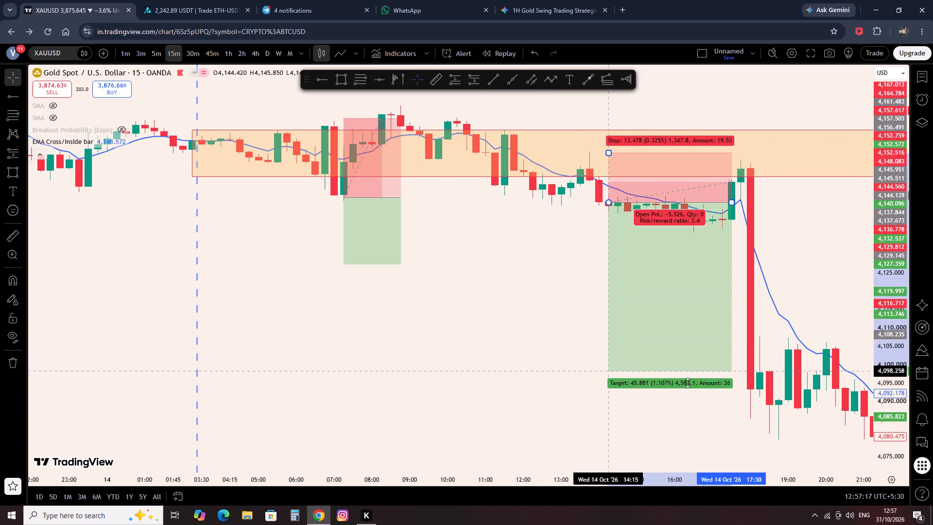
{"action": "left_click_drag", "start_coordinate": [688, 383], "coordinate": [700, 406]}
{"action": "left_click_drag", "start_coordinate": [530, 339], "coordinate": [324, 358]}
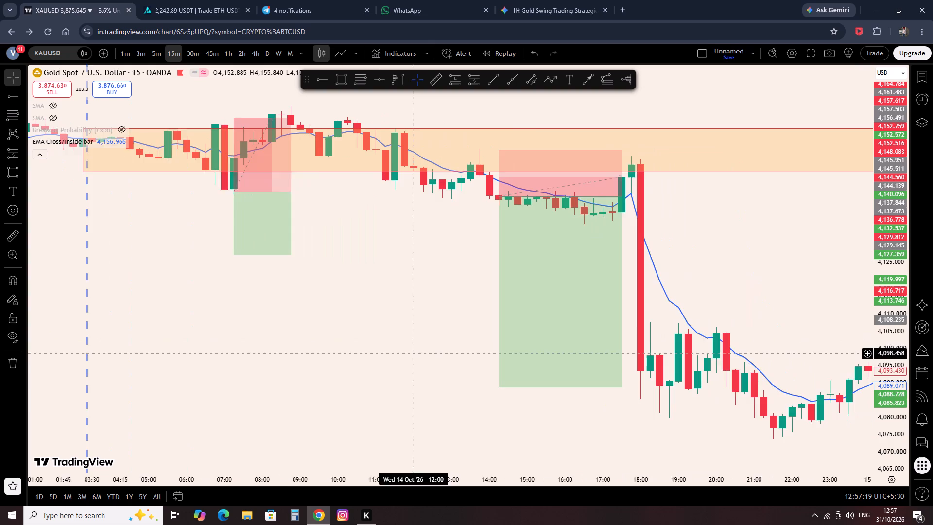
{"action": "left_click_drag", "start_coordinate": [324, 358], "coordinate": [254, 368]}
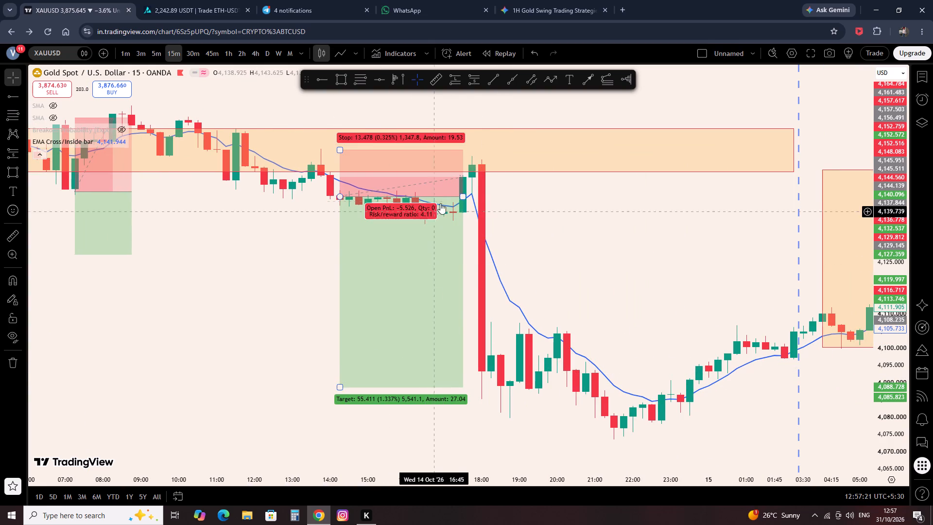
{"action": "left_click", "coordinate": [462, 201]}
{"action": "left_click_drag", "start_coordinate": [464, 200], "coordinate": [526, 204]}
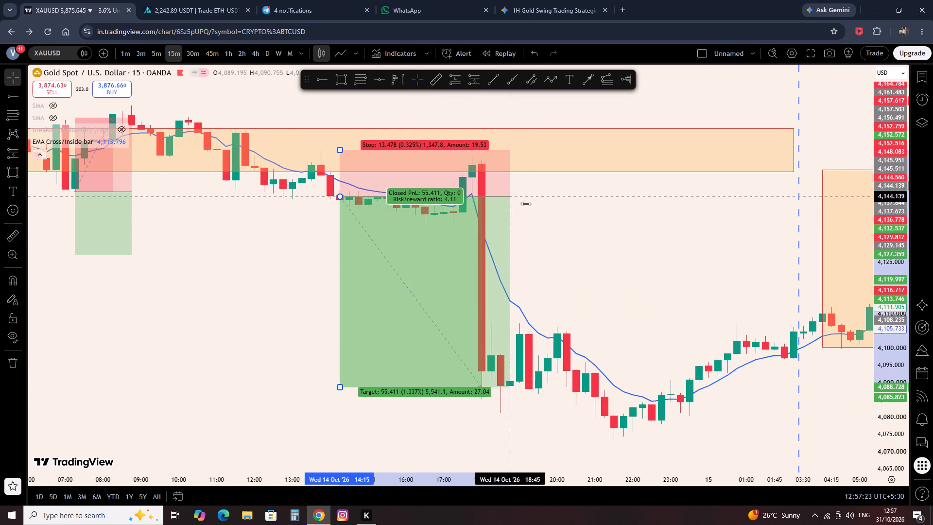
{"action": "left_click_drag", "start_coordinate": [526, 204], "coordinate": [532, 208]}
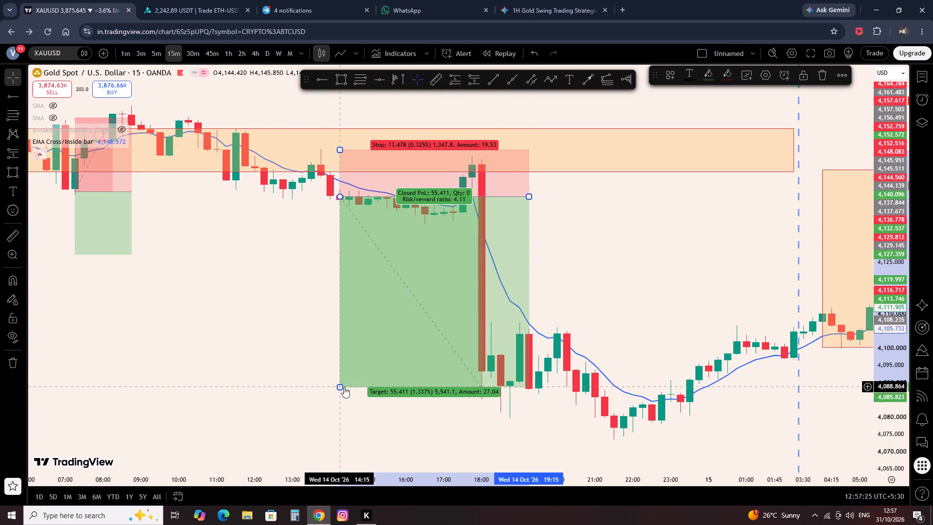
{"action": "left_click_drag", "start_coordinate": [342, 385], "coordinate": [336, 372]}
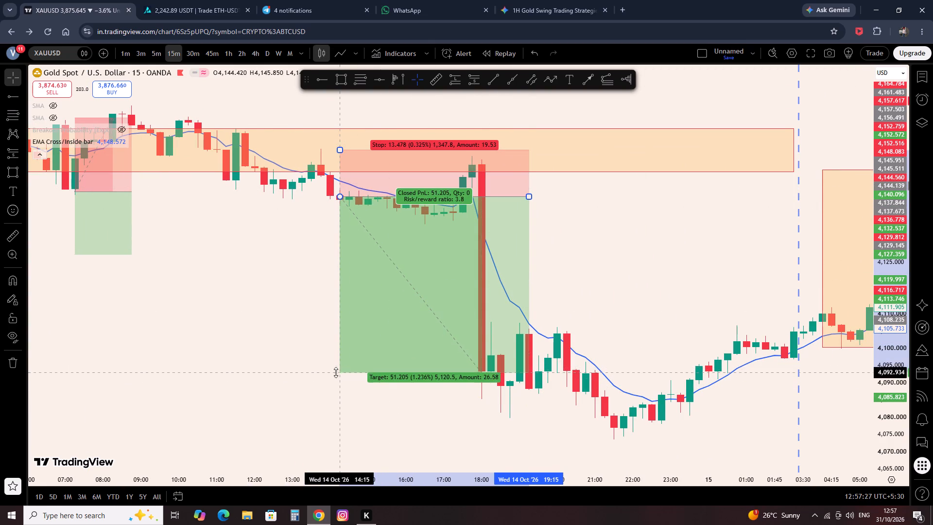
{"action": "left_click", "coordinate": [263, 340]}
Draw a range rectangle from 13 October 02:15 to 14 October 05:00, between about 4,153.9 and 4,176.2.
{"action": "scroll", "coordinate": [254, 355], "scroll_direction": "down", "scroll_amount": 7}
{"action": "left_click_drag", "start_coordinate": [167, 356], "coordinate": [373, 382]}
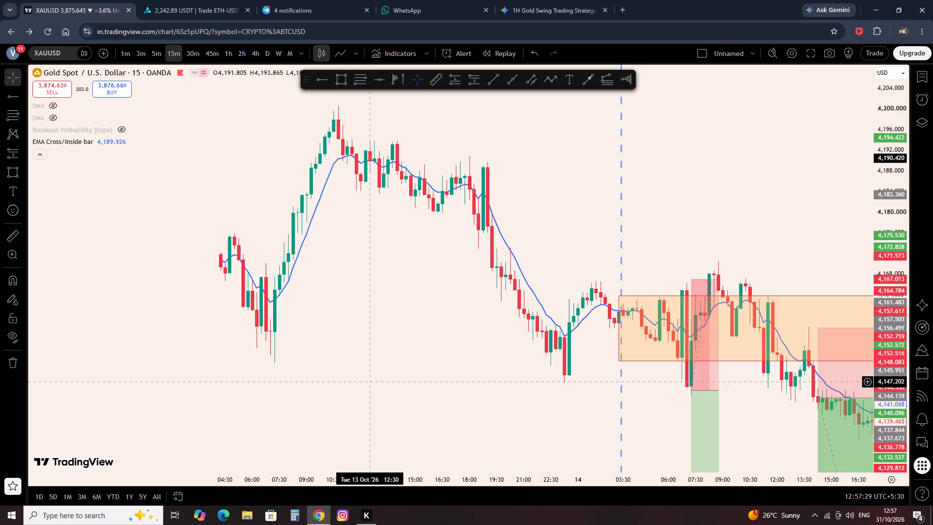
{"action": "left_click_drag", "start_coordinate": [294, 393], "coordinate": [368, 399]}
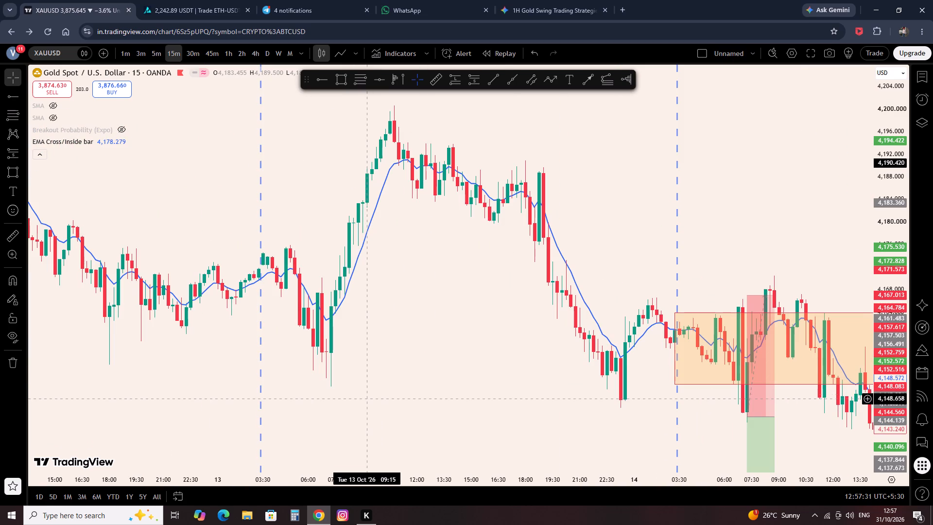
{"action": "left_click", "coordinate": [342, 87]}
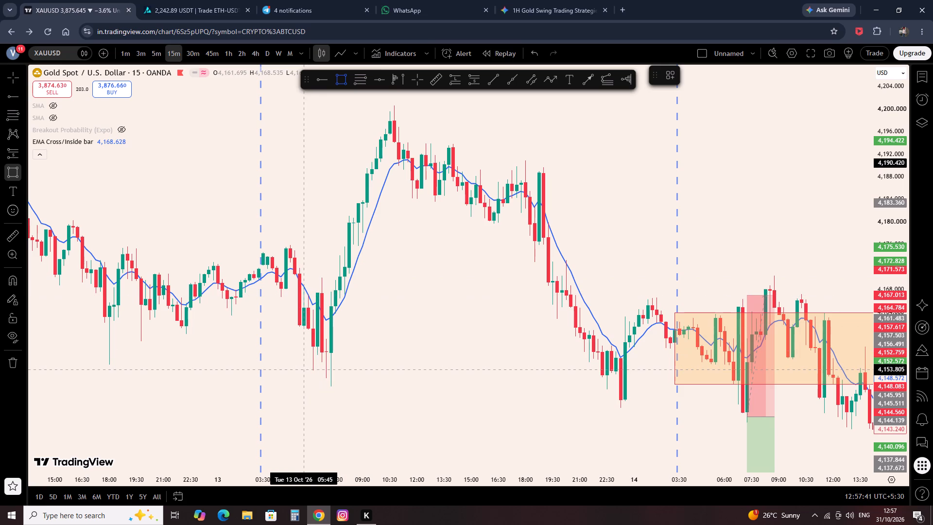
{"action": "left_click", "coordinate": [258, 369]}
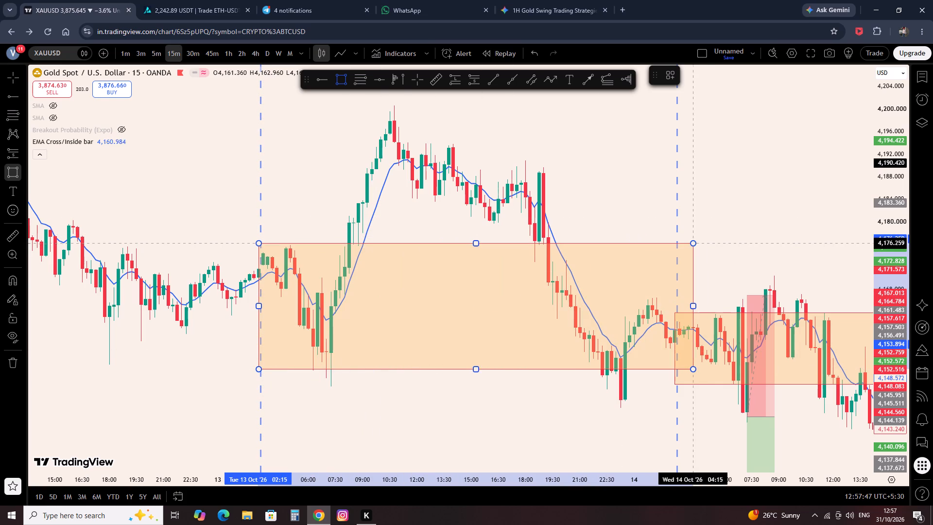
{"action": "left_click", "coordinate": [707, 244]}
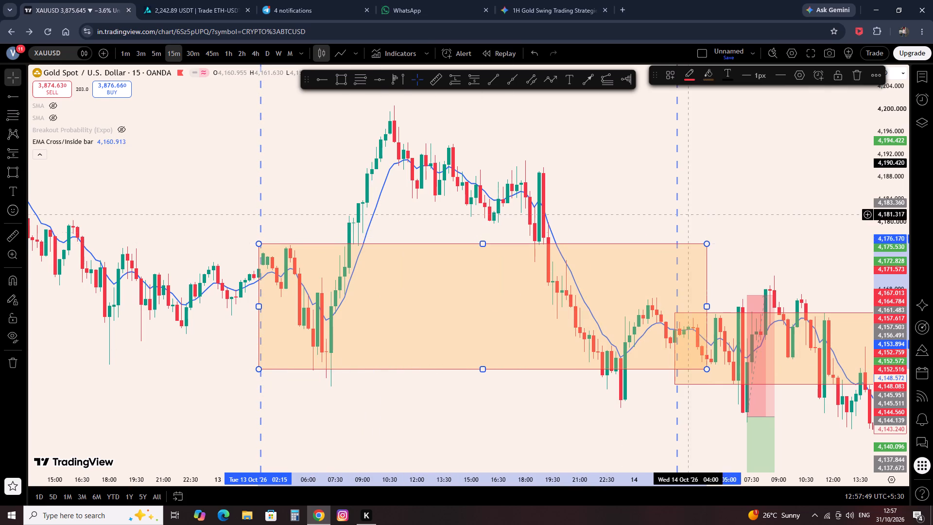
{"action": "left_click", "coordinate": [684, 215]}
{"action": "left_click", "coordinate": [284, 203]}
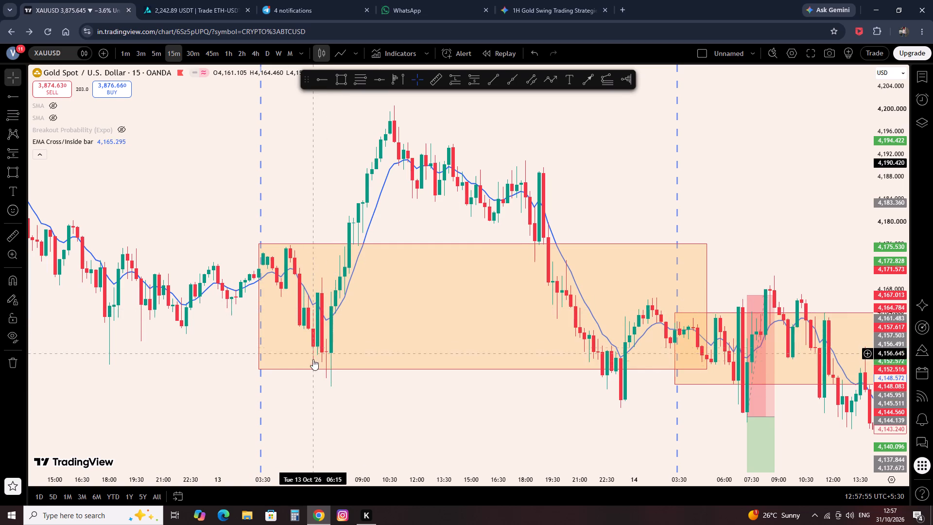
Place a long position in the 13 October range from 07:30 to about 09:15, with entry about 4,165.1, stop about 4,151.0 and target about 4,192.1.
{"action": "left_click", "coordinate": [453, 75]}
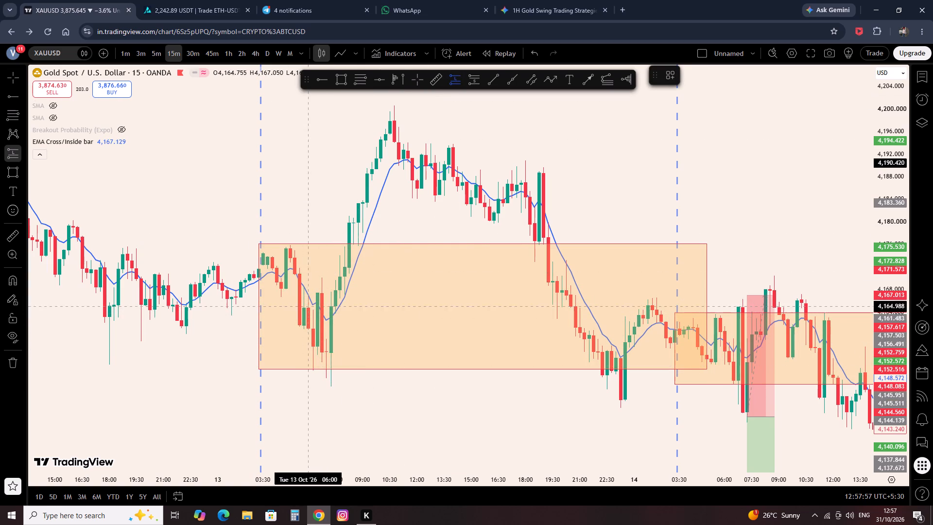
{"action": "left_click", "coordinate": [335, 306]}
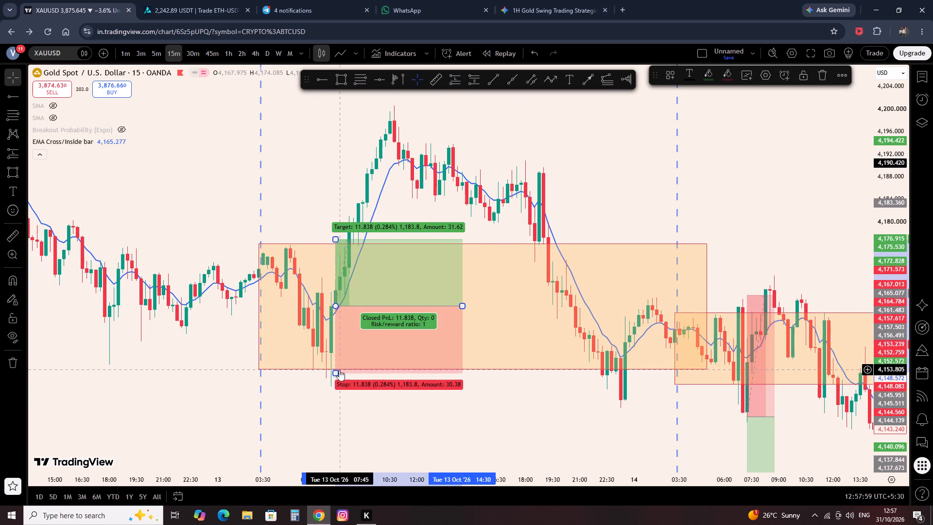
{"action": "left_click_drag", "start_coordinate": [336, 374], "coordinate": [344, 386]}
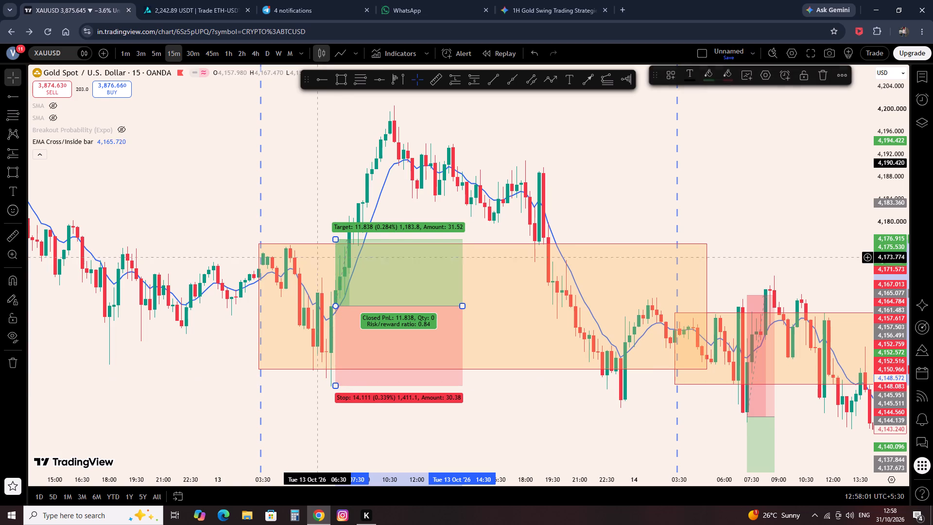
{"action": "left_click_drag", "start_coordinate": [332, 239], "coordinate": [334, 165]}
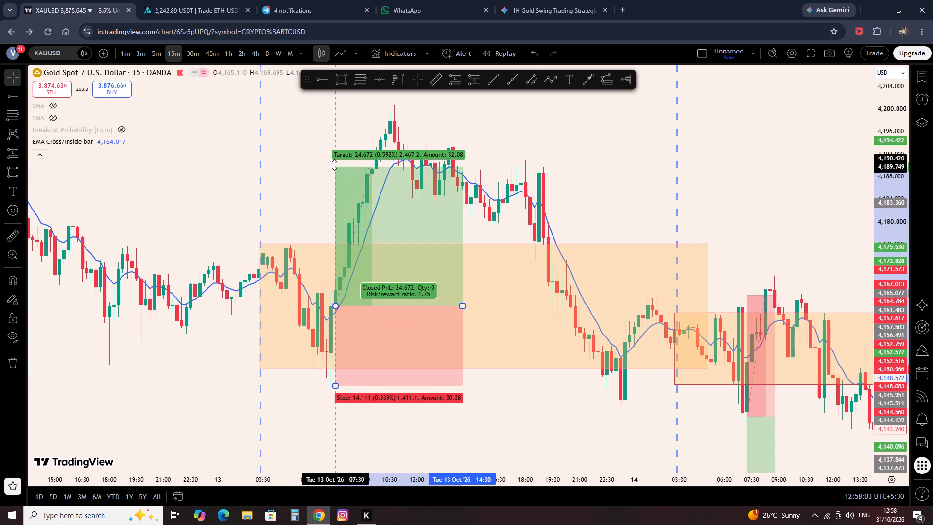
{"action": "left_click_drag", "start_coordinate": [334, 165], "coordinate": [329, 154]}
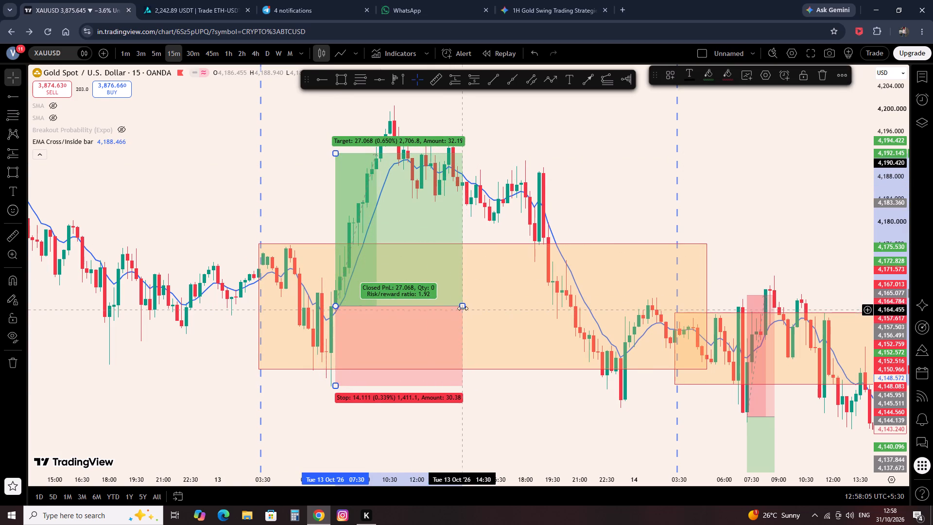
{"action": "left_click_drag", "start_coordinate": [461, 305], "coordinate": [366, 307]}
{"action": "left_click", "coordinate": [422, 206]}
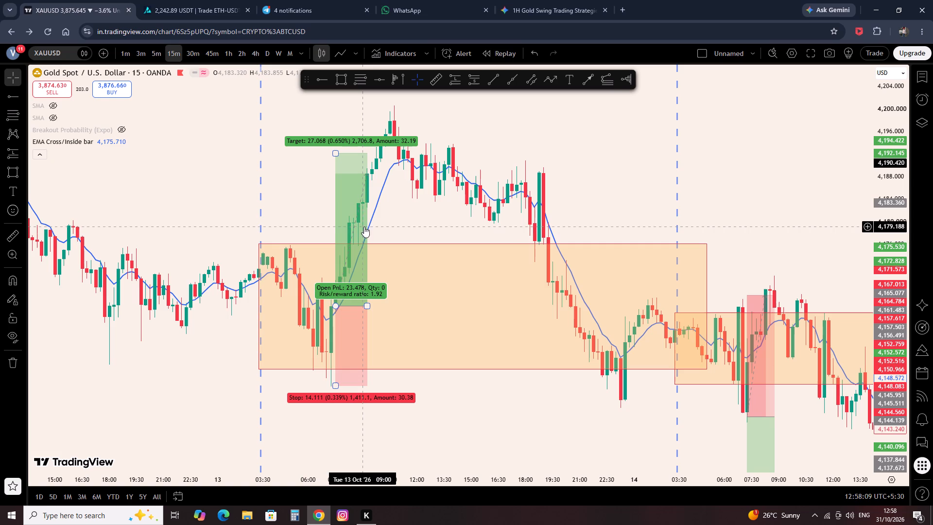
{"action": "left_click", "coordinate": [439, 218]}
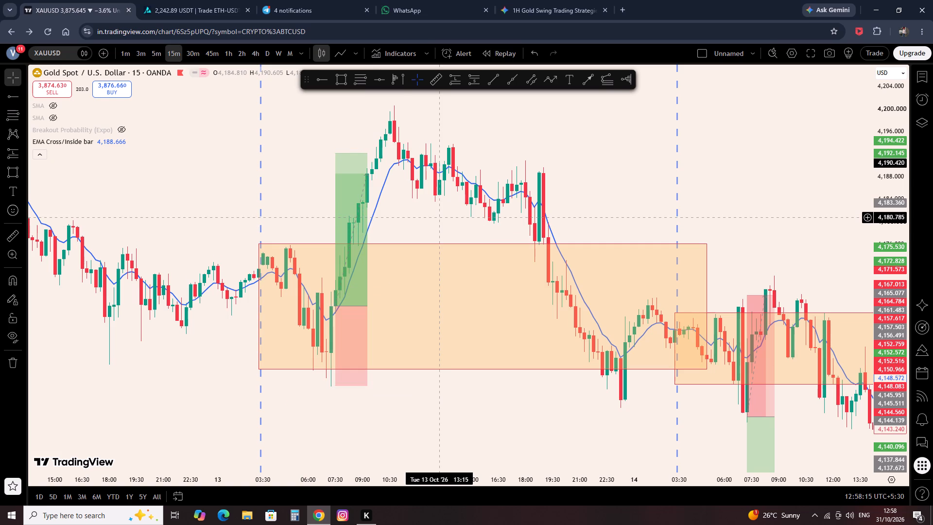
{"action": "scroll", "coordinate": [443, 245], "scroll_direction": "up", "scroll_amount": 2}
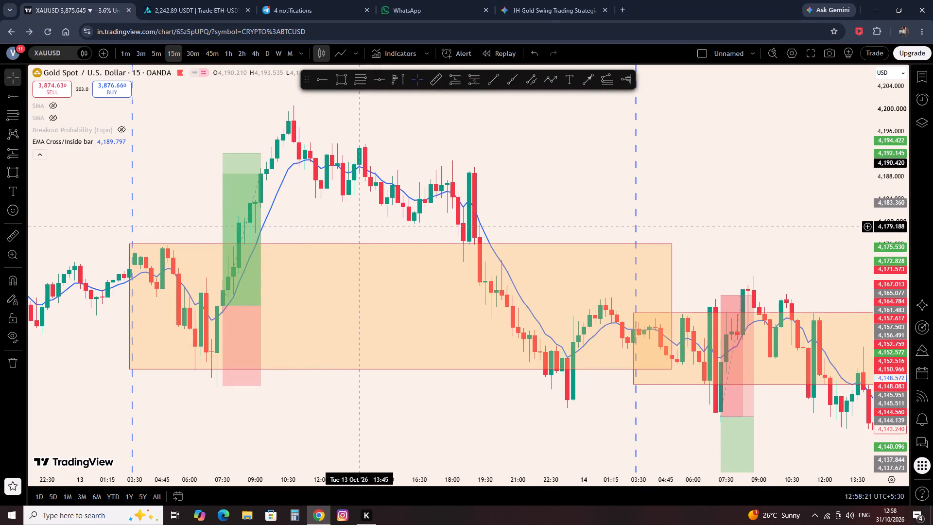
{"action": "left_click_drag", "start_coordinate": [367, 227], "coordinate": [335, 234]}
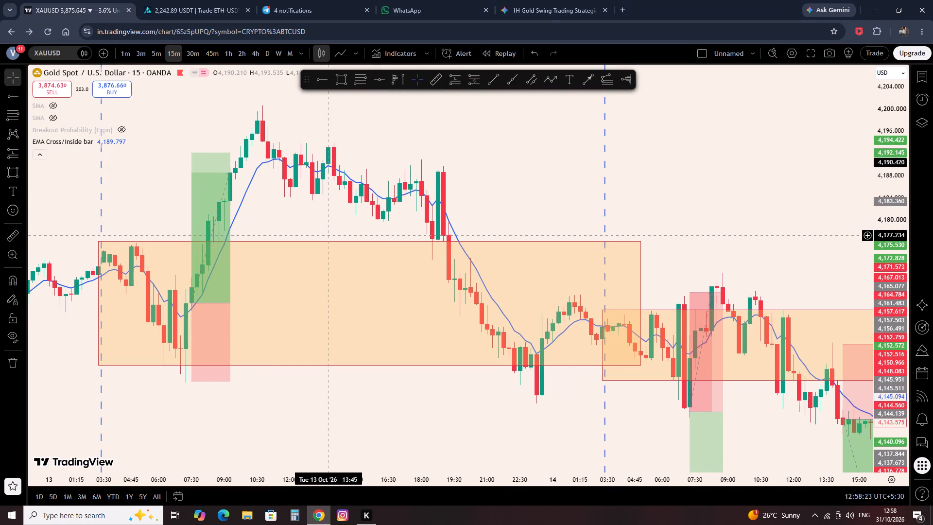
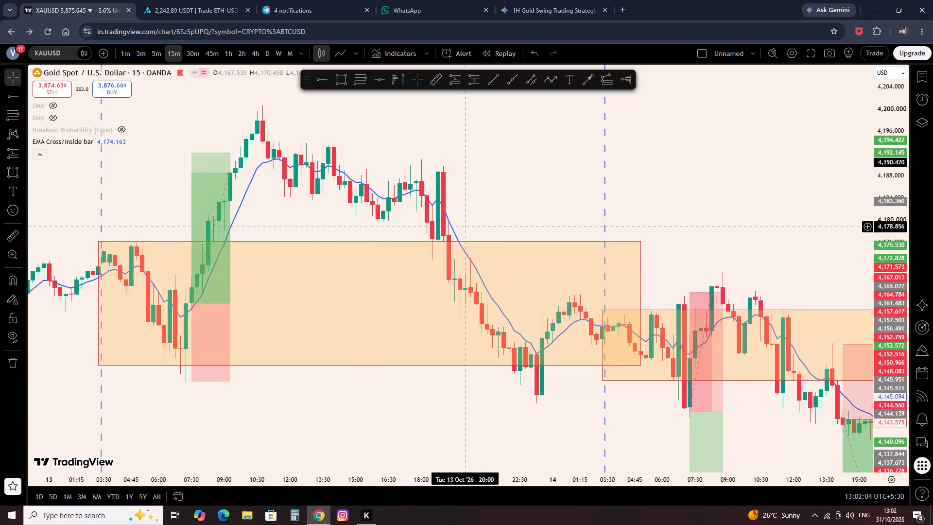
Draw a range rectangle from the 12 October session start to 13 October 10:15, between about 4,184.8 and 4,217.4.
{"action": "left_click_drag", "start_coordinate": [472, 225], "coordinate": [500, 234]}
{"action": "scroll", "coordinate": [491, 233], "scroll_direction": "up", "scroll_amount": 1}
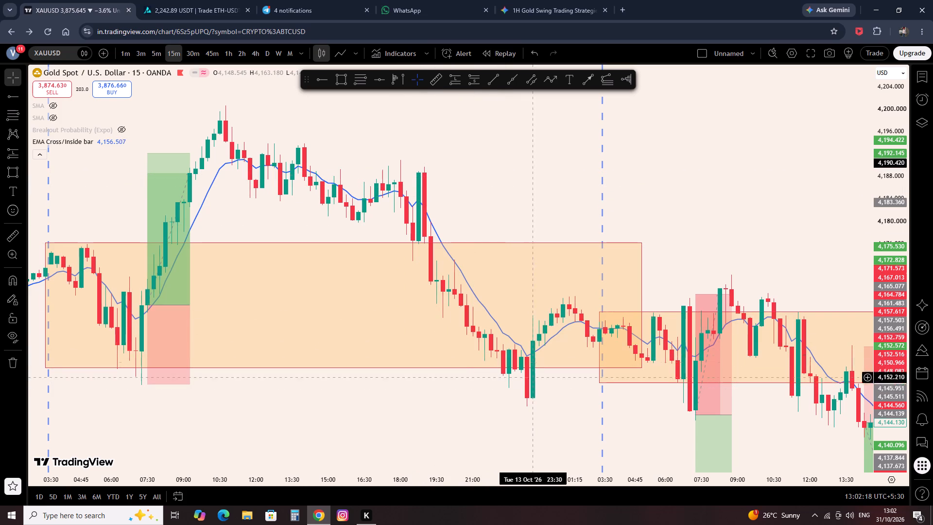
{"action": "left_click_drag", "start_coordinate": [333, 383], "coordinate": [621, 423]}
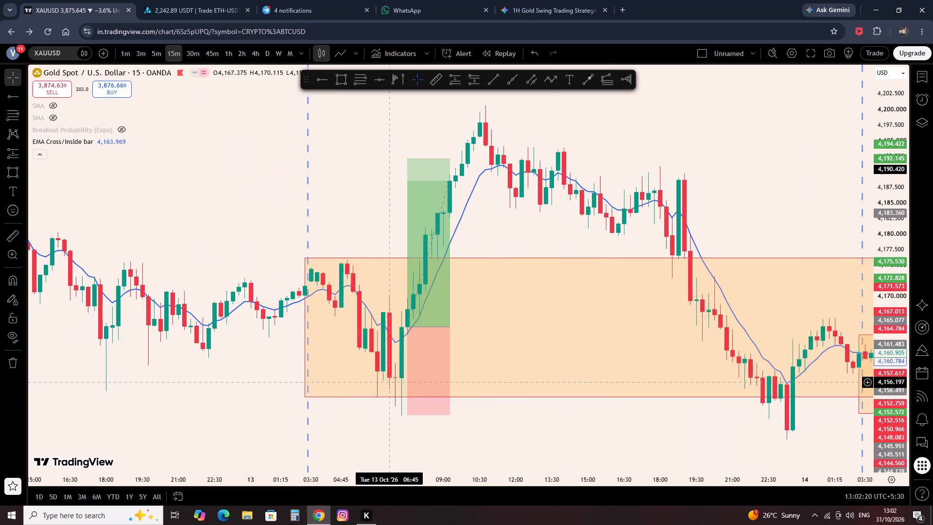
{"action": "scroll", "coordinate": [342, 382], "scroll_direction": "down", "scroll_amount": 4}
{"action": "left_click_drag", "start_coordinate": [358, 259], "coordinate": [487, 287]}
{"action": "left_click", "coordinate": [337, 83]}
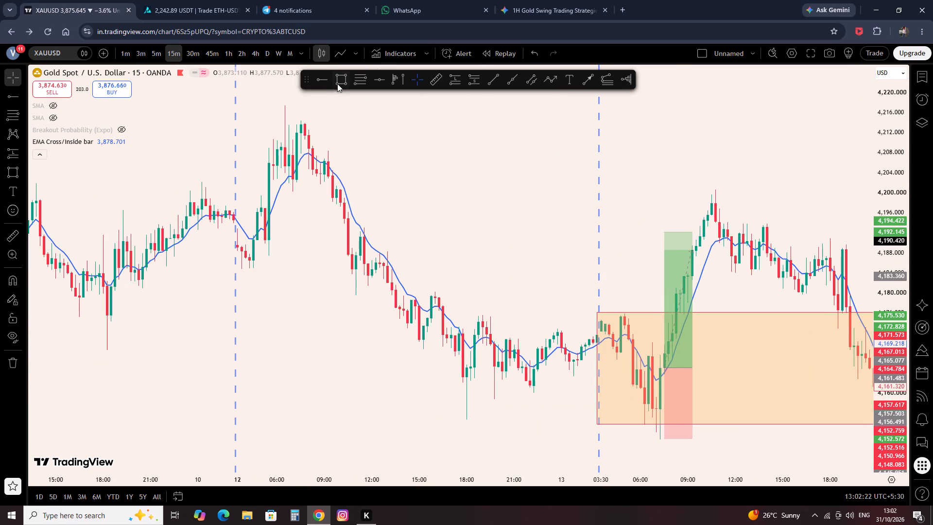
{"action": "left_click", "coordinate": [233, 269]}
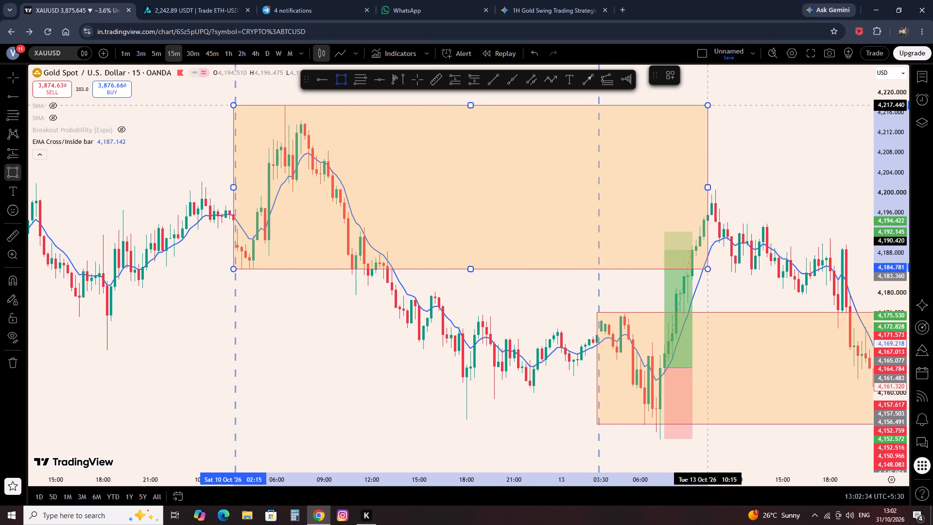
{"action": "left_click", "coordinate": [707, 105]}
{"action": "left_click", "coordinate": [145, 383]}
Draw a thin rectangle just below the 12 October range from 09:30 to 20:30, at about 4,184.
{"action": "left_click_drag", "start_coordinate": [183, 366], "coordinate": [507, 364]}
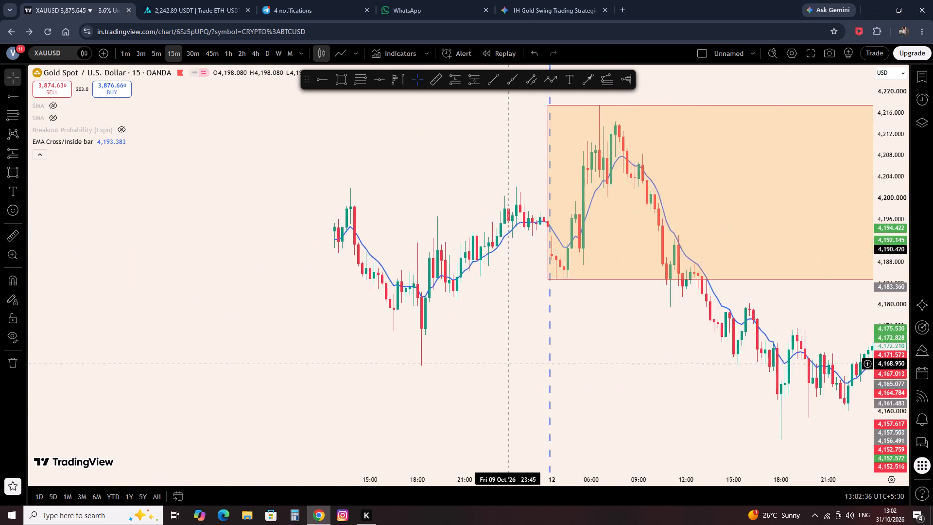
{"action": "scroll", "coordinate": [509, 363], "scroll_direction": "up", "scroll_amount": 4}
{"action": "left_click_drag", "start_coordinate": [567, 362], "coordinate": [390, 388]}
{"action": "scroll", "coordinate": [319, 294], "scroll_direction": "up", "scroll_amount": 2}
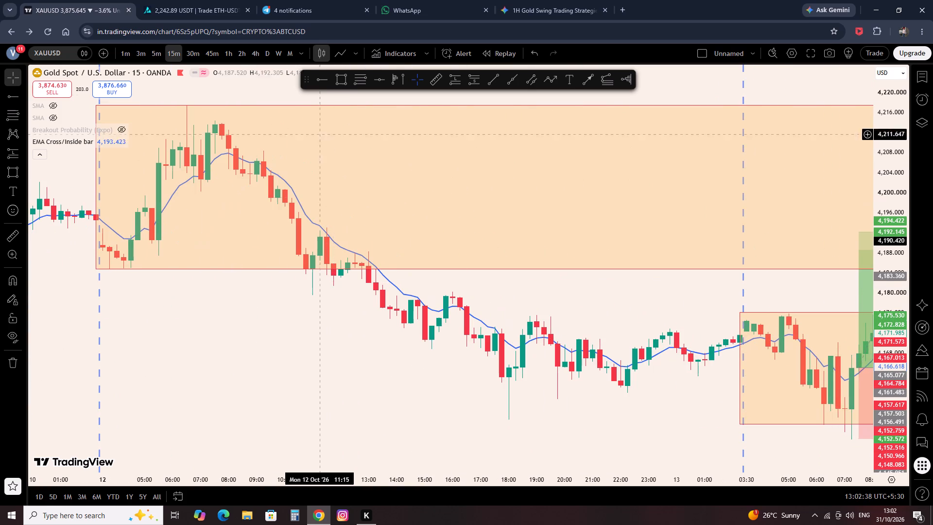
{"action": "left_click", "coordinate": [346, 82]}
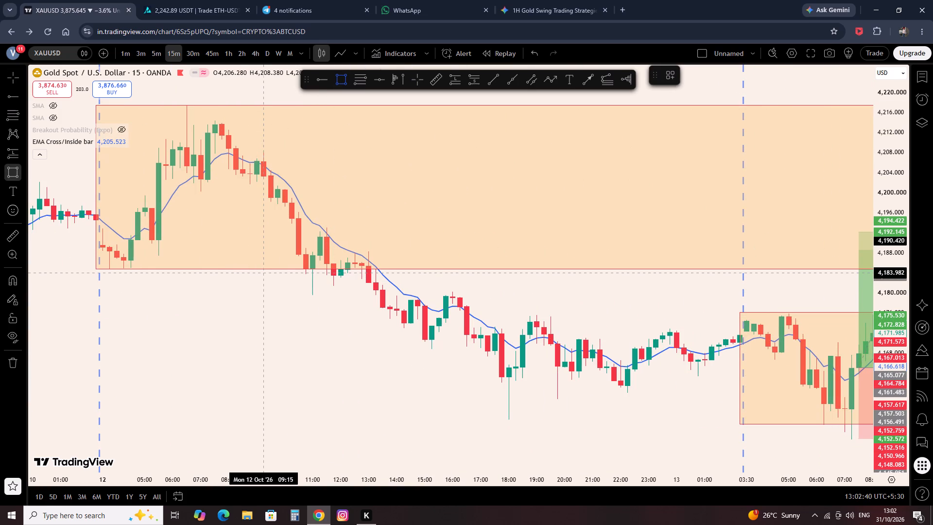
{"action": "left_click", "coordinate": [268, 274]}
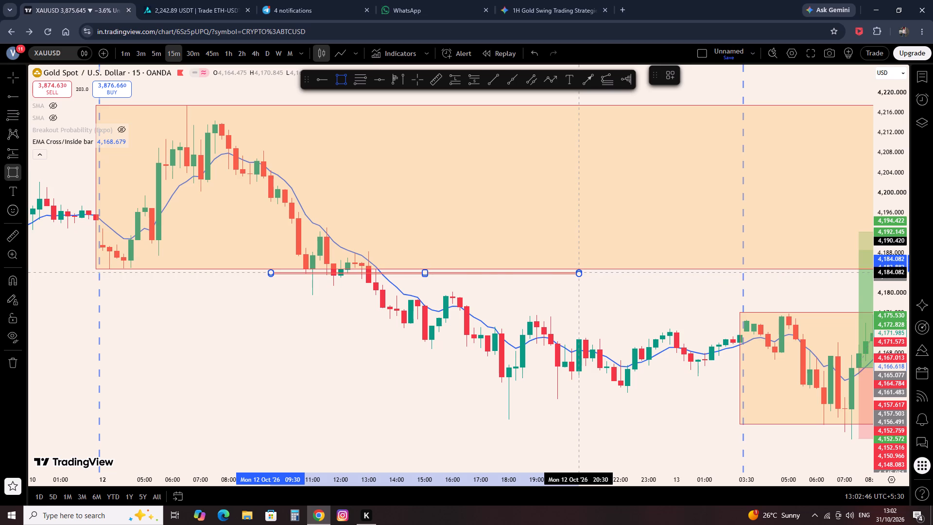
{"action": "left_click", "coordinate": [578, 273]}
{"action": "left_click", "coordinate": [593, 311]}
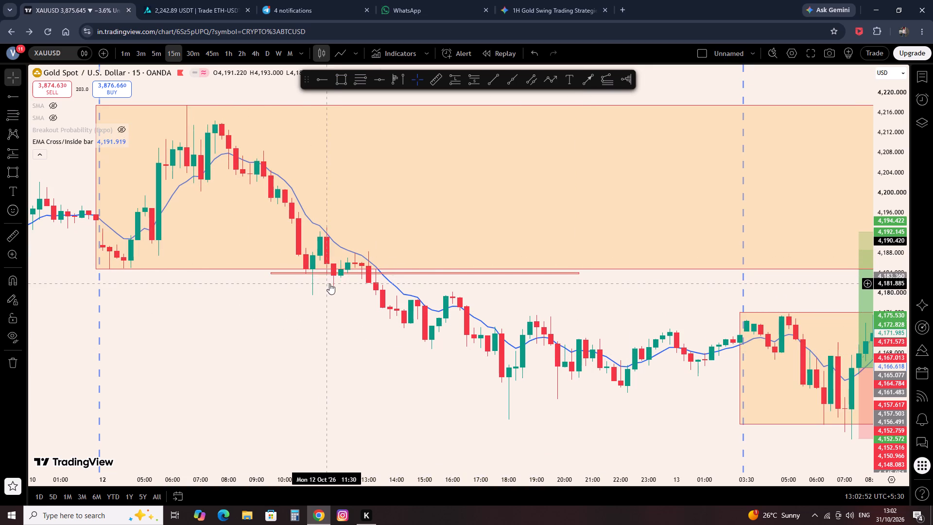
Place a short position below the 12 October range from 13:15 to 17:45, with entry about 4,182.1, stop about 4,188.4 and target about 4,168.8.
{"action": "left_click", "coordinate": [482, 79]}
{"action": "left_click", "coordinate": [375, 282]}
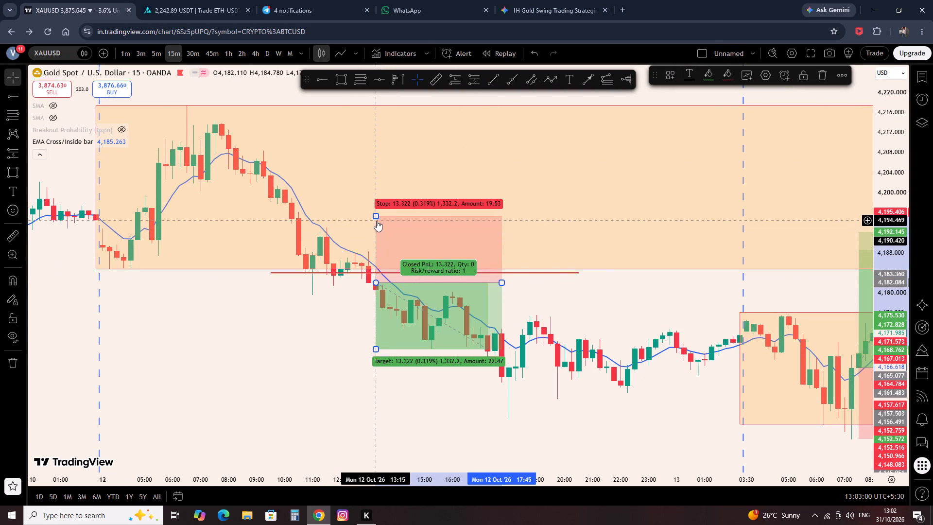
{"action": "left_click_drag", "start_coordinate": [377, 218], "coordinate": [385, 248]}
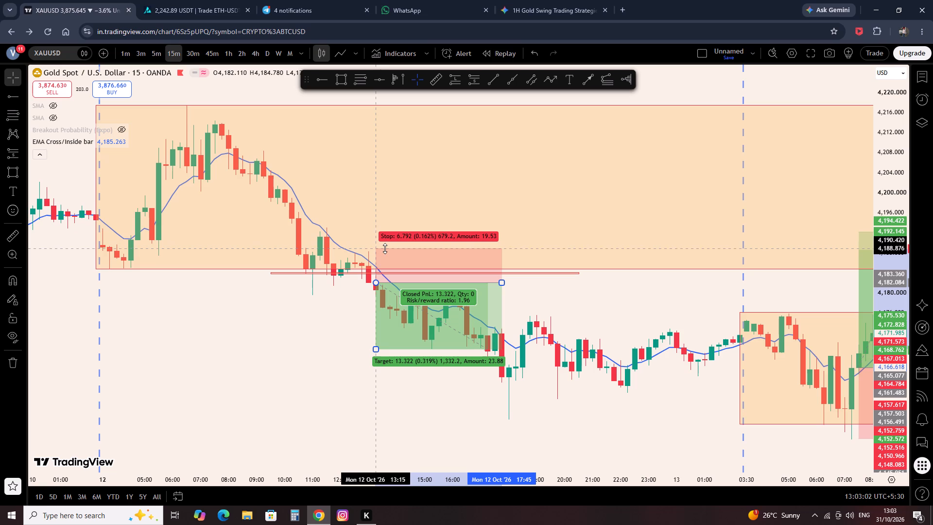
{"action": "left_click_drag", "start_coordinate": [385, 248], "coordinate": [391, 251]}
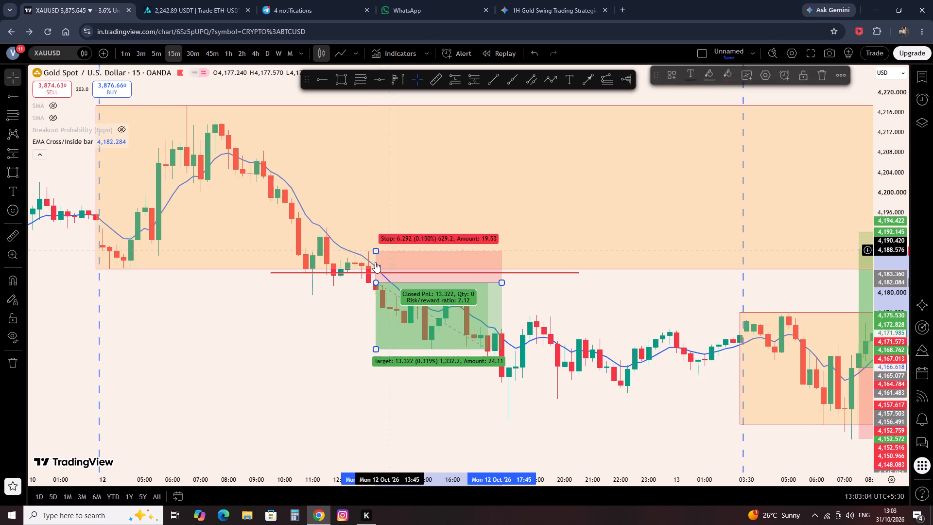
{"action": "left_click", "coordinate": [311, 352]}
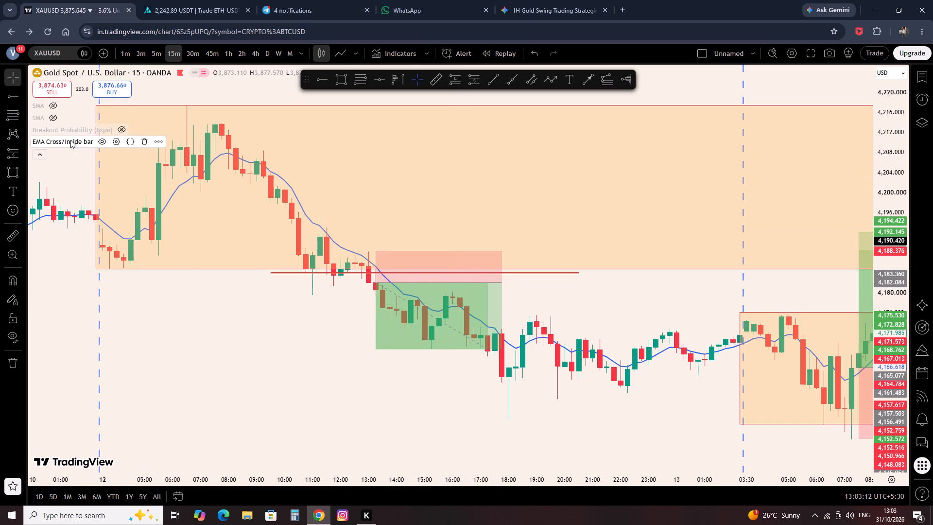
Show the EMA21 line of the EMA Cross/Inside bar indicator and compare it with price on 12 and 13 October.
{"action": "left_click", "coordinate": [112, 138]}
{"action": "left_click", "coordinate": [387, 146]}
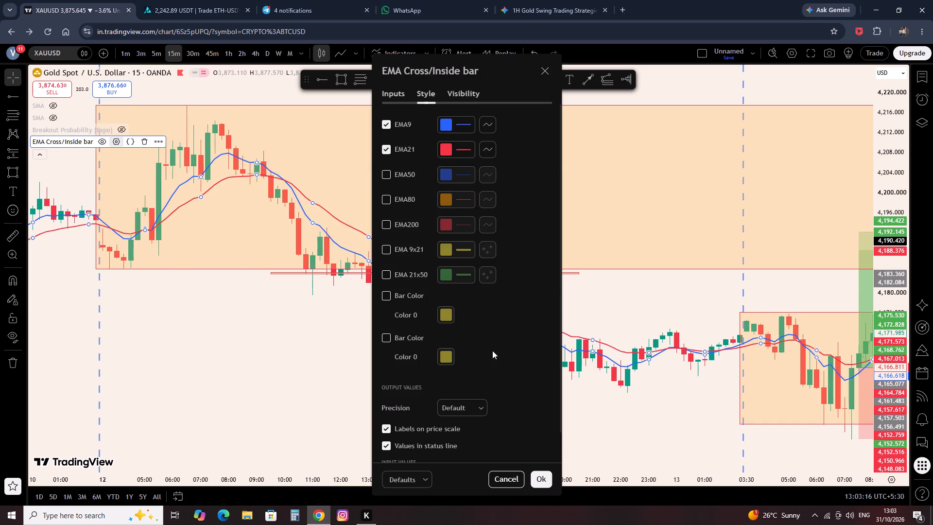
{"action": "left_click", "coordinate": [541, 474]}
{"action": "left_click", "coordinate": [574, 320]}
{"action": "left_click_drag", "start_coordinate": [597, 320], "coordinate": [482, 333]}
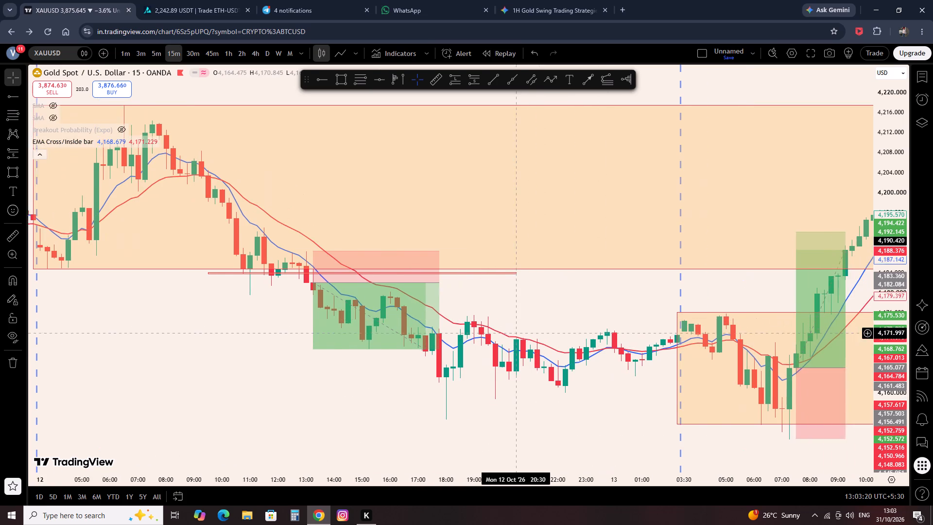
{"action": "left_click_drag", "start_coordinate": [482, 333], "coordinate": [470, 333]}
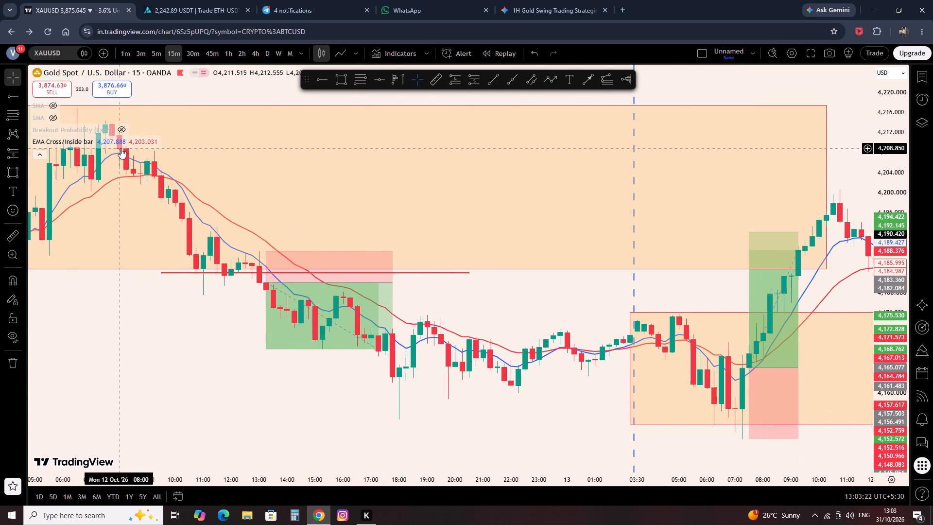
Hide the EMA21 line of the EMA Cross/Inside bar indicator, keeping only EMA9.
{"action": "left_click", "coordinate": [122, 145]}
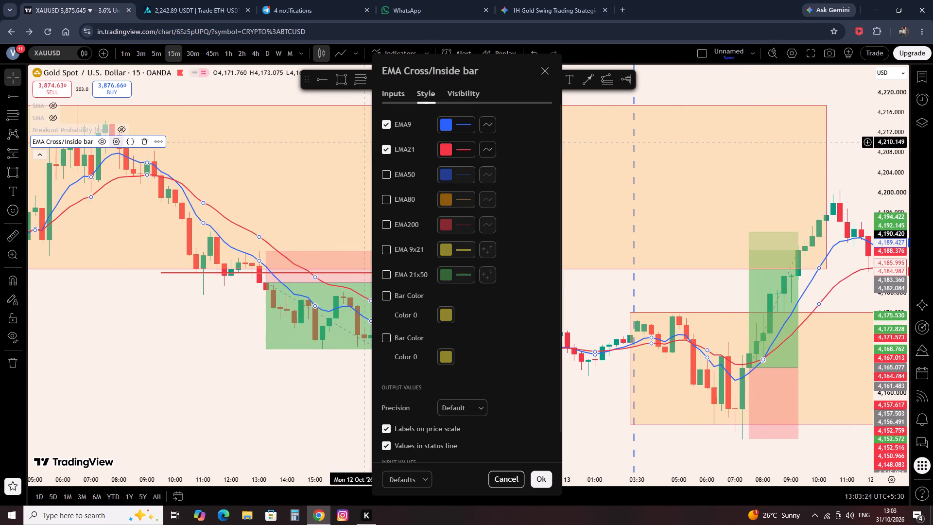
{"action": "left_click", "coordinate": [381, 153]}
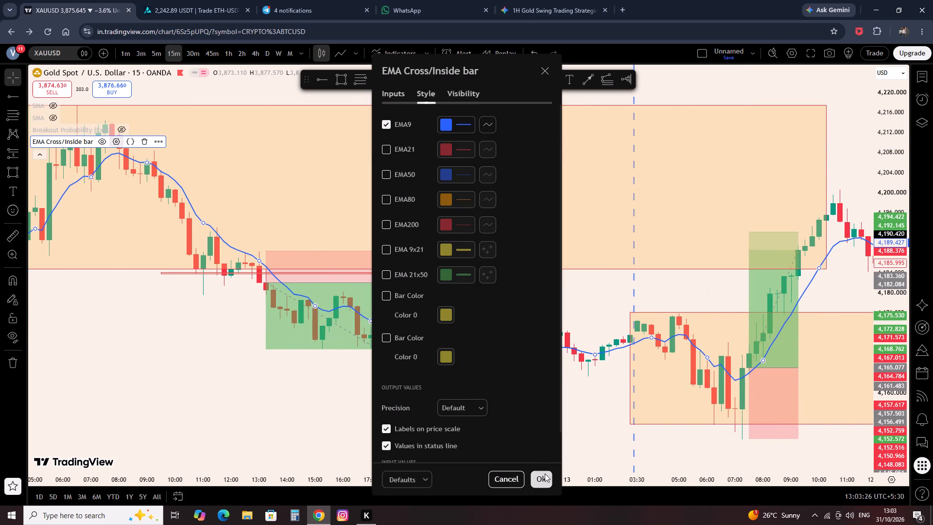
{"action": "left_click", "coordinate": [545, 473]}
Draw a range rectangle from 9 October about 03:30 to 12 October 04:45, between about 4,132.2 and 4,156.6.
{"action": "left_click_drag", "start_coordinate": [294, 416], "coordinate": [398, 422]}
{"action": "left_click_drag", "start_coordinate": [332, 403], "coordinate": [350, 438]}
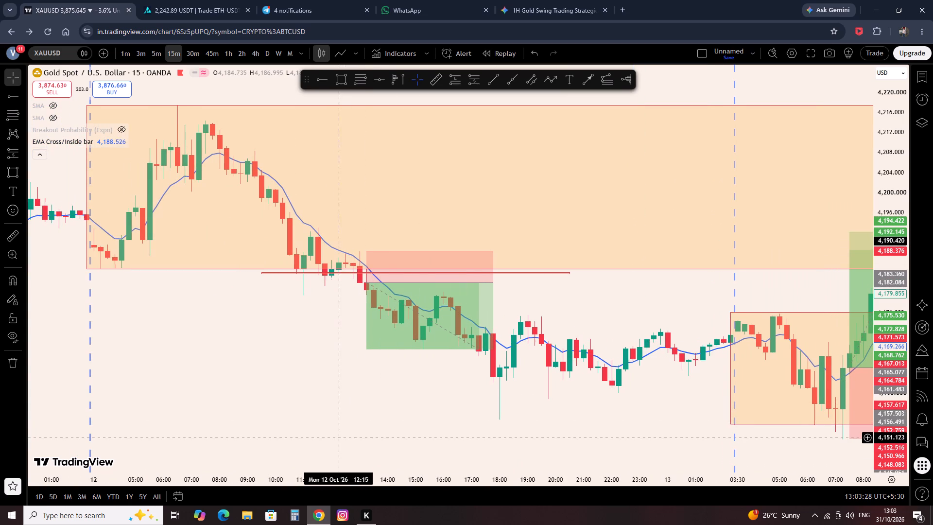
{"action": "left_click_drag", "start_coordinate": [275, 385], "coordinate": [287, 390]}
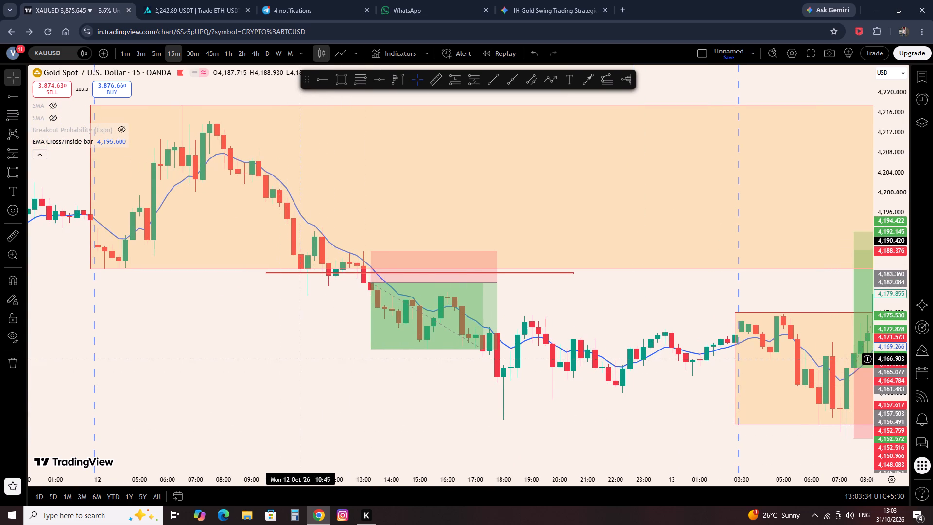
{"action": "left_click_drag", "start_coordinate": [256, 362], "coordinate": [411, 407]}
{"action": "scroll", "coordinate": [403, 403], "scroll_direction": "down", "scroll_amount": 2}
{"action": "left_click_drag", "start_coordinate": [205, 355], "coordinate": [574, 461]}
{"action": "left_click_drag", "start_coordinate": [294, 340], "coordinate": [348, 372]}
{"action": "left_click", "coordinate": [342, 84]}
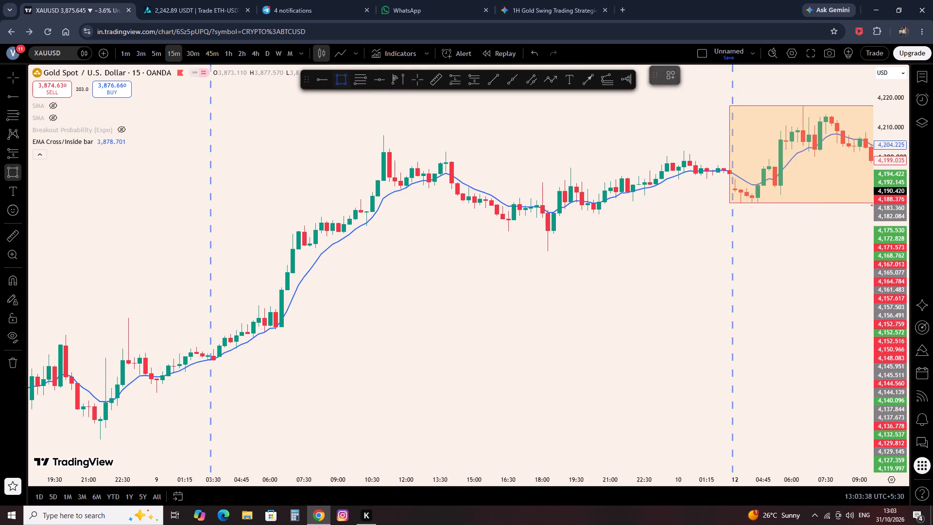
{"action": "left_click", "coordinate": [212, 360]}
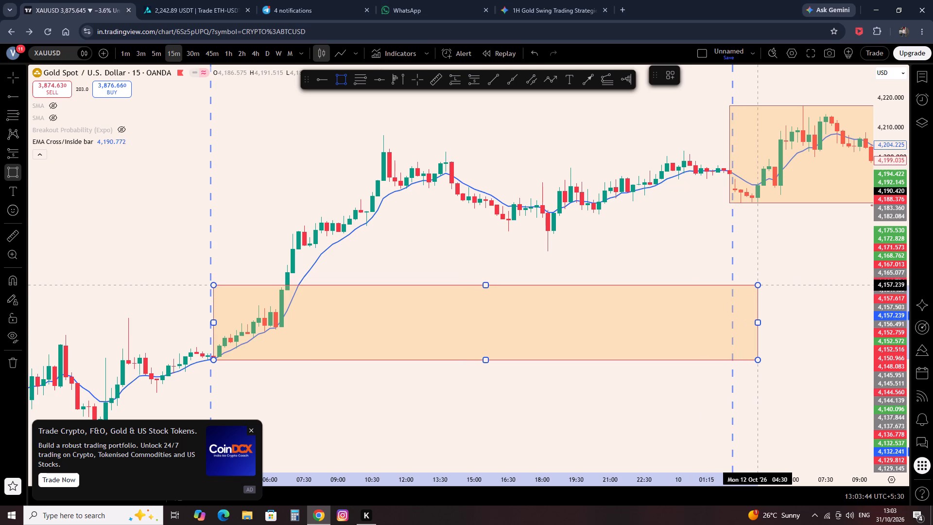
{"action": "left_click", "coordinate": [763, 287]}
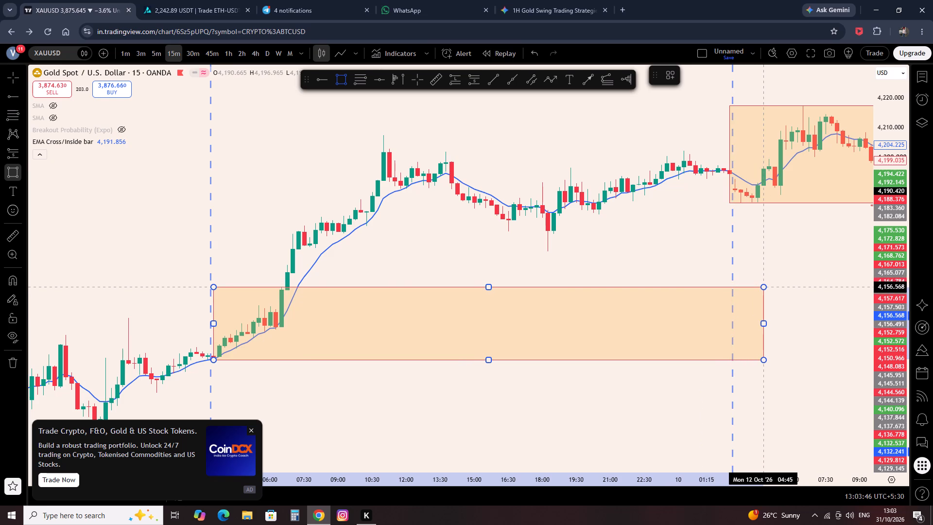
{"action": "left_click", "coordinate": [651, 242]}
Draw a thin rectangle above the 9 October range from 05:30 to 23:00, between about 4,163.1 and 4,164.0.
{"action": "left_click", "coordinate": [335, 87]}
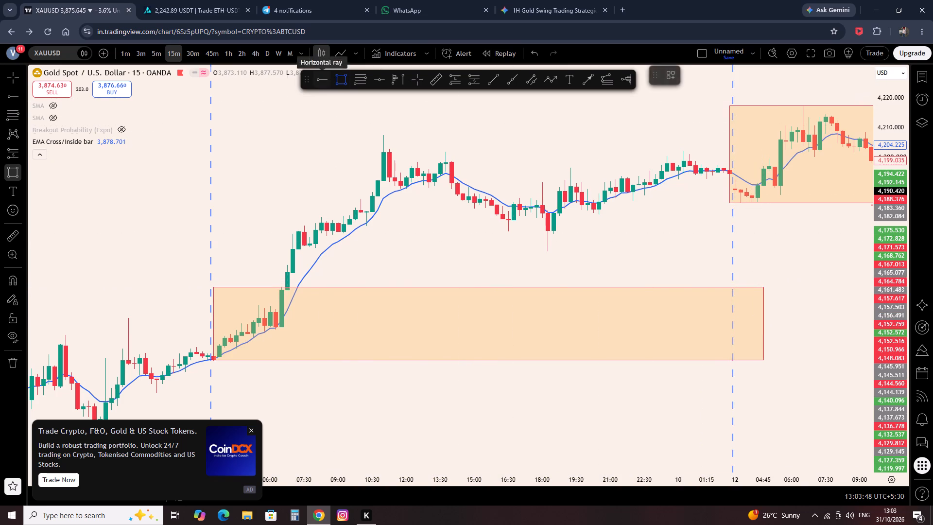
{"action": "left_click", "coordinate": [260, 265]}
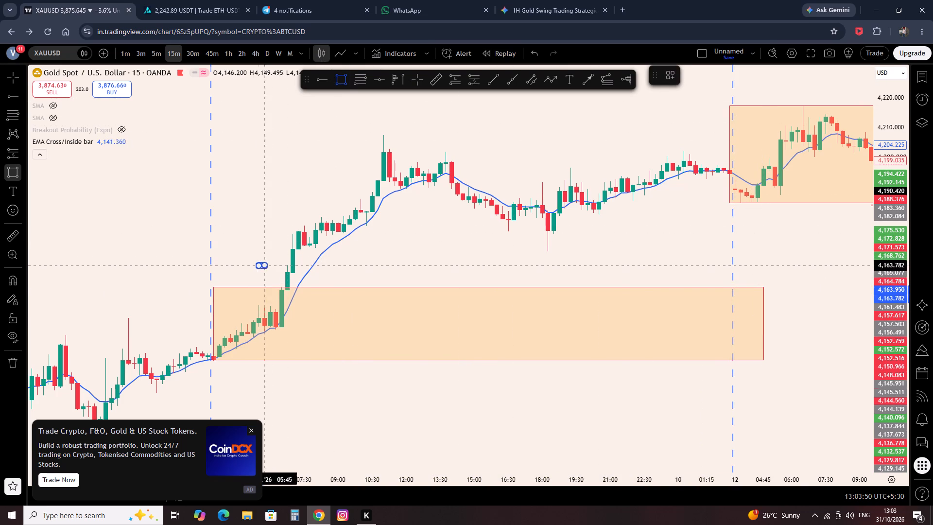
{"action": "left_click", "coordinate": [656, 268]}
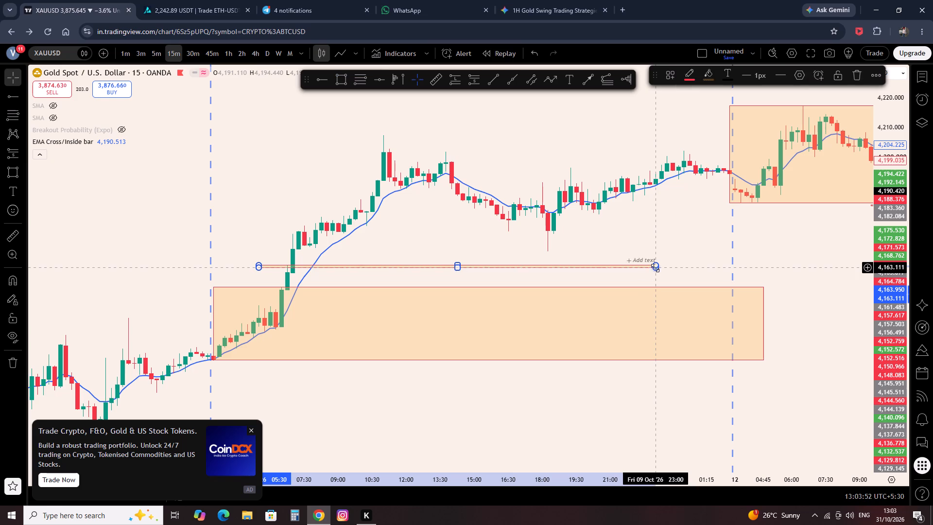
{"action": "left_click", "coordinate": [506, 246]}
Place a long position above the 9 October range from 07:15 to 12:45, with entry about 4,169.5, stop about 4,155.1 and target about 4,193.6.
{"action": "left_click", "coordinate": [457, 81]}
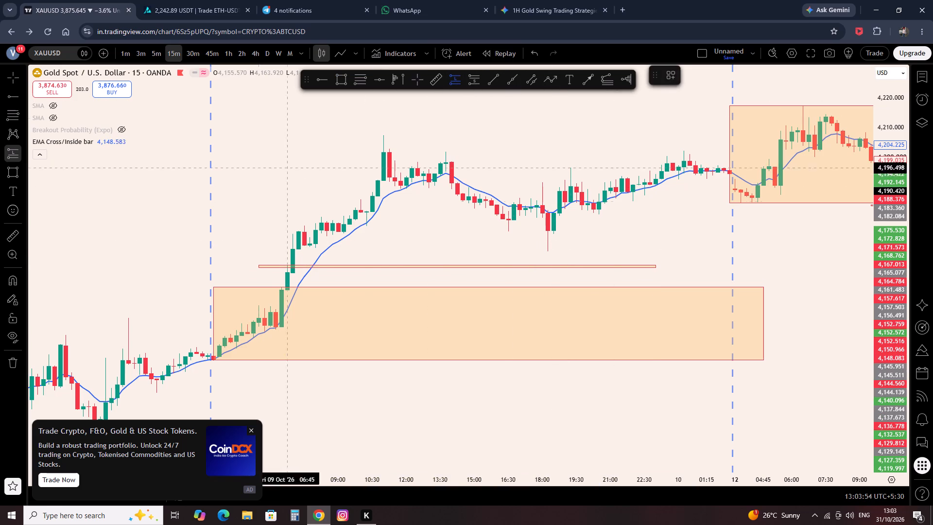
{"action": "left_click", "coordinate": [298, 248]}
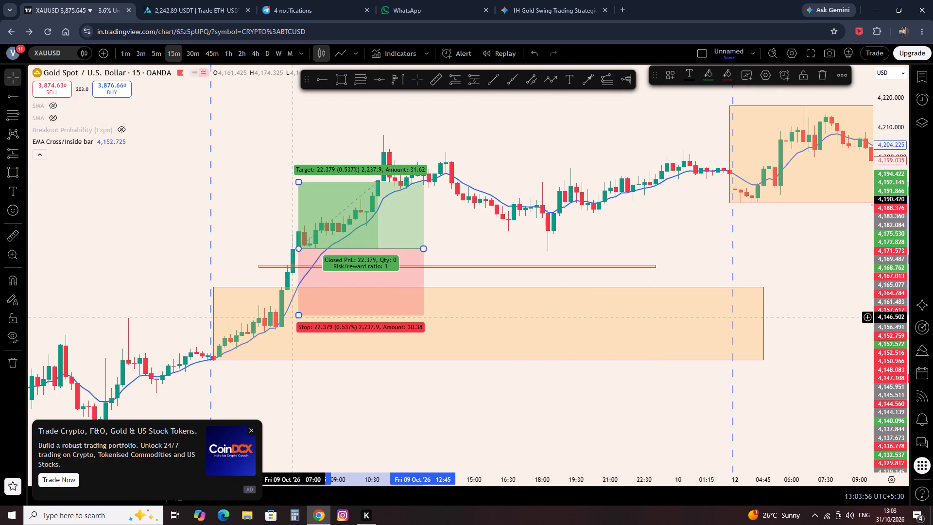
{"action": "left_click_drag", "start_coordinate": [300, 315], "coordinate": [306, 293]}
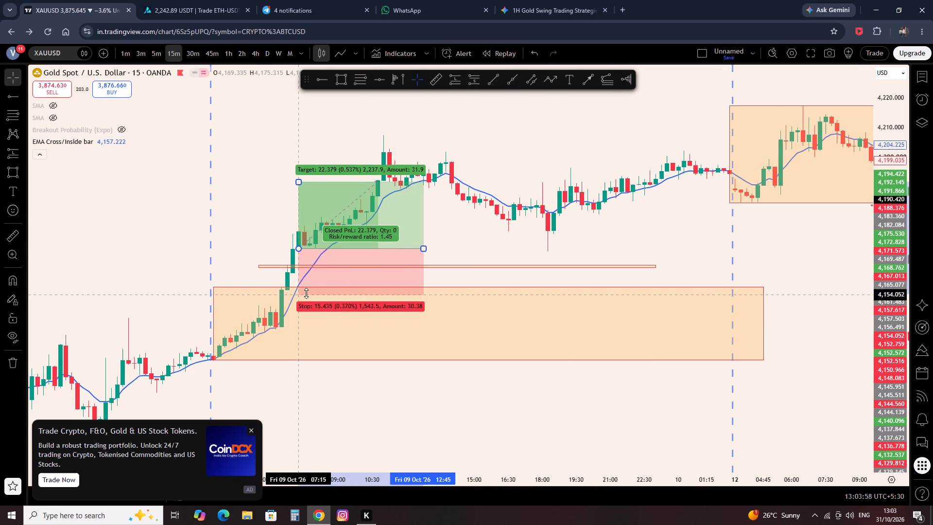
{"action": "left_click_drag", "start_coordinate": [306, 293], "coordinate": [306, 292]}
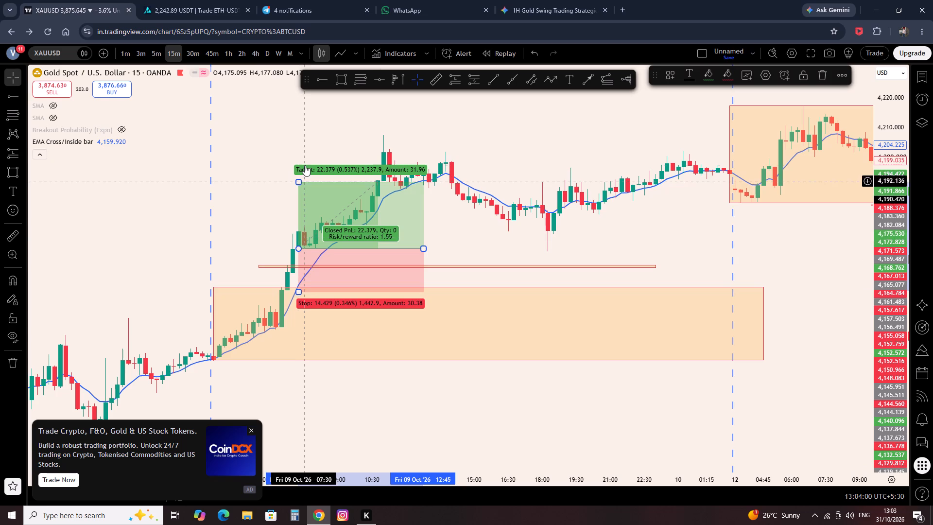
{"action": "left_click_drag", "start_coordinate": [298, 180], "coordinate": [313, 172]}
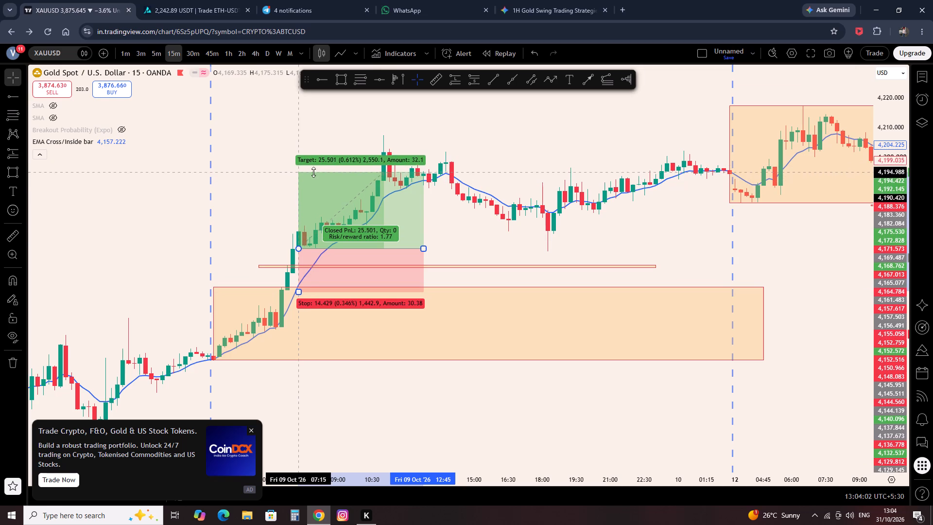
{"action": "left_click_drag", "start_coordinate": [313, 172], "coordinate": [346, 141]}
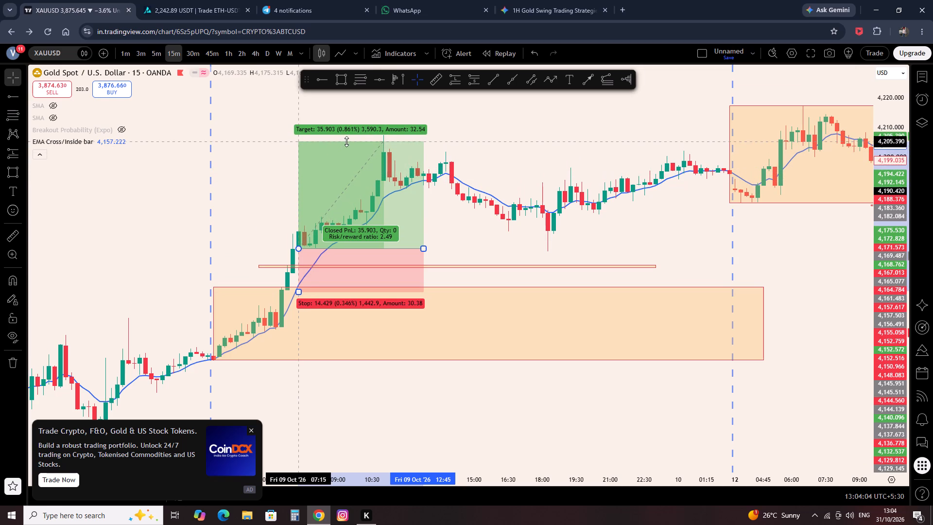
{"action": "left_click_drag", "start_coordinate": [346, 141], "coordinate": [347, 159]}
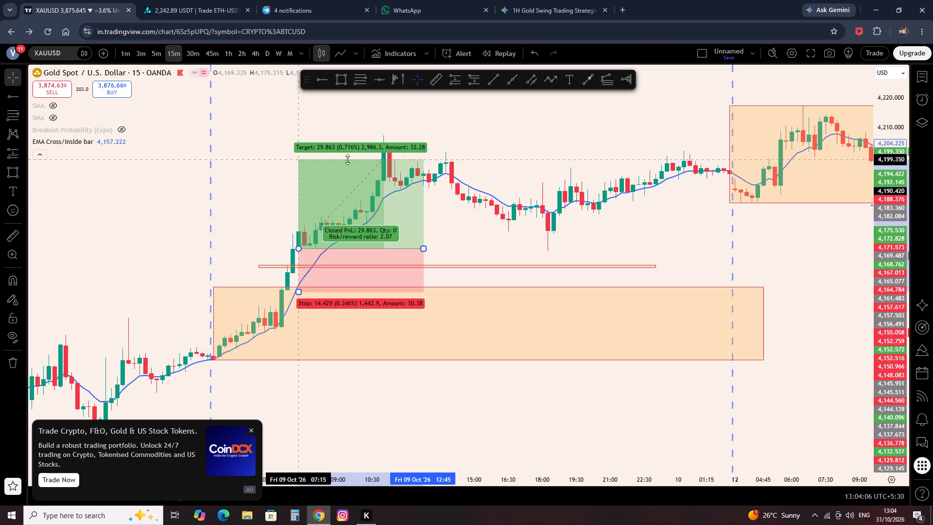
{"action": "left_click_drag", "start_coordinate": [347, 159], "coordinate": [333, 141]}
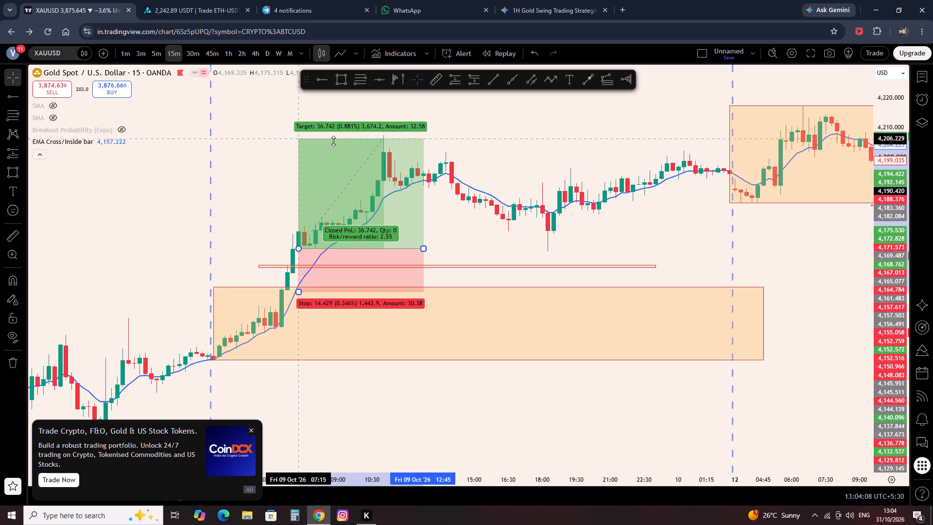
{"action": "left_click_drag", "start_coordinate": [333, 141], "coordinate": [344, 176]}
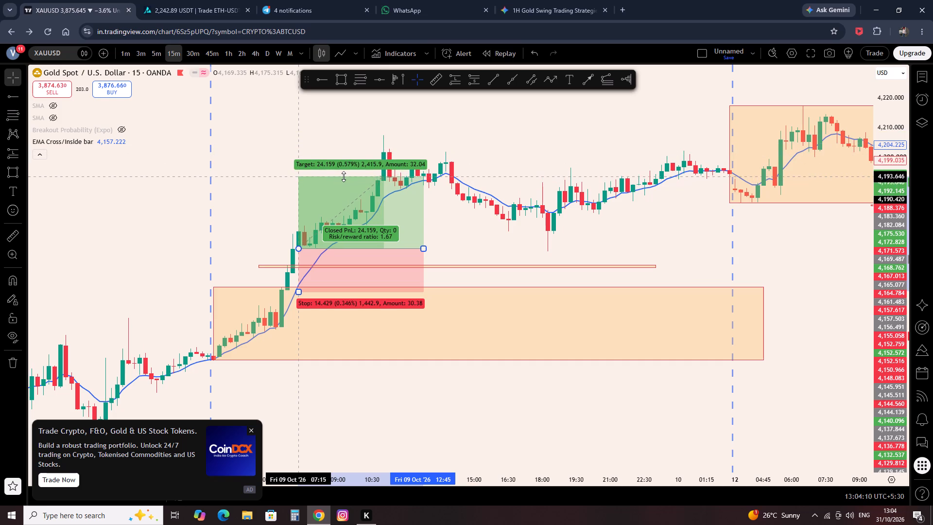
Raise the target of the 9 October long position to about 4,202.9.
{"action": "left_click_drag", "start_coordinate": [344, 176], "coordinate": [339, 149]}
Draw a range rectangle from 8 October about 02:15 to 9 October about 07:00, between about 4,103 and 4,121.
{"action": "left_click_drag", "start_coordinate": [235, 182], "coordinate": [240, 183]}
{"action": "scroll", "coordinate": [243, 251], "scroll_direction": "down", "scroll_amount": 6}
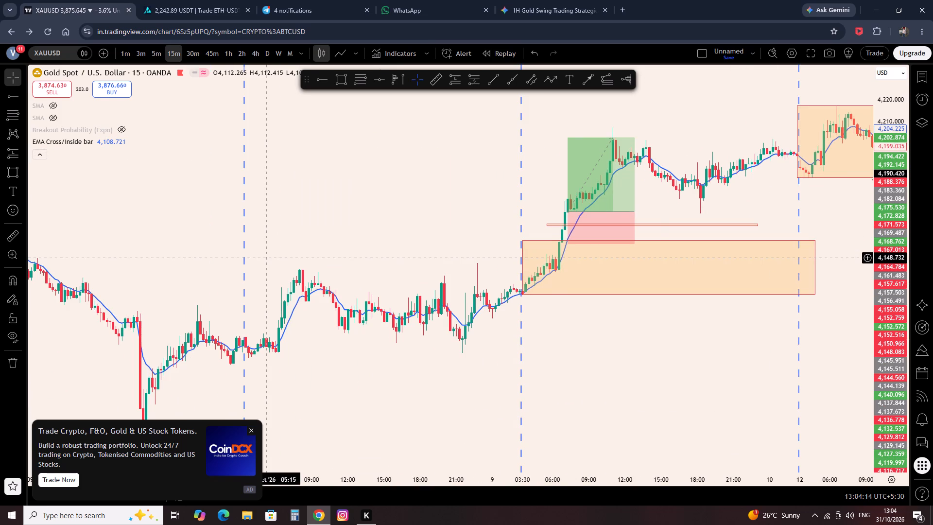
{"action": "left_click_drag", "start_coordinate": [265, 258], "coordinate": [523, 282]}
{"action": "left_click", "coordinate": [342, 76]}
{"action": "scroll", "coordinate": [355, 235], "scroll_direction": "up", "scroll_amount": 3}
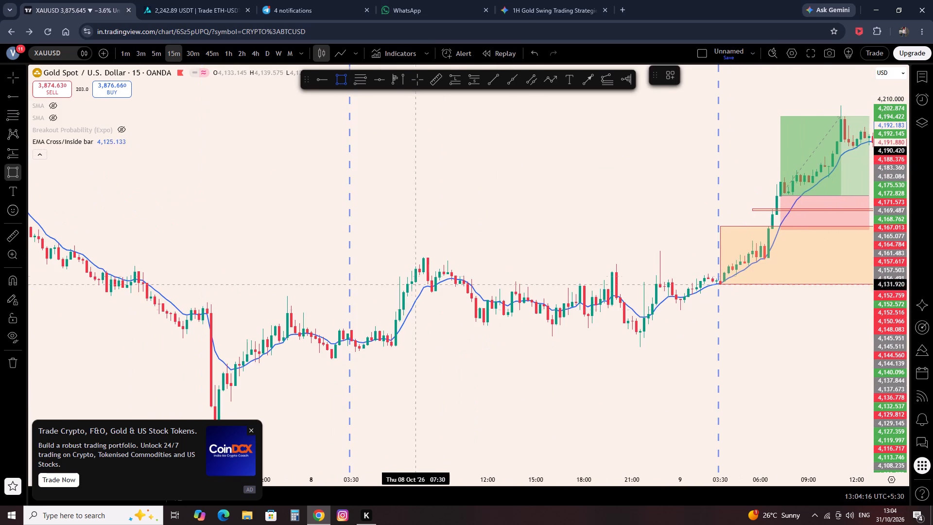
{"action": "left_click", "coordinate": [349, 353]}
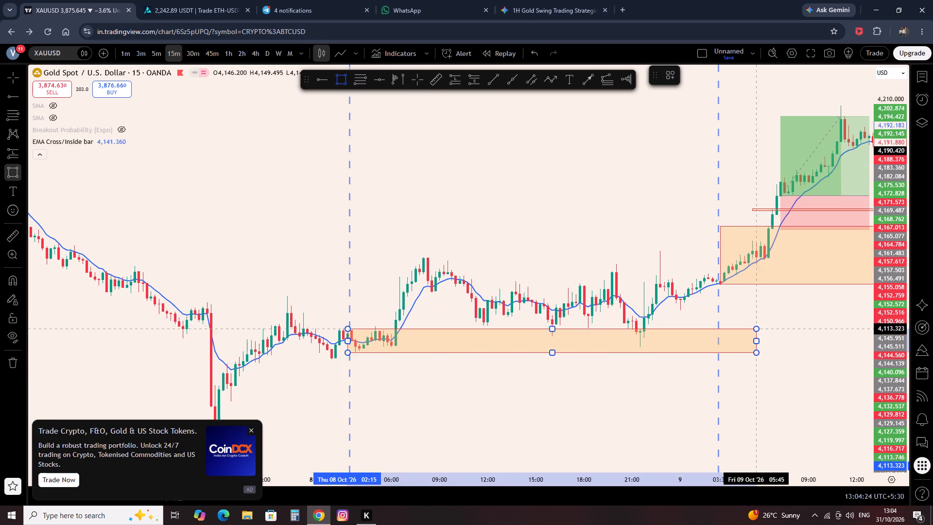
{"action": "left_click", "coordinate": [776, 311]}
{"action": "left_click", "coordinate": [626, 247]}
Close the advertisement covering the chart.
{"action": "scroll", "coordinate": [455, 229], "scroll_direction": "up", "scroll_amount": 1}
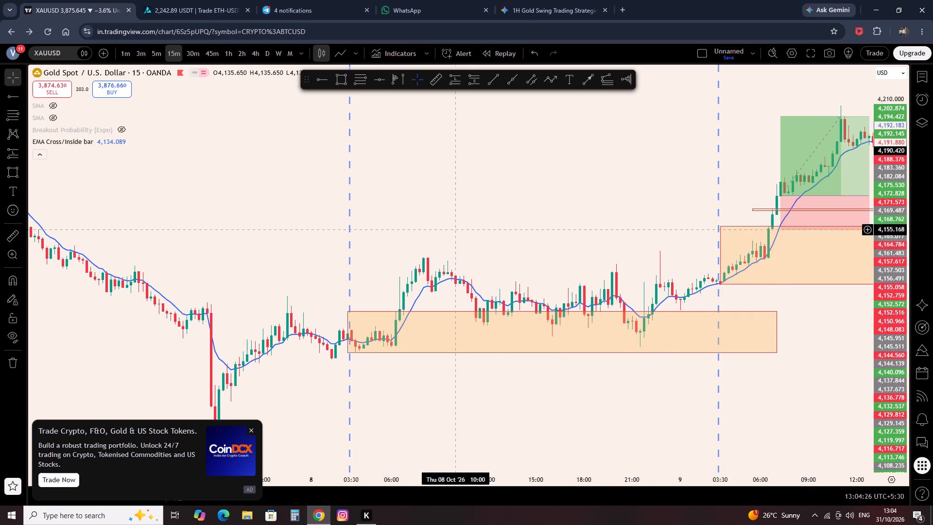
{"action": "scroll", "coordinate": [455, 229], "scroll_direction": "up", "scroll_amount": 2}
{"action": "left_click_drag", "start_coordinate": [329, 202], "coordinate": [621, 269]}
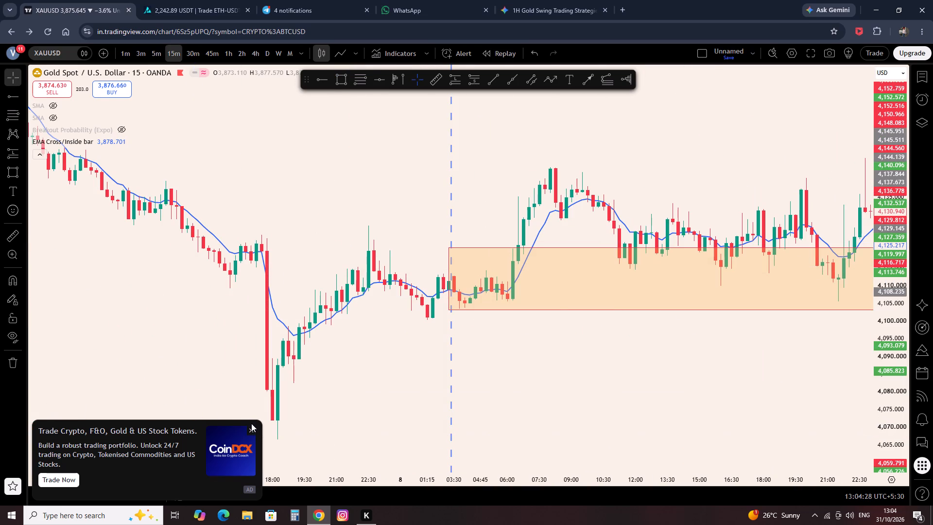
{"action": "left_click", "coordinate": [252, 429]}
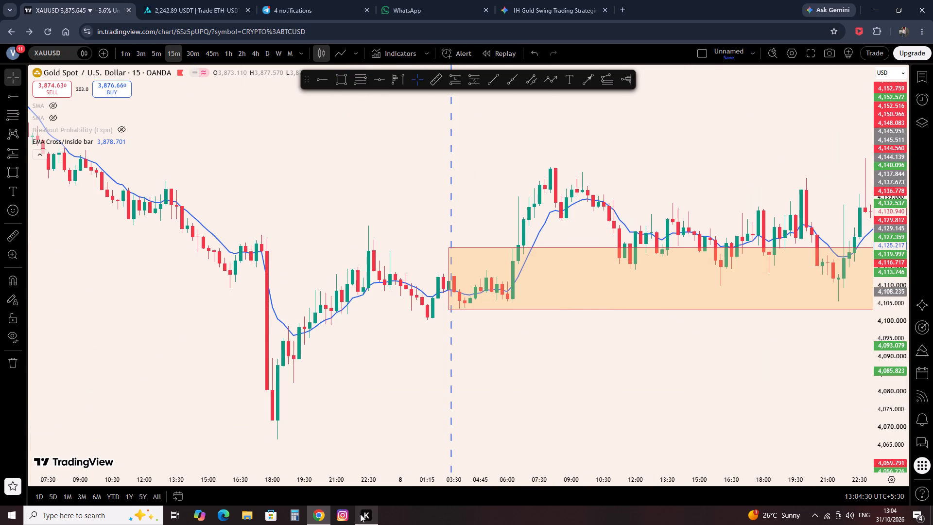
Examine the 15-minute gold price action around 8 October and the earlier history back to early August.
{"action": "scroll", "coordinate": [656, 391], "scroll_direction": "up", "scroll_amount": 4}
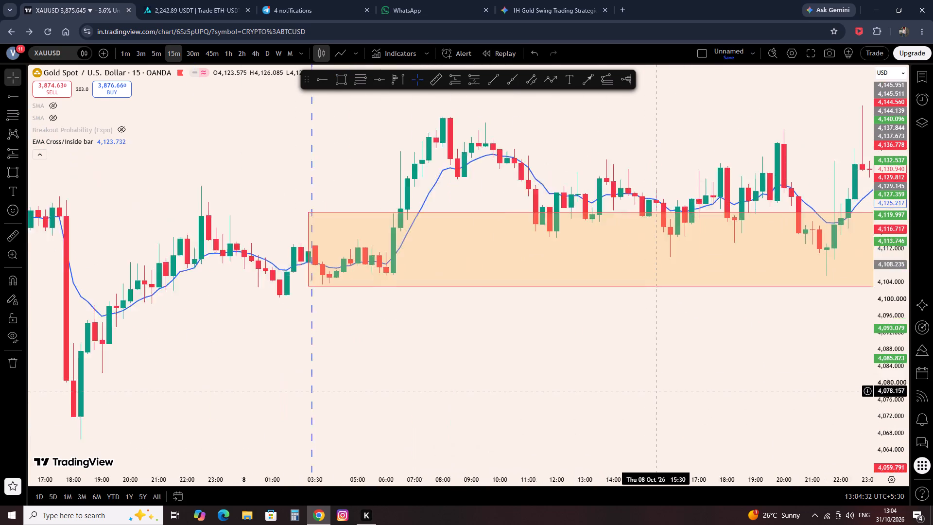
{"action": "left_click_drag", "start_coordinate": [621, 403], "coordinate": [541, 441]}
{"action": "scroll", "coordinate": [353, 309], "scroll_direction": "down", "scroll_amount": 3}
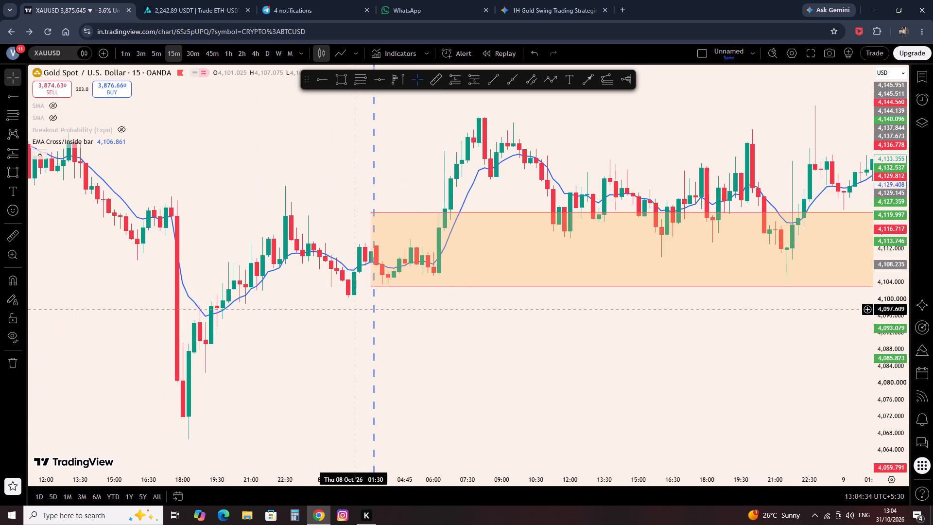
{"action": "scroll", "coordinate": [353, 309], "scroll_direction": "down", "scroll_amount": 20}
{"action": "scroll", "coordinate": [353, 309], "scroll_direction": "down", "scroll_amount": 4}
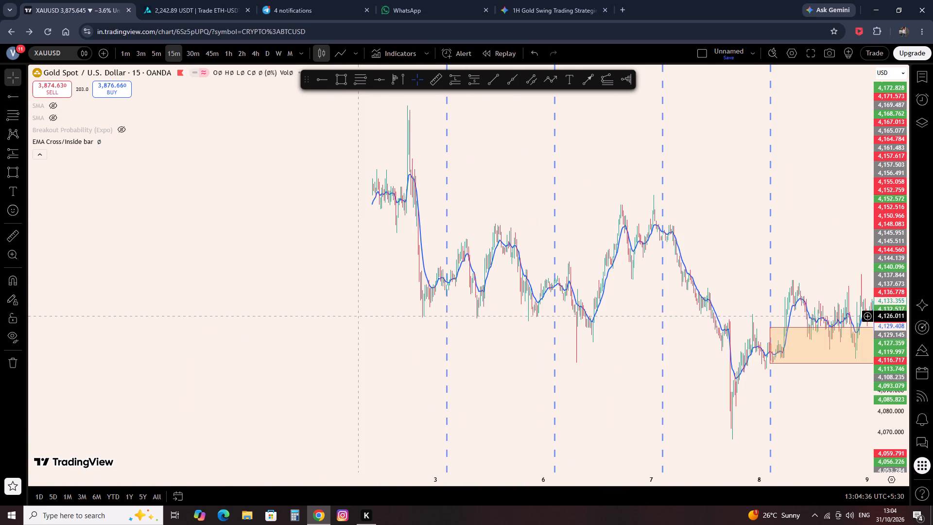
{"action": "scroll", "coordinate": [167, 332], "scroll_direction": "down", "scroll_amount": 5}
{"action": "left_click_drag", "start_coordinate": [88, 373], "coordinate": [615, 414]}
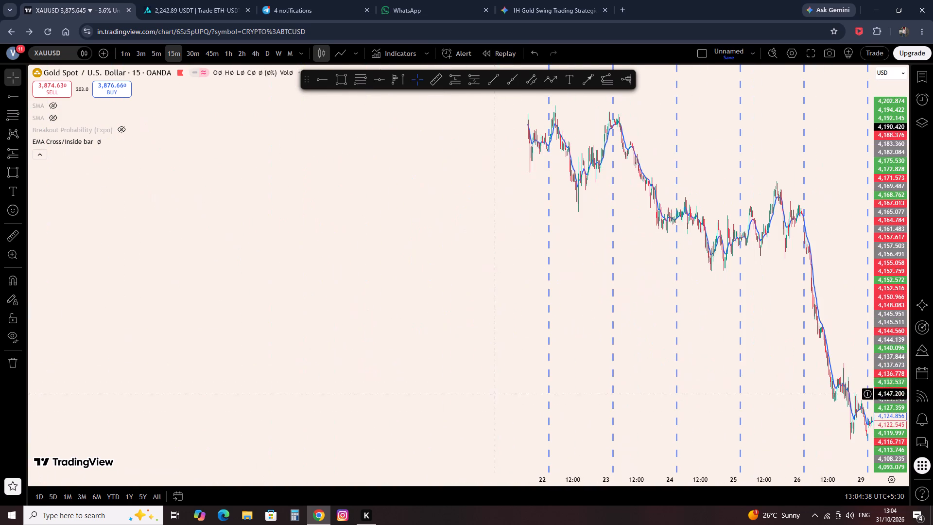
{"action": "left_click_drag", "start_coordinate": [192, 352], "coordinate": [615, 370]}
{"action": "left_click_drag", "start_coordinate": [250, 339], "coordinate": [252, 340]}
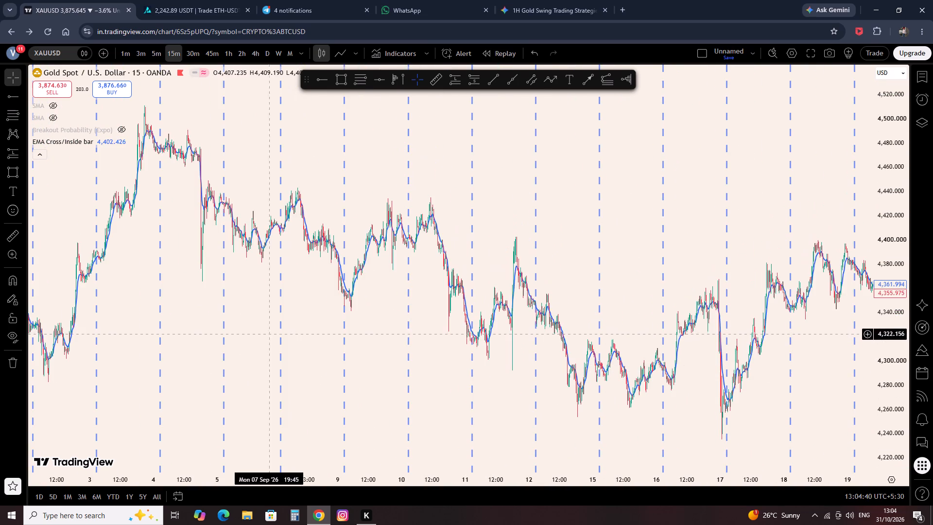
{"action": "left_click_drag", "start_coordinate": [252, 340], "coordinate": [650, 330]}
{"action": "left_click_drag", "start_coordinate": [225, 301], "coordinate": [604, 297]}
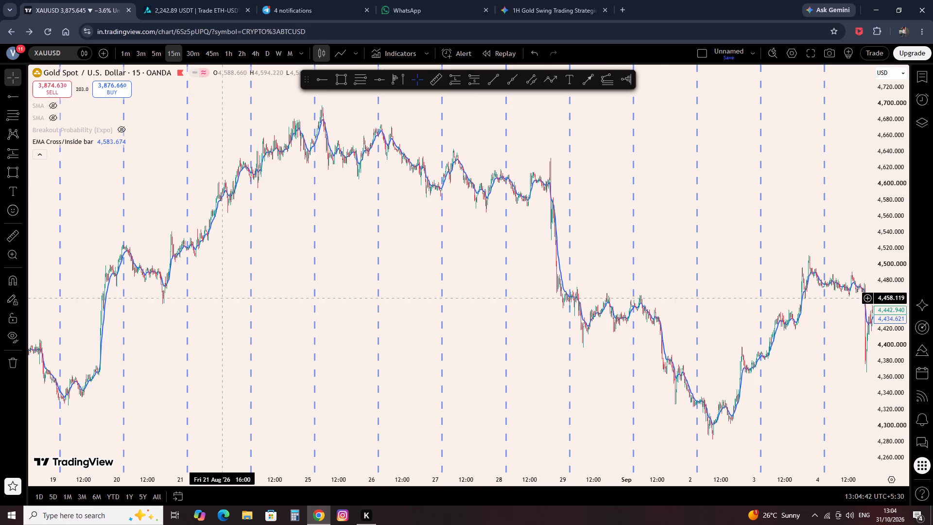
{"action": "left_click_drag", "start_coordinate": [202, 305], "coordinate": [542, 317]}
{"action": "left_click_drag", "start_coordinate": [189, 345], "coordinate": [516, 343]}
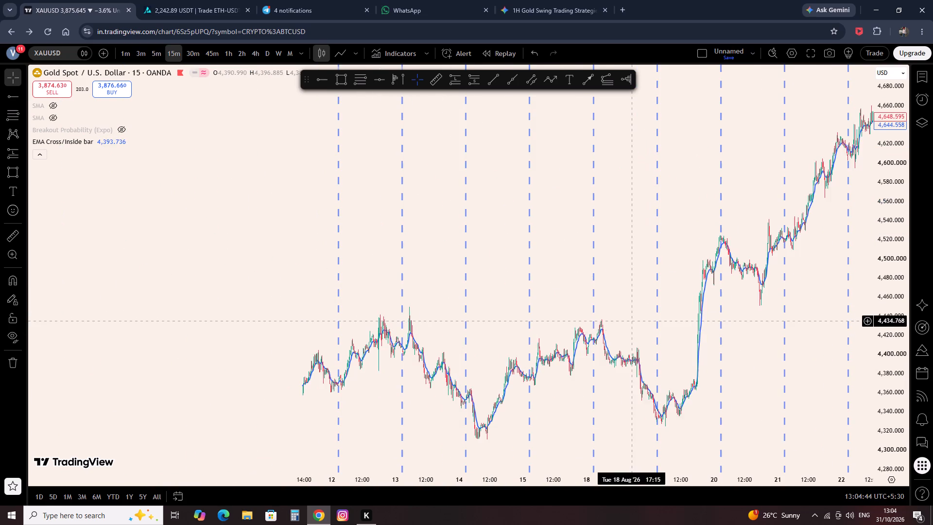
{"action": "left_click_drag", "start_coordinate": [330, 283], "coordinate": [605, 301]}
{"action": "left_click_drag", "start_coordinate": [249, 298], "coordinate": [558, 260]}
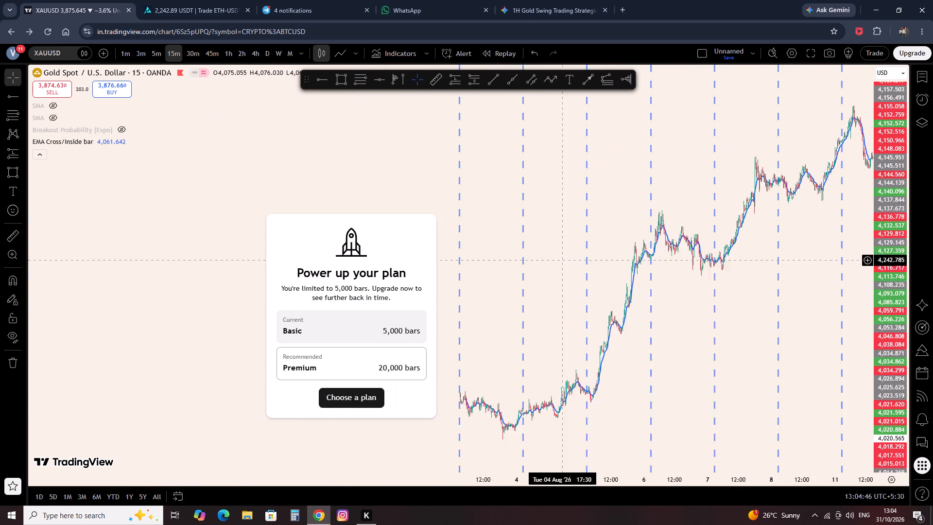
Reset the chart view and review the marked ranges, levels and positions from 30 October back to 13 October.
{"action": "right_click", "coordinate": [470, 283]}
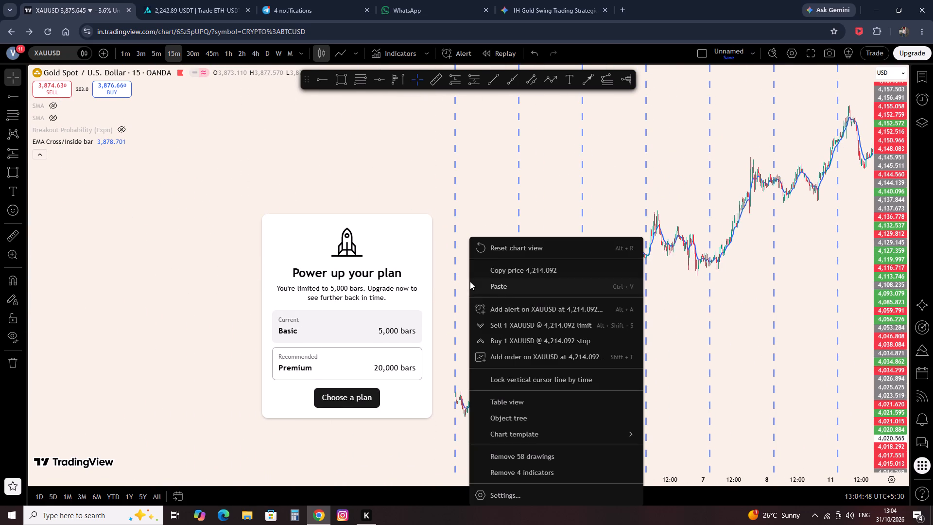
{"action": "left_click", "coordinate": [494, 247]}
{"action": "left_click_drag", "start_coordinate": [247, 367], "coordinate": [283, 368]}
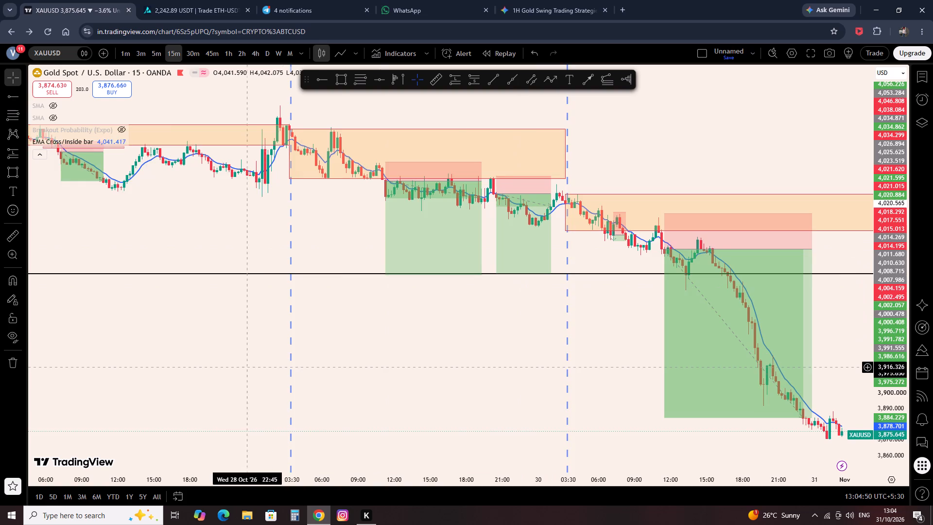
{"action": "left_click_drag", "start_coordinate": [283, 368], "coordinate": [627, 337]}
{"action": "left_click_drag", "start_coordinate": [158, 279], "coordinate": [465, 235]}
{"action": "left_click_drag", "start_coordinate": [277, 208], "coordinate": [357, 196]}
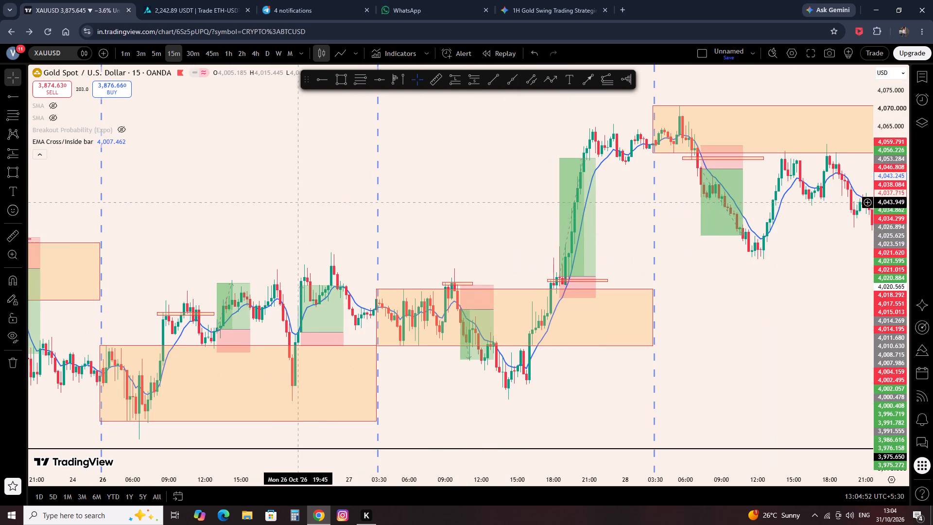
{"action": "left_click_drag", "start_coordinate": [357, 196], "coordinate": [453, 187]}
{"action": "left_click_drag", "start_coordinate": [319, 196], "coordinate": [517, 184]}
{"action": "left_click_drag", "start_coordinate": [280, 155], "coordinate": [459, 159]}
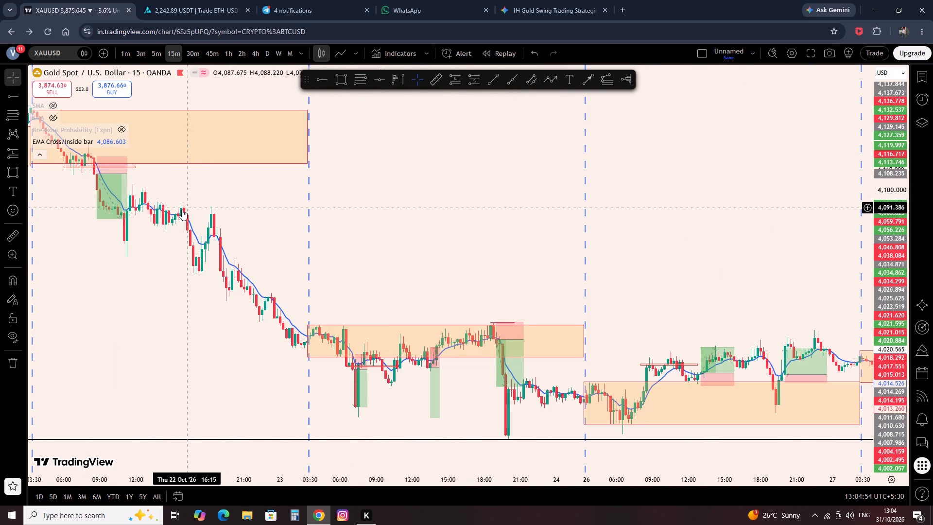
{"action": "left_click_drag", "start_coordinate": [181, 210], "coordinate": [212, 224]}
{"action": "left_click_drag", "start_coordinate": [53, 303], "coordinate": [64, 311]}
{"action": "left_click_drag", "start_coordinate": [72, 316], "coordinate": [430, 386]}
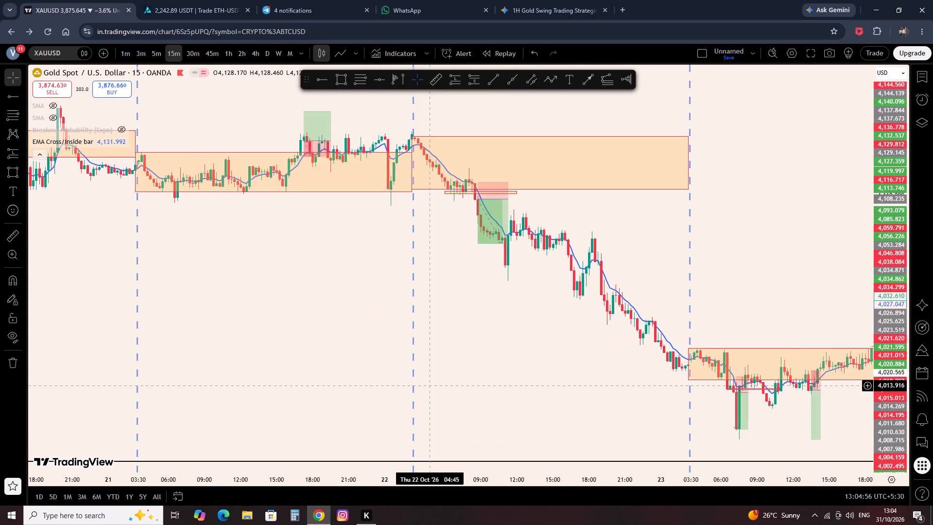
{"action": "left_click_drag", "start_coordinate": [233, 364], "coordinate": [452, 399]}
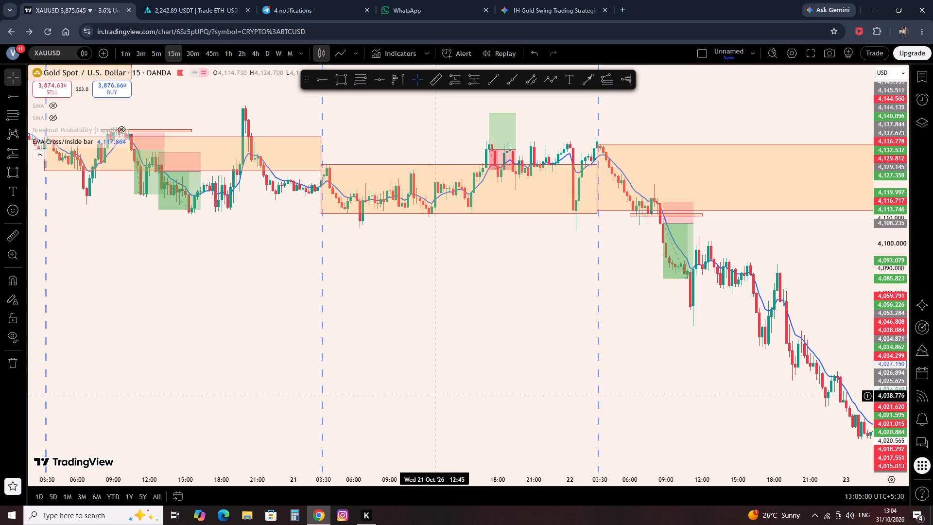
{"action": "left_click_drag", "start_coordinate": [246, 385], "coordinate": [253, 385]}
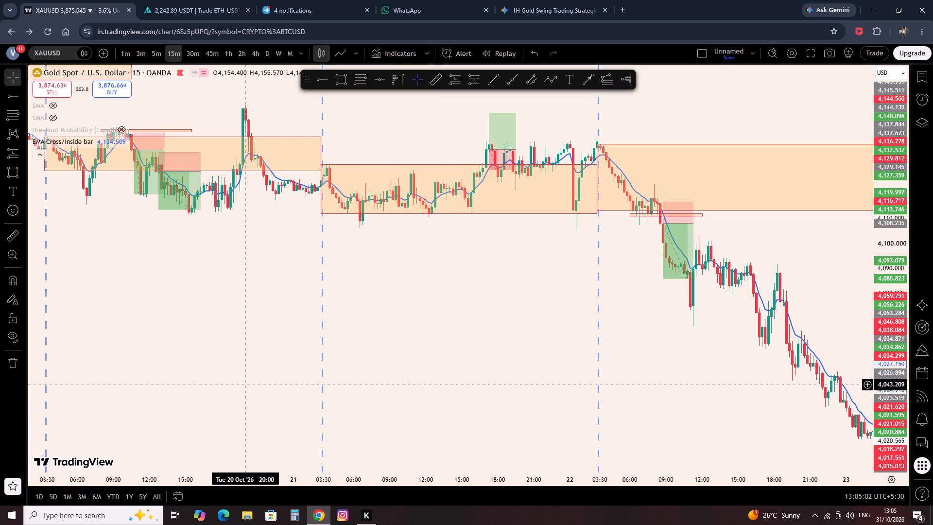
{"action": "left_click_drag", "start_coordinate": [253, 385], "coordinate": [659, 384]}
{"action": "left_click_drag", "start_coordinate": [297, 368], "coordinate": [495, 370]}
{"action": "left_click_drag", "start_coordinate": [286, 355], "coordinate": [520, 354]}
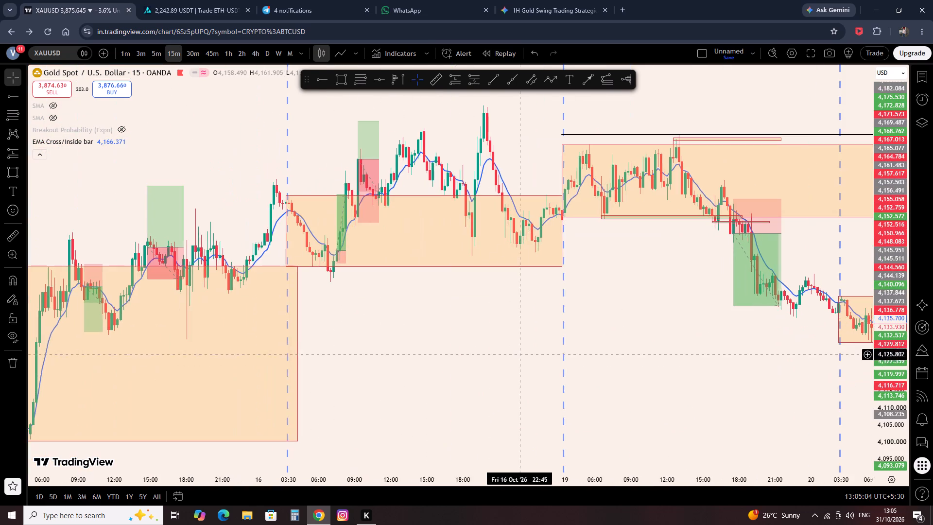
{"action": "left_click_drag", "start_coordinate": [325, 361], "coordinate": [652, 385]}
{"action": "left_click_drag", "start_coordinate": [90, 365], "coordinate": [143, 372]}
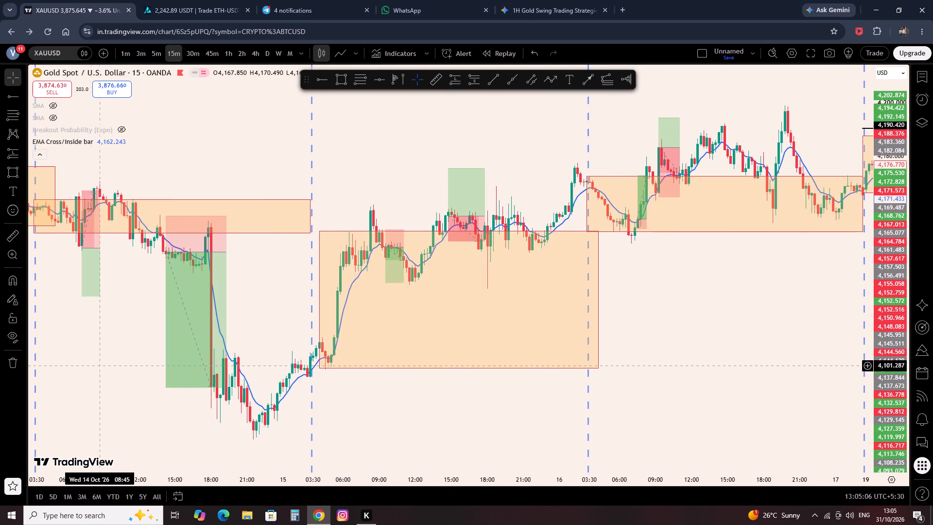
{"action": "left_click_drag", "start_coordinate": [143, 372], "coordinate": [455, 372]}
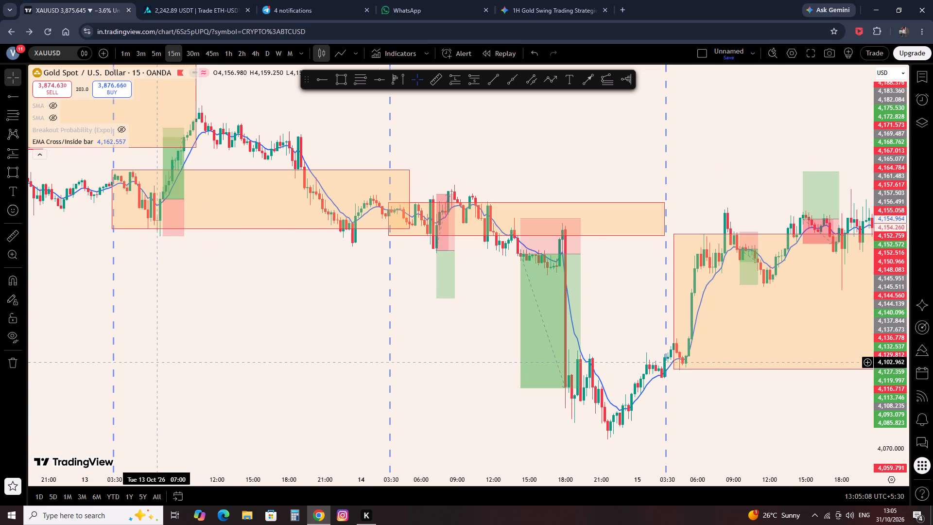
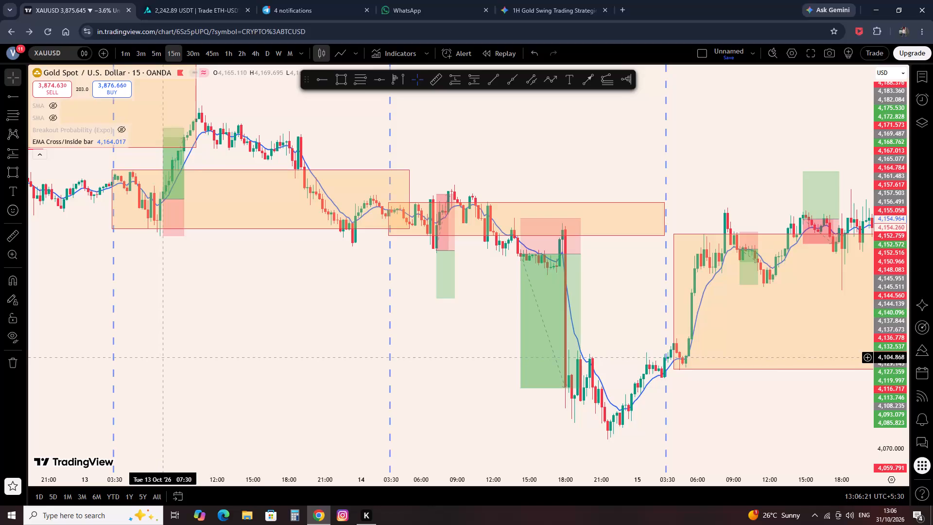
Draw a narrow level rectangle on 8 October from about 05:15 to 17:30, between about 4,133.4 and 4,135.3.
{"action": "left_click_drag", "start_coordinate": [210, 297], "coordinate": [657, 414]}
{"action": "left_click_drag", "start_coordinate": [212, 314], "coordinate": [531, 357]}
{"action": "scroll", "coordinate": [514, 359], "scroll_direction": "down", "scroll_amount": 6}
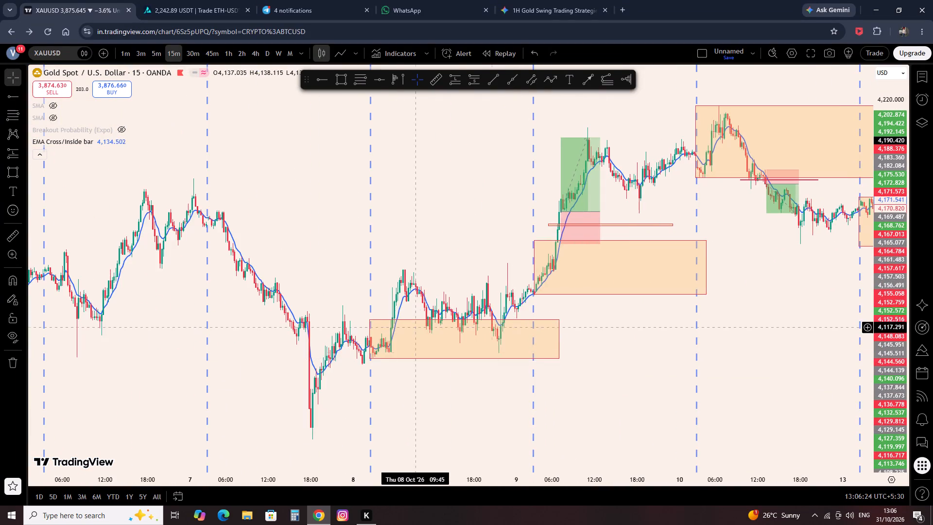
{"action": "left_click_drag", "start_coordinate": [392, 264], "coordinate": [597, 282]}
{"action": "scroll", "coordinate": [608, 292], "scroll_direction": "up", "scroll_amount": 5}
{"action": "scroll", "coordinate": [562, 295], "scroll_direction": "up", "scroll_amount": 4}
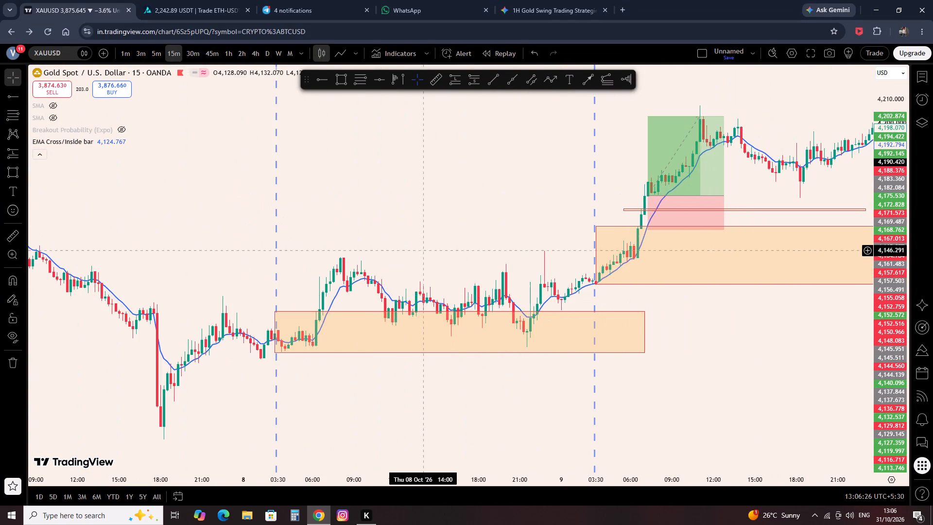
{"action": "left_click_drag", "start_coordinate": [402, 229], "coordinate": [654, 272]}
{"action": "scroll", "coordinate": [651, 271], "scroll_direction": "up", "scroll_amount": 5}
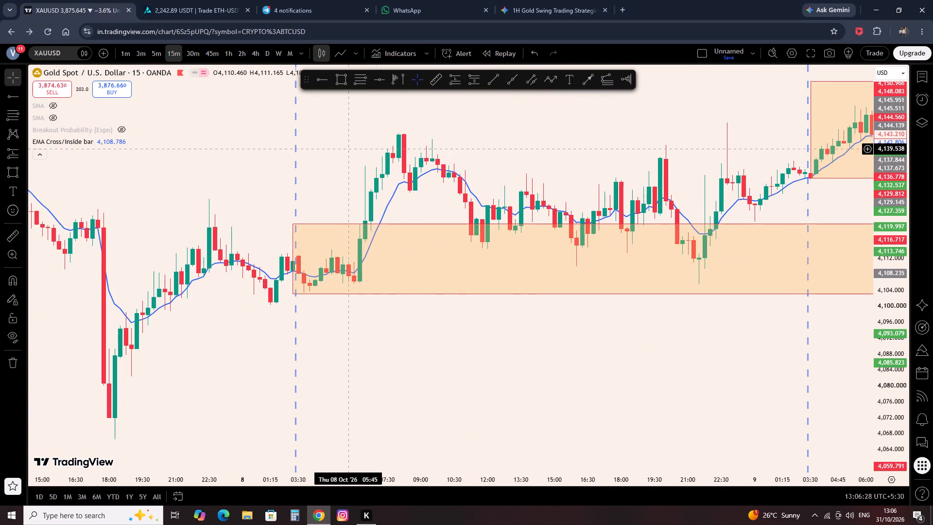
{"action": "left_click", "coordinate": [338, 69]}
{"action": "left_click", "coordinate": [341, 72]}
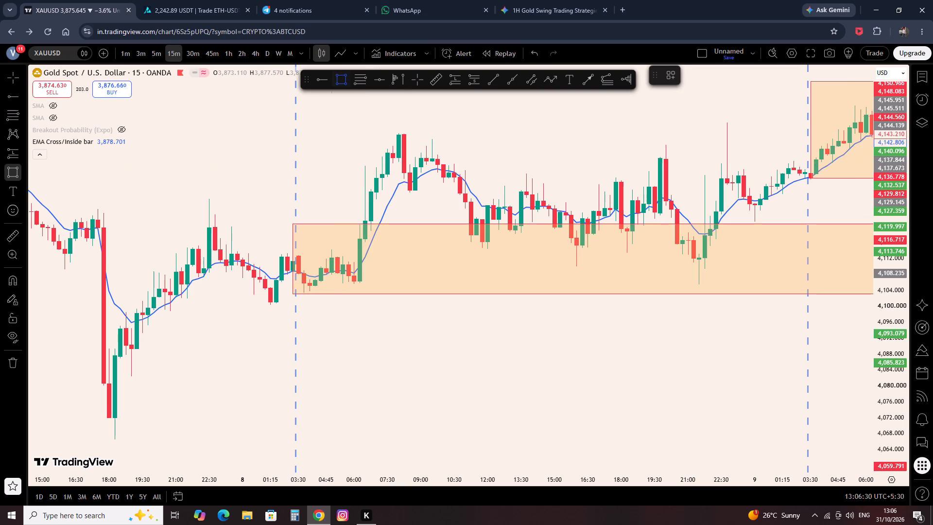
{"action": "left_click", "coordinate": [336, 166]}
{"action": "left_click", "coordinate": [609, 174]}
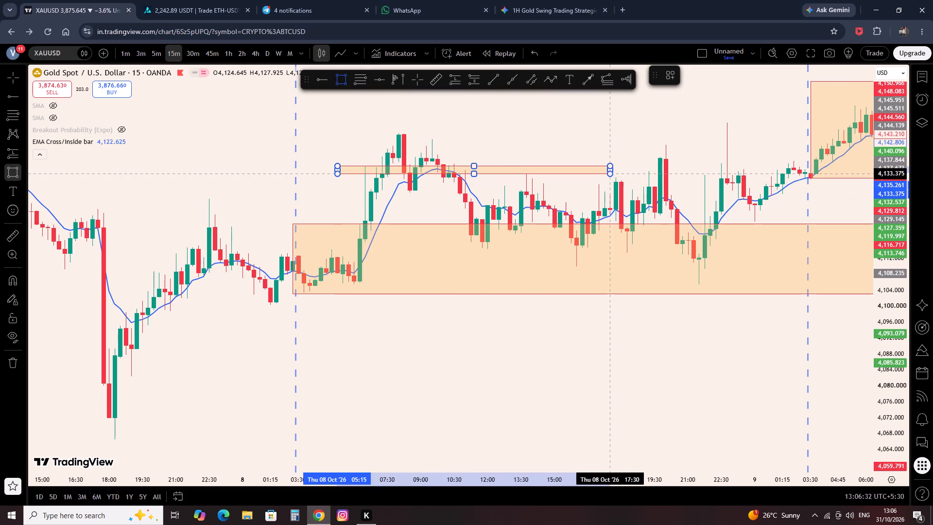
{"action": "left_click", "coordinate": [614, 155]}
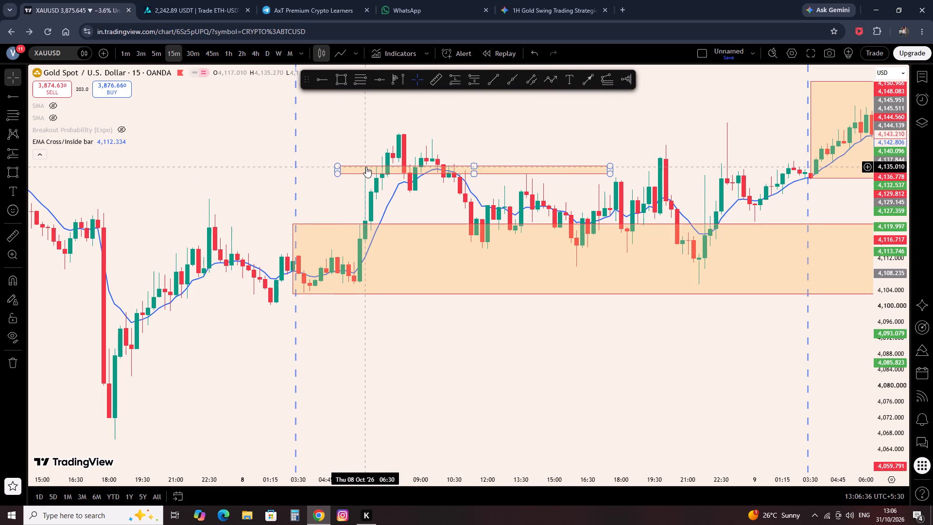
Place a short position at 8 October 13:15 to about 15:00, with entry about 4,119.1, stop about 4,130.3 and target about 4,101.6.
{"action": "left_click_drag", "start_coordinate": [403, 212], "coordinate": [364, 204]}
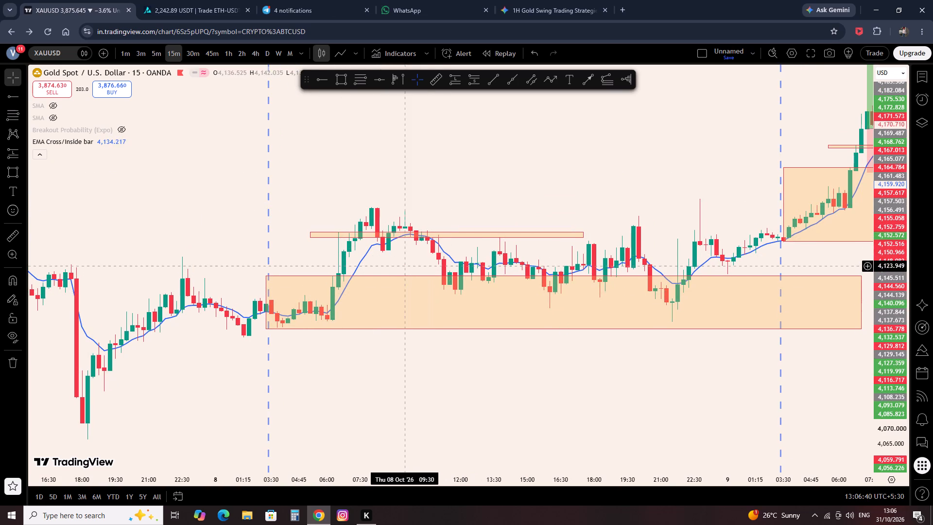
{"action": "left_click_drag", "start_coordinate": [397, 264], "coordinate": [363, 260]}
{"action": "scroll", "coordinate": [363, 260], "scroll_direction": "up", "scroll_amount": 3}
{"action": "left_click_drag", "start_coordinate": [292, 234], "coordinate": [596, 232]}
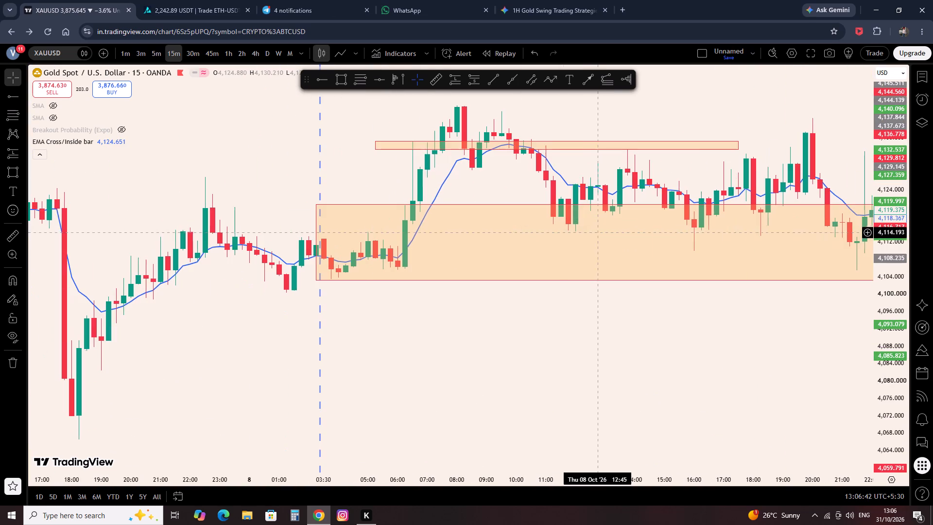
{"action": "scroll", "coordinate": [577, 181], "scroll_direction": "up", "scroll_amount": 4}
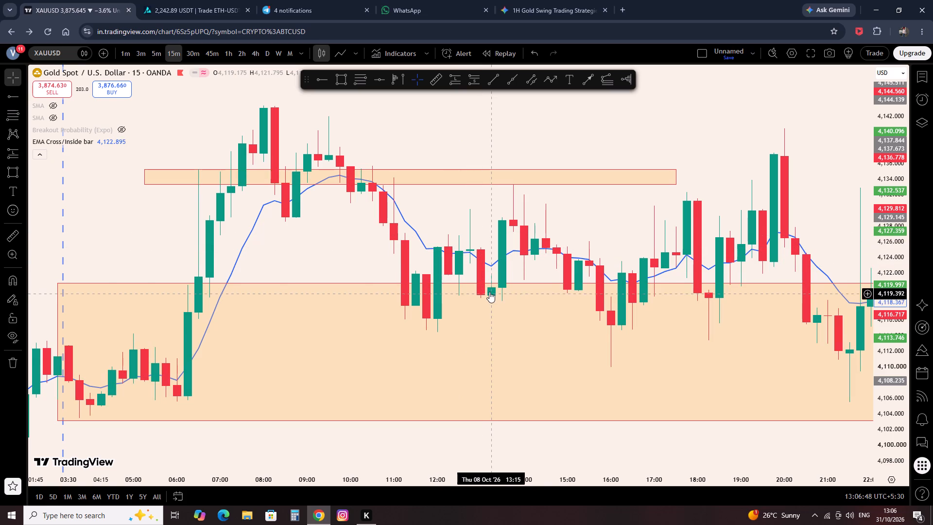
{"action": "left_click", "coordinate": [470, 75]}
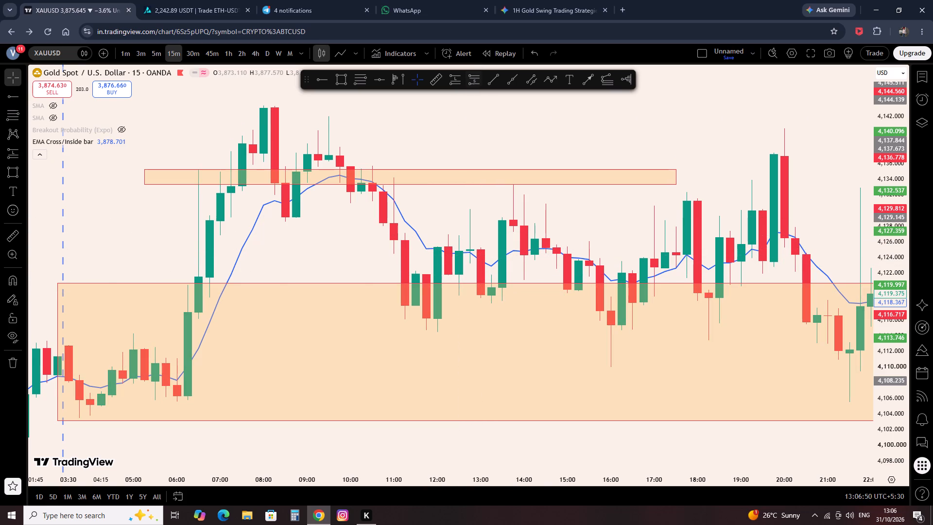
{"action": "left_click", "coordinate": [482, 89]}
{"action": "left_click", "coordinate": [473, 89]}
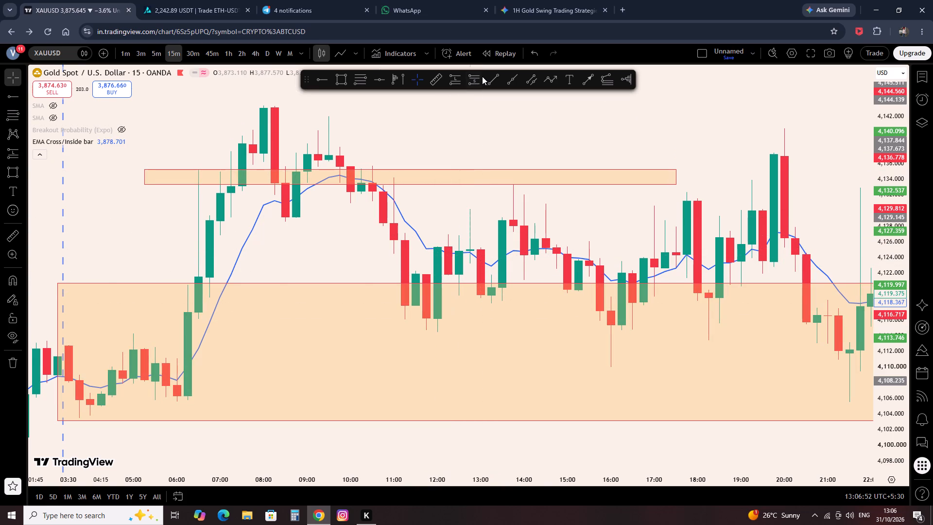
{"action": "left_click", "coordinate": [483, 75]}
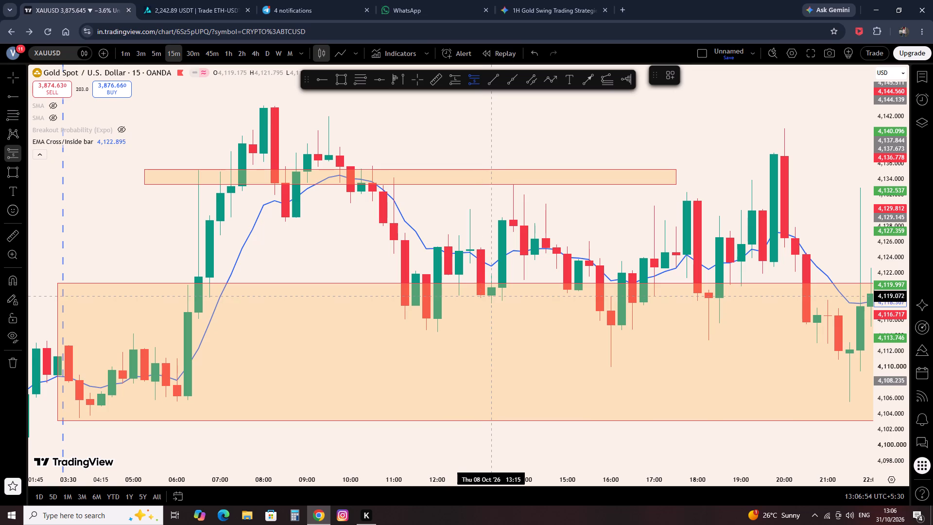
{"action": "left_click", "coordinate": [491, 296]}
{"action": "left_click_drag", "start_coordinate": [492, 229], "coordinate": [492, 246]}
{"action": "left_click_drag", "start_coordinate": [492, 246], "coordinate": [492, 208]}
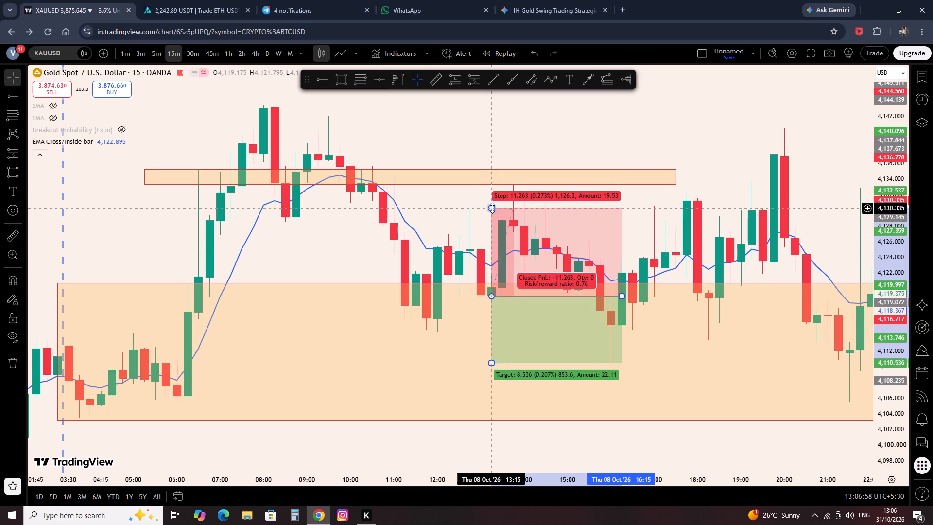
{"action": "left_click_drag", "start_coordinate": [623, 296], "coordinate": [570, 297]}
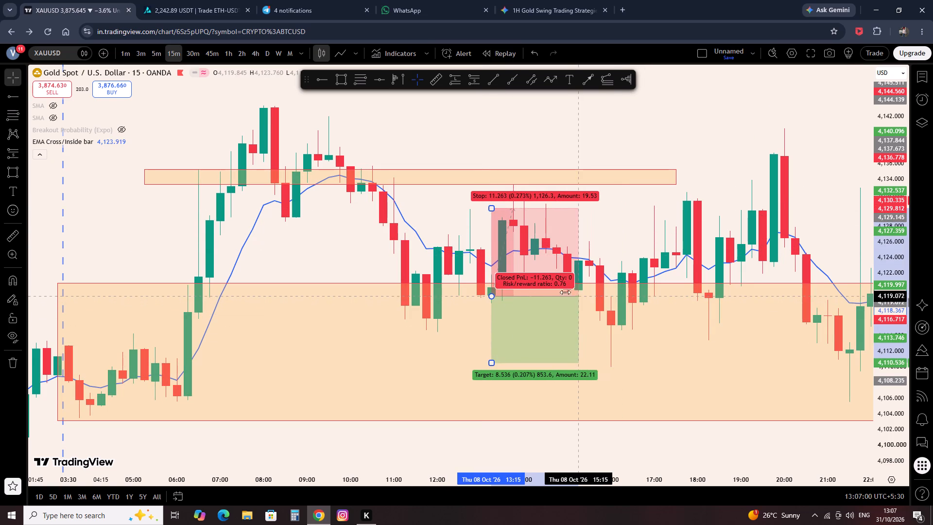
{"action": "left_click_drag", "start_coordinate": [491, 362], "coordinate": [492, 433]}
{"action": "left_click", "coordinate": [396, 451]}
{"action": "left_click", "coordinate": [361, 247]}
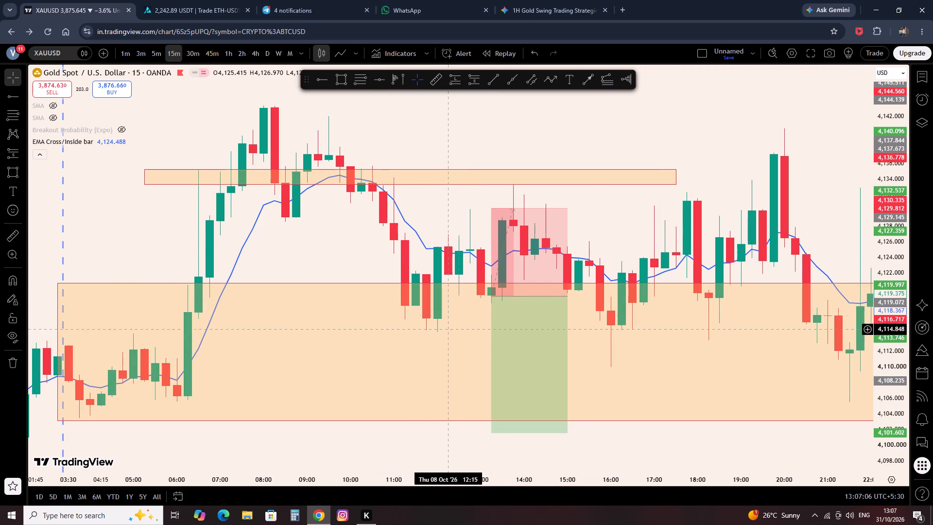
Place a long position at 8 October 12:15 to about 13:00, with entry about 4,125.3, stop about 4,114.0 and target about 4,138.6.
{"action": "left_click", "coordinate": [451, 79]}
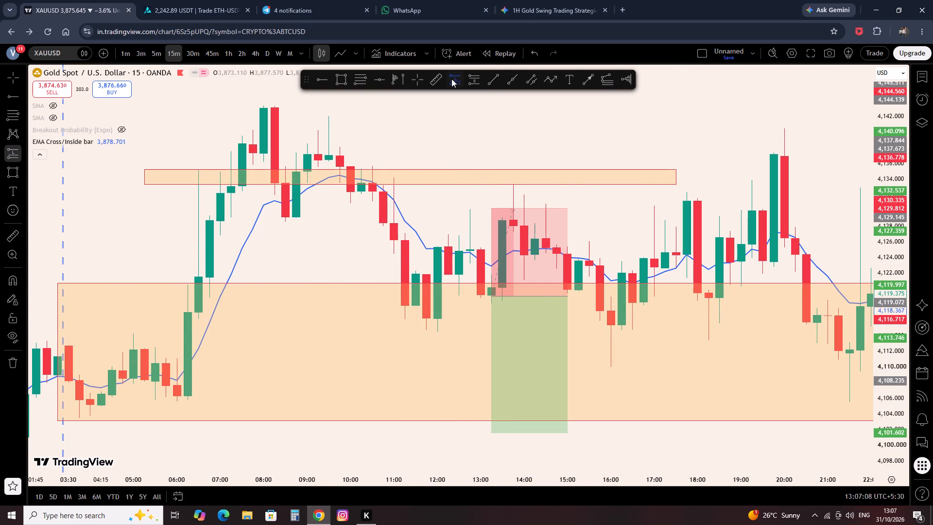
{"action": "left_click", "coordinate": [449, 247]}
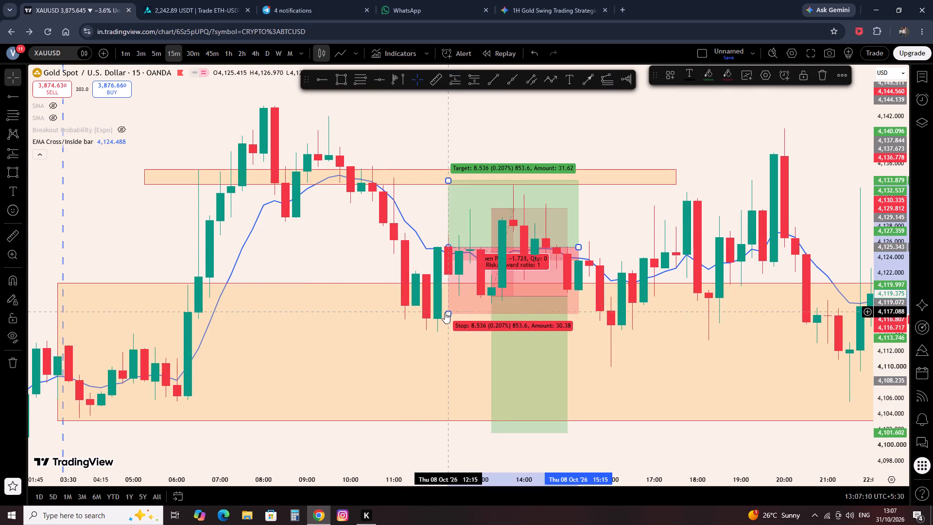
{"action": "left_click_drag", "start_coordinate": [451, 313], "coordinate": [439, 336]}
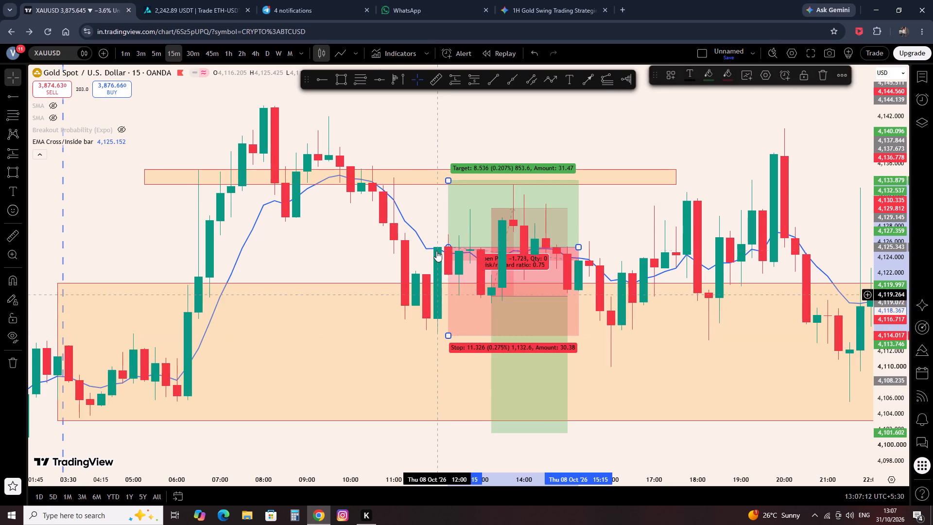
{"action": "left_click_drag", "start_coordinate": [447, 178], "coordinate": [458, 143]}
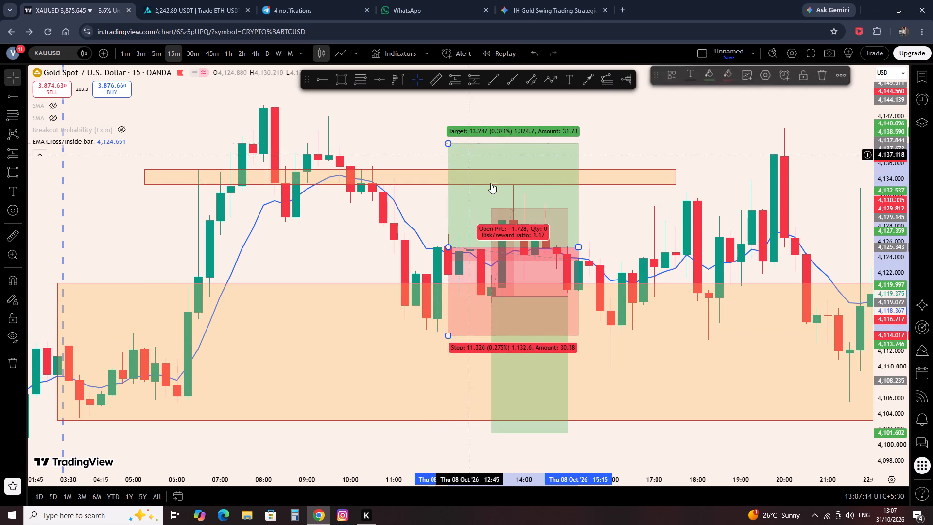
{"action": "left_click_drag", "start_coordinate": [577, 244], "coordinate": [478, 228]}
{"action": "left_click", "coordinate": [585, 213]}
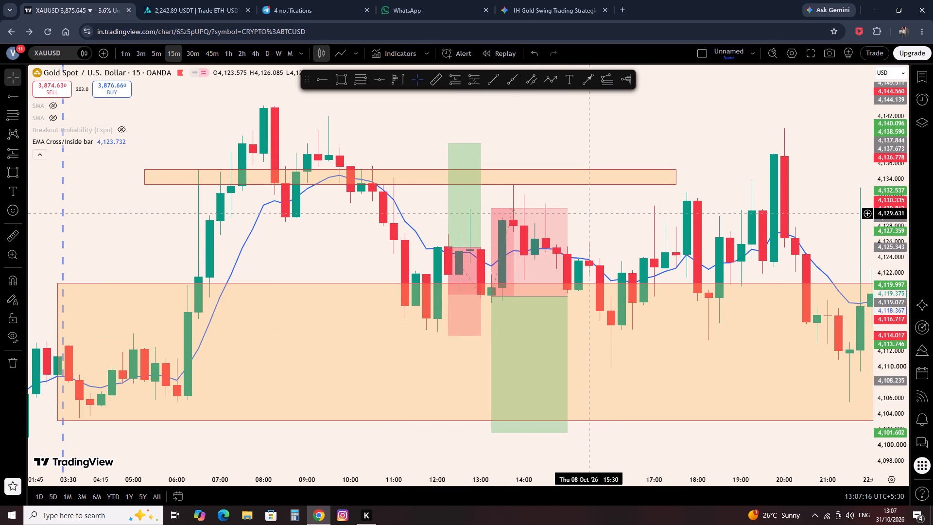
Draw a range rectangle on 7 October from about 03:45 to 15:30, between about 4,152 and 4,170.
{"action": "scroll", "coordinate": [631, 218], "scroll_direction": "up", "scroll_amount": 1}
{"action": "left_click_drag", "start_coordinate": [609, 228], "coordinate": [559, 240]}
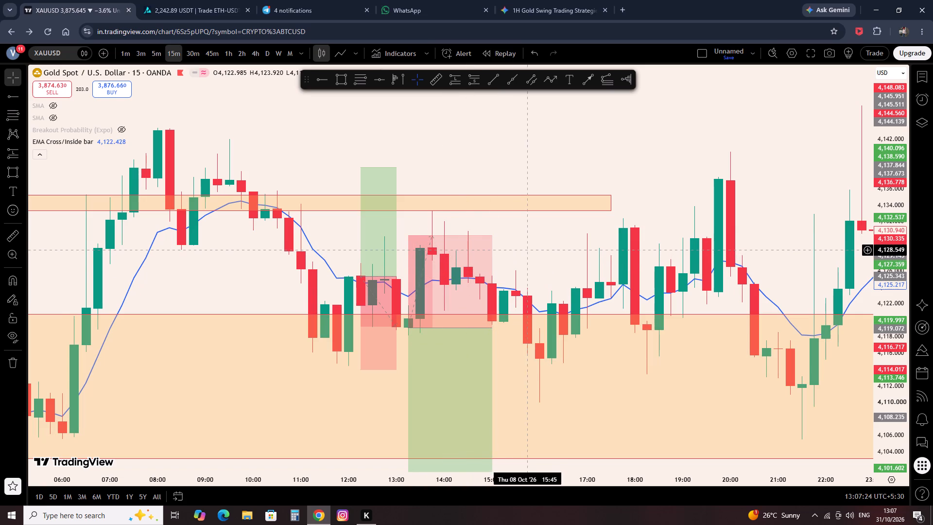
{"action": "left_click_drag", "start_coordinate": [545, 242], "coordinate": [534, 242]}
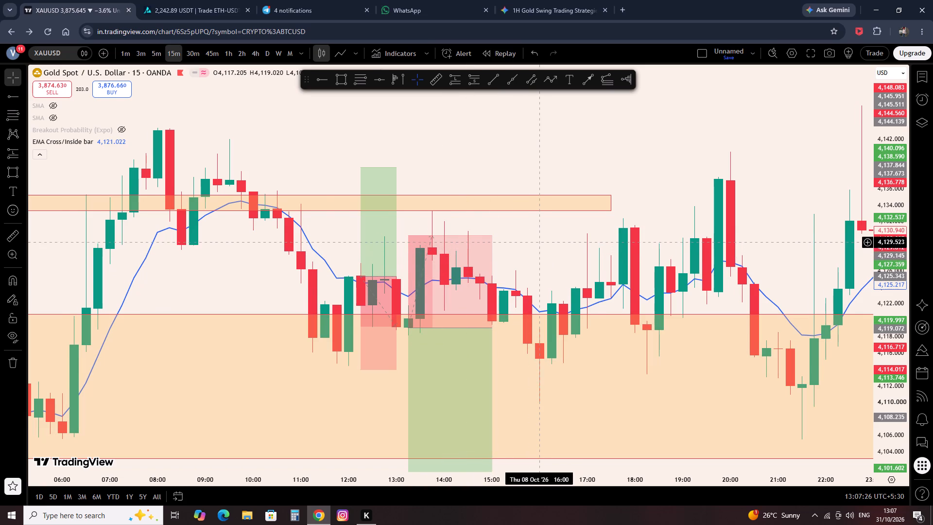
{"action": "left_click_drag", "start_coordinate": [534, 242], "coordinate": [505, 242]}
{"action": "left_click_drag", "start_coordinate": [520, 253], "coordinate": [486, 262]}
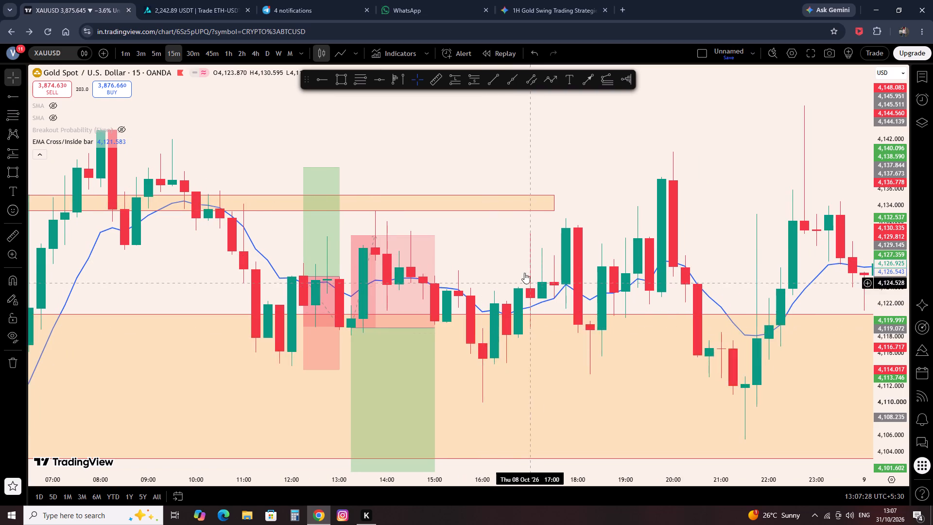
{"action": "scroll", "coordinate": [516, 268], "scroll_direction": "down", "scroll_amount": 5}
{"action": "left_click_drag", "start_coordinate": [266, 189], "coordinate": [636, 237]}
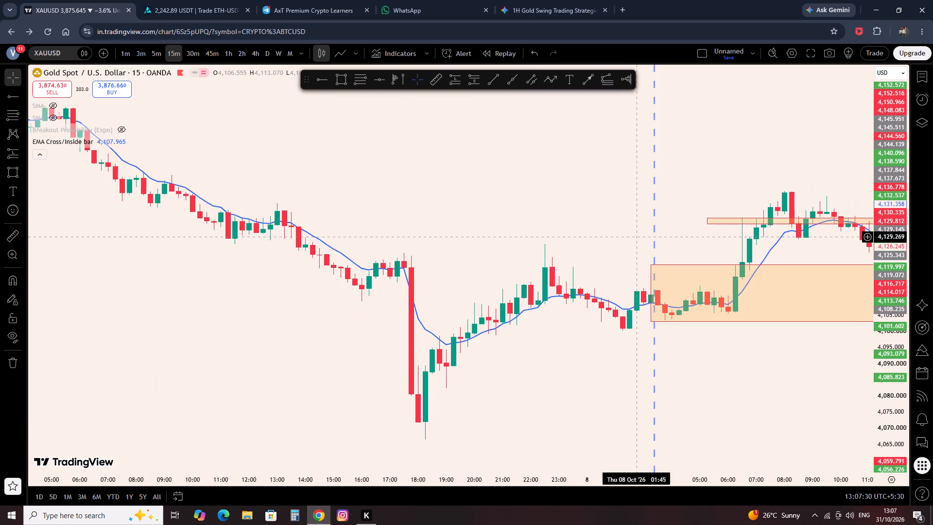
{"action": "left_click_drag", "start_coordinate": [412, 210], "coordinate": [661, 228]}
{"action": "scroll", "coordinate": [649, 226], "scroll_direction": "down", "scroll_amount": 3}
{"action": "left_click", "coordinate": [345, 76]}
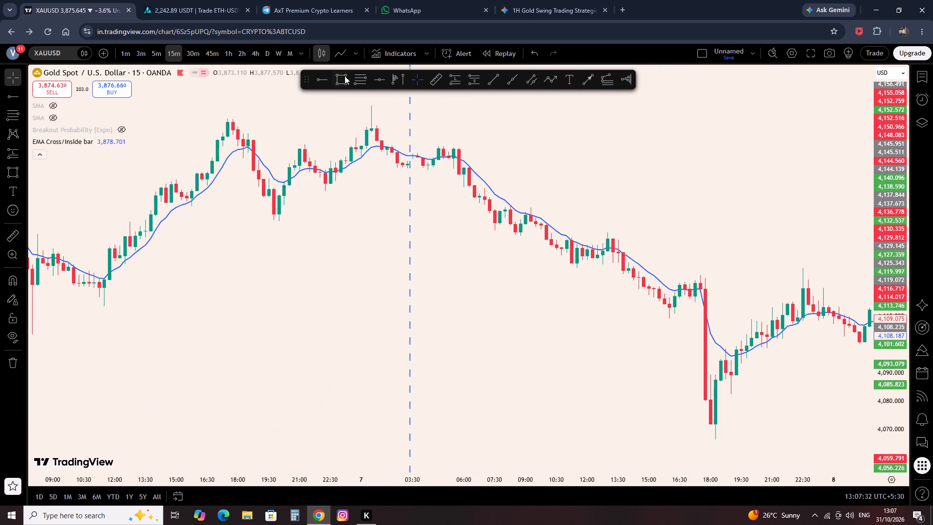
{"action": "left_click", "coordinate": [419, 146]}
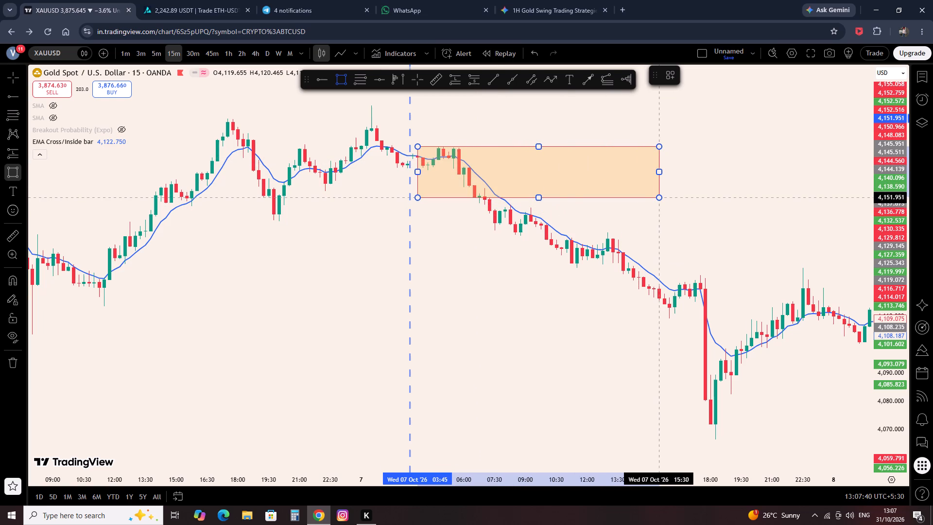
{"action": "left_click", "coordinate": [659, 197]}
{"action": "left_click", "coordinate": [733, 187]}
Draw a thin level rectangle just below the 7 October range, from about 06:15 to 09:15 at about 4,150.
{"action": "left_click_drag", "start_coordinate": [777, 200], "coordinate": [532, 221]}
{"action": "left_click_drag", "start_coordinate": [422, 173], "coordinate": [646, 198]}
{"action": "left_click", "coordinate": [518, 244]}
{"action": "left_click_drag", "start_coordinate": [396, 264], "coordinate": [777, 305]}
{"action": "scroll", "coordinate": [744, 299], "scroll_direction": "up", "scroll_amount": 6}
{"action": "left_click_drag", "start_coordinate": [490, 286], "coordinate": [756, 488]}
{"action": "scroll", "coordinate": [708, 416], "scroll_direction": "up", "scroll_amount": 8}
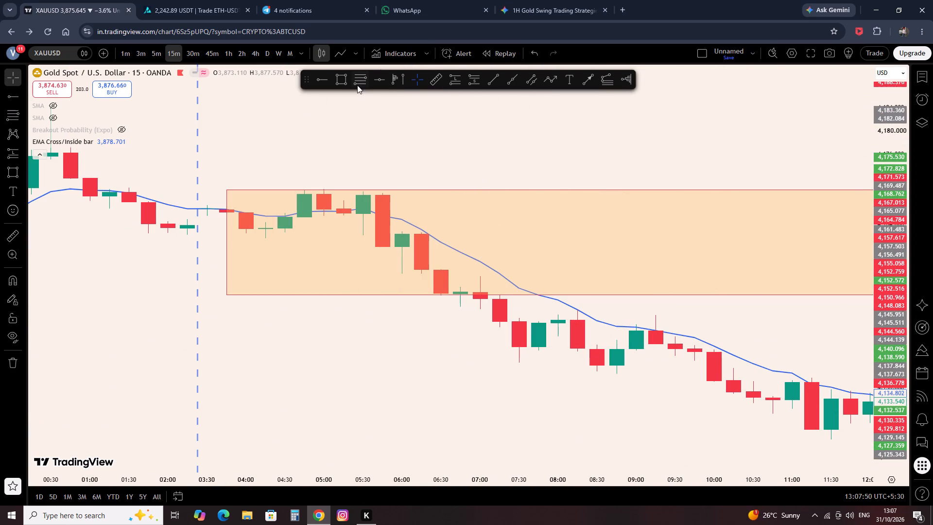
{"action": "left_click", "coordinate": [327, 77]}
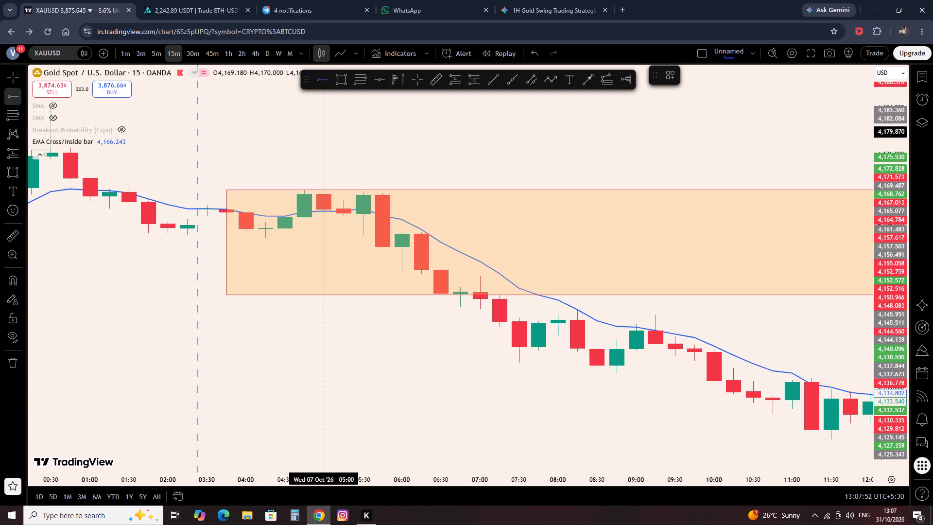
{"action": "left_click", "coordinate": [336, 82]}
{"action": "scroll", "coordinate": [304, 198], "scroll_direction": "up", "scroll_amount": 3}
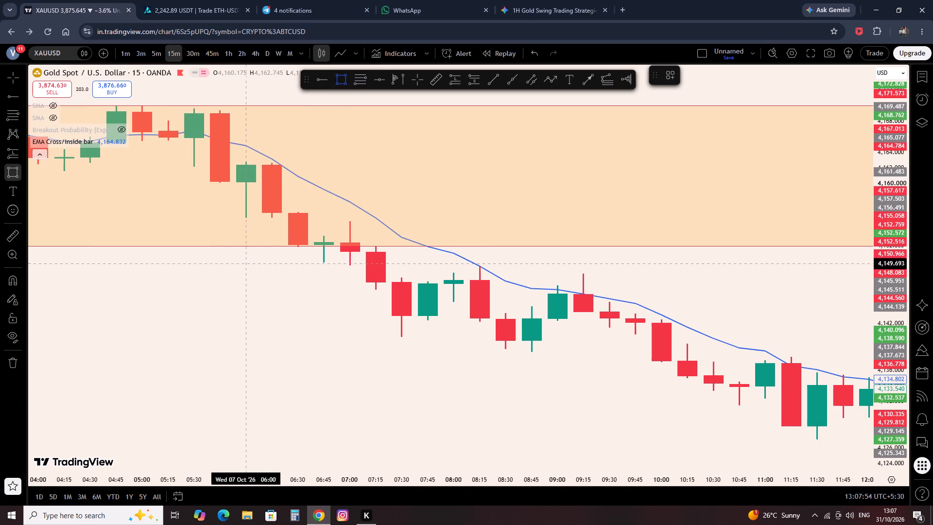
{"action": "left_click", "coordinate": [265, 263]}
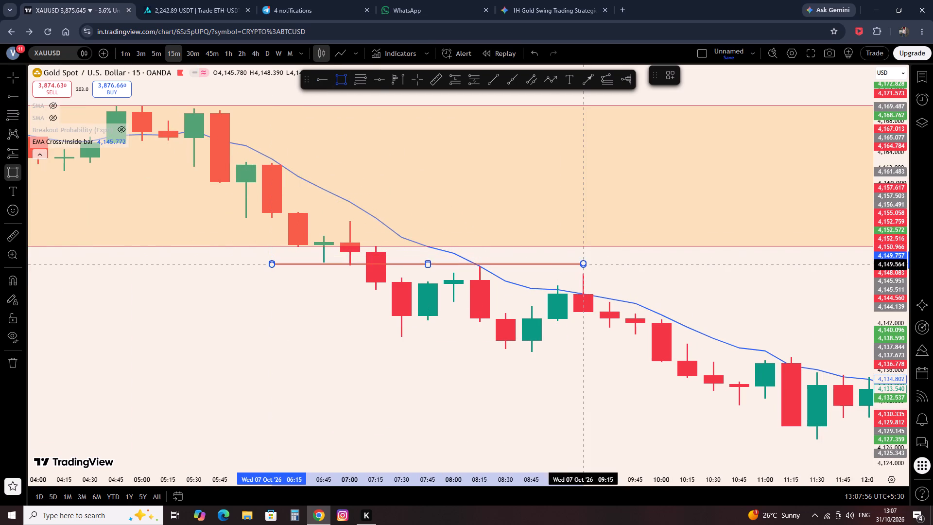
{"action": "left_click", "coordinate": [586, 257]}
{"action": "left_click", "coordinate": [664, 280]}
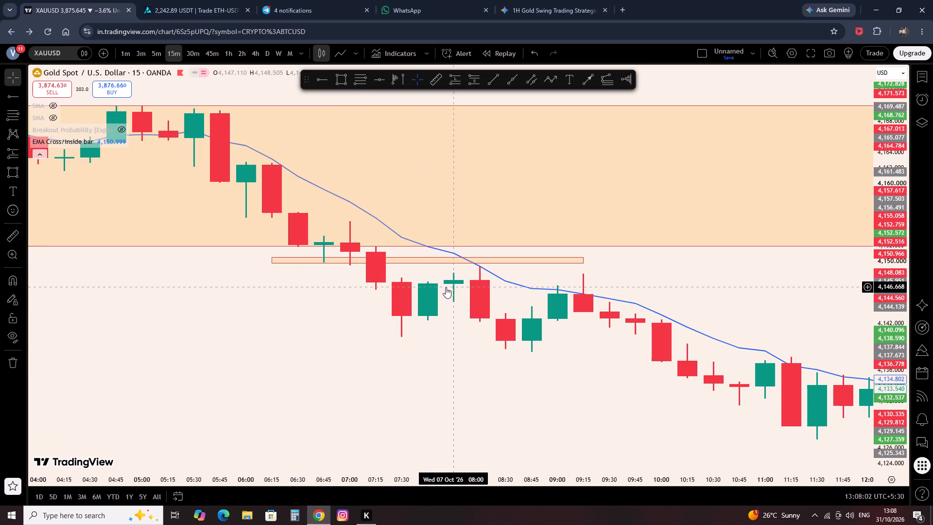
Draw a zone rectangle on 7 October from 07:15 to 09:15, between about 4,146.4 and 4,151.9.
{"action": "left_click", "coordinate": [338, 85]}
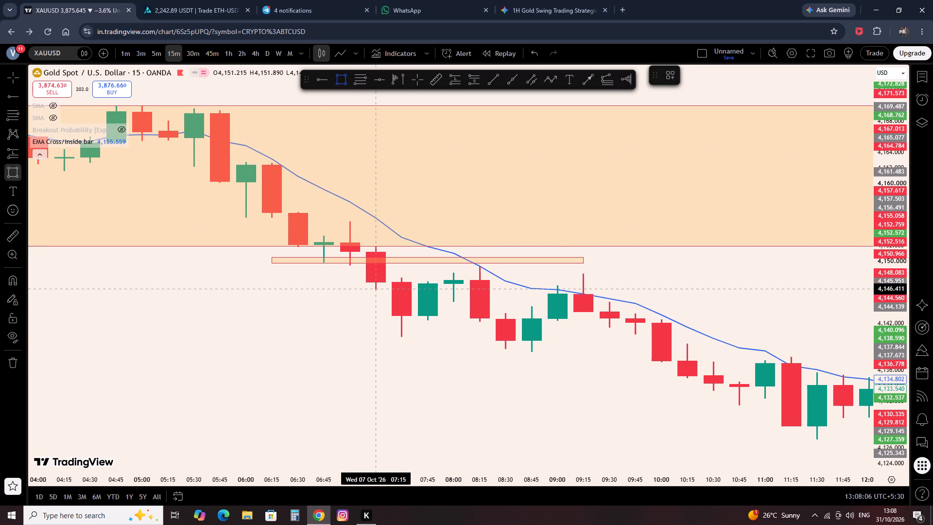
{"action": "left_click", "coordinate": [376, 289]}
{"action": "left_click", "coordinate": [370, 246]}
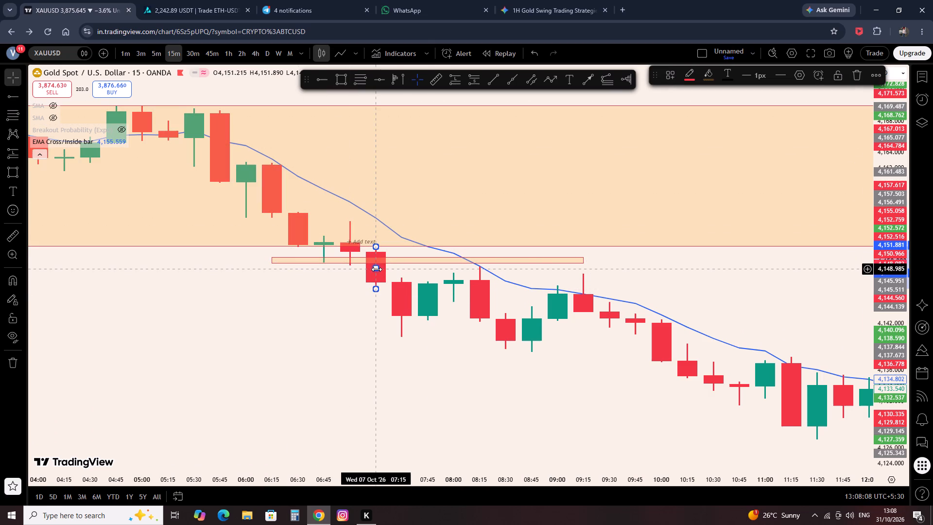
{"action": "left_click_drag", "start_coordinate": [377, 269], "coordinate": [590, 298]}
{"action": "left_click", "coordinate": [475, 374]}
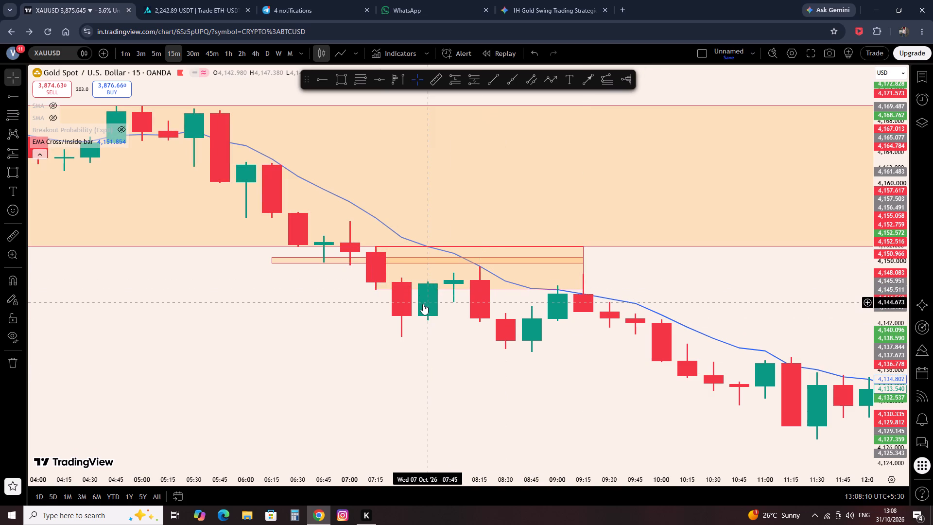
Place a short position on 7 October from 07:30 to 08:45, with entry about 4,146.5, stop about 4,152.3 and target about 4,088.0.
{"action": "left_click", "coordinate": [472, 86]}
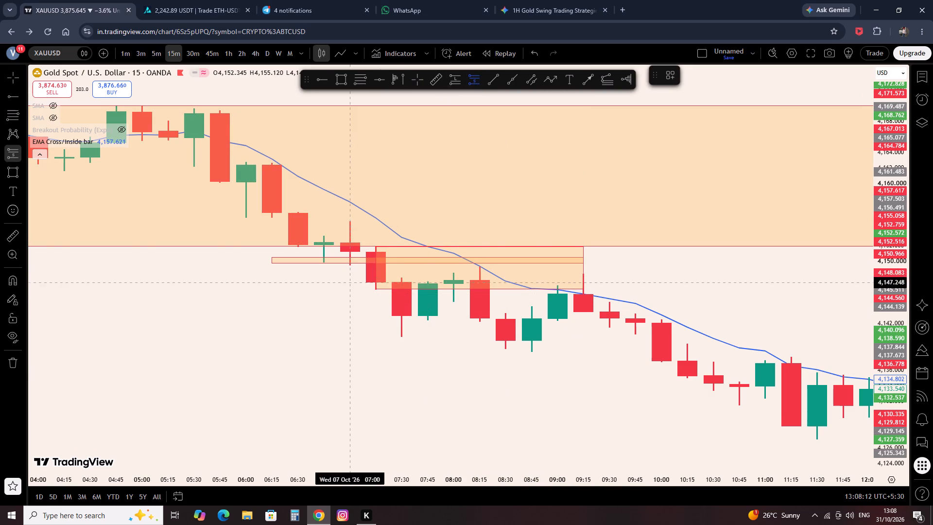
{"action": "left_click", "coordinate": [405, 289]}
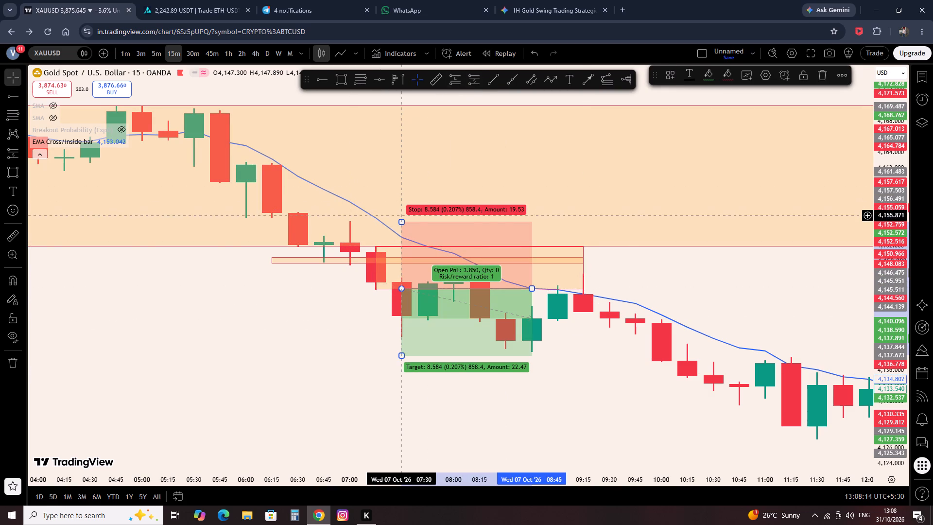
{"action": "left_click_drag", "start_coordinate": [403, 220], "coordinate": [413, 243]}
{"action": "scroll", "coordinate": [360, 257], "scroll_direction": "down", "scroll_amount": 7}
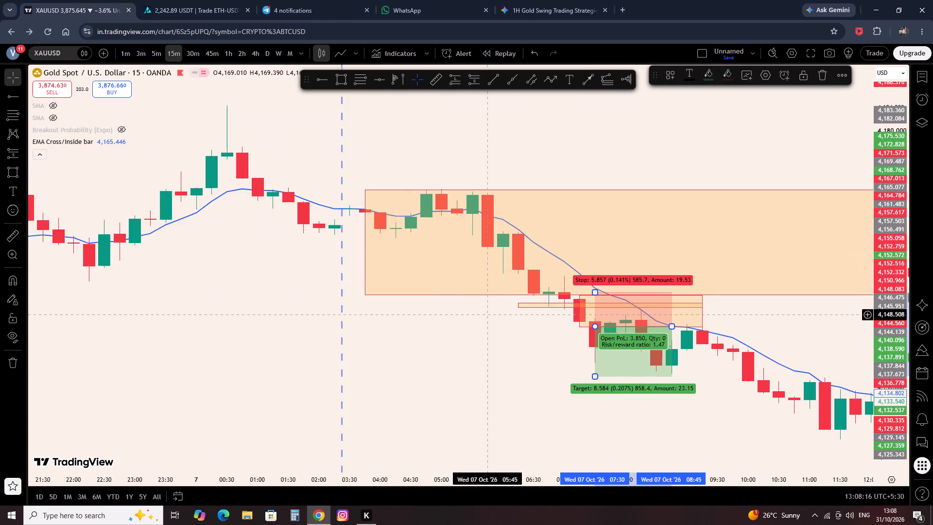
{"action": "scroll", "coordinate": [521, 354], "scroll_direction": "down", "scroll_amount": 4}
{"action": "left_click_drag", "start_coordinate": [548, 379], "coordinate": [236, 384]}
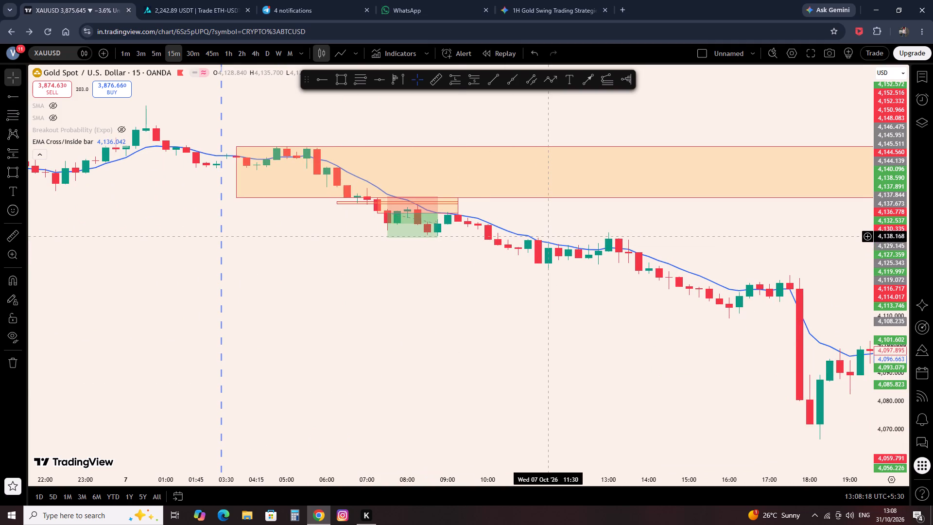
{"action": "left_click_drag", "start_coordinate": [386, 238], "coordinate": [521, 379]}
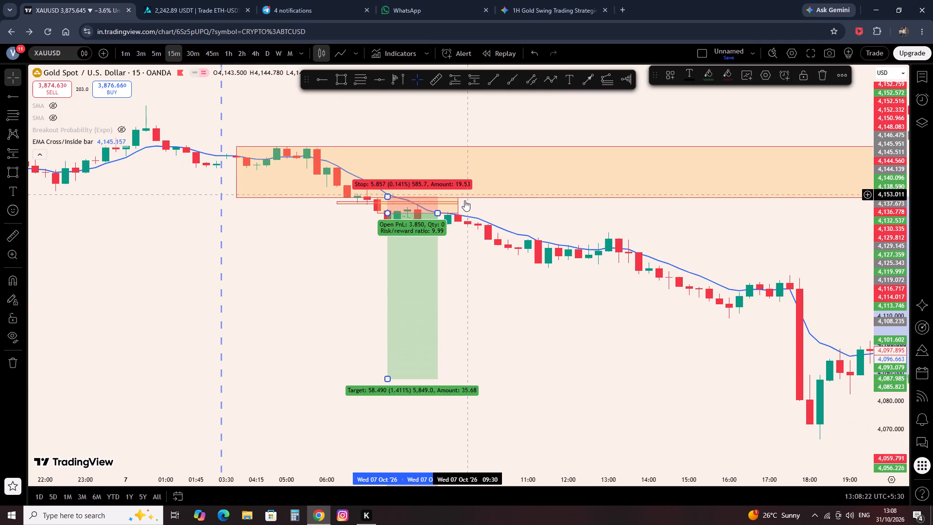
Select the zone rectangle spanning 07:15 to 09:15 on 7 October.
{"action": "left_click", "coordinate": [457, 207]}
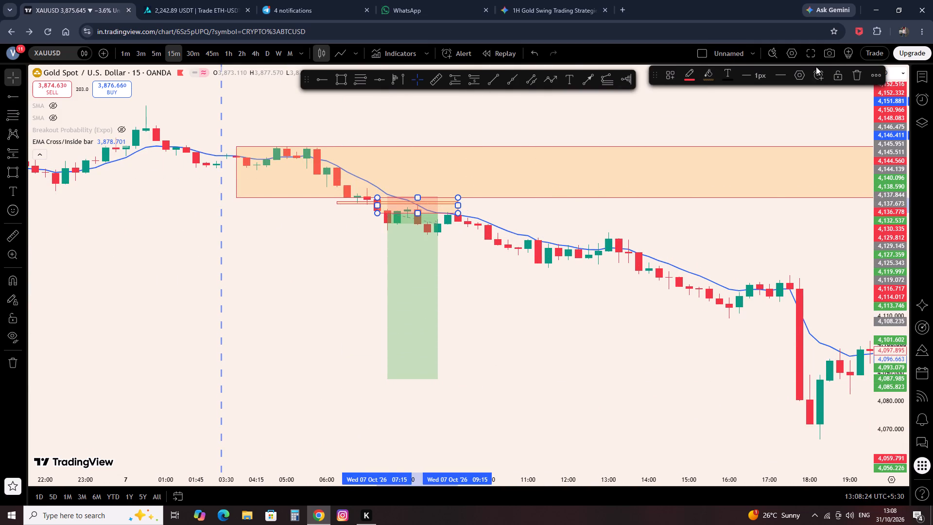
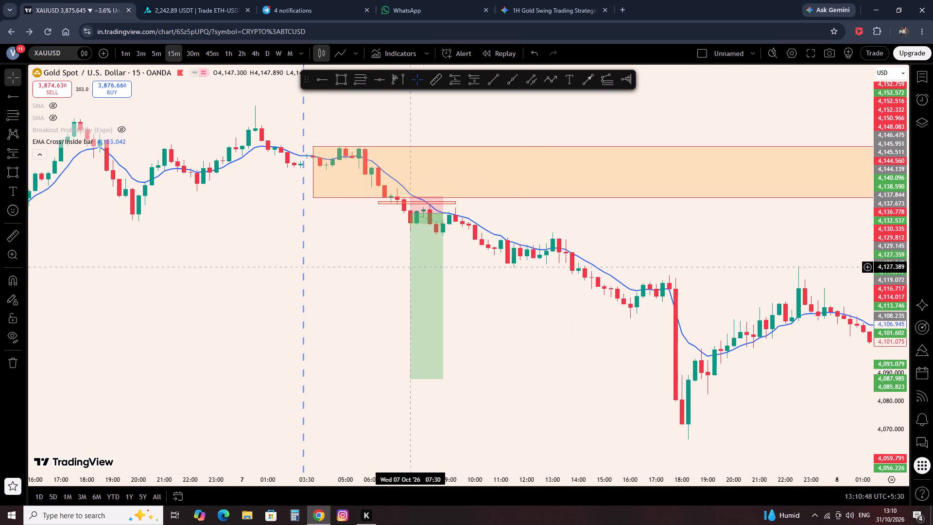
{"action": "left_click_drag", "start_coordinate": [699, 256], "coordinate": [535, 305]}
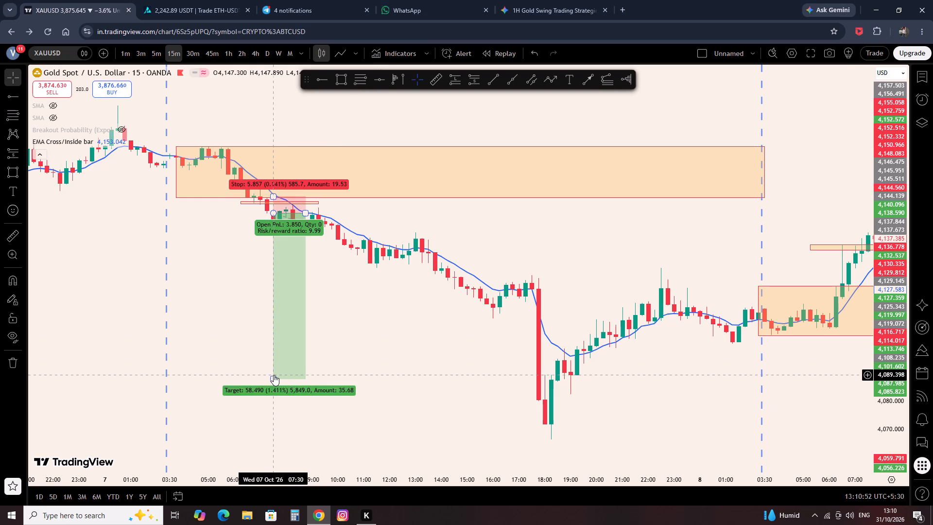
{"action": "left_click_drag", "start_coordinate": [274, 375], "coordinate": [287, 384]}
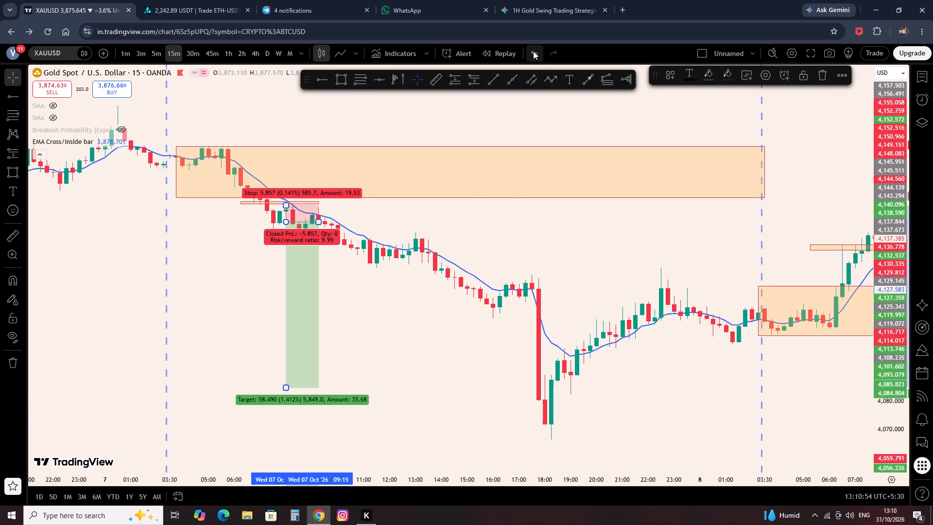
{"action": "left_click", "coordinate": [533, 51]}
Draw a range rectangle from 6 October 03:30 to about 7 October 03:30, between about 4,133.3 and 4,152.4.
{"action": "left_click_drag", "start_coordinate": [69, 295], "coordinate": [494, 284]}
{"action": "left_click_drag", "start_coordinate": [296, 293], "coordinate": [628, 281]}
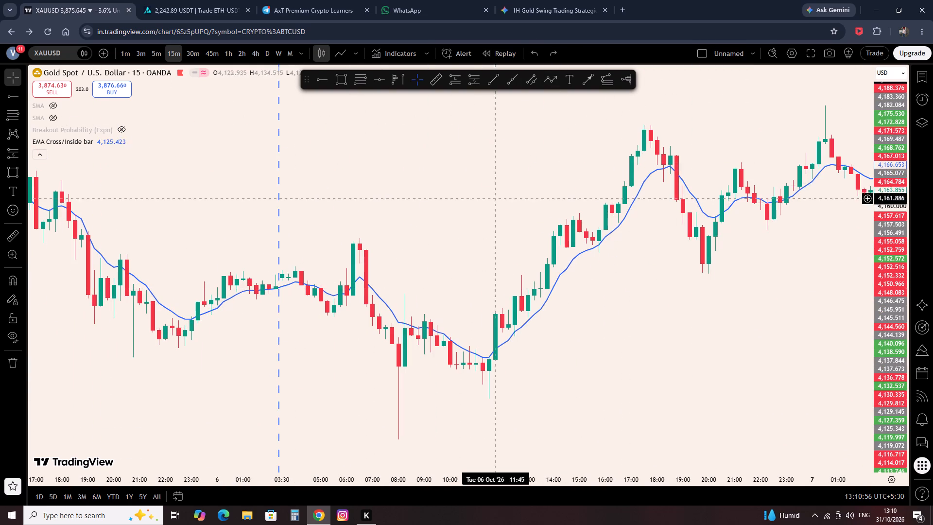
{"action": "left_click", "coordinate": [342, 86]}
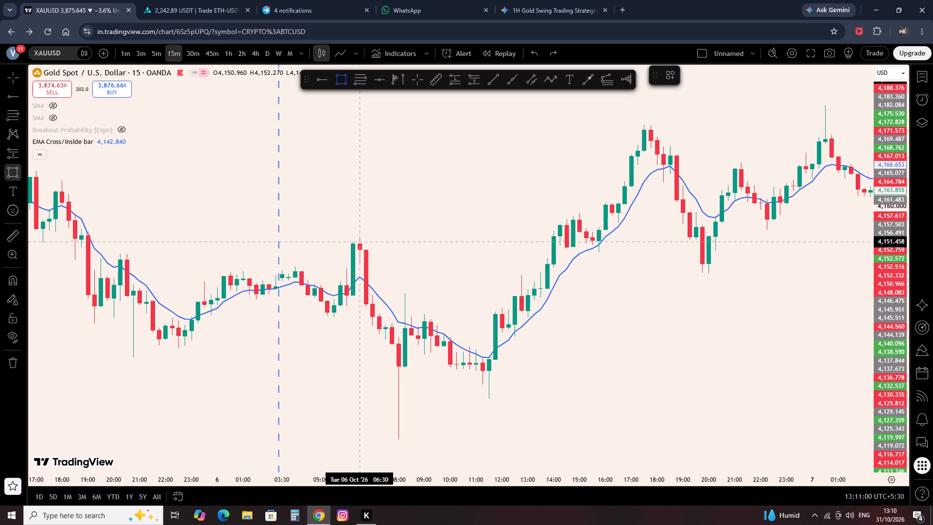
{"action": "left_click", "coordinate": [284, 238]}
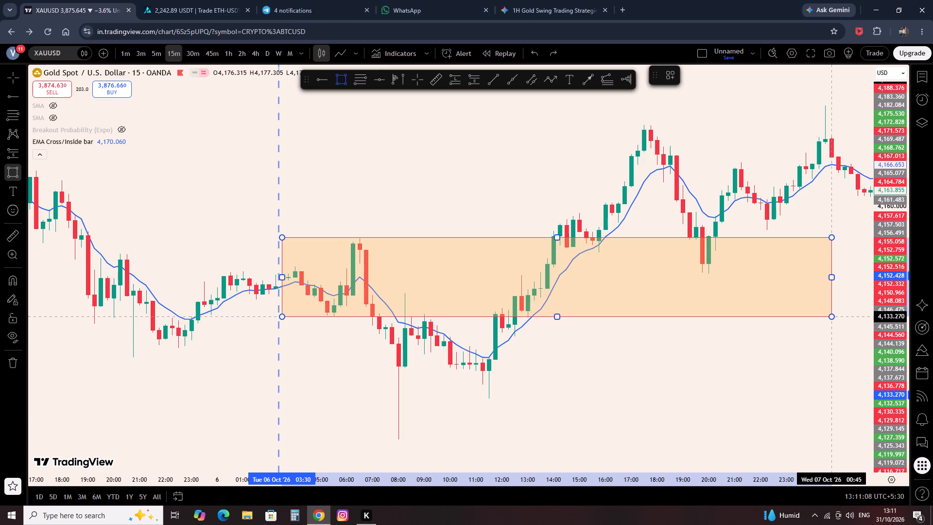
{"action": "left_click", "coordinate": [831, 316]}
{"action": "left_click", "coordinate": [807, 376]}
{"action": "left_click_drag", "start_coordinate": [772, 391], "coordinate": [377, 359]}
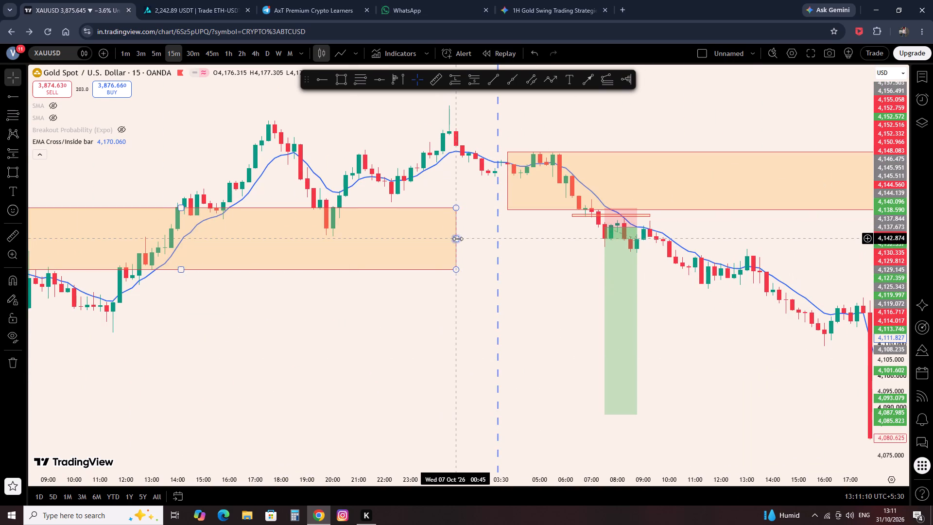
{"action": "left_click_drag", "start_coordinate": [459, 239], "coordinate": [499, 245]}
Draw a thin level rectangle just below the 6 October range, from about 06:30 to 14:00 at about 4,131.
{"action": "left_click_drag", "start_coordinate": [348, 302], "coordinate": [346, 308]}
{"action": "left_click_drag", "start_coordinate": [166, 348], "coordinate": [390, 365]}
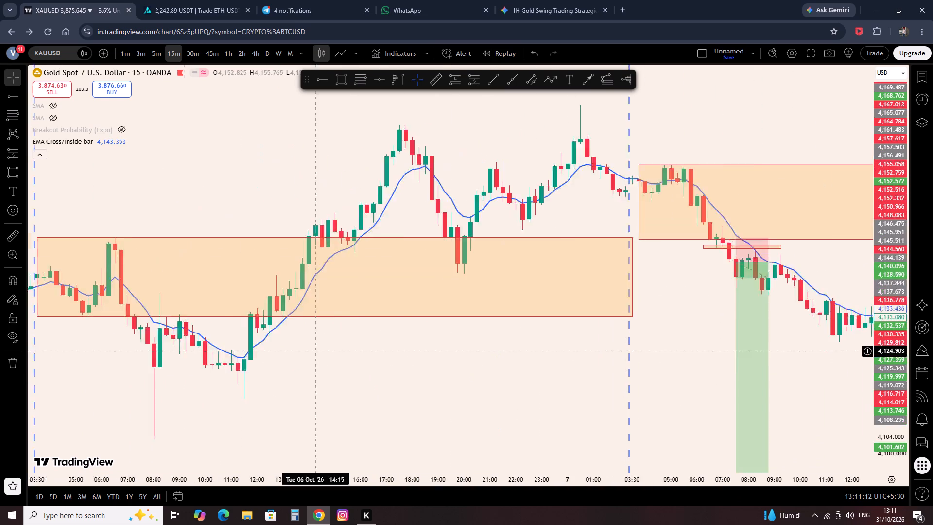
{"action": "left_click_drag", "start_coordinate": [390, 365], "coordinate": [422, 375]}
{"action": "left_click_drag", "start_coordinate": [320, 159], "coordinate": [500, 166]}
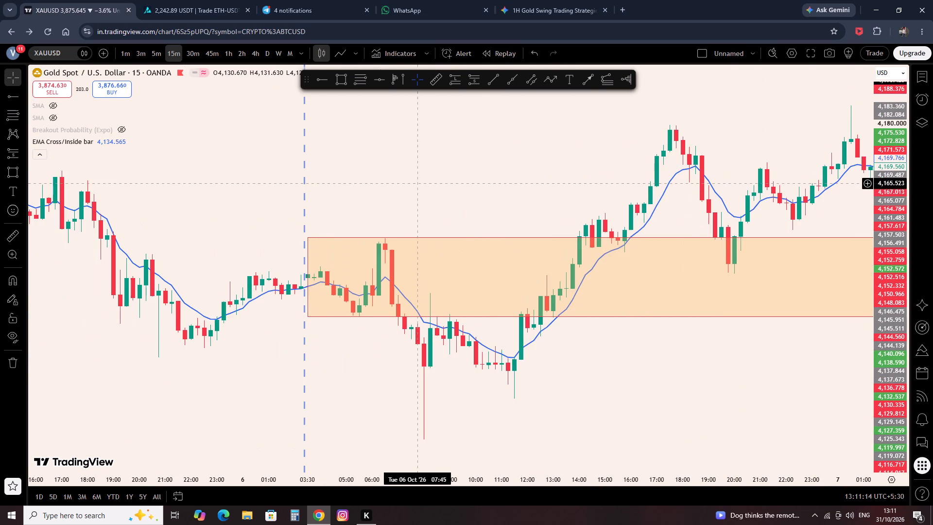
{"action": "left_click", "coordinate": [336, 81]}
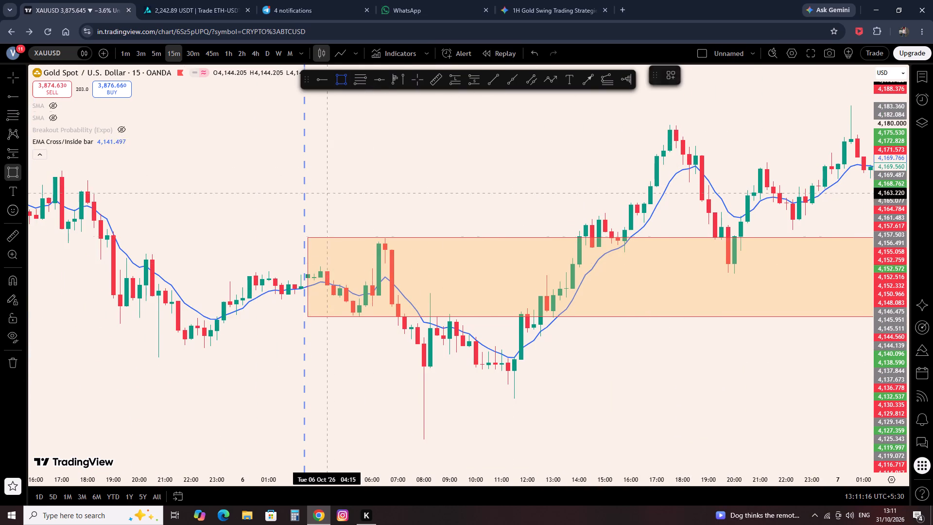
{"action": "left_click", "coordinate": [388, 325]}
{"action": "left_click", "coordinate": [581, 322]}
{"action": "left_click", "coordinate": [647, 360]}
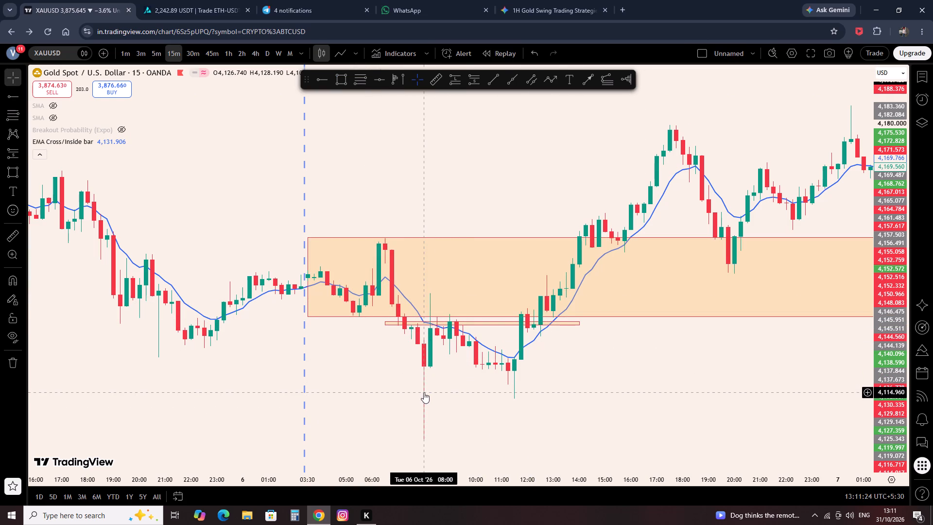
Place a long position at 6 October 12:45 to about 14:30, with entry about 4,137.8, stop about 4,128.2 and target about 4,158.0.
{"action": "left_click_drag", "start_coordinate": [551, 402], "coordinate": [489, 429]}
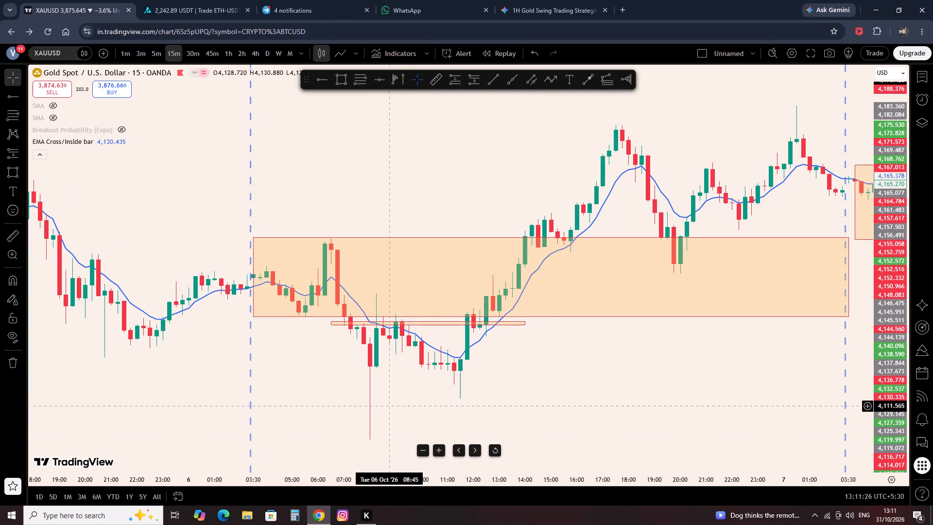
{"action": "left_click_drag", "start_coordinate": [556, 360], "coordinate": [463, 379]}
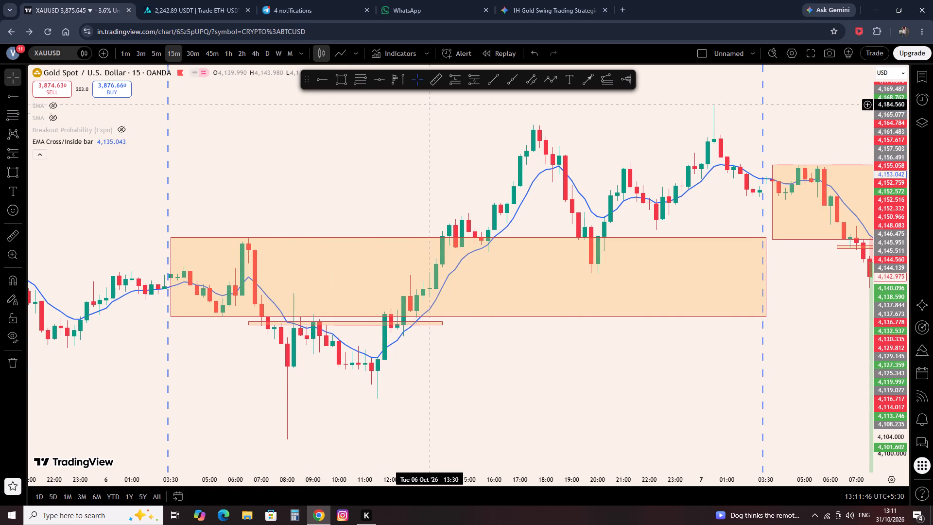
{"action": "left_click", "coordinate": [472, 77]}
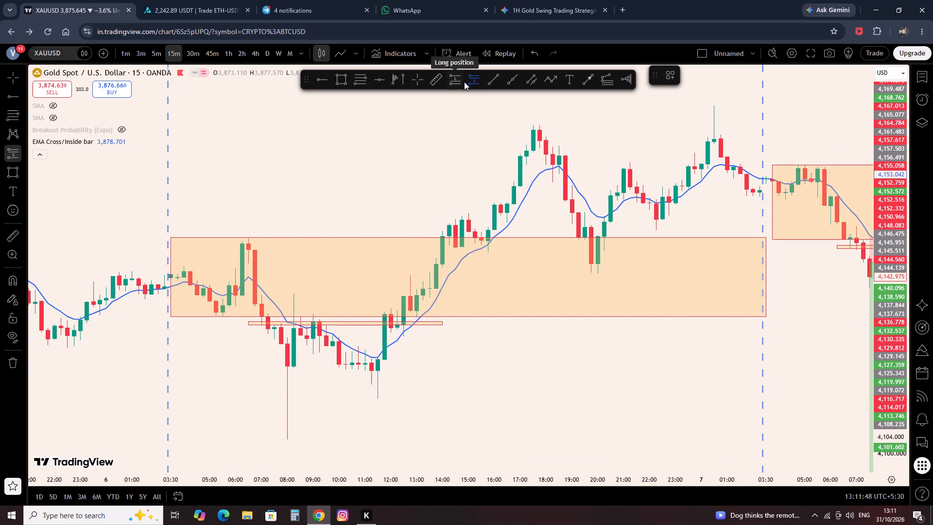
{"action": "left_click", "coordinate": [412, 82]}
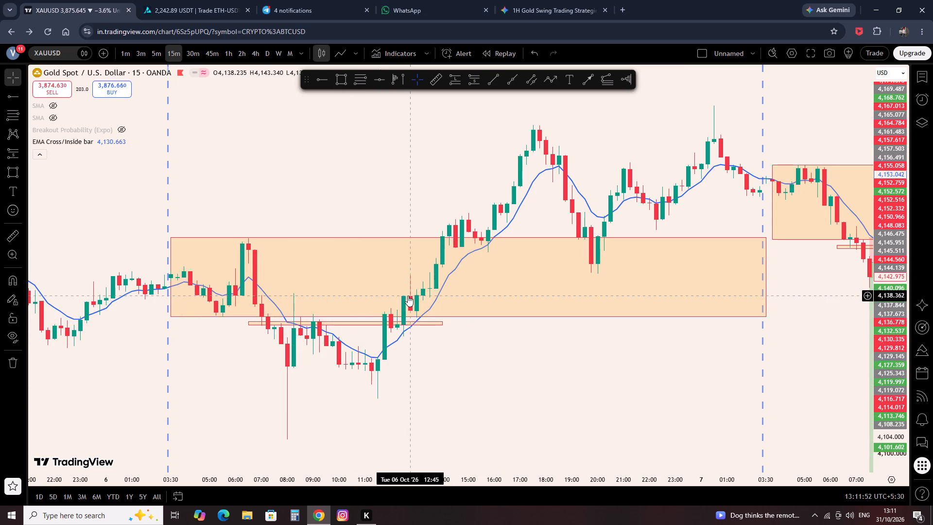
{"action": "left_click", "coordinate": [453, 82]}
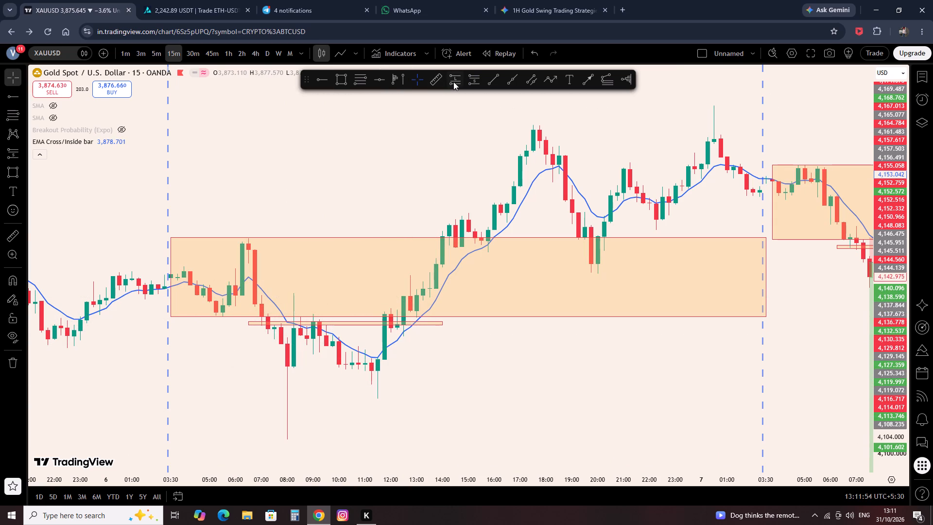
{"action": "left_click", "coordinate": [412, 298]}
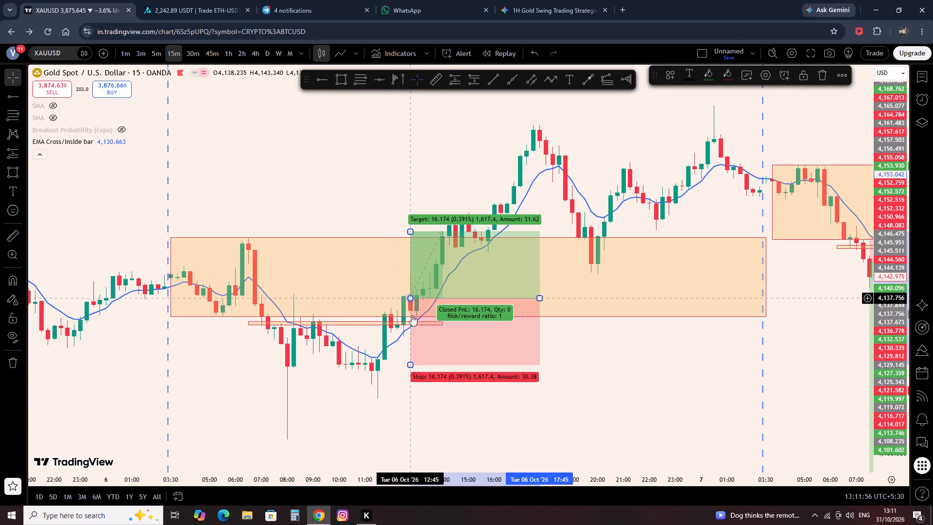
{"action": "left_click_drag", "start_coordinate": [412, 365], "coordinate": [420, 338]}
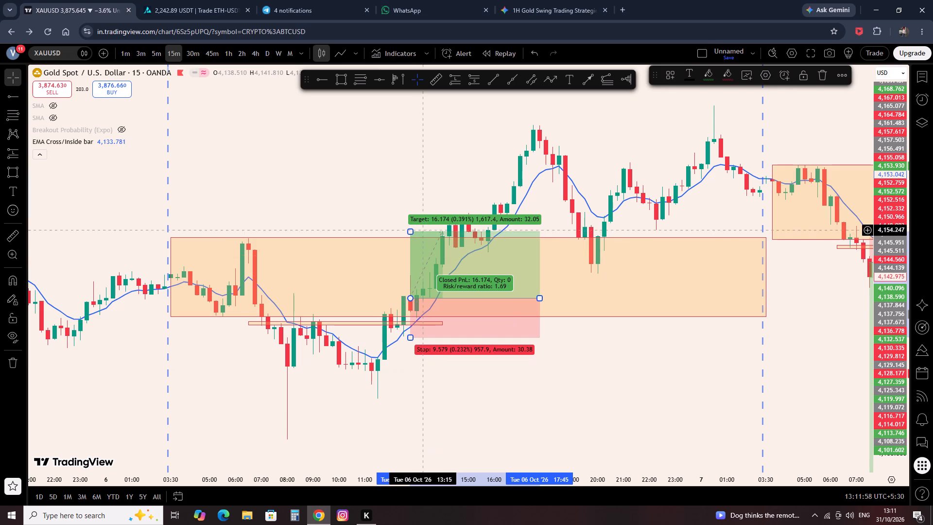
{"action": "left_click_drag", "start_coordinate": [408, 230], "coordinate": [408, 214]}
{"action": "left_click_drag", "start_coordinate": [542, 297], "coordinate": [458, 303]}
{"action": "left_click", "coordinate": [505, 360]}
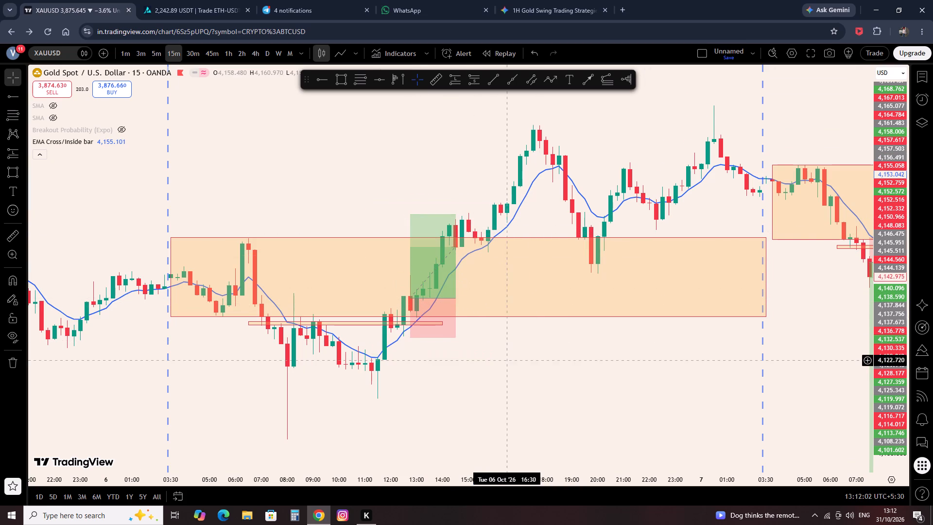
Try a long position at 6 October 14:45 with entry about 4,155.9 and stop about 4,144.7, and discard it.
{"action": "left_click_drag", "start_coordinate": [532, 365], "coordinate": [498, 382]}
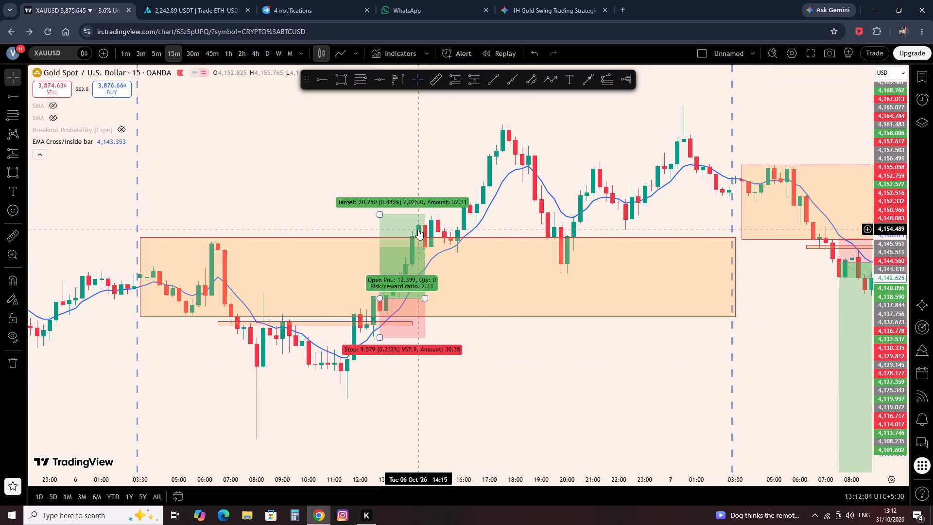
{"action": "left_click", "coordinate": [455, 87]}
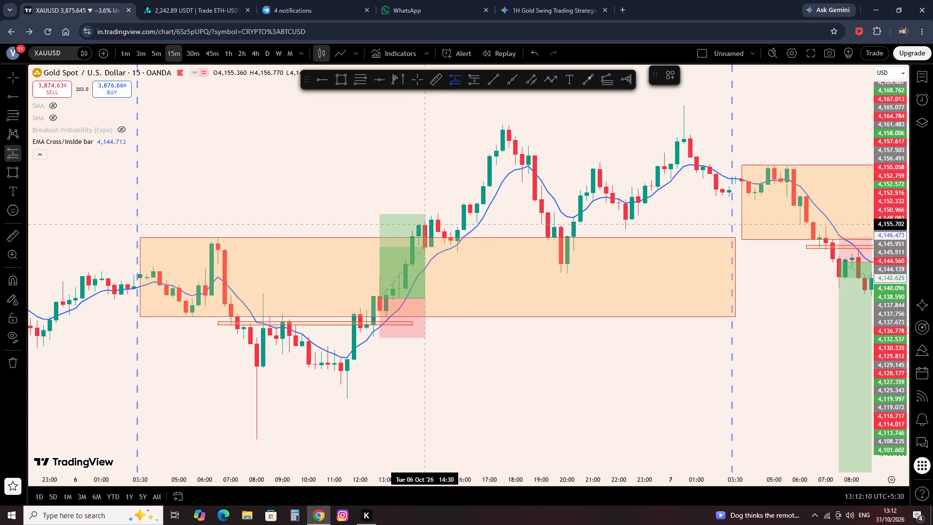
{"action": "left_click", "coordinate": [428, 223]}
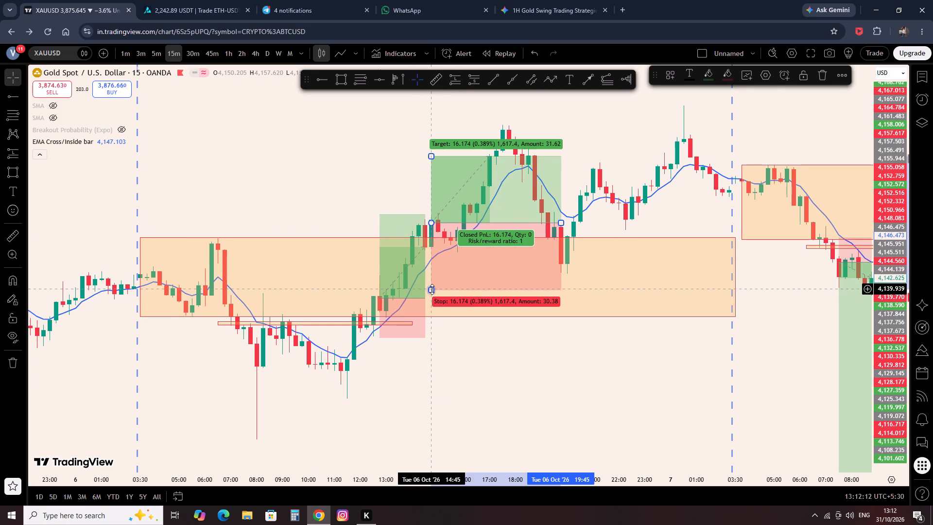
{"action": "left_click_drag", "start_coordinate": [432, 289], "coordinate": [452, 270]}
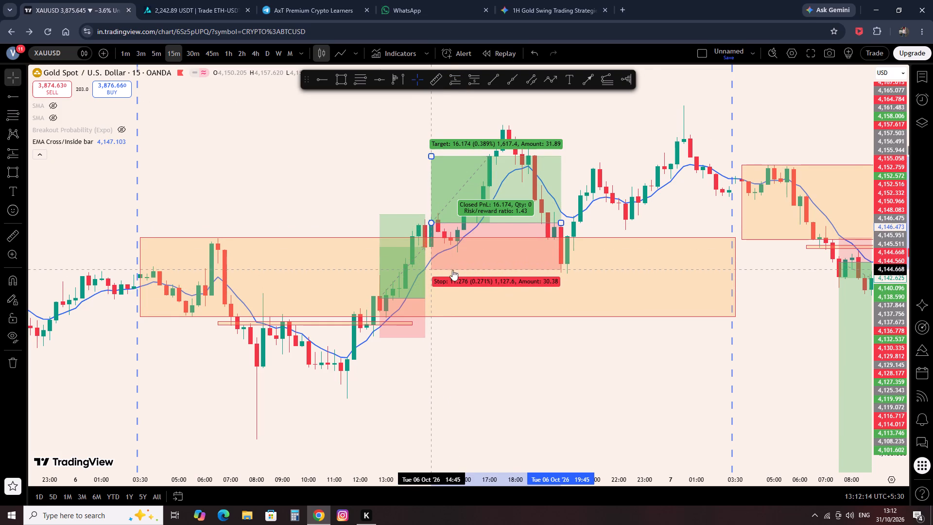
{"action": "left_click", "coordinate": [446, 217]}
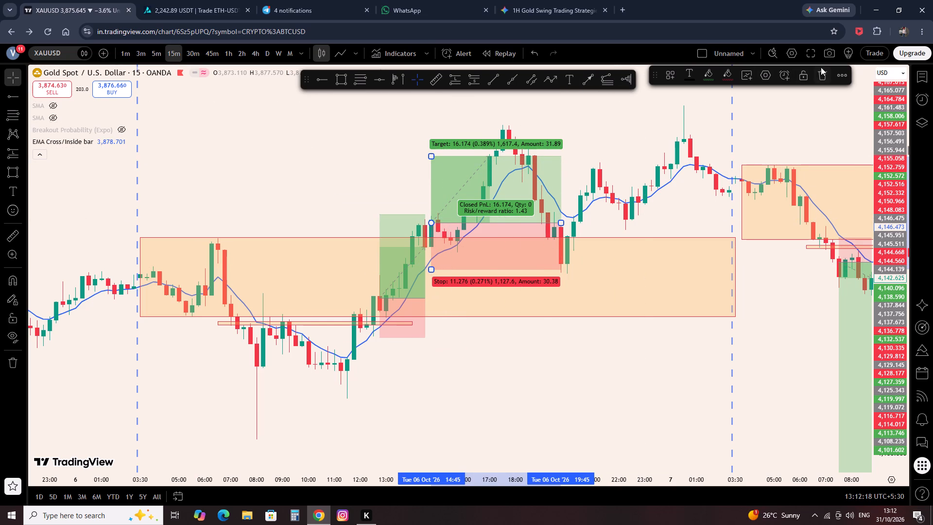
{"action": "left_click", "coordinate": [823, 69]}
Place a long position at 6 October 16:00 to about 17:15, with entry about 4,154.5, stop about 4,148.5 and target about 4,179.2.
{"action": "left_click", "coordinate": [462, 77]}
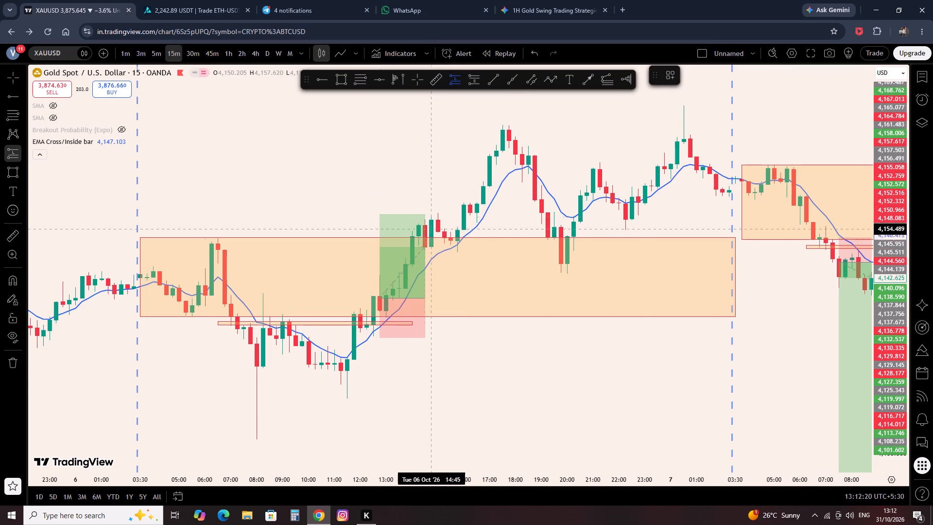
{"action": "left_click", "coordinate": [463, 229]}
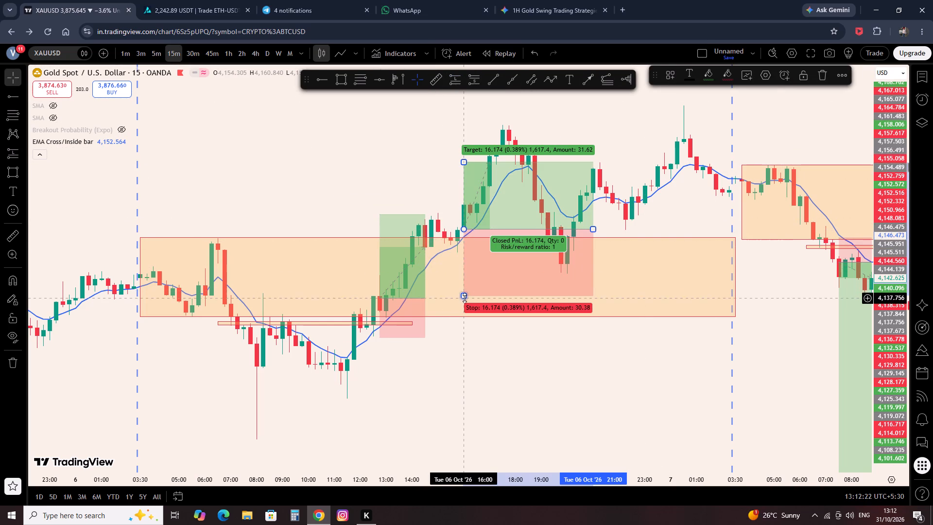
{"action": "left_click_drag", "start_coordinate": [465, 298], "coordinate": [484, 254]}
{"action": "left_click_drag", "start_coordinate": [462, 167], "coordinate": [463, 160]}
{"action": "left_click_drag", "start_coordinate": [463, 160], "coordinate": [476, 127]}
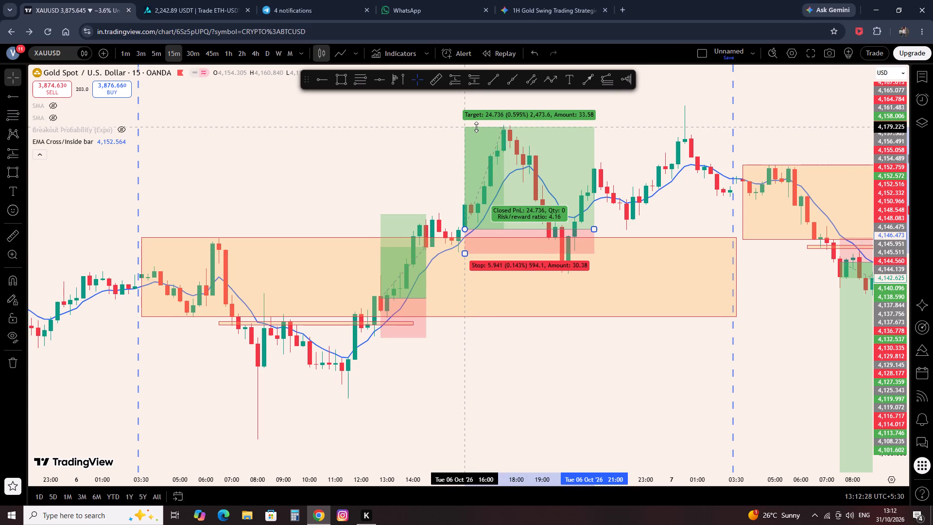
{"action": "left_click_drag", "start_coordinate": [476, 127], "coordinate": [475, 127]}
{"action": "left_click_drag", "start_coordinate": [595, 229], "coordinate": [498, 228]}
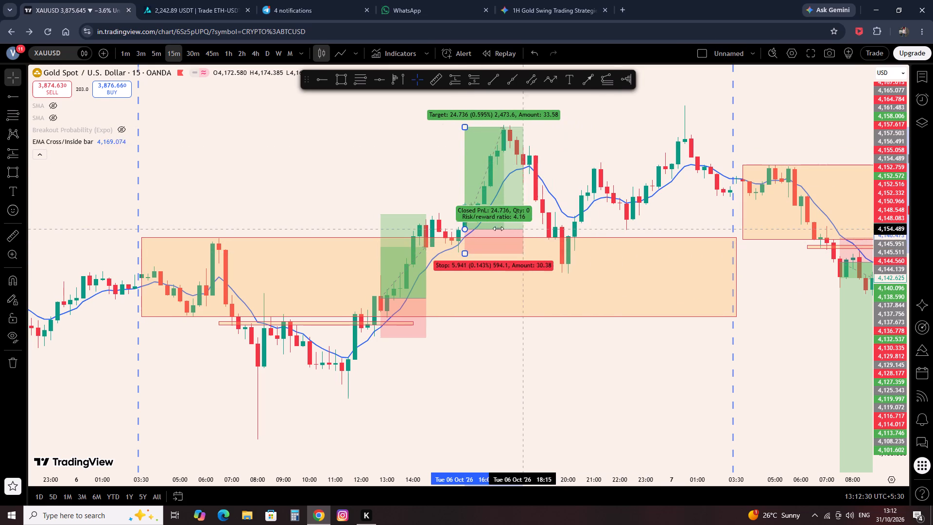
{"action": "left_click_drag", "start_coordinate": [498, 228], "coordinate": [495, 227]}
{"action": "left_click", "coordinate": [595, 156]}
Draw the 5 October range rectangle from 3 October 02:15 to 6 October 03:30, between about 4,138.7 and 4,161.7.
{"action": "scroll", "coordinate": [501, 198], "scroll_direction": "up", "scroll_amount": 3}
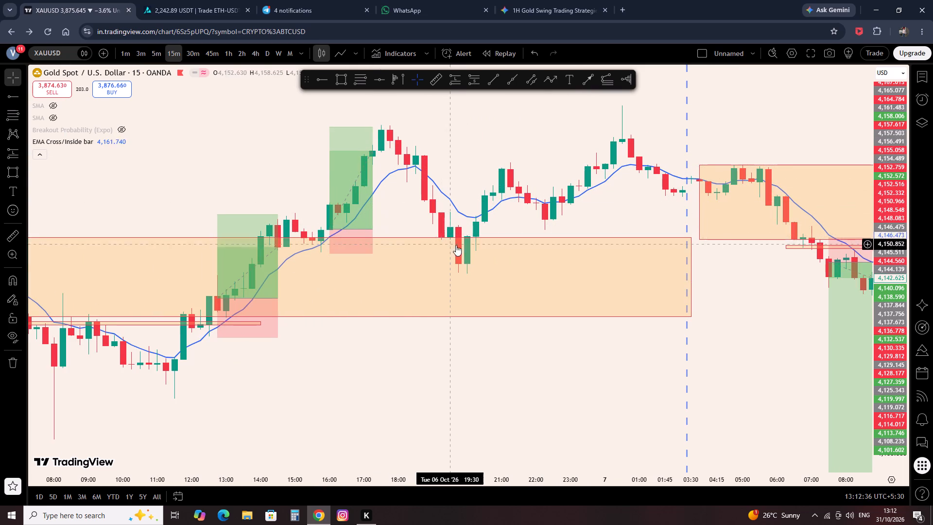
{"action": "left_click_drag", "start_coordinate": [527, 223], "coordinate": [484, 222]}
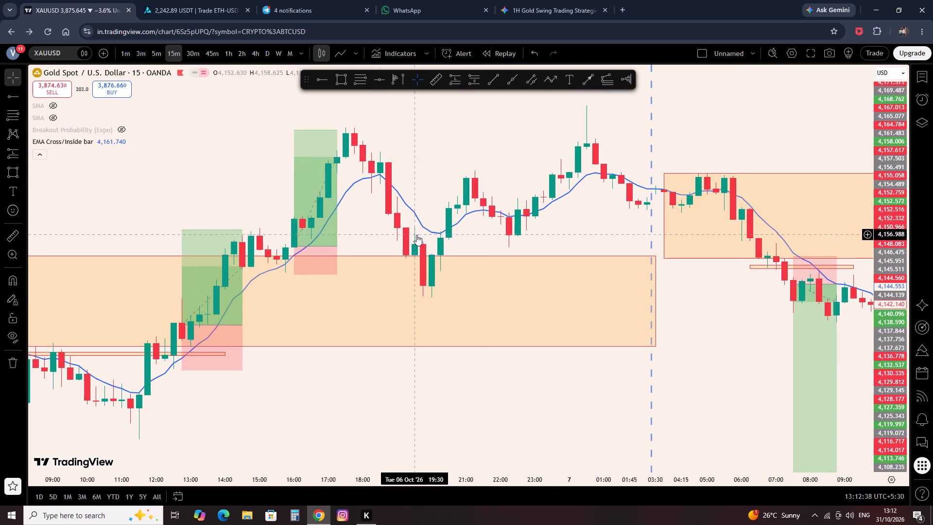
{"action": "left_click_drag", "start_coordinate": [193, 200], "coordinate": [566, 176]}
{"action": "left_click_drag", "start_coordinate": [322, 144], "coordinate": [682, 165]}
{"action": "scroll", "coordinate": [393, 187], "scroll_direction": "down", "scroll_amount": 2}
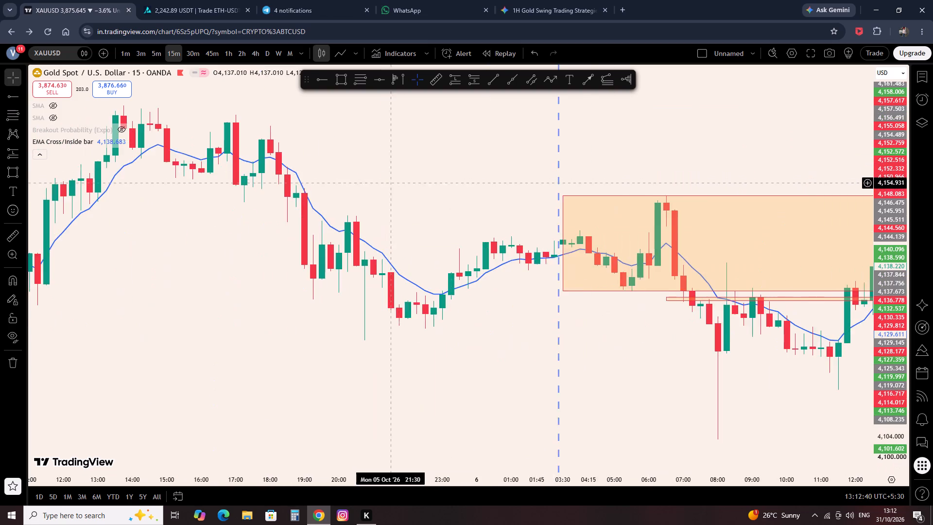
{"action": "scroll", "coordinate": [391, 189], "scroll_direction": "down", "scroll_amount": 2}
{"action": "left_click", "coordinate": [345, 78]}
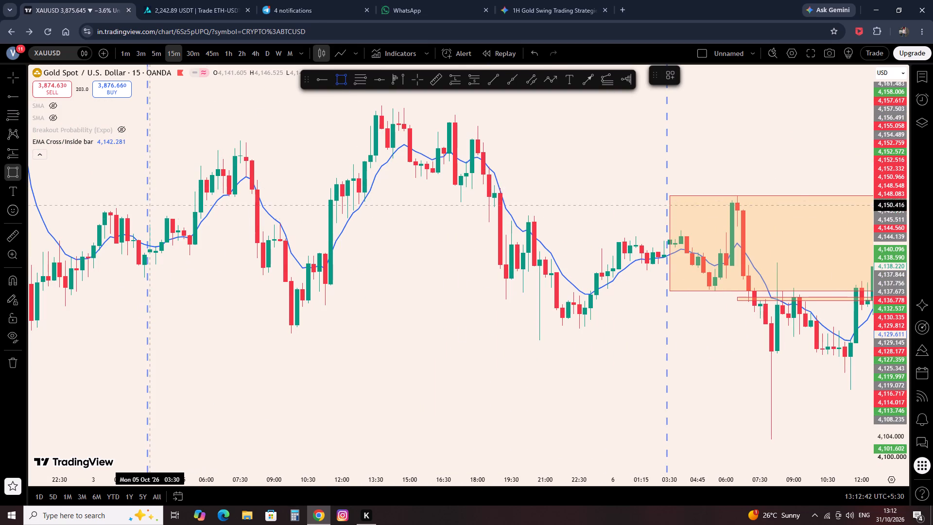
{"action": "left_click", "coordinate": [147, 264]}
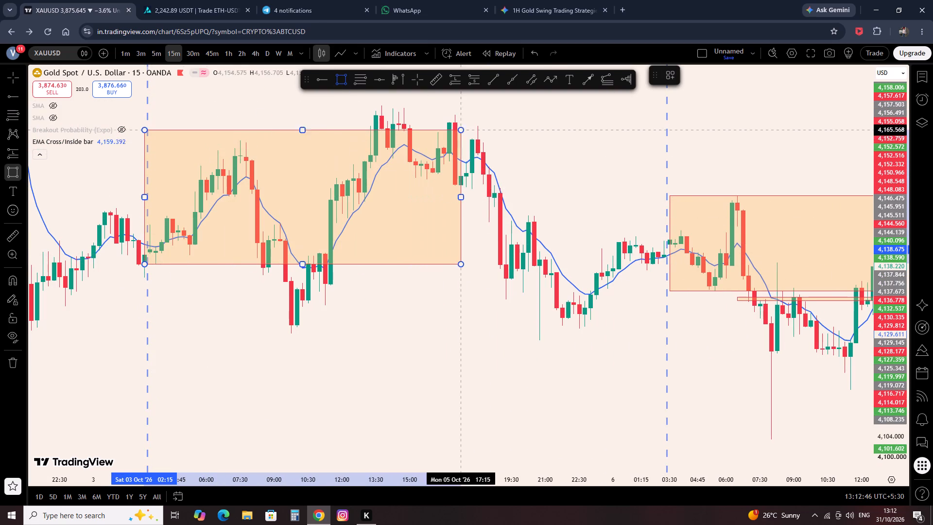
{"action": "left_click", "coordinate": [669, 149]}
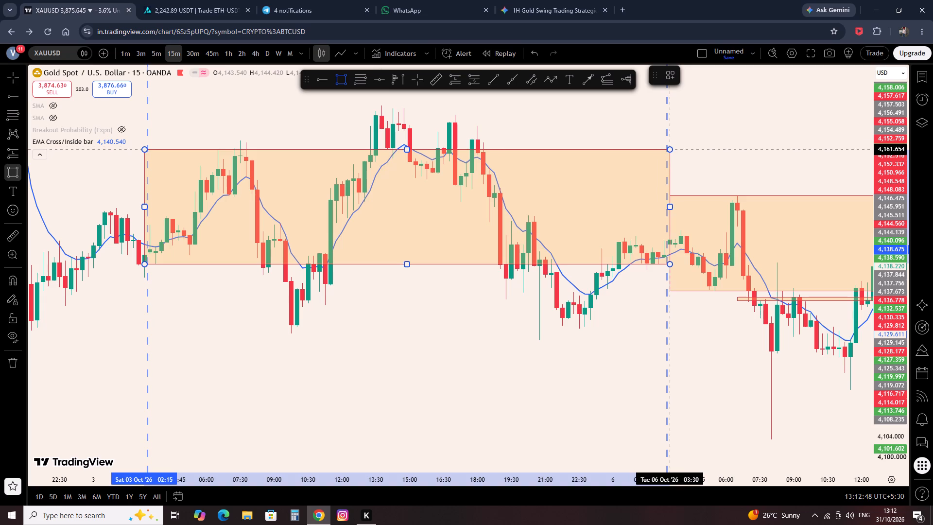
{"action": "left_click", "coordinate": [657, 112]}
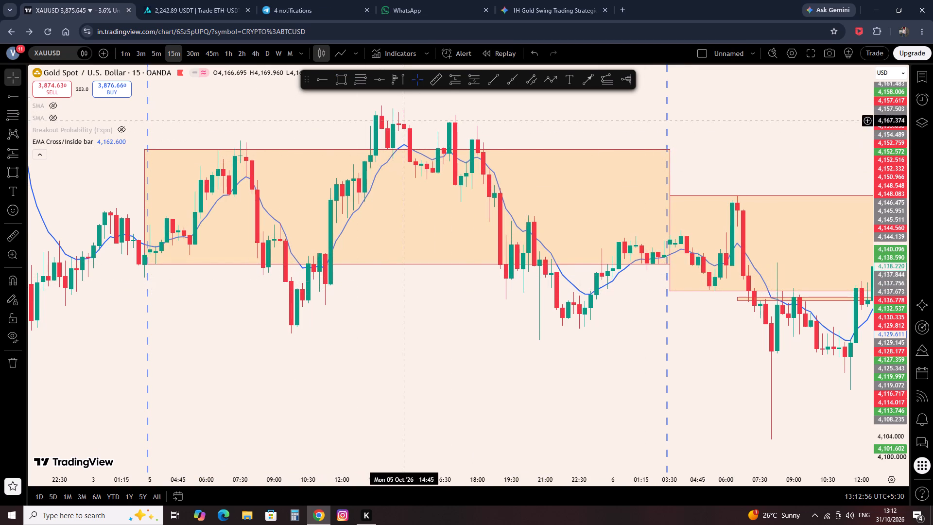
Place a short position at 5 October 09:45 to about 10:30, with entry about 4,135.3, stop about 4,143.7 and target about 4,121.9.
{"action": "left_click", "coordinate": [478, 74]}
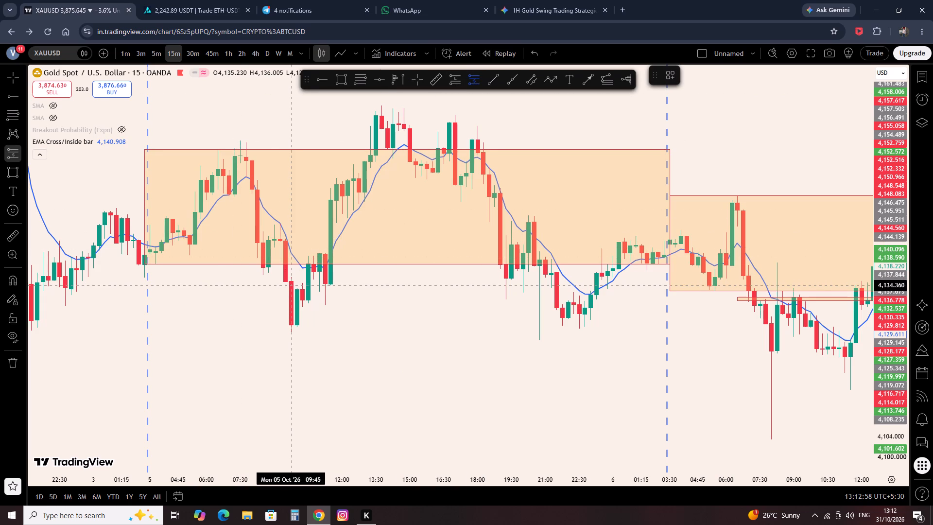
{"action": "left_click", "coordinate": [291, 281]}
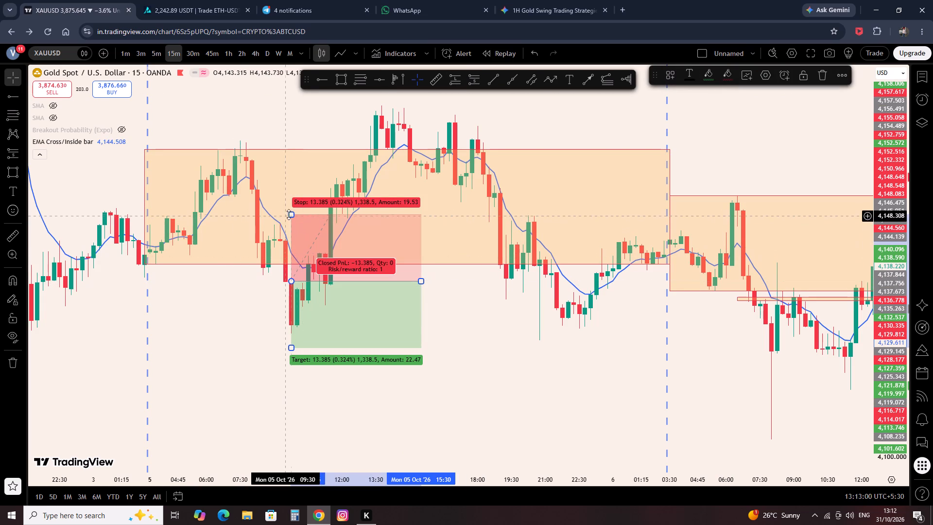
{"action": "left_click_drag", "start_coordinate": [290, 213], "coordinate": [308, 239]}
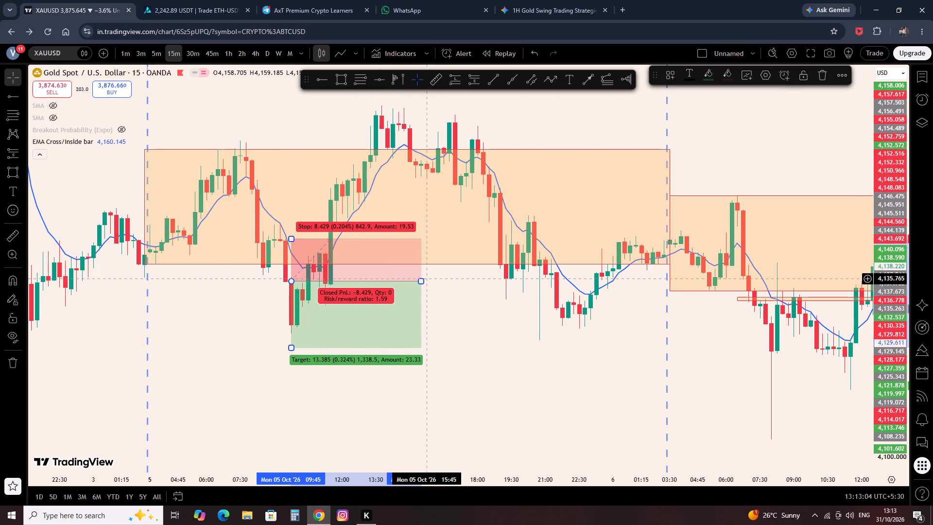
{"action": "left_click_drag", "start_coordinate": [422, 283], "coordinate": [307, 299]}
{"action": "left_click", "coordinate": [422, 300]}
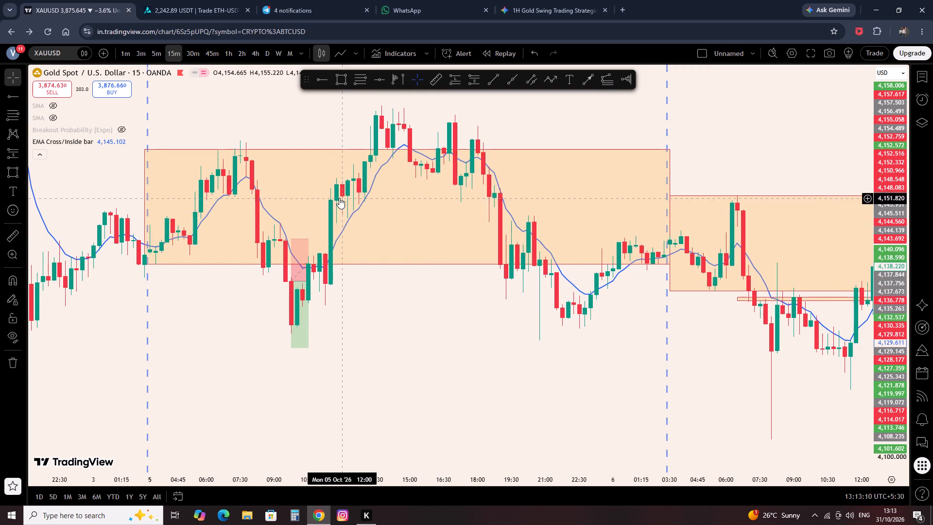
{"action": "left_click_drag", "start_coordinate": [398, 314], "coordinate": [532, 358]}
{"action": "left_click_drag", "start_coordinate": [207, 256], "coordinate": [487, 259]}
{"action": "scroll", "coordinate": [329, 286], "scroll_direction": "down", "scroll_amount": 6}
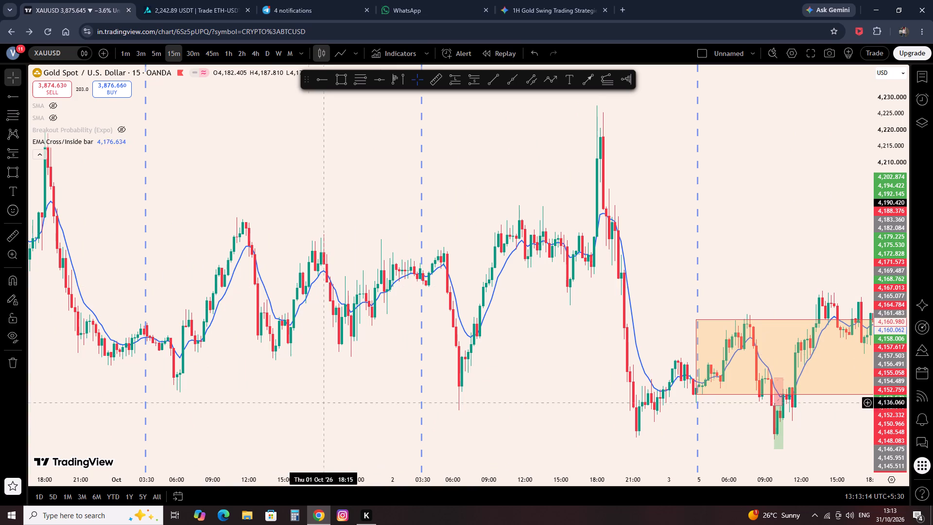
{"action": "right_click", "coordinate": [480, 166]}
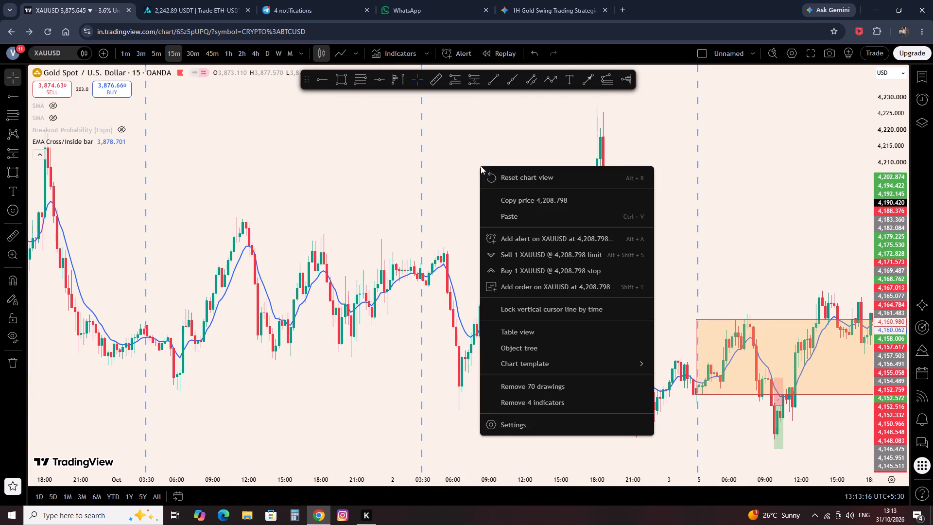
{"action": "left_click", "coordinate": [493, 175]}
{"action": "scroll", "coordinate": [510, 192], "scroll_direction": "down", "scroll_amount": 20}
{"action": "scroll", "coordinate": [510, 192], "scroll_direction": "down", "scroll_amount": 7}
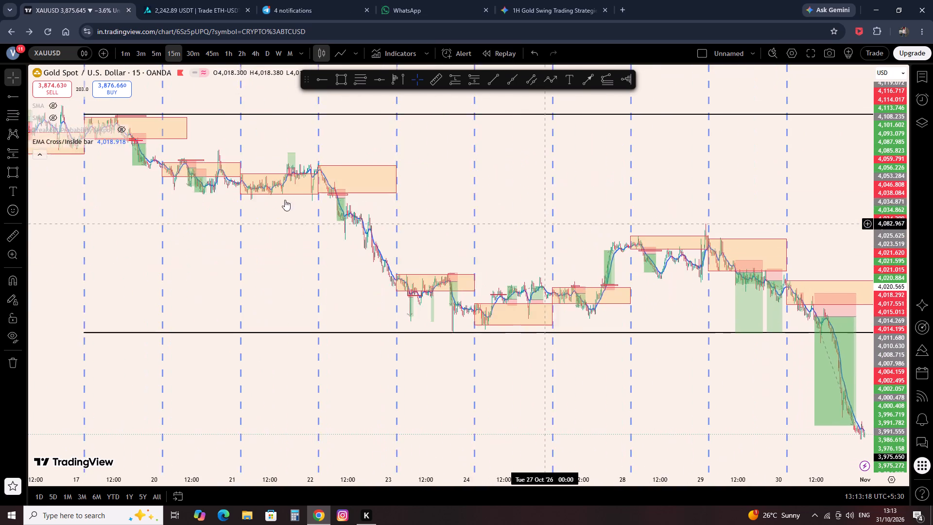
{"action": "scroll", "coordinate": [61, 301], "scroll_direction": "down", "scroll_amount": 7}
{"action": "scroll", "coordinate": [128, 286], "scroll_direction": "down", "scroll_amount": 7}
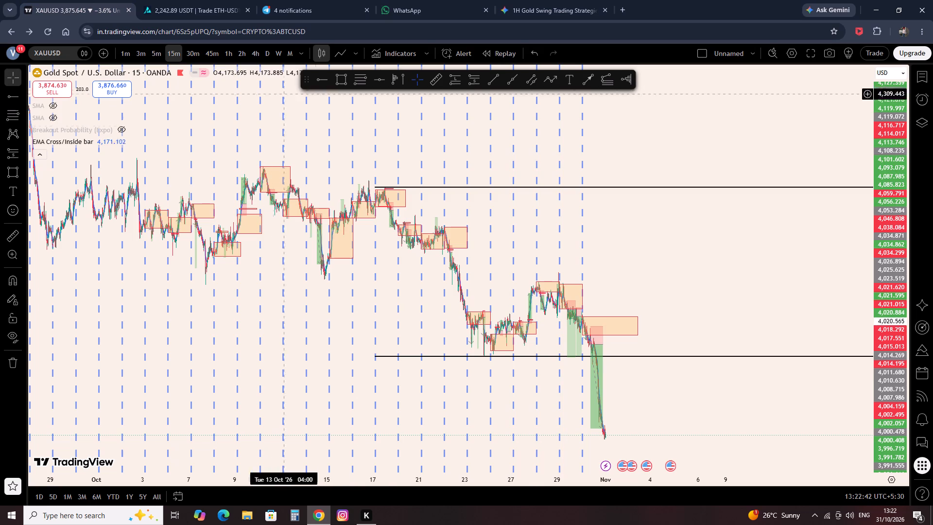
{"action": "scroll", "coordinate": [505, 325], "scroll_direction": "up", "scroll_amount": 3}
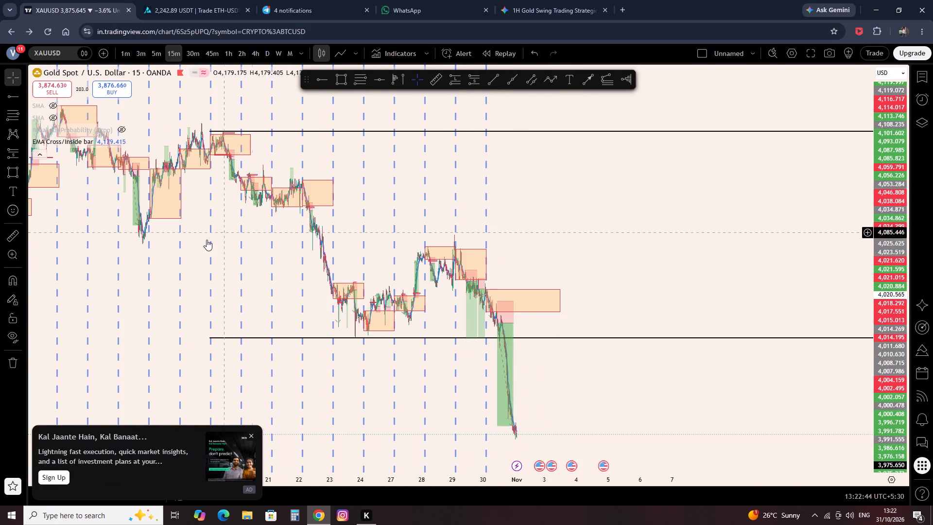
{"action": "left_click_drag", "start_coordinate": [144, 288], "coordinate": [271, 326]}
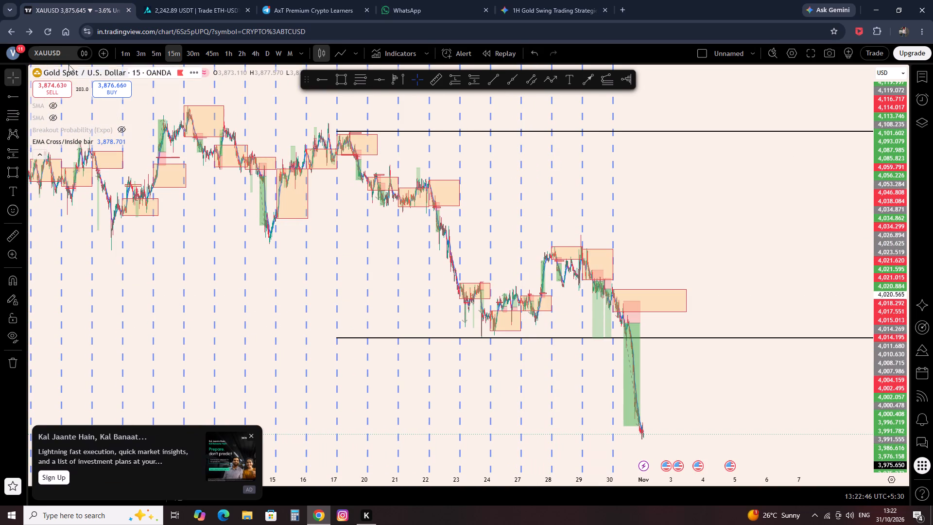
{"action": "left_click", "coordinate": [70, 70]}
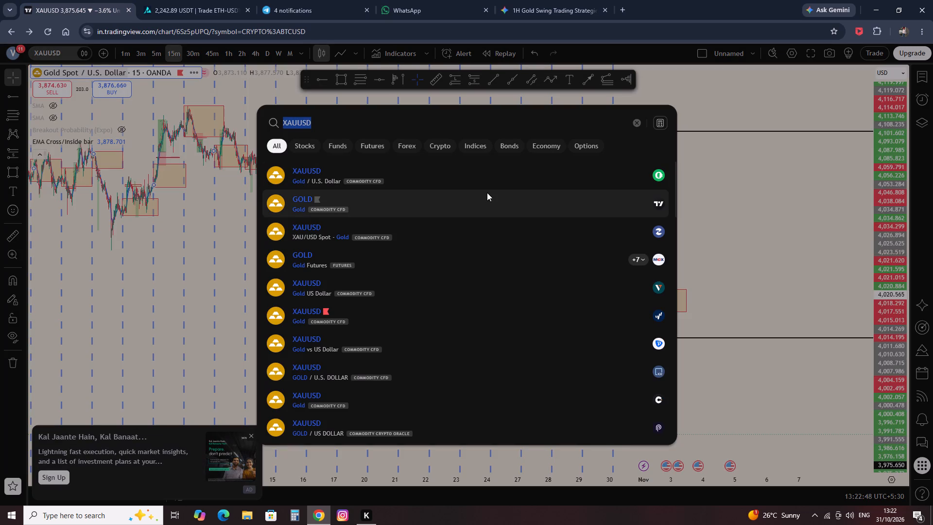
{"action": "left_click", "coordinate": [660, 175]}
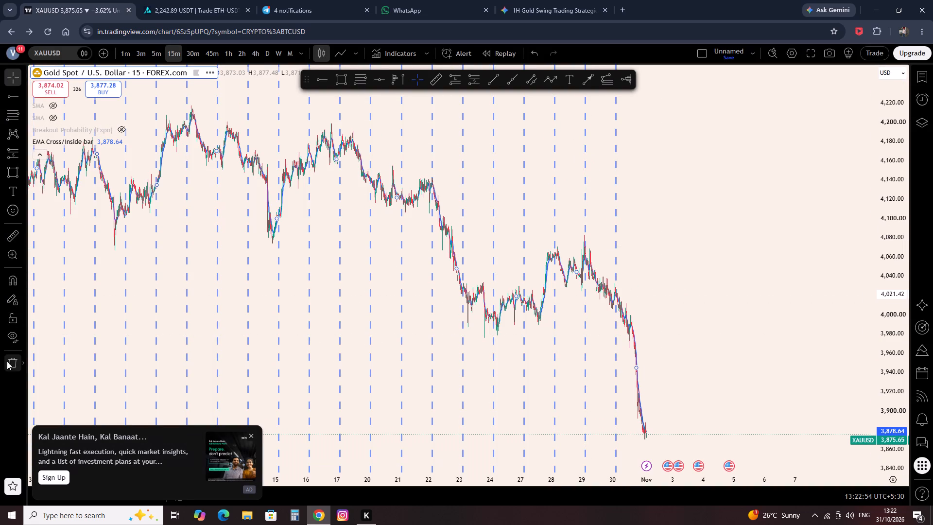
Look over the 15-minute gold price history back to late September and up to the latest candles.
{"action": "left_click", "coordinate": [20, 366]}
{"action": "left_click", "coordinate": [38, 360]}
{"action": "left_click_drag", "start_coordinate": [117, 284], "coordinate": [197, 273]}
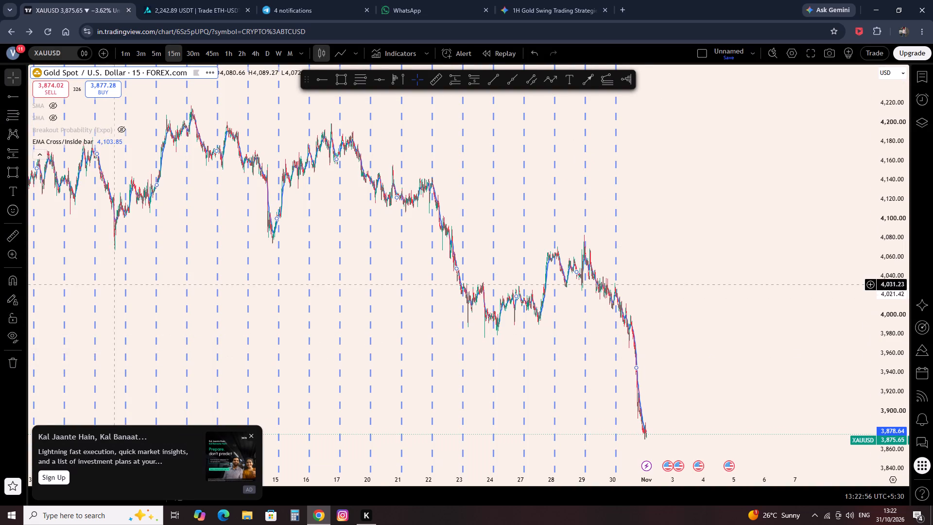
{"action": "left_click_drag", "start_coordinate": [197, 273], "coordinate": [589, 263]}
{"action": "scroll", "coordinate": [288, 60], "scroll_direction": "up", "scroll_amount": 8}
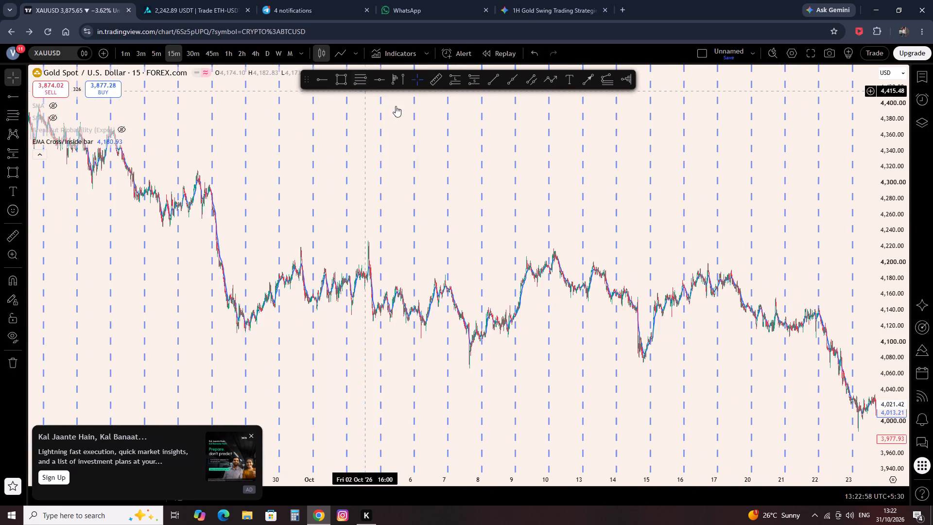
{"action": "scroll", "coordinate": [396, 106], "scroll_direction": "up", "scroll_amount": 1}
{"action": "left_click_drag", "start_coordinate": [775, 237], "coordinate": [355, 226]}
{"action": "scroll", "coordinate": [375, 217], "scroll_direction": "up", "scroll_amount": 9}
{"action": "left_click_drag", "start_coordinate": [234, 221], "coordinate": [528, 350]}
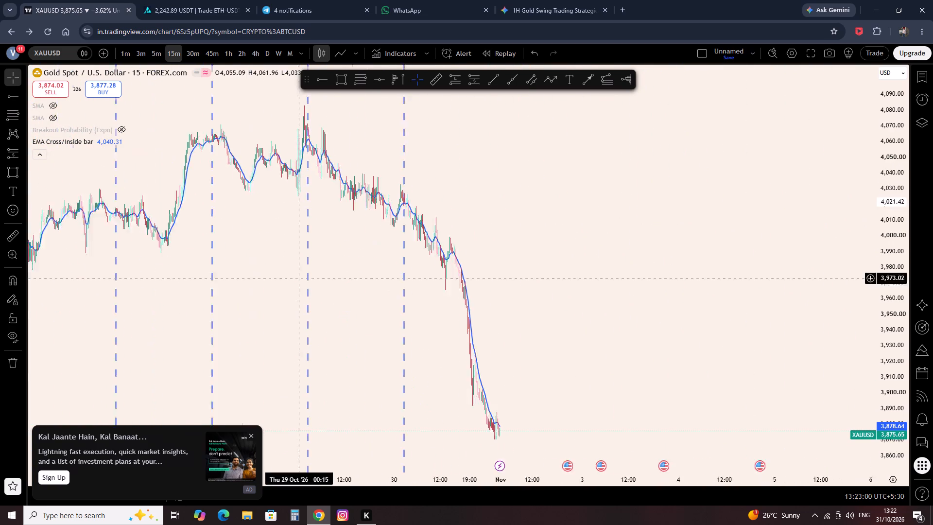
{"action": "left_click_drag", "start_coordinate": [528, 350], "coordinate": [613, 355]}
{"action": "scroll", "coordinate": [645, 330], "scroll_direction": "up", "scroll_amount": 8}
{"action": "scroll", "coordinate": [540, 283], "scroll_direction": "up", "scroll_amount": 7}
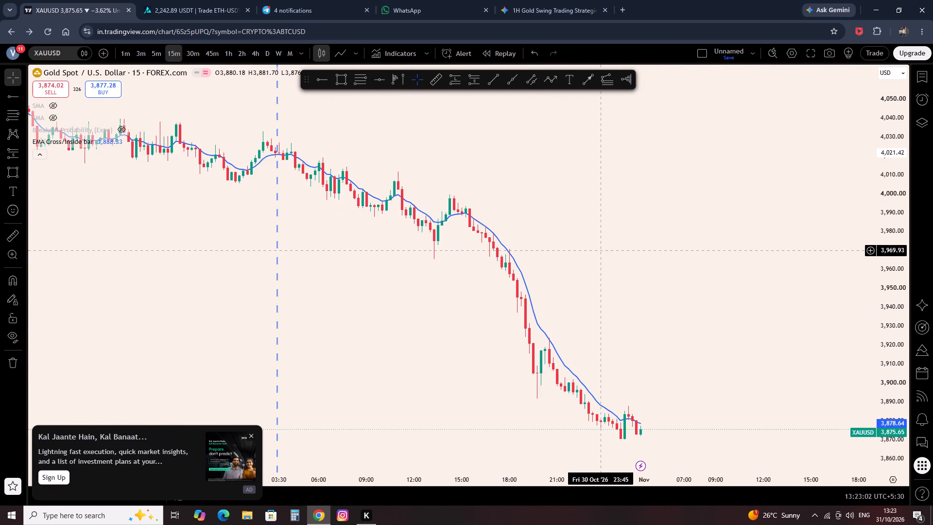
{"action": "scroll", "coordinate": [601, 250], "scroll_direction": "up", "scroll_amount": 2}
{"action": "left_click_drag", "start_coordinate": [508, 247], "coordinate": [369, 305]}
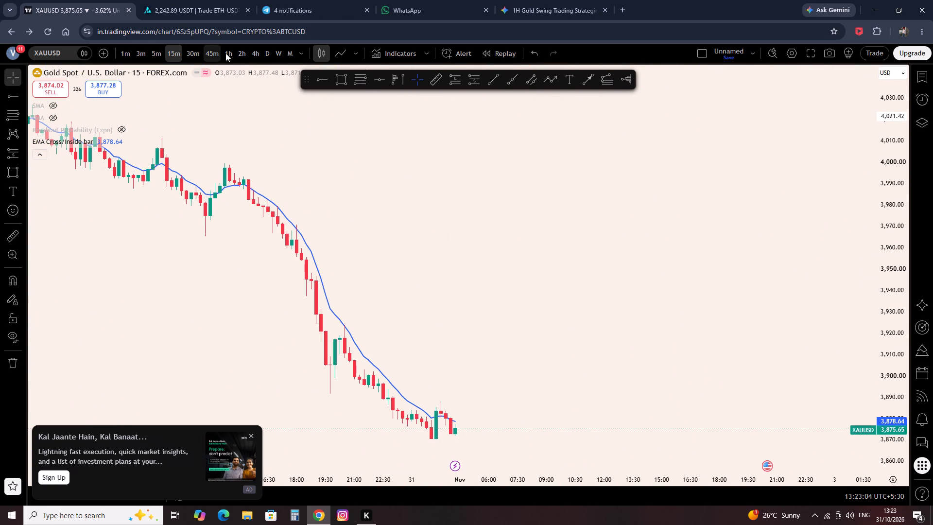
Switch the gold chart to the 4-hour timeframe around the late-October candles and dismiss the advertisement.
{"action": "left_click", "coordinate": [252, 56]}
{"action": "scroll", "coordinate": [562, 183], "scroll_direction": "up", "scroll_amount": 7}
{"action": "left_click_drag", "start_coordinate": [407, 280], "coordinate": [447, 302]}
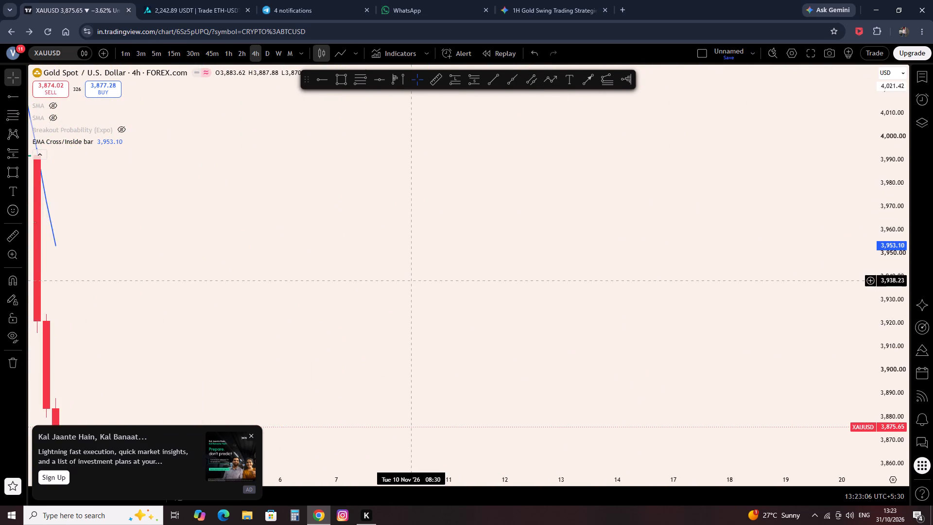
{"action": "left_click_drag", "start_coordinate": [447, 302], "coordinate": [843, 425]}
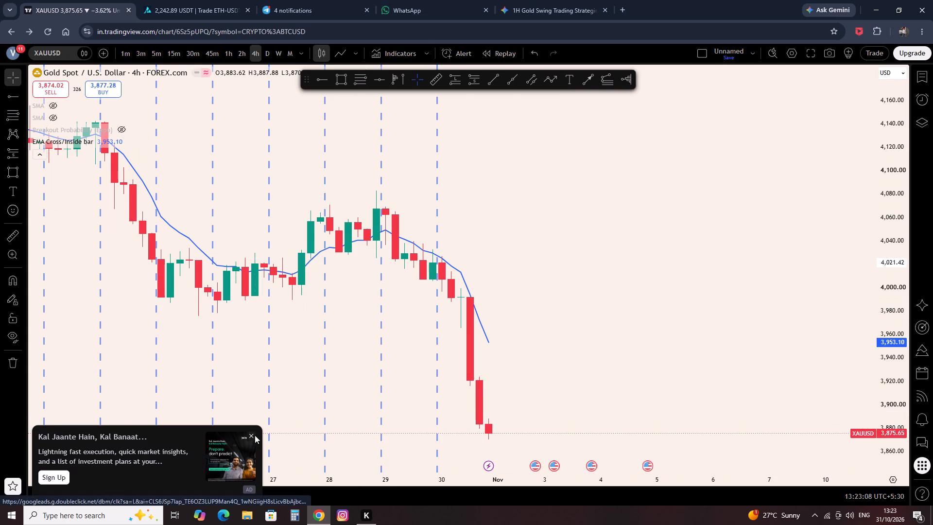
{"action": "left_click", "coordinate": [255, 435]}
{"action": "scroll", "coordinate": [329, 349], "scroll_direction": "up", "scroll_amount": 4}
{"action": "left_click_drag", "start_coordinate": [267, 332], "coordinate": [558, 403]}
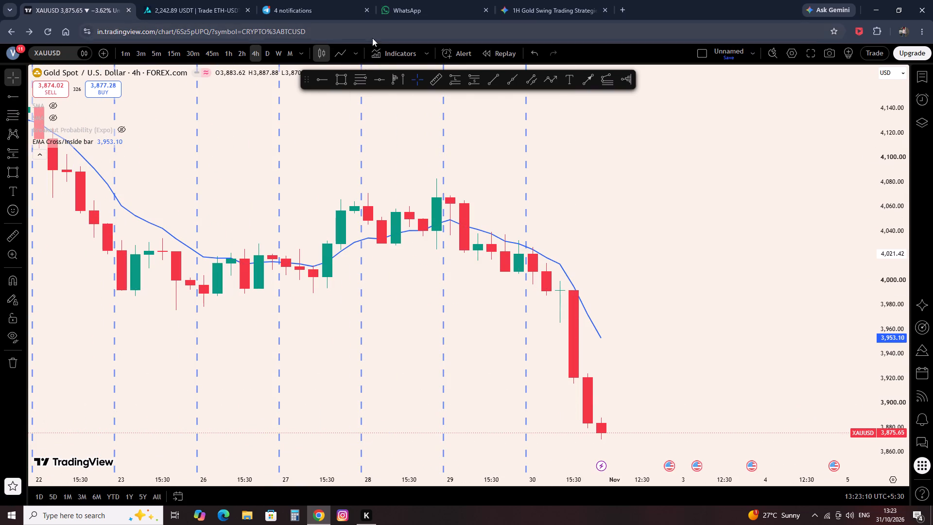
Draw a rectangle over the 30 Oct 19:30 candle from 3,923.92 to 3,879.46 and extend it about two candles forward.
{"action": "left_click", "coordinate": [336, 87]}
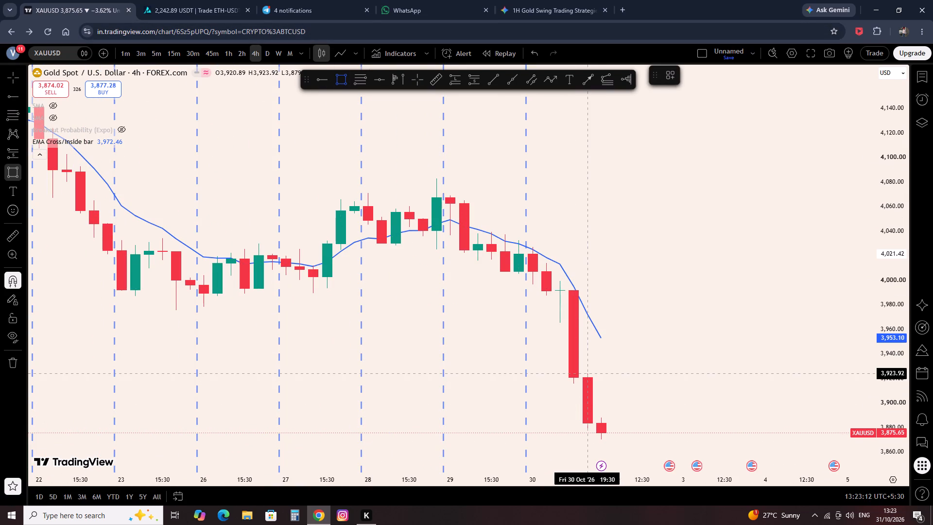
{"action": "left_click", "coordinate": [590, 364], "text": "ctrl"}
{"action": "left_click", "coordinate": [581, 440], "text": "ctrl"}
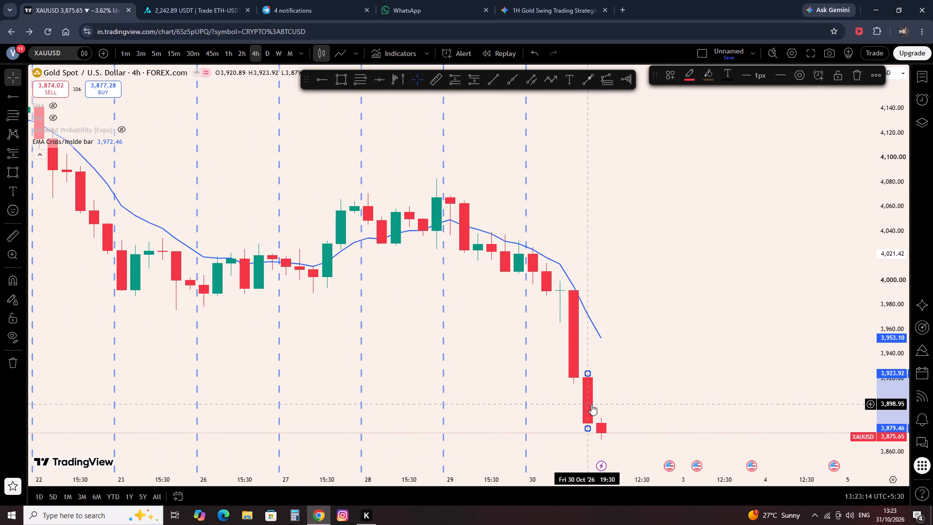
{"action": "left_click_drag", "start_coordinate": [587, 402], "coordinate": [618, 411]}
{"action": "left_click", "coordinate": [670, 385]}
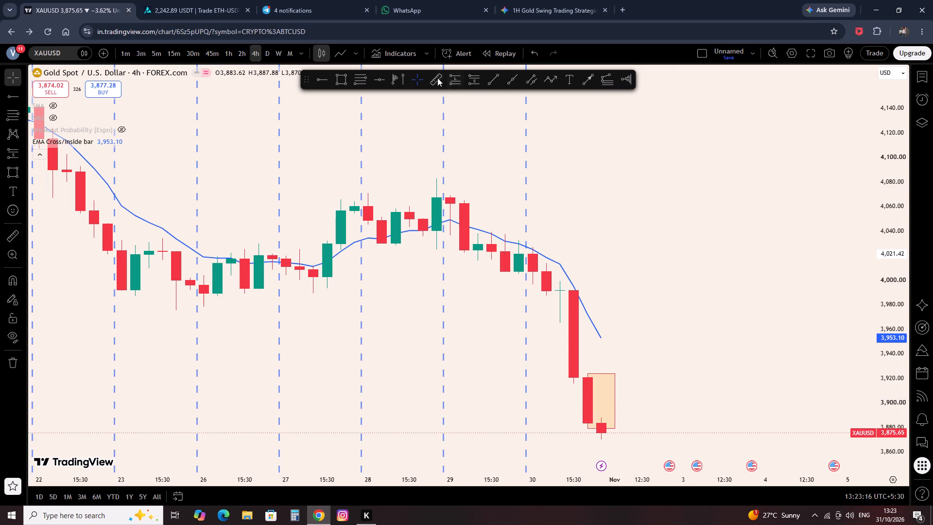
Draw a rectangle over the 30 Oct 15:30 candle from 3,991.96 to 3,915.66 and extend it about four candles forward.
{"action": "left_click", "coordinate": [332, 78]}
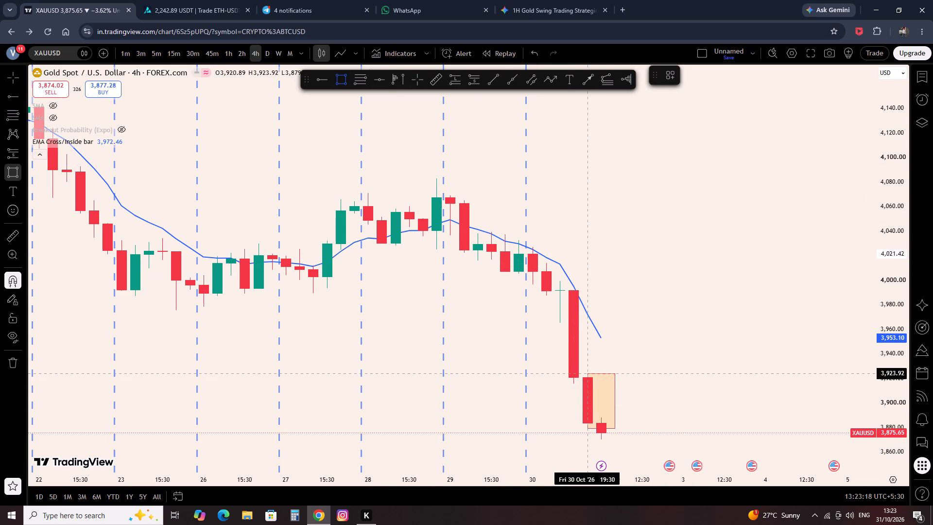
{"action": "left_click", "coordinate": [579, 280], "text": "ctrl"}
{"action": "left_click", "coordinate": [567, 391], "text": "ctrl"}
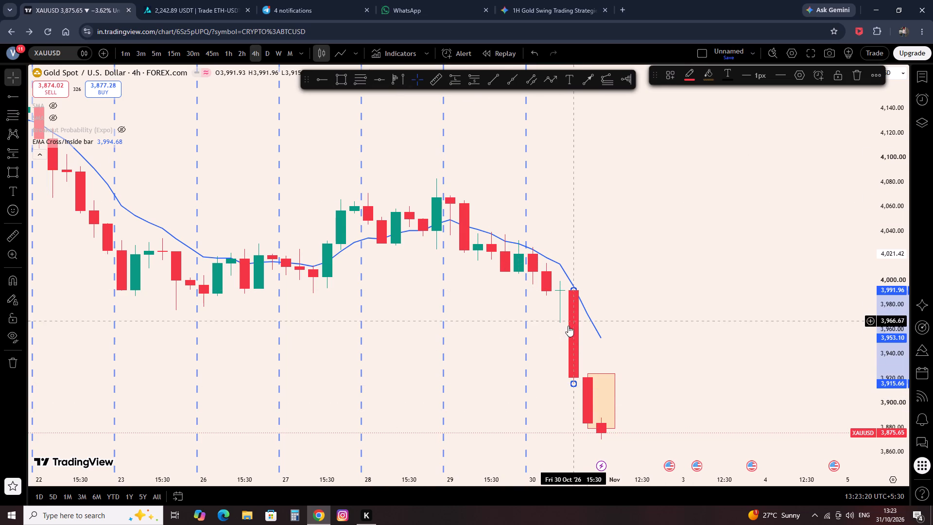
{"action": "left_click_drag", "start_coordinate": [572, 338], "coordinate": [626, 355]}
{"action": "left_click", "coordinate": [702, 343]}
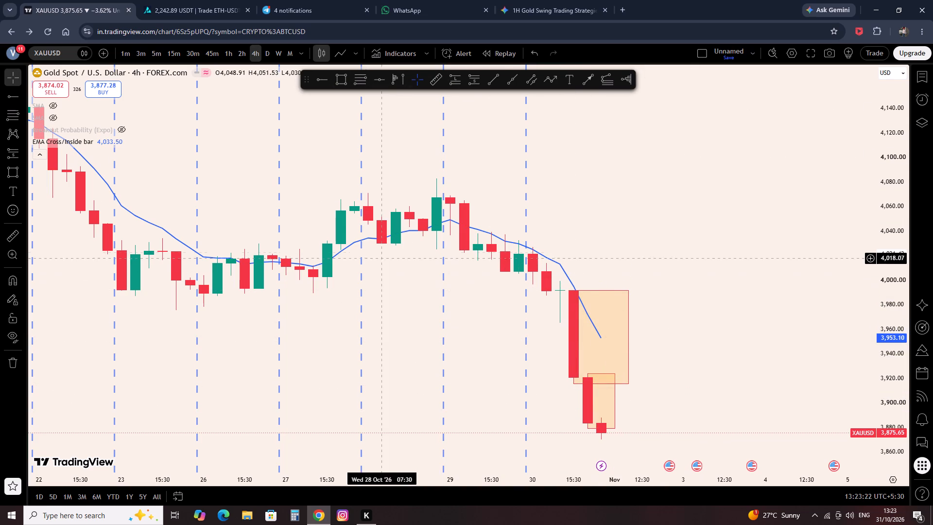
Draw a rectangle over the 30 Oct 11:30 candle from 3,999.35 to 3,965.34 and extend it about three candles forward.
{"action": "left_click", "coordinate": [338, 82]}
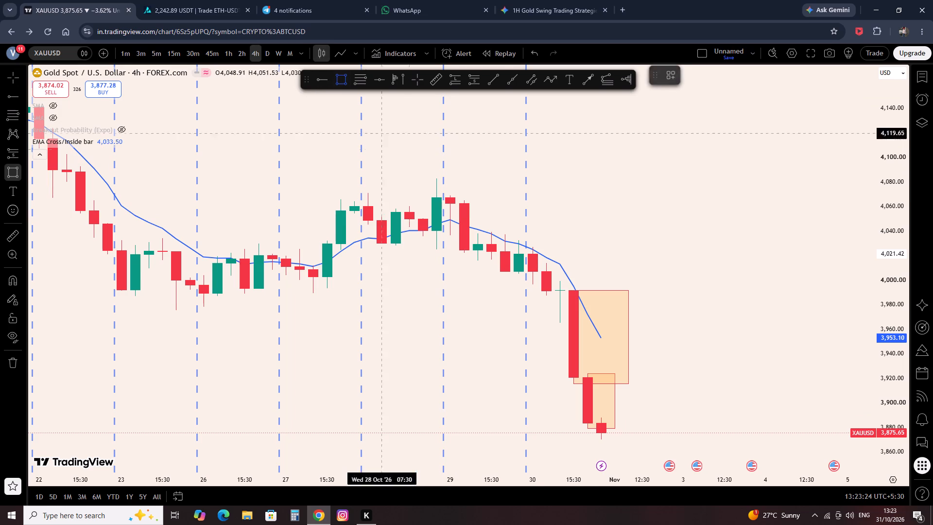
{"action": "left_click", "coordinate": [562, 273], "text": "ctrl"}
{"action": "left_click", "coordinate": [565, 324], "text": "ctrl"}
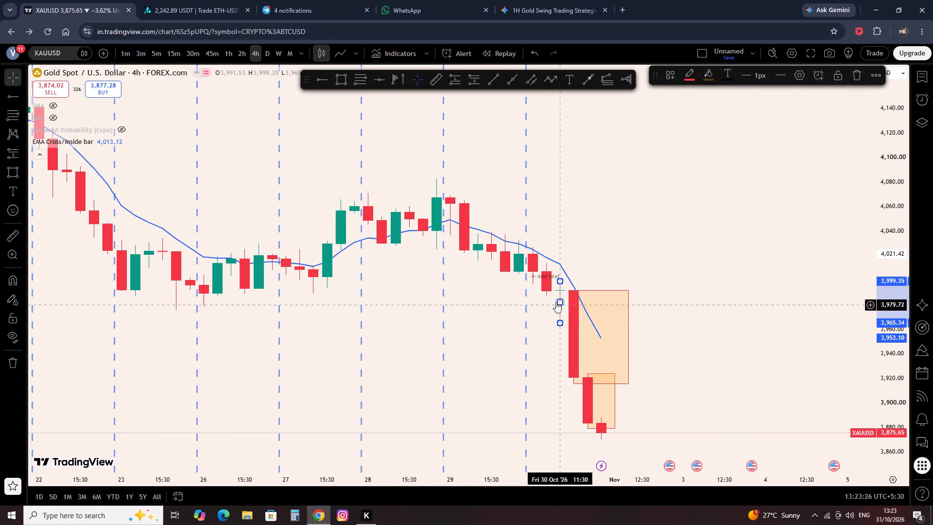
{"action": "left_click_drag", "start_coordinate": [562, 303], "coordinate": [605, 302]}
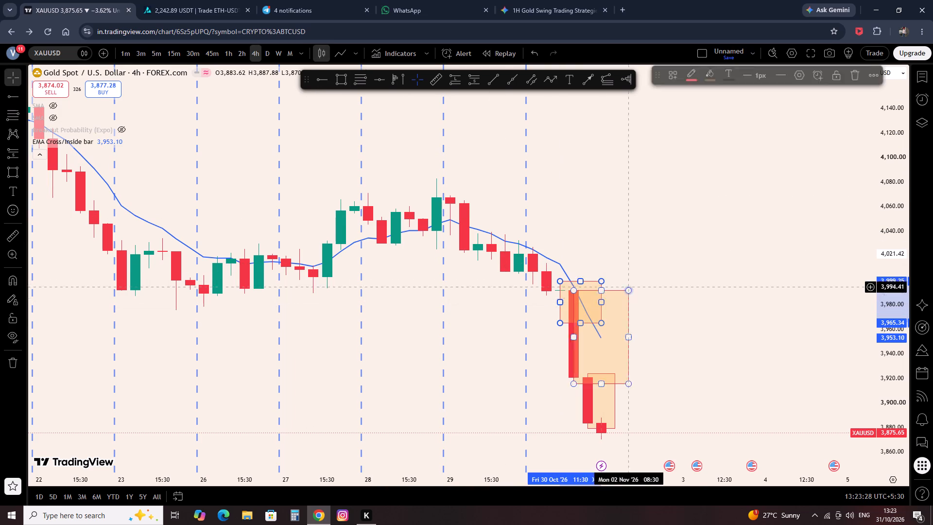
{"action": "left_click", "coordinate": [728, 245]}
Return the chart to the 15-minute timeframe, framing the three marked 30 Oct 4-hour ranges.
{"action": "left_click", "coordinate": [175, 55]}
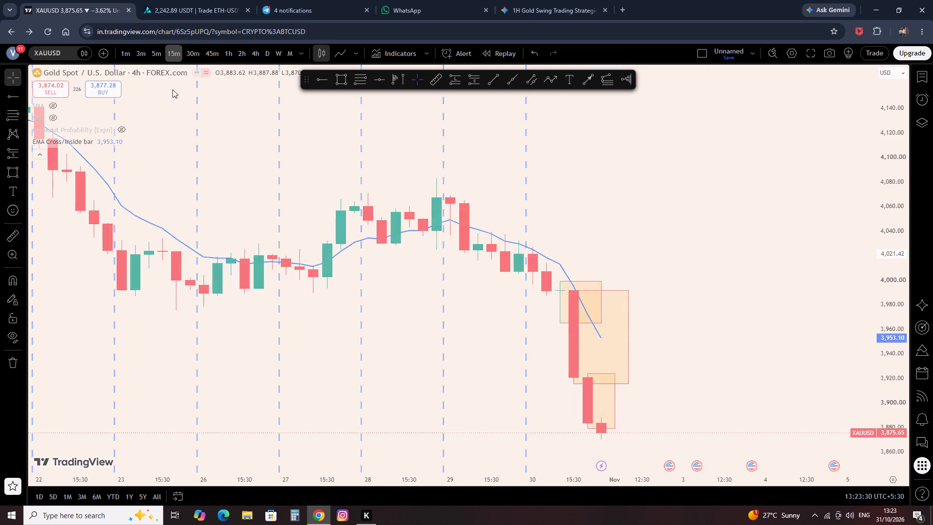
{"action": "scroll", "coordinate": [229, 231], "scroll_direction": "down", "scroll_amount": 2}
{"action": "scroll", "coordinate": [271, 243], "scroll_direction": "down", "scroll_amount": 2}
{"action": "left_click_drag", "start_coordinate": [296, 389], "coordinate": [354, 427]}
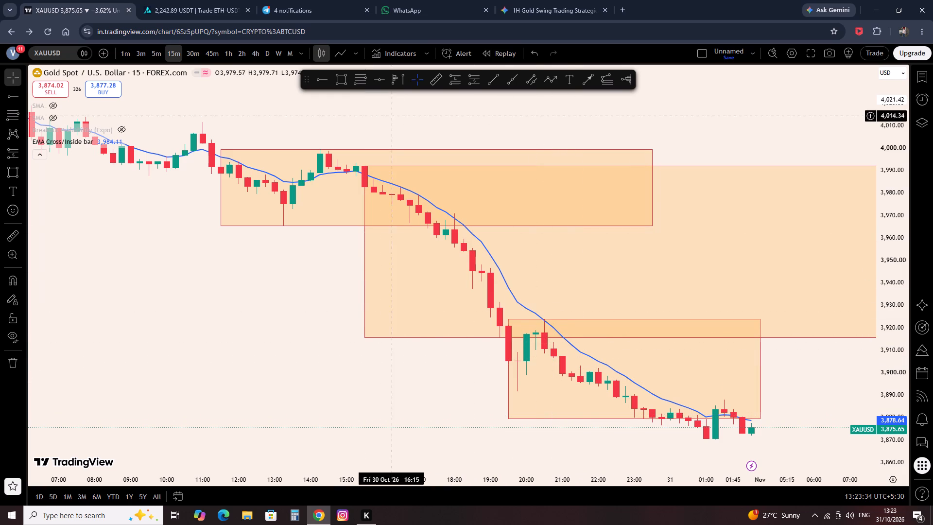
Place a short position at the 30 Oct 20:45 candle with entry 3,910.59, stop 3,924.49 and target 3,880.85.
{"action": "left_click", "coordinate": [474, 75]}
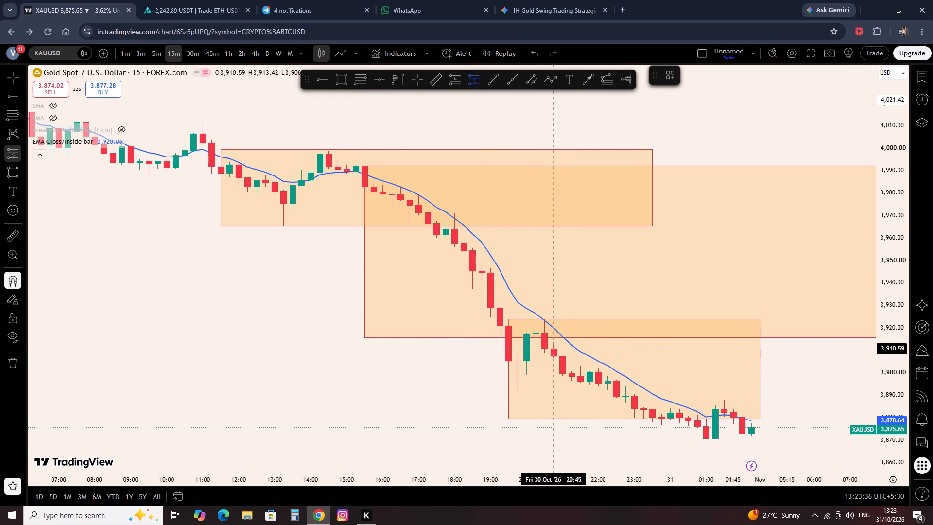
{"action": "left_click", "coordinate": [557, 346], "text": "ctrl"}
{"action": "left_click_drag", "start_coordinate": [555, 282], "coordinate": [559, 311]}
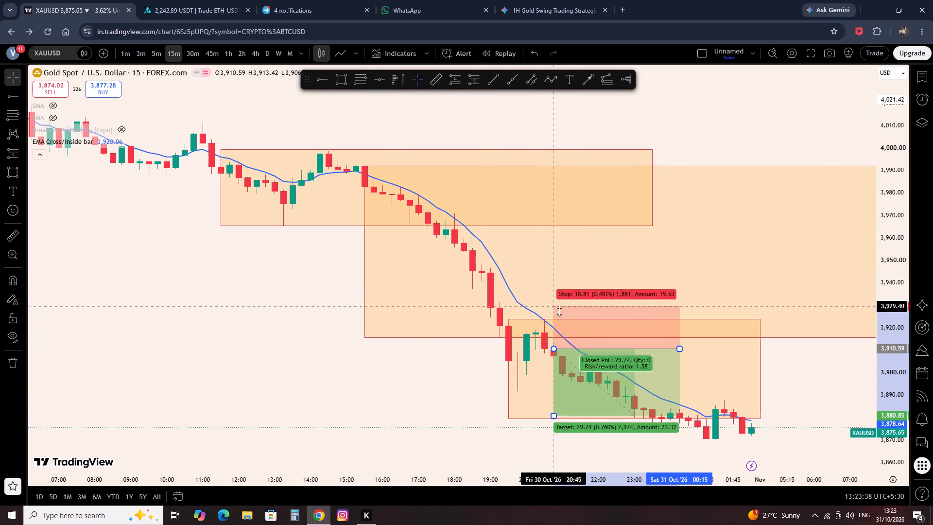
{"action": "left_click_drag", "start_coordinate": [559, 311], "coordinate": [559, 318]}
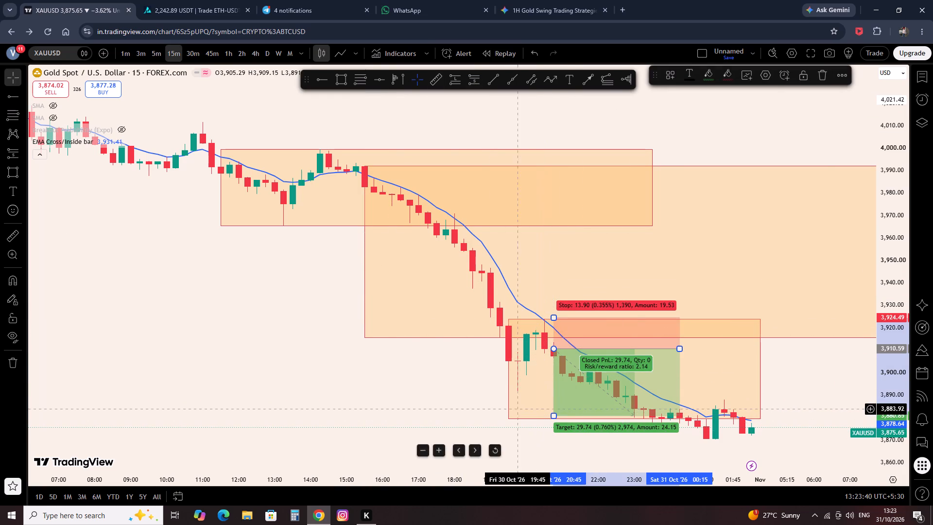
{"action": "left_click", "coordinate": [448, 399]}
Place a short position at the 30 Oct 18:15 candle with entry 3,957.56, stop 3,971.53 and target 3,927.82, ending it at 20:45.
{"action": "left_click_drag", "start_coordinate": [380, 381], "coordinate": [435, 410]}
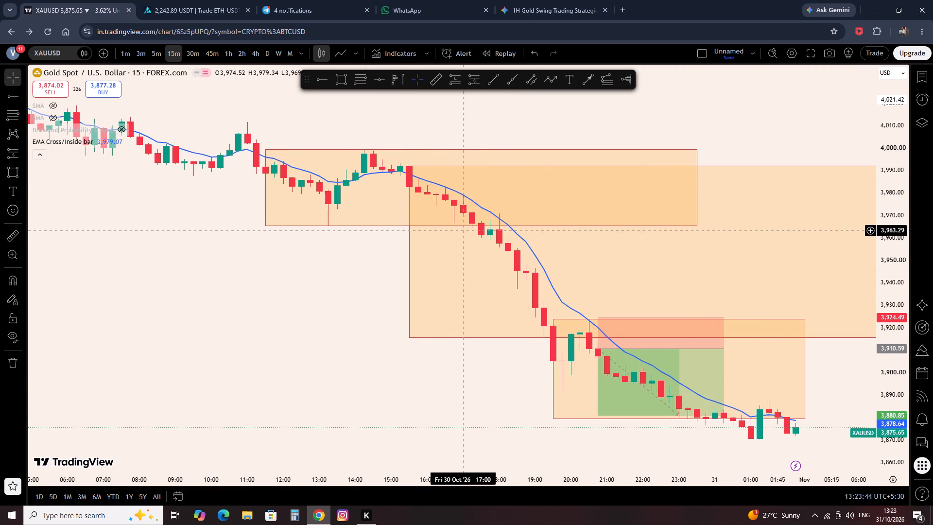
{"action": "left_click", "coordinate": [470, 76]}
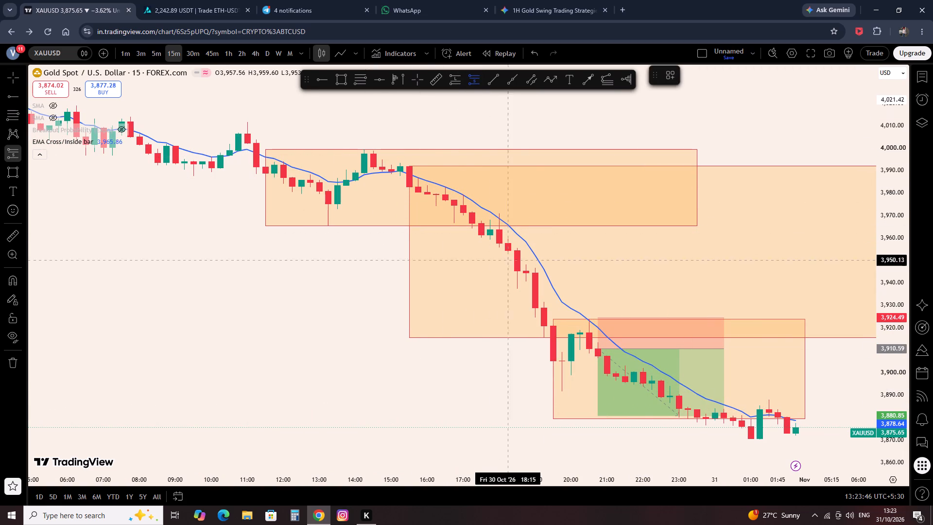
{"action": "left_click", "coordinate": [511, 244], "text": "ctrl"}
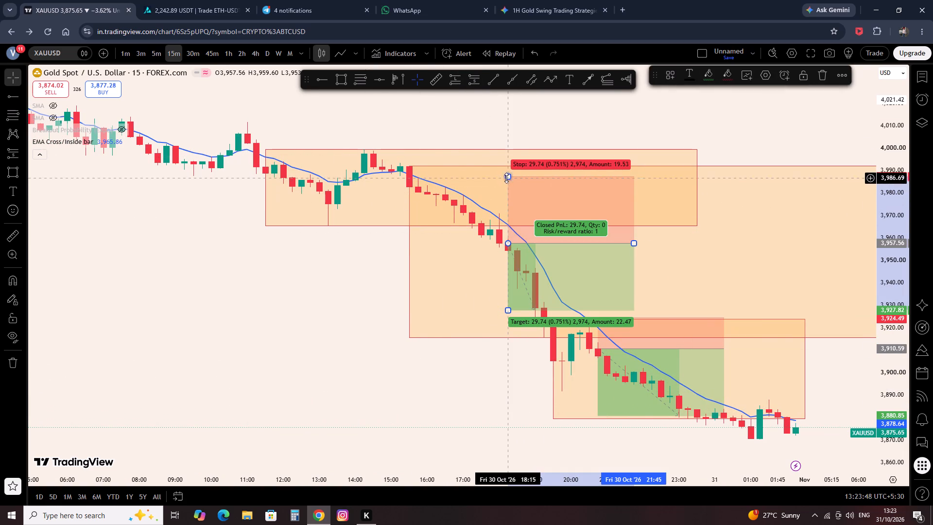
{"action": "left_click_drag", "start_coordinate": [506, 178], "coordinate": [510, 216]}
{"action": "left_click_drag", "start_coordinate": [510, 216], "coordinate": [510, 214]}
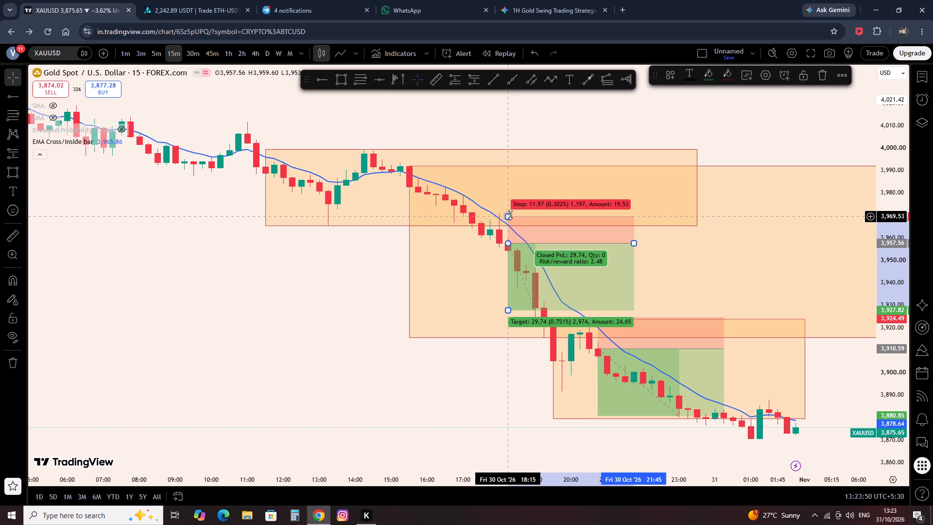
{"action": "left_click_drag", "start_coordinate": [510, 214], "coordinate": [505, 212]}
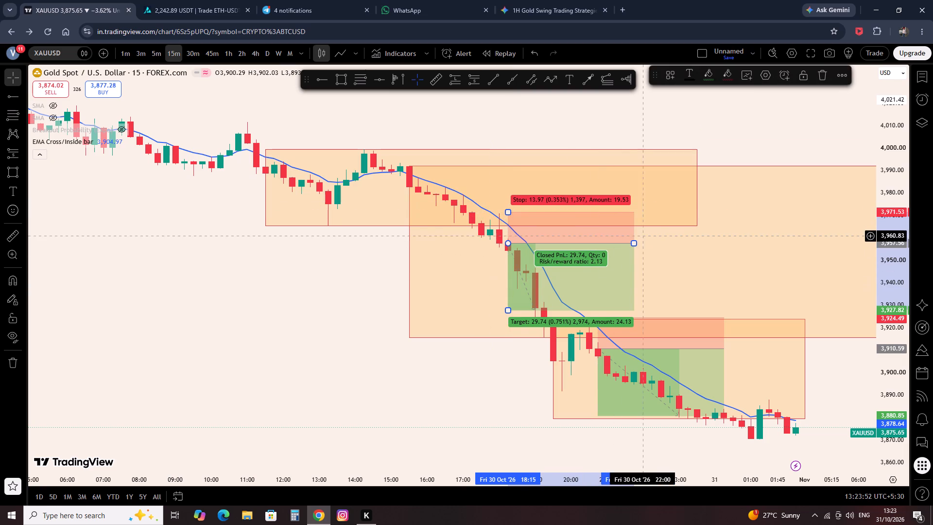
{"action": "left_click_drag", "start_coordinate": [633, 245], "coordinate": [597, 247]}
{"action": "left_click", "coordinate": [343, 310]}
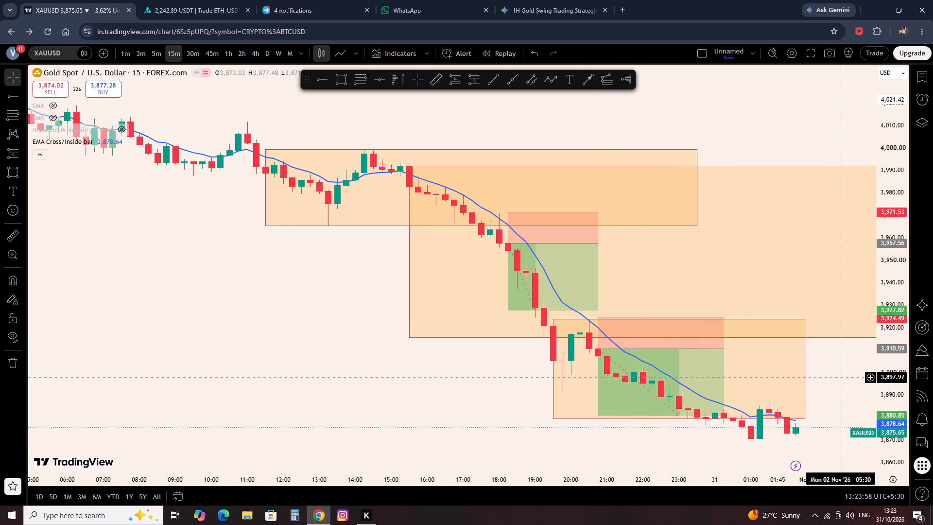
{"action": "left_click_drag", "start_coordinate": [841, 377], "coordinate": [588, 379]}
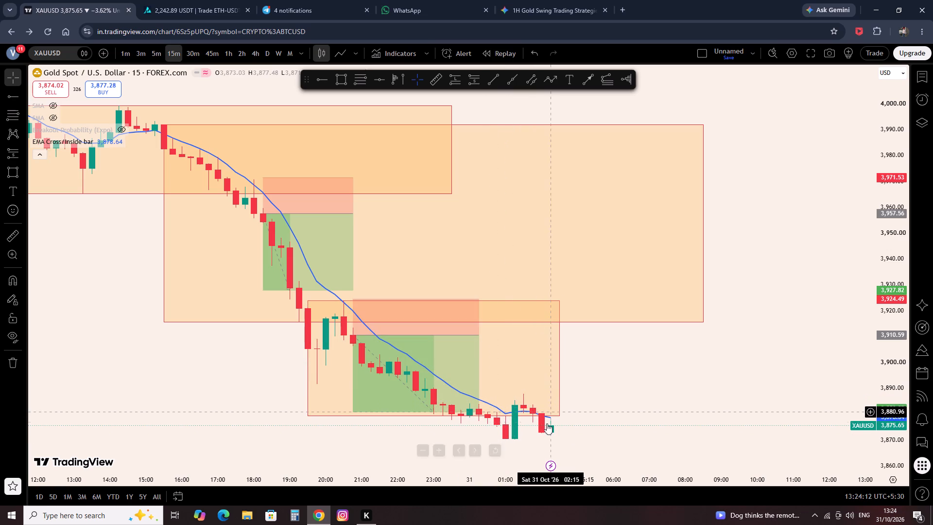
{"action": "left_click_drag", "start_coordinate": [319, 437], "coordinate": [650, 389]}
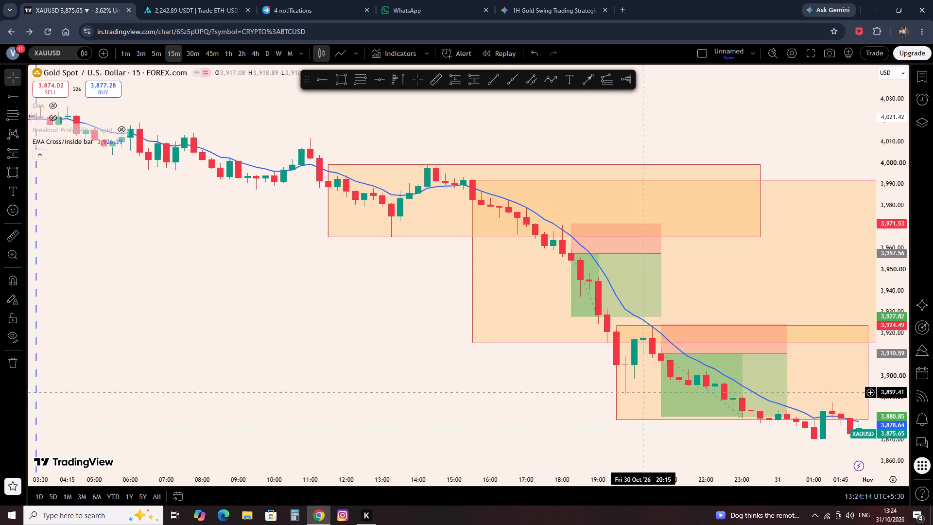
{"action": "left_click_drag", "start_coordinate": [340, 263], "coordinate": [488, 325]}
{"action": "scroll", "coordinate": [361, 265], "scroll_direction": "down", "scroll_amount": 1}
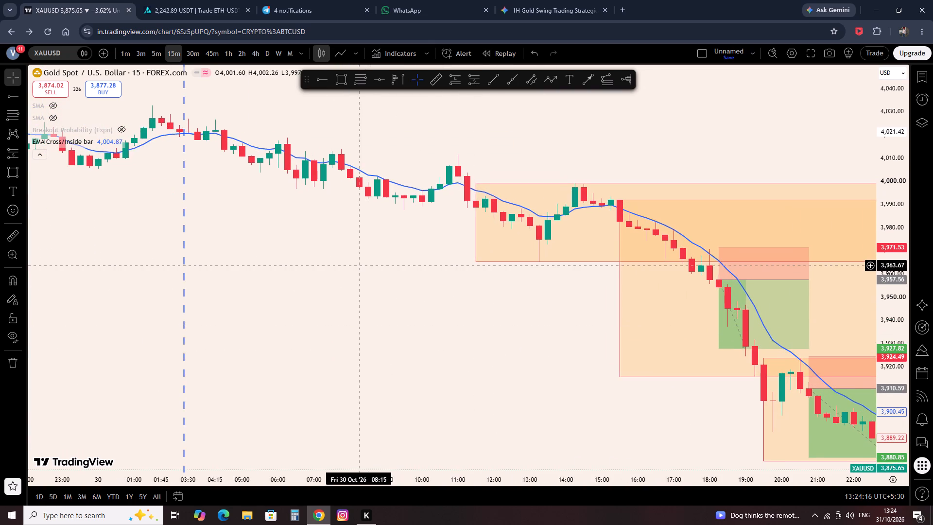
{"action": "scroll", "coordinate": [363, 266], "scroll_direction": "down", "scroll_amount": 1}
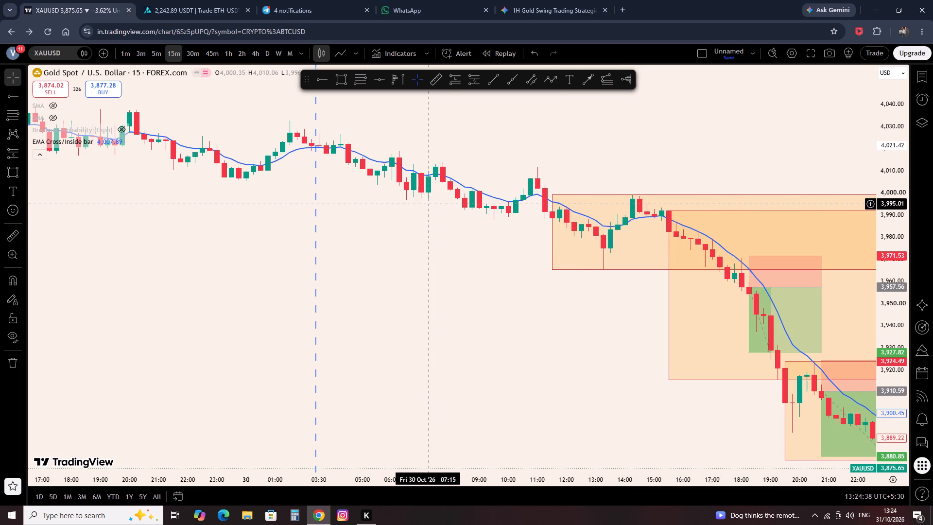
On the 4-hour timeframe, draw a rectangle over the 30 Oct 07:30 candle from 4,013.96 to its low and extend it about two candles forward.
{"action": "left_click", "coordinate": [252, 53]}
{"action": "scroll", "coordinate": [678, 227], "scroll_direction": "up", "scroll_amount": 2}
{"action": "right_click", "coordinate": [747, 210]}
{"action": "left_click", "coordinate": [767, 224]}
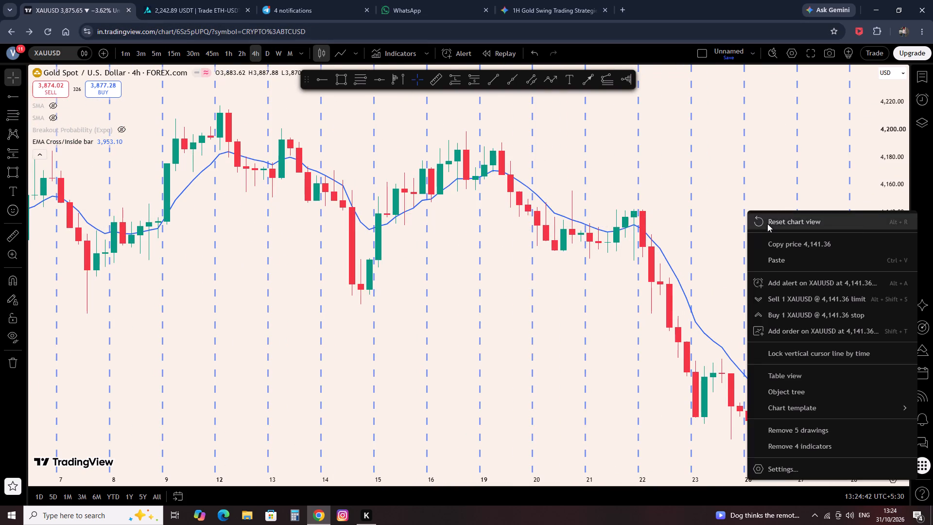
{"action": "scroll", "coordinate": [754, 223], "scroll_direction": "up", "scroll_amount": 18}
{"action": "scroll", "coordinate": [725, 214], "scroll_direction": "up", "scroll_amount": 4}
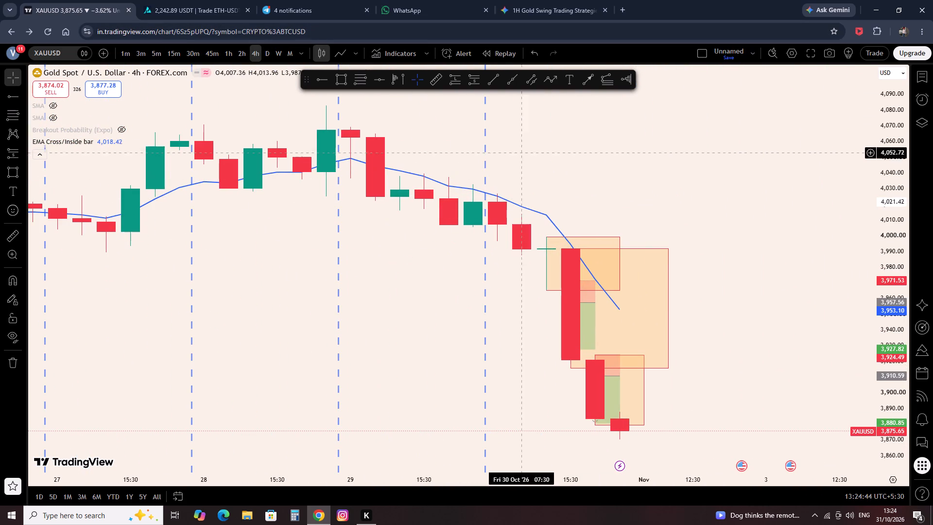
{"action": "left_click", "coordinate": [343, 75]}
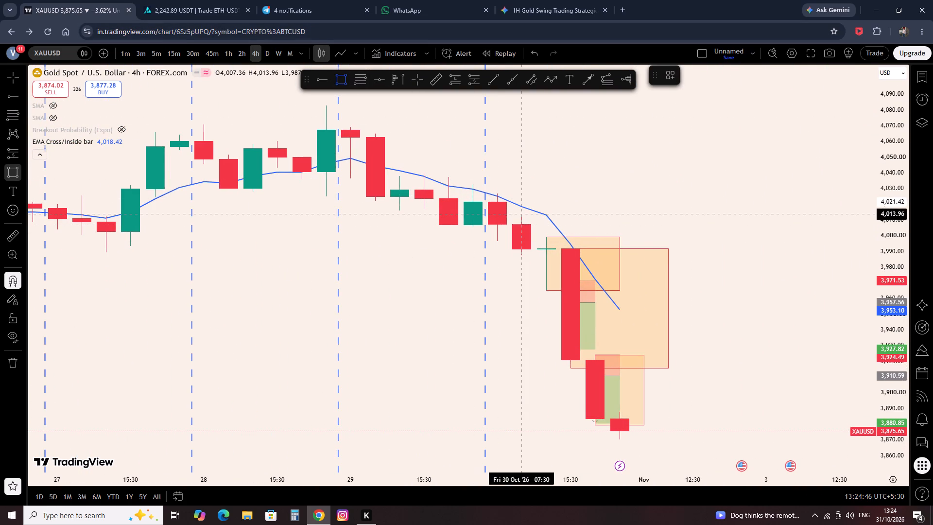
{"action": "left_click", "coordinate": [524, 213], "text": "ctrl"}
{"action": "left_click", "coordinate": [517, 293], "text": "ctrl"}
{"action": "left_click_drag", "start_coordinate": [522, 238], "coordinate": [581, 238]}
{"action": "left_click", "coordinate": [573, 168]}
Draw a rectangle over the 30 Oct 03:30 candle from 4,026.92 to 3,996.52 and extend it about two candles forward.
{"action": "left_click_drag", "start_coordinate": [329, 73], "coordinate": [334, 73]}
{"action": "left_click", "coordinate": [342, 77]}
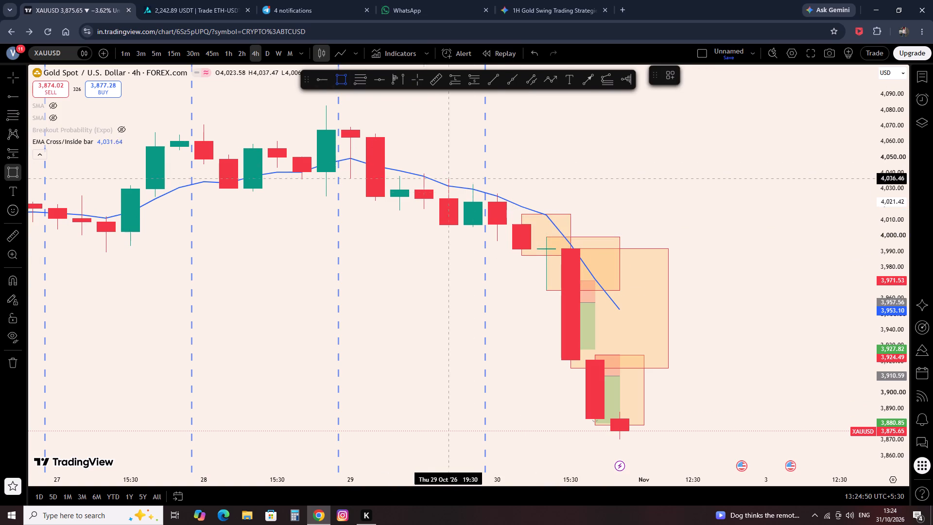
{"action": "left_click", "coordinate": [499, 199], "text": "ctrl"}
{"action": "left_click", "coordinate": [503, 270], "text": "ctrl"}
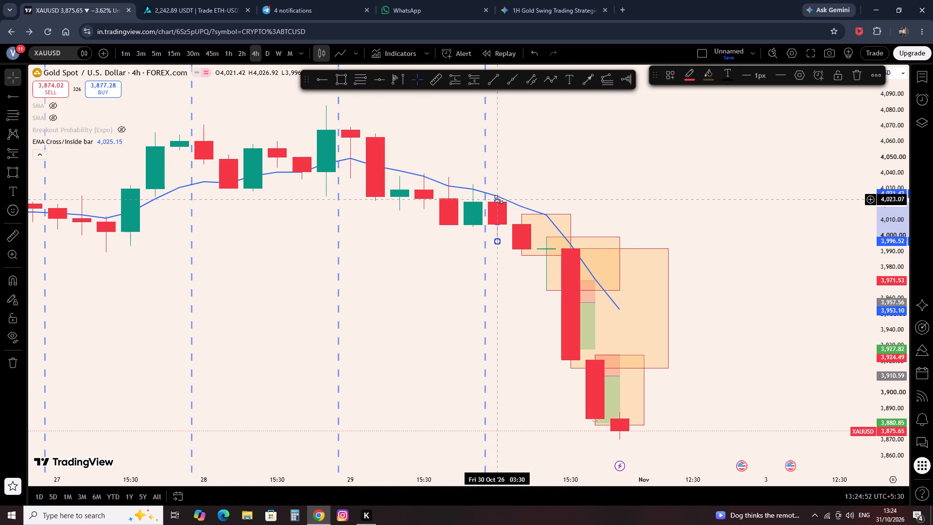
{"action": "left_click_drag", "start_coordinate": [499, 199], "coordinate": [498, 184]}
{"action": "left_click_drag", "start_coordinate": [498, 213], "coordinate": [585, 231]}
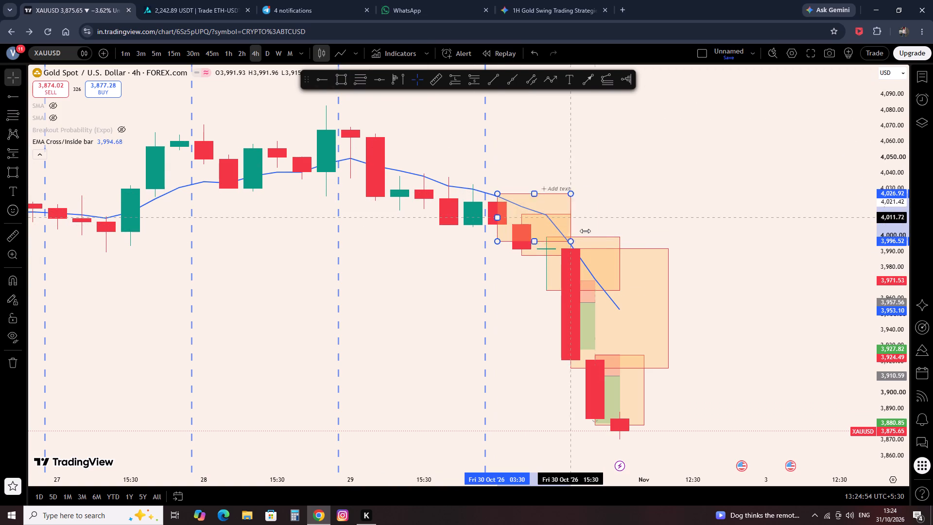
{"action": "left_click_drag", "start_coordinate": [585, 231], "coordinate": [587, 230]}
{"action": "left_click", "coordinate": [559, 149]}
{"action": "left_click", "coordinate": [595, 213]}
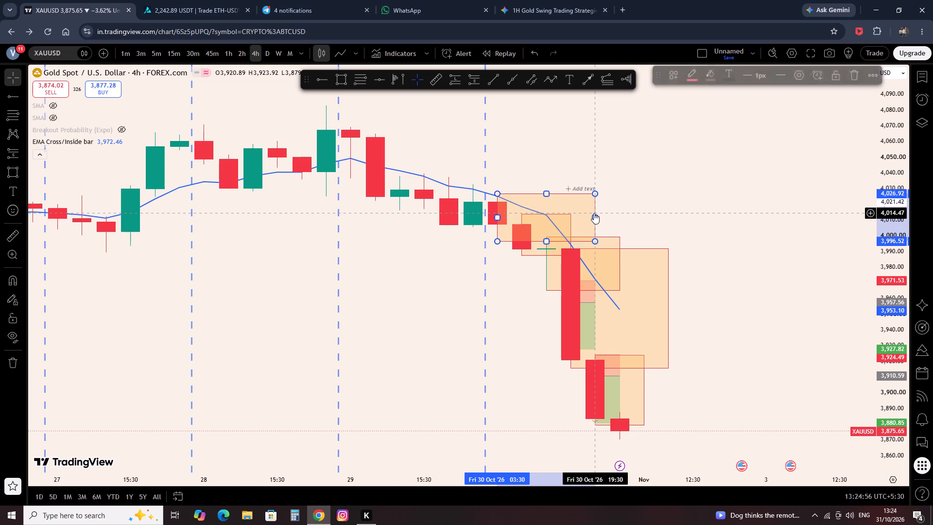
{"action": "left_click_drag", "start_coordinate": [598, 218], "coordinate": [563, 220]}
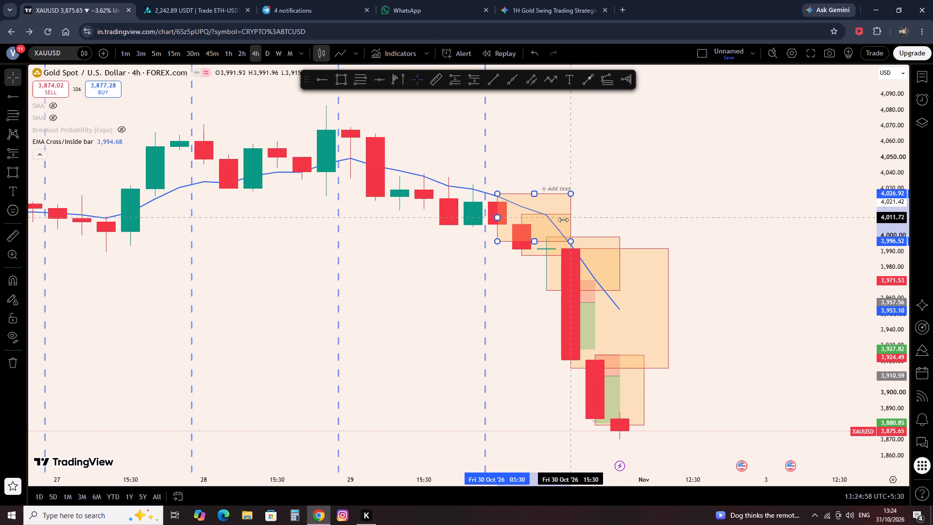
{"action": "left_click_drag", "start_coordinate": [563, 220], "coordinate": [546, 220]}
{"action": "left_click", "coordinate": [662, 192]}
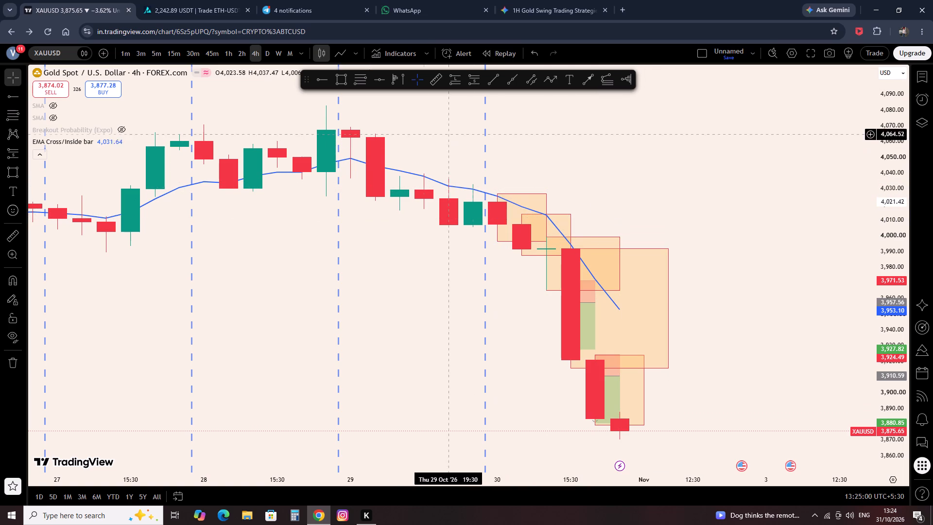
Return the chart to the 15-minute timeframe, framing the marked 30 Oct 4-hour ranges from 03:30 onward.
{"action": "left_click", "coordinate": [168, 52]}
{"action": "left_click_drag", "start_coordinate": [133, 286], "coordinate": [436, 367]}
{"action": "left_click", "coordinate": [532, 55]}
{"action": "left_click", "coordinate": [715, 212]}
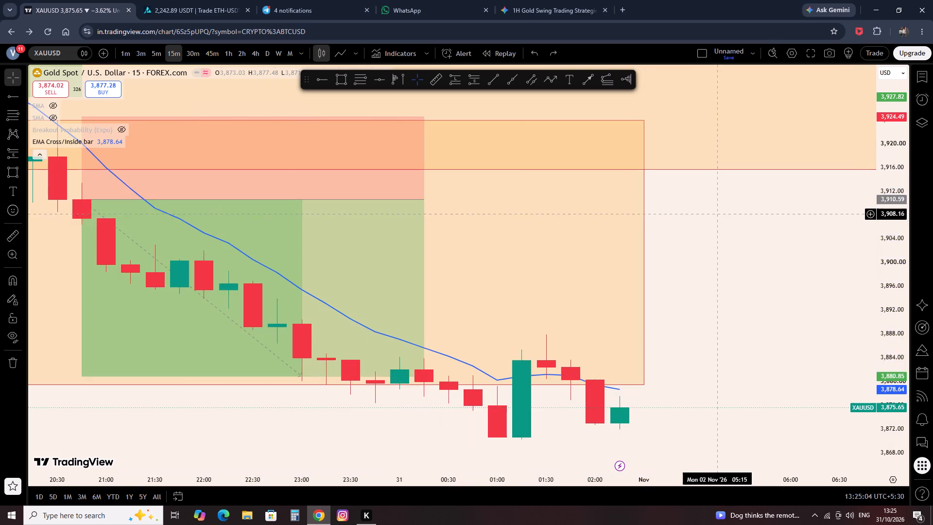
{"action": "scroll", "coordinate": [686, 218], "scroll_direction": "down", "scroll_amount": 15}
{"action": "left_click_drag", "start_coordinate": [437, 286], "coordinate": [598, 345]}
{"action": "scroll", "coordinate": [615, 297], "scroll_direction": "up", "scroll_amount": 2}
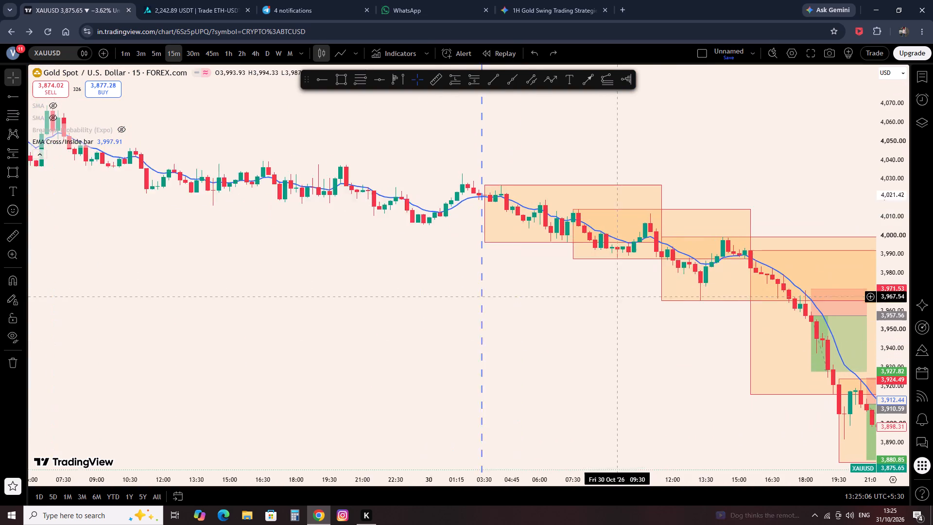
{"action": "scroll", "coordinate": [615, 297], "scroll_direction": "up", "scroll_amount": 7}
{"action": "left_click_drag", "start_coordinate": [463, 310], "coordinate": [572, 410]}
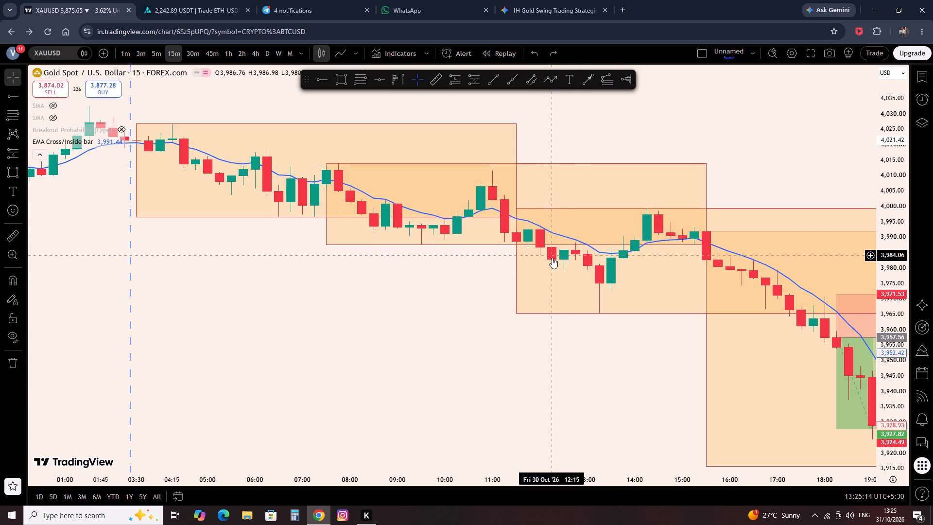
Place a short position at the 30 Oct 15:45 candle with entry 3,982.66, stop 3,994.07 and target 3,883.03.
{"action": "left_click_drag", "start_coordinate": [771, 175], "coordinate": [680, 176]}
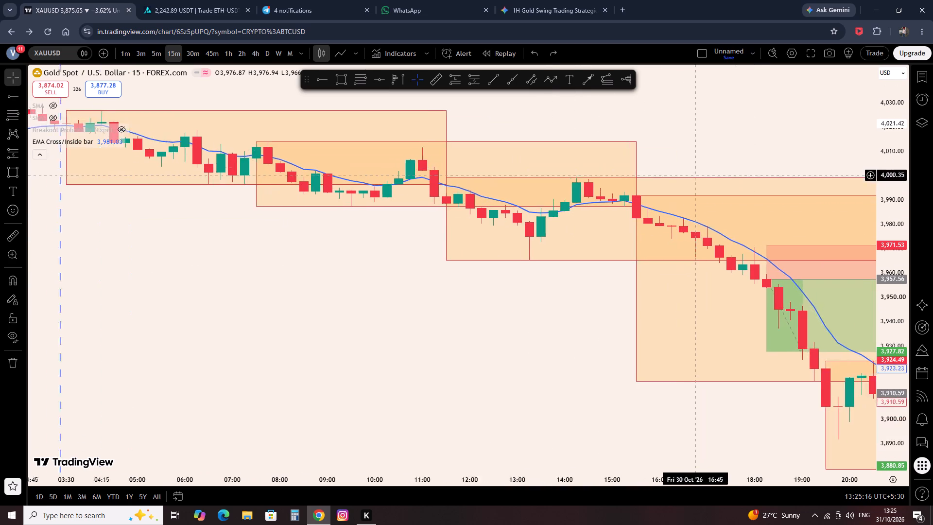
{"action": "left_click_drag", "start_coordinate": [680, 176], "coordinate": [624, 192]}
{"action": "left_click", "coordinate": [475, 79]}
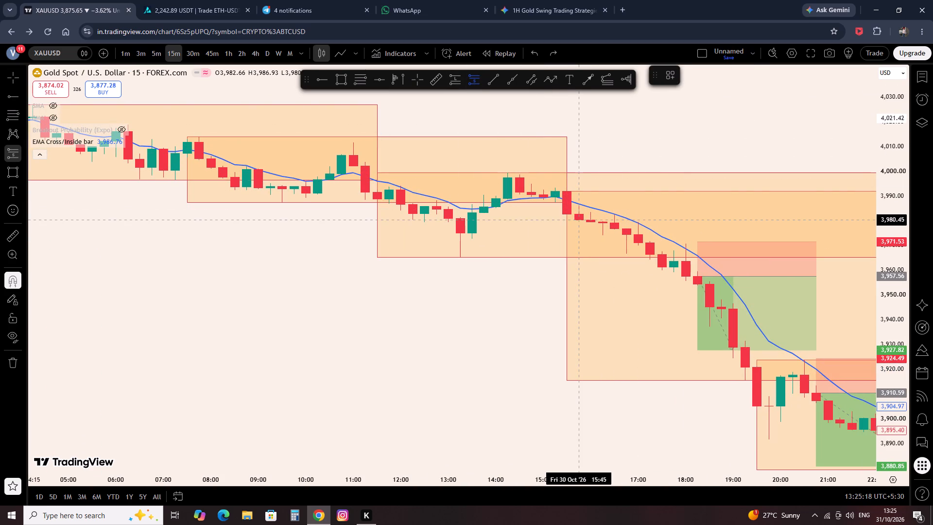
{"action": "left_click", "coordinate": [581, 211], "text": "ctrl"}
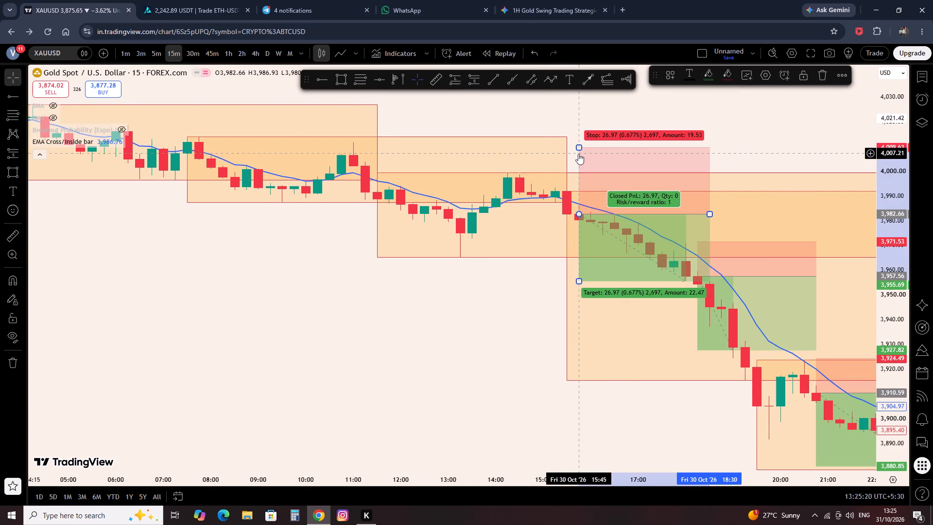
{"action": "left_click_drag", "start_coordinate": [577, 150], "coordinate": [587, 186]}
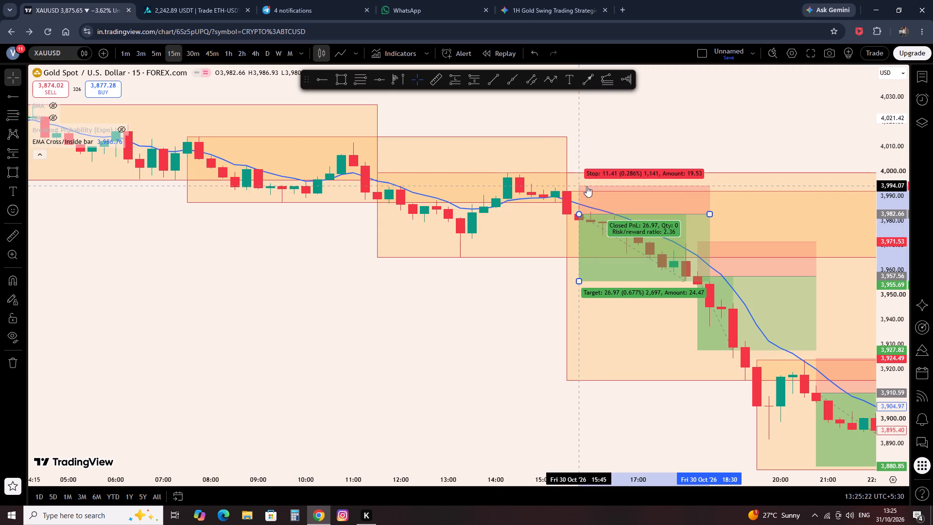
{"action": "left_click_drag", "start_coordinate": [575, 282], "coordinate": [571, 263]}
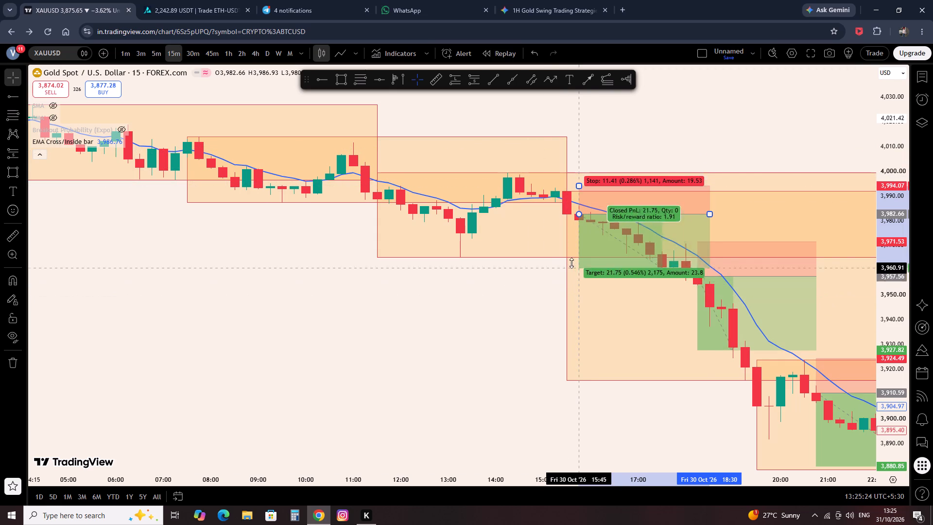
{"action": "left_click_drag", "start_coordinate": [571, 263], "coordinate": [584, 412]}
{"action": "left_click", "coordinate": [445, 374]}
{"action": "scroll", "coordinate": [449, 372], "scroll_direction": "down", "scroll_amount": 4}
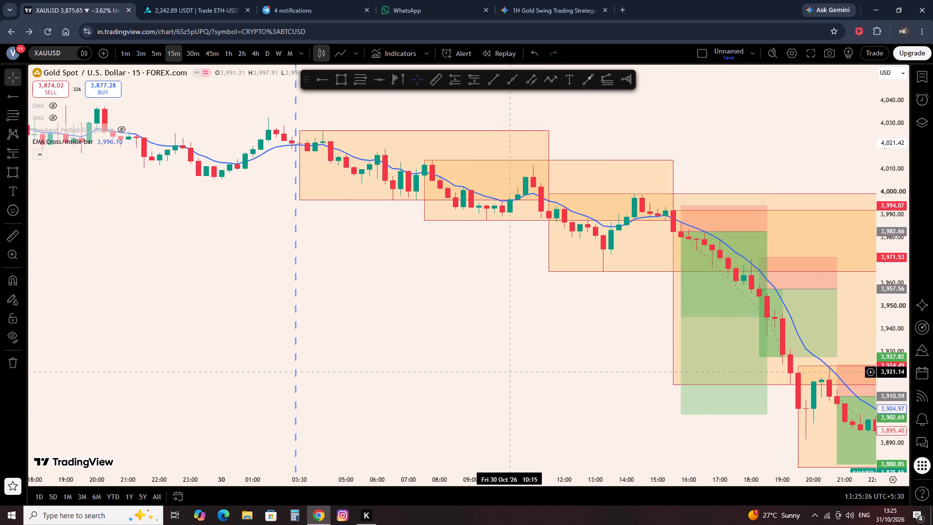
{"action": "left_click_drag", "start_coordinate": [556, 355], "coordinate": [225, 379]}
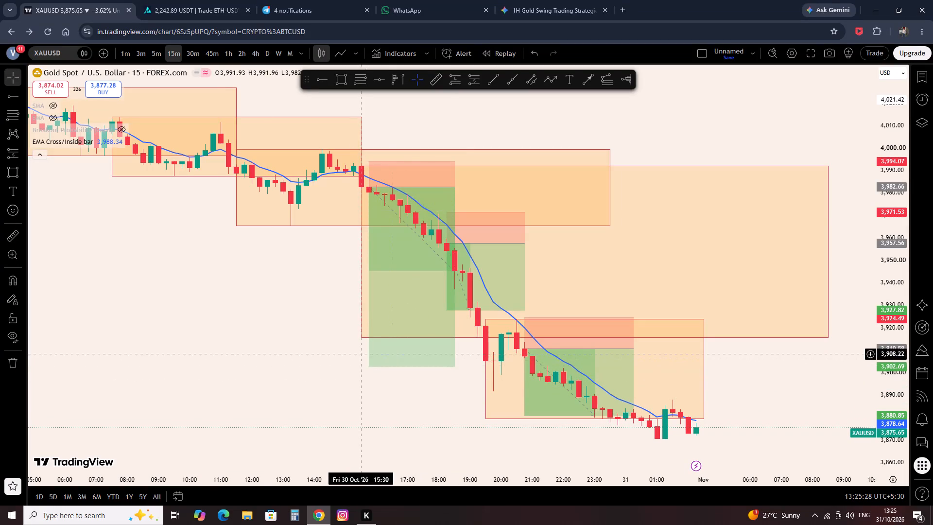
{"action": "left_click_drag", "start_coordinate": [371, 367], "coordinate": [379, 394]}
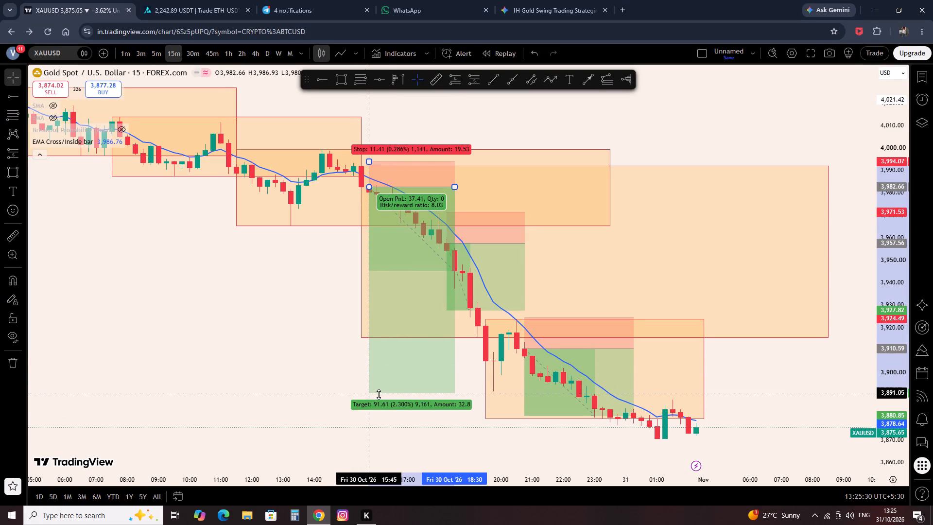
{"action": "left_click_drag", "start_coordinate": [379, 394], "coordinate": [391, 411]}
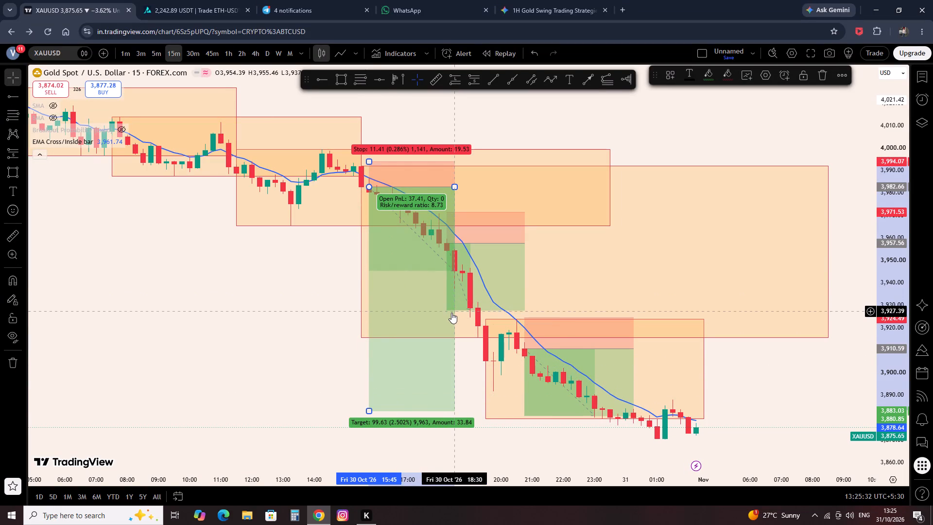
{"action": "left_click", "coordinate": [470, 350]}
Set the targets of the 30 Oct 18:15 and 20:45 short positions to 3,882.14 and 3,883.70 respectively.
{"action": "left_click_drag", "start_coordinate": [449, 307], "coordinate": [450, 314]}
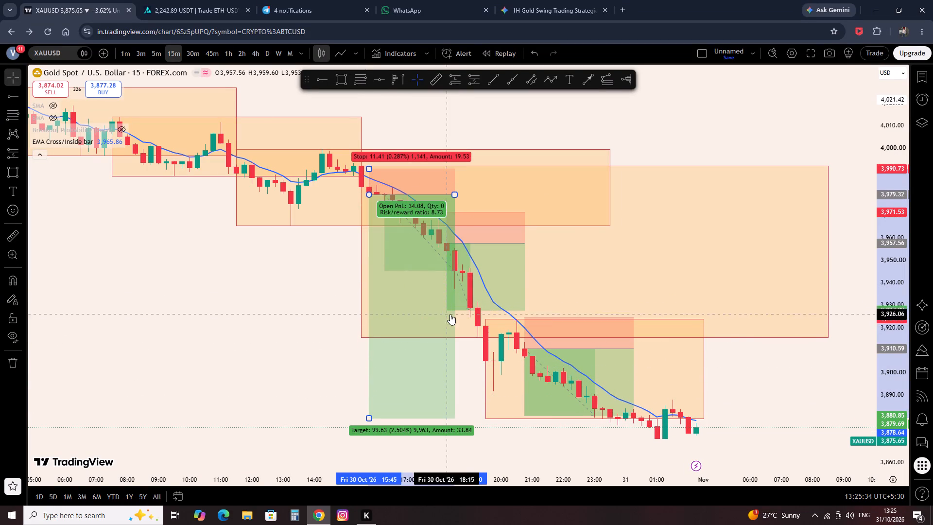
{"action": "left_click", "coordinate": [536, 56]}
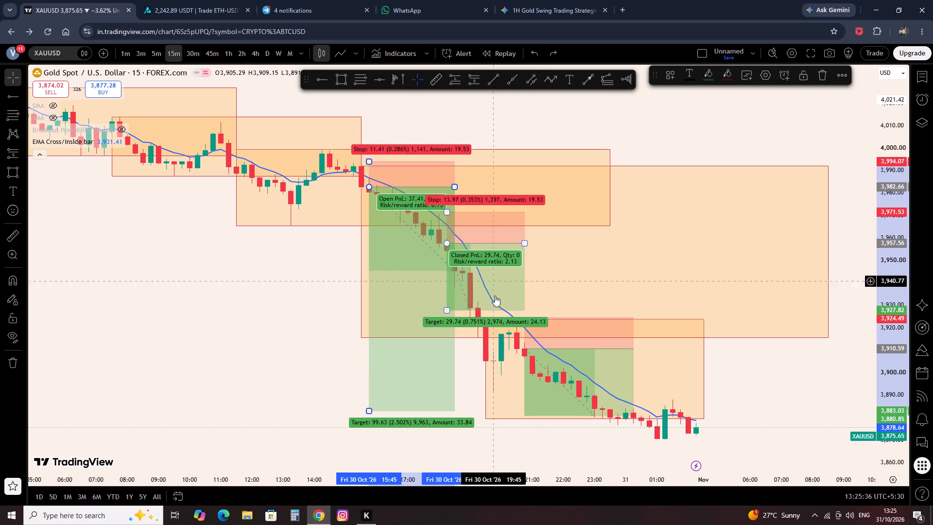
{"action": "left_click_drag", "start_coordinate": [450, 309], "coordinate": [451, 420]}
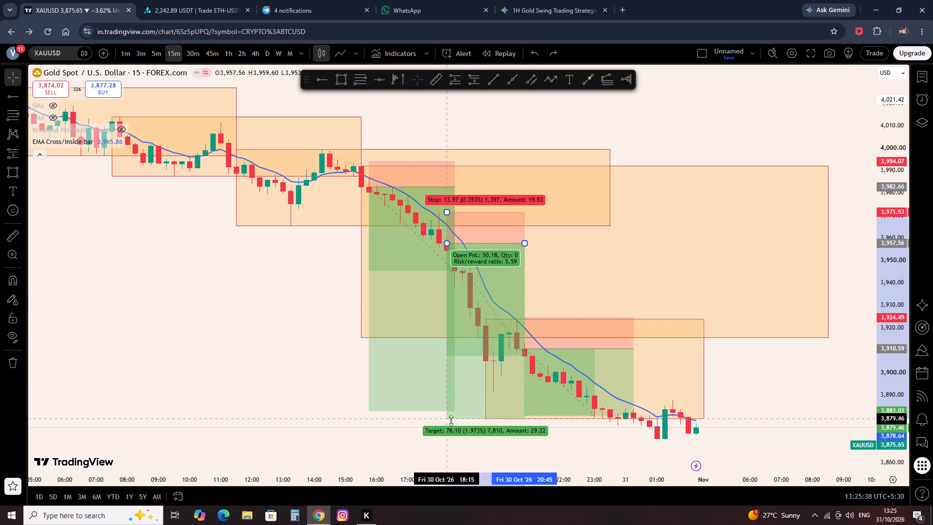
{"action": "left_click_drag", "start_coordinate": [451, 420], "coordinate": [453, 413]}
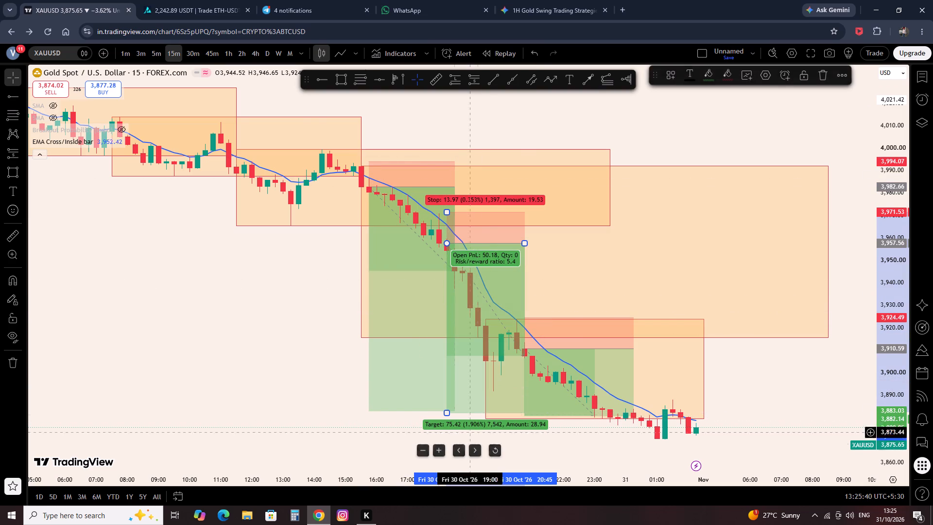
{"action": "left_click_drag", "start_coordinate": [524, 416], "coordinate": [525, 407]}
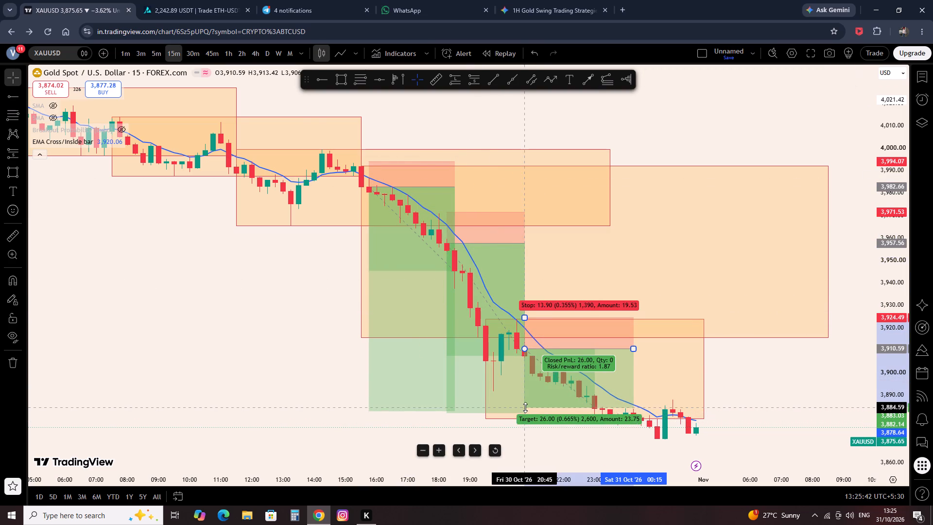
{"action": "left_click_drag", "start_coordinate": [525, 407], "coordinate": [527, 409]}
{"action": "left_click", "coordinate": [321, 420]}
{"action": "left_click", "coordinate": [404, 319]}
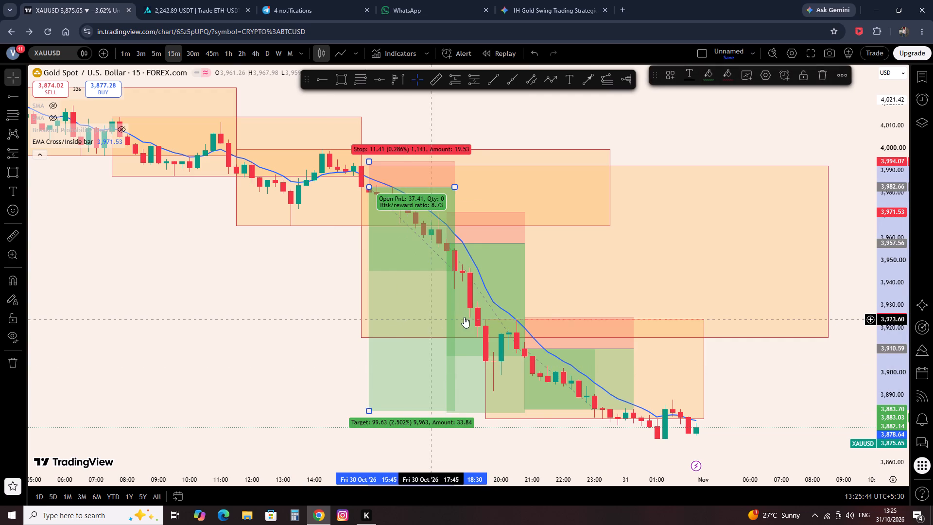
{"action": "left_click", "coordinate": [471, 316]}
{"action": "left_click", "coordinate": [562, 369]}
{"action": "left_click", "coordinate": [269, 355]}
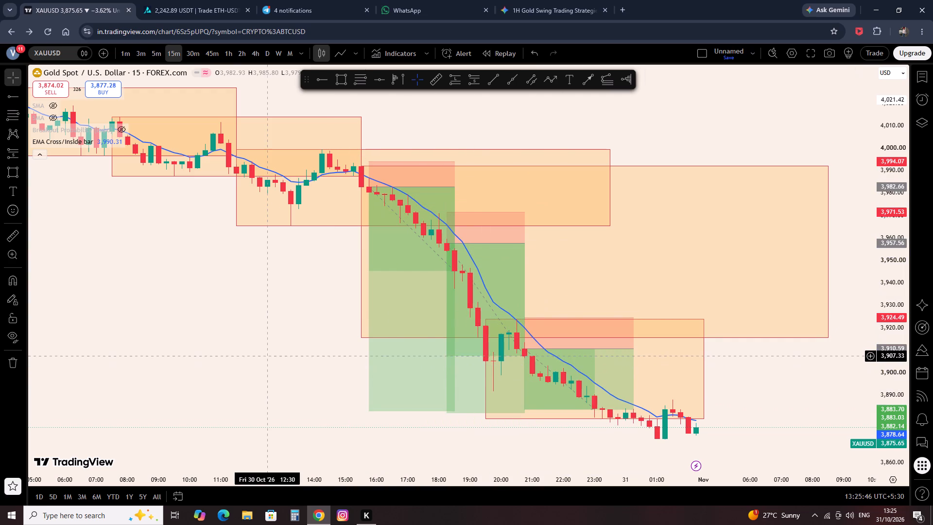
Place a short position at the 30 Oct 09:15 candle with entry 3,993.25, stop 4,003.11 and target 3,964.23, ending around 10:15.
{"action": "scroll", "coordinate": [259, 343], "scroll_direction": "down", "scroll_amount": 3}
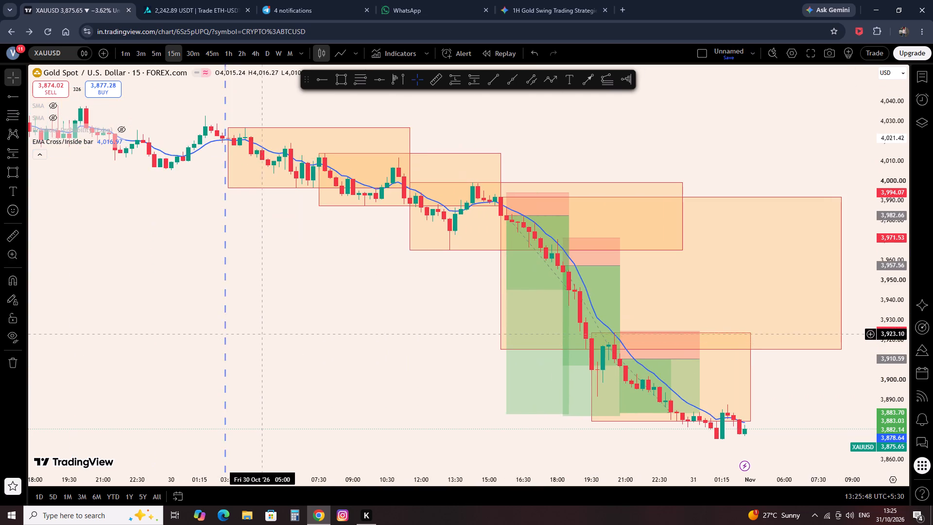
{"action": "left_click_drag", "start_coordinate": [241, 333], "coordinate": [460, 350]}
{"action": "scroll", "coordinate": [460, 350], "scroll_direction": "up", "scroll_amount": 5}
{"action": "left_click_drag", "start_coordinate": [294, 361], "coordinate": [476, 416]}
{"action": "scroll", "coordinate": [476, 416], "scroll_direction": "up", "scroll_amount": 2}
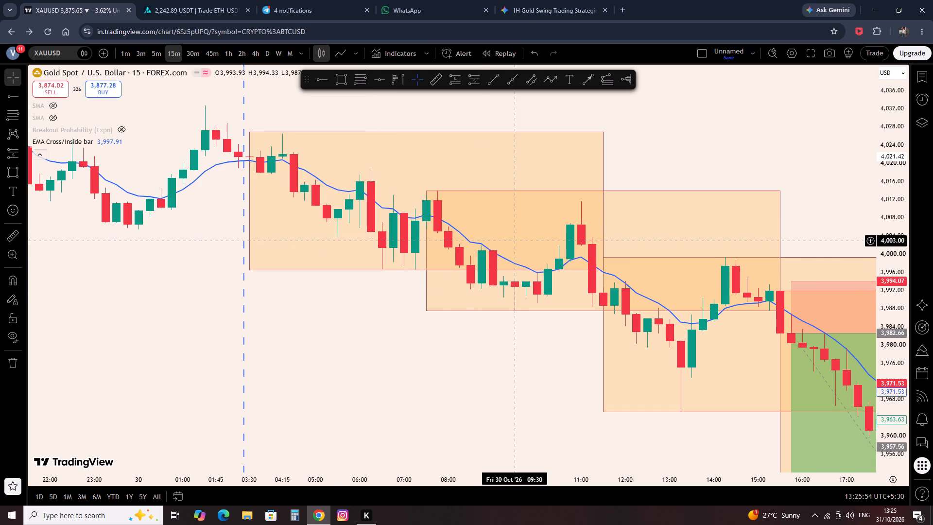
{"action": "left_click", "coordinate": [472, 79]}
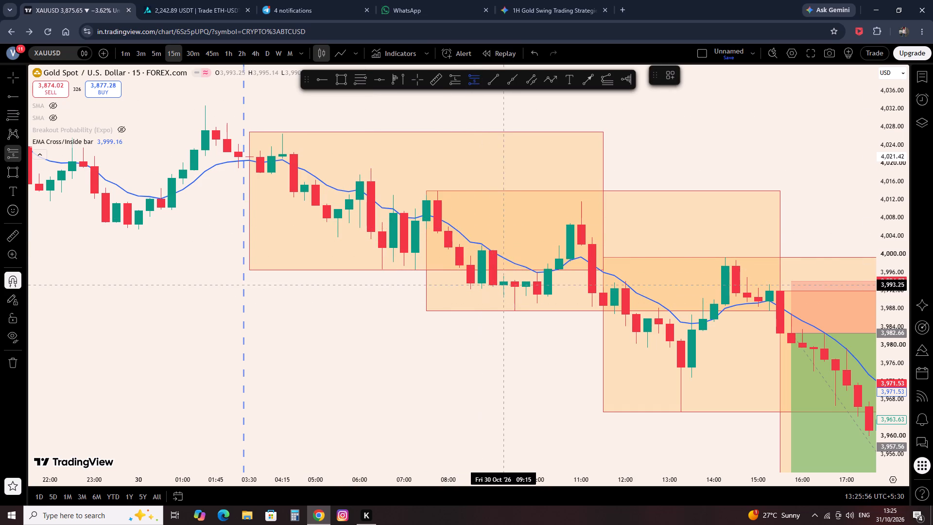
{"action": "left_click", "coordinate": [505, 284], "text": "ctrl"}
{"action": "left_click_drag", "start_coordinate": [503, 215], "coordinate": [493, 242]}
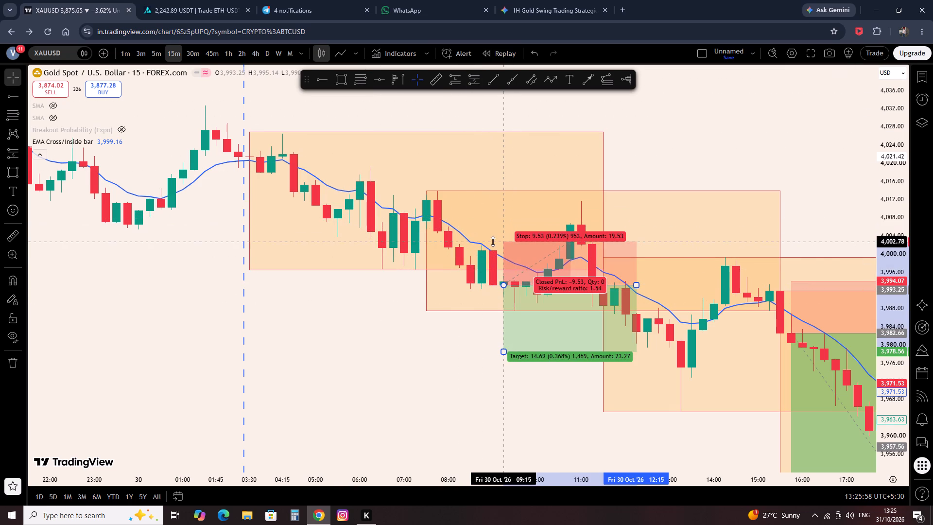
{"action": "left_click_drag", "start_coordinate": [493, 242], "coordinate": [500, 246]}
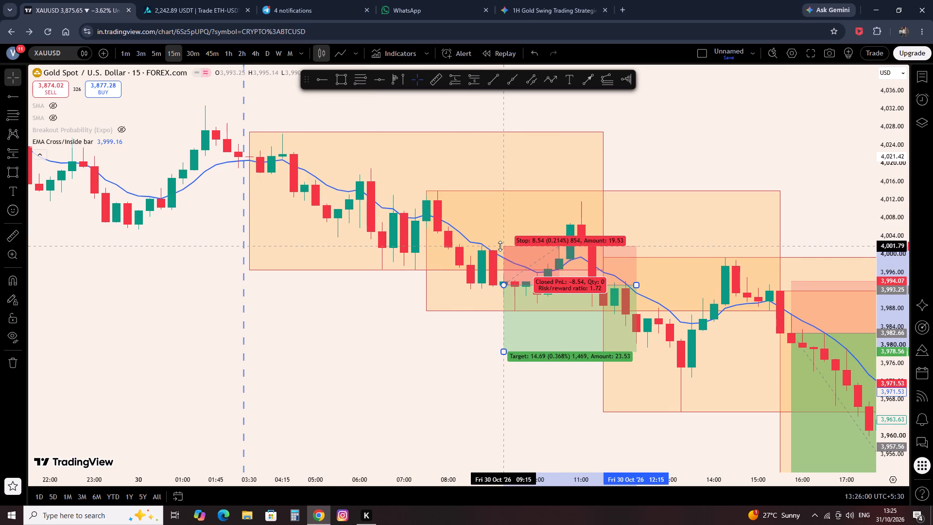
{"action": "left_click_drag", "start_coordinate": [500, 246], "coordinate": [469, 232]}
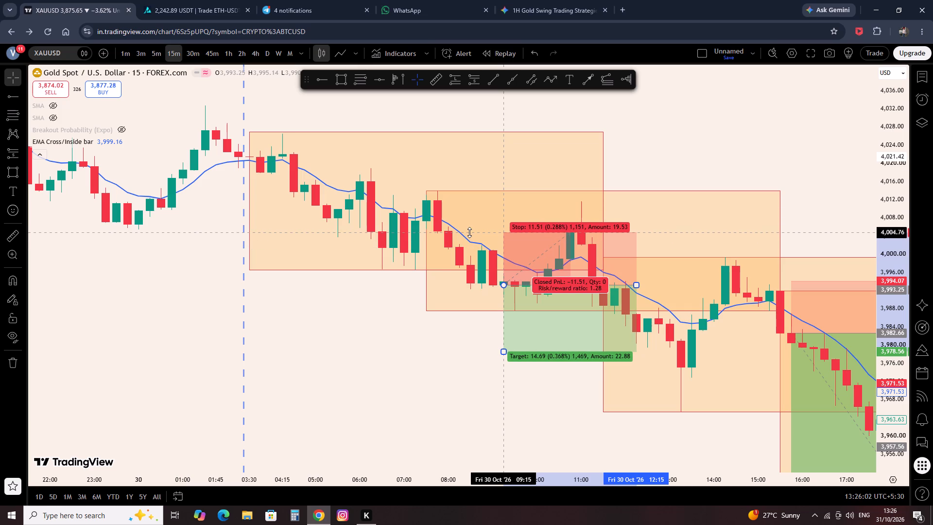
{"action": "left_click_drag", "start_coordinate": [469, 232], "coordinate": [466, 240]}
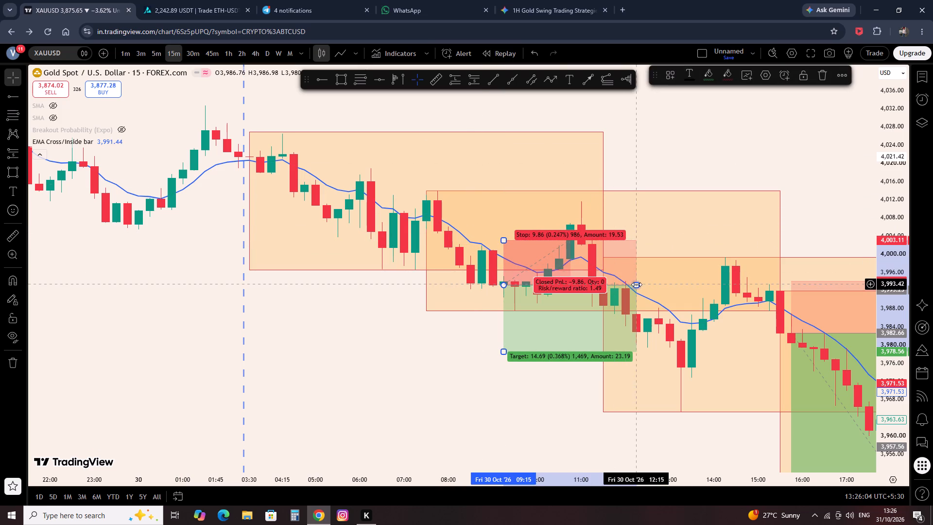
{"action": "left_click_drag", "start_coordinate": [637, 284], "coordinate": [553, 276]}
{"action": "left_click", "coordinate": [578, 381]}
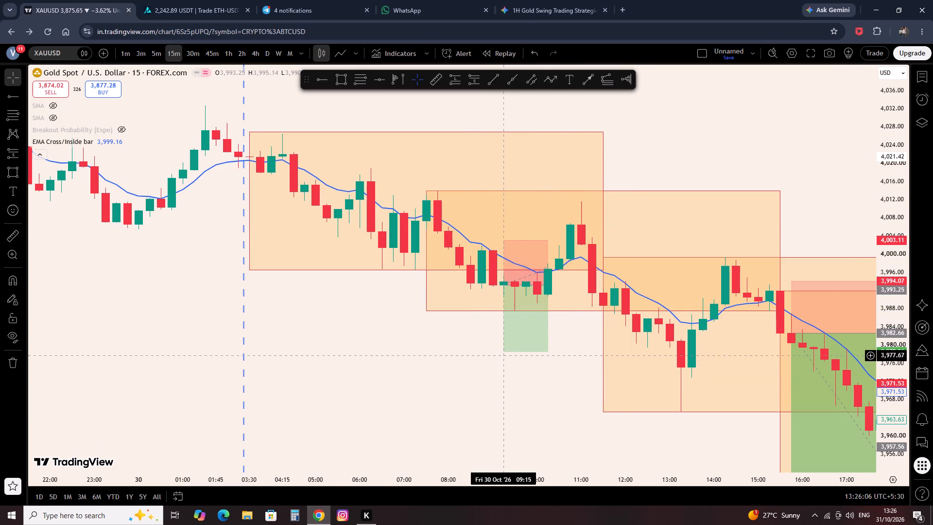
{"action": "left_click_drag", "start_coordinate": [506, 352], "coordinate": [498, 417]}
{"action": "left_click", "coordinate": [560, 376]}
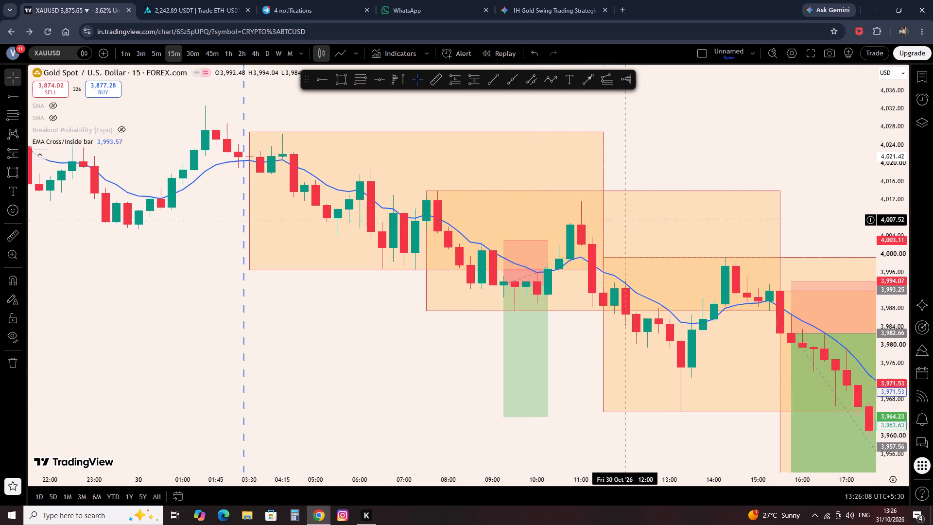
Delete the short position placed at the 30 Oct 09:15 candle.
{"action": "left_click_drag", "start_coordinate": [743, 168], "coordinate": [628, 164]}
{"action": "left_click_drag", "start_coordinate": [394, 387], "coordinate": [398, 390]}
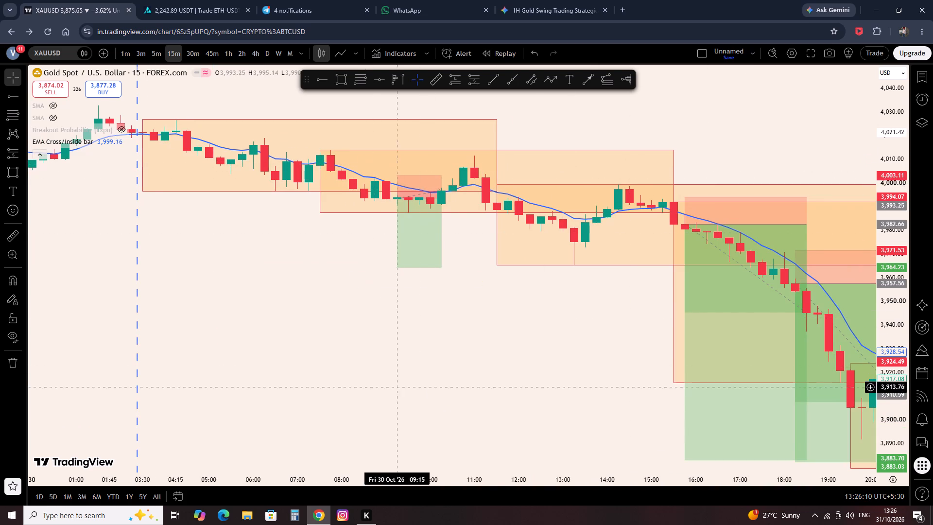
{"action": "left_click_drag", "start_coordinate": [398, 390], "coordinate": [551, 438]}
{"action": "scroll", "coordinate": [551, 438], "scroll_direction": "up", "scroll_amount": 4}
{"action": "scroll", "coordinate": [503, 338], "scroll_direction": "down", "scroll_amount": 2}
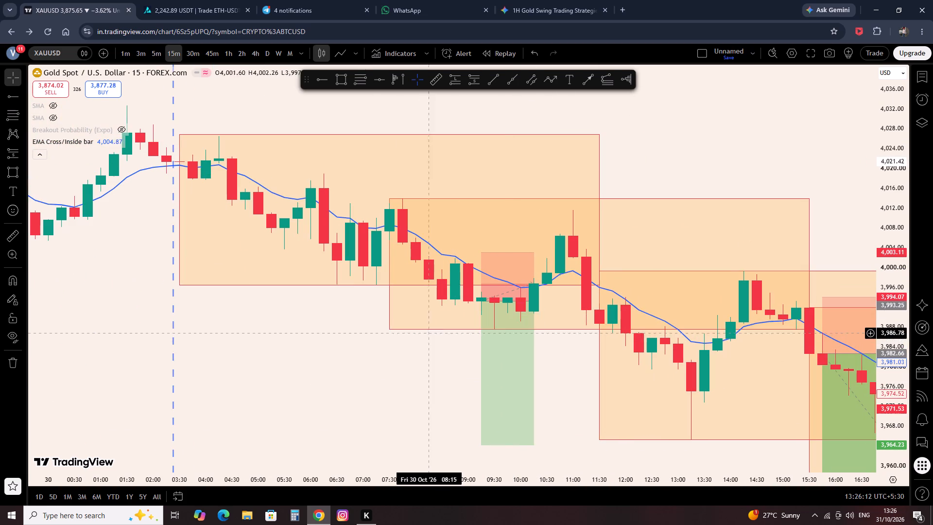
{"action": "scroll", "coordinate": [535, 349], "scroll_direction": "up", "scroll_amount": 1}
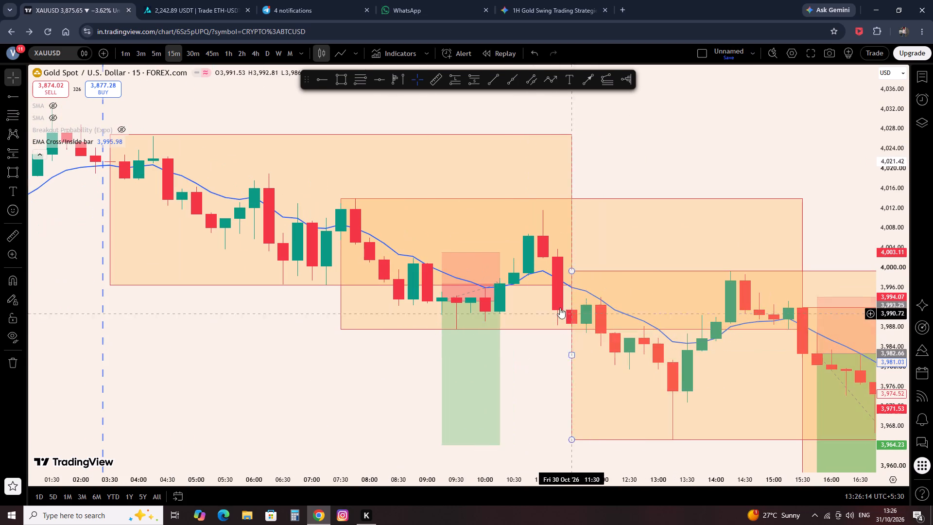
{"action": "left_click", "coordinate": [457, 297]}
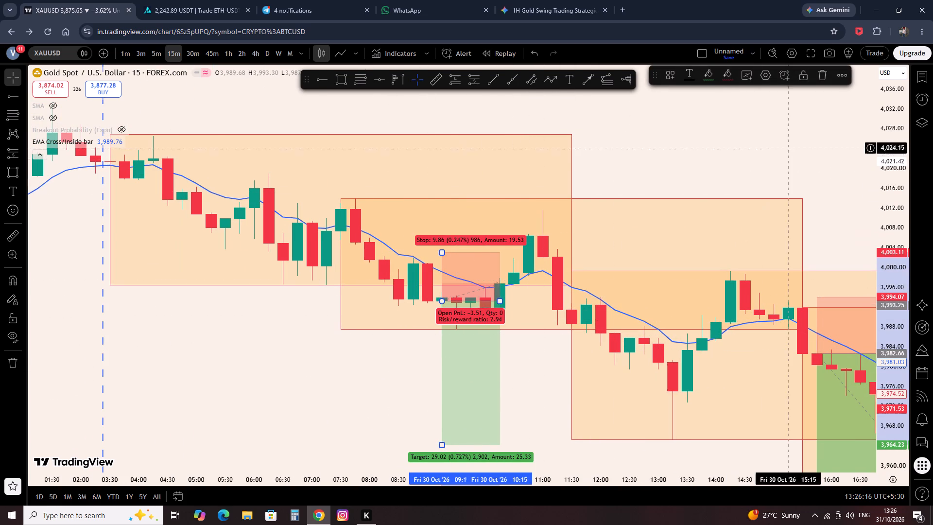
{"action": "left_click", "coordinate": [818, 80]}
Delete the range rectangle that starts at the 30 Oct 03:30 candle.
{"action": "scroll", "coordinate": [733, 199], "scroll_direction": "down", "scroll_amount": 3}
{"action": "scroll", "coordinate": [530, 282], "scroll_direction": "down", "scroll_amount": 2}
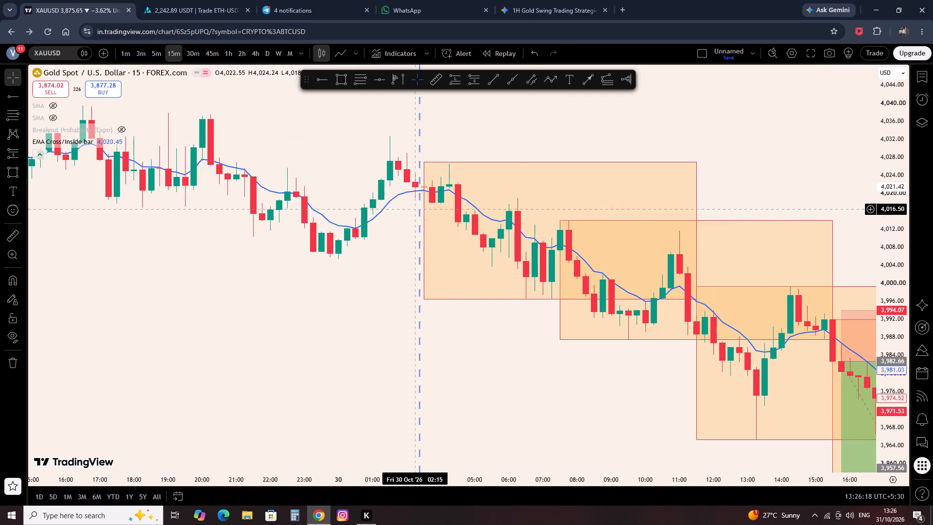
{"action": "left_click", "coordinate": [427, 164]}
{"action": "left_click", "coordinate": [852, 76]}
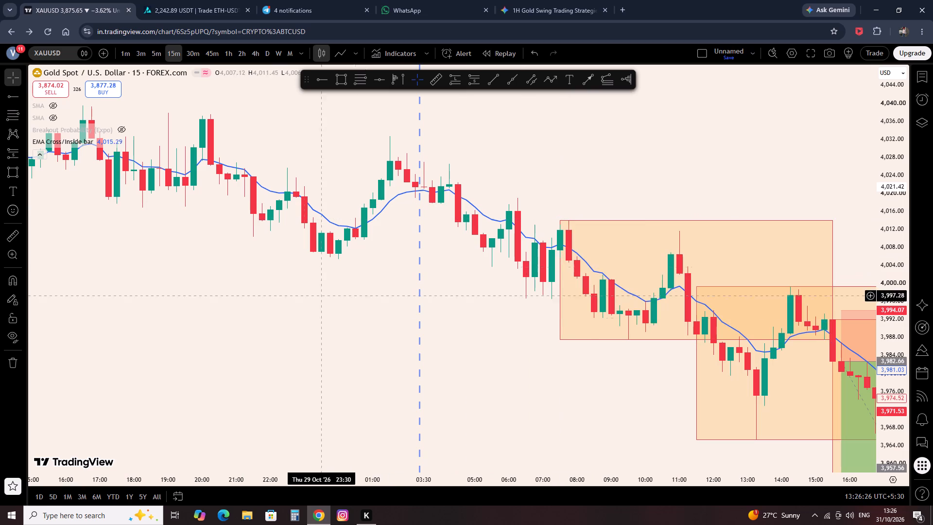
Switch the chart to the 4-hour timeframe, framing the 29 and 30 Oct candles.
{"action": "left_click_drag", "start_coordinate": [299, 324], "coordinate": [545, 385]}
{"action": "scroll", "coordinate": [471, 372], "scroll_direction": "down", "scroll_amount": 4}
{"action": "left_click_drag", "start_coordinate": [235, 375], "coordinate": [272, 376]}
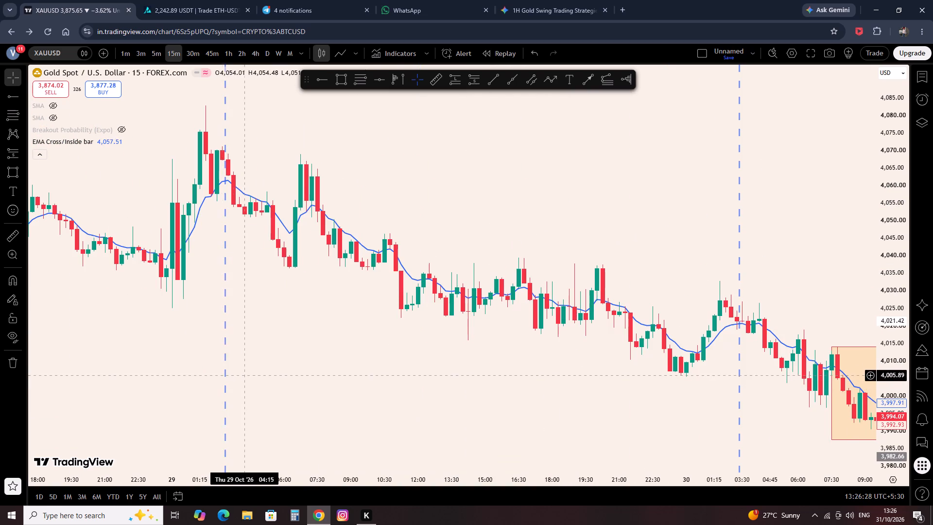
{"action": "left_click_drag", "start_coordinate": [272, 376], "coordinate": [323, 378]}
{"action": "left_click", "coordinate": [336, 79]}
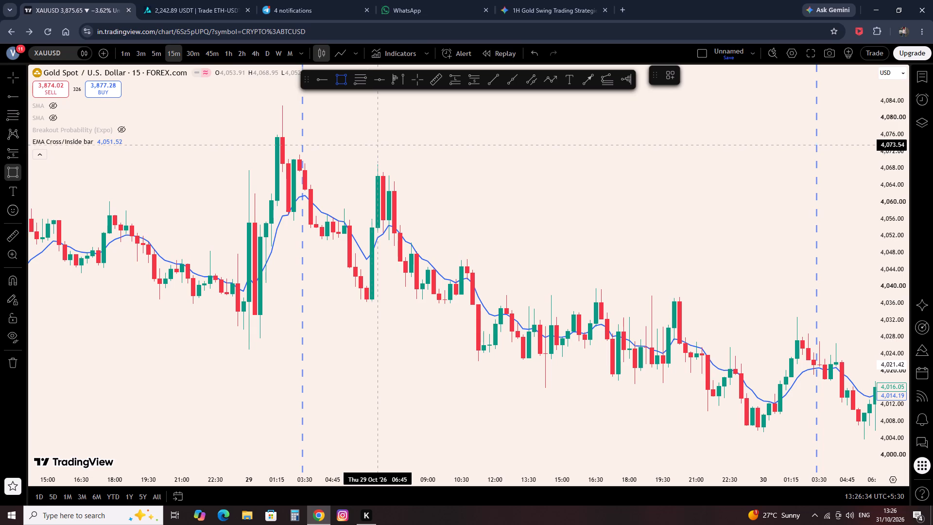
{"action": "left_click", "coordinate": [257, 49]}
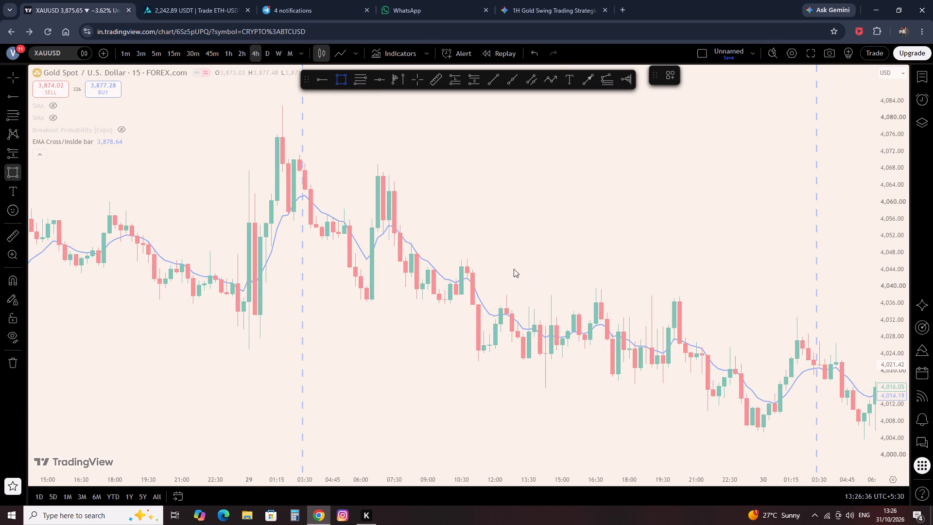
{"action": "right_click", "coordinate": [600, 224]}
{"action": "right_click", "coordinate": [612, 222]}
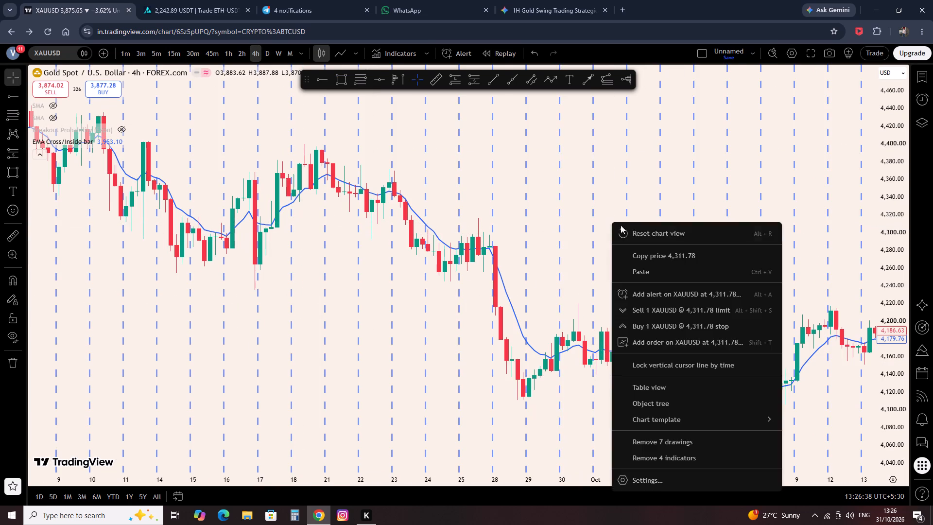
{"action": "left_click", "coordinate": [629, 230]}
{"action": "scroll", "coordinate": [628, 238], "scroll_direction": "up", "scroll_amount": 20}
{"action": "scroll", "coordinate": [628, 238], "scroll_direction": "up", "scroll_amount": 8}
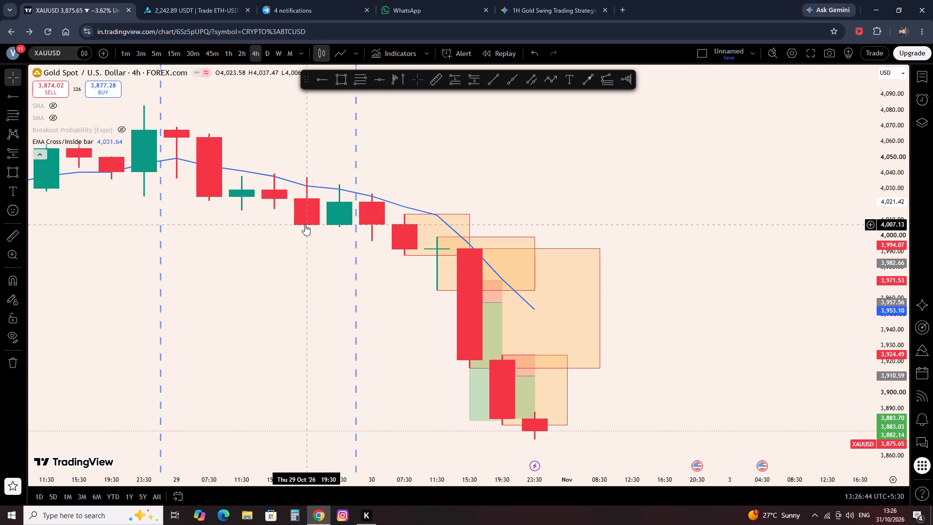
Draw a rectangle over the 29 Oct 15:30 candle from 4,039.46 to 4,016.78 and extend it to the 23:30 candle.
{"action": "left_click", "coordinate": [275, 209], "text": "ctrl"}
{"action": "left_click", "coordinate": [339, 81]}
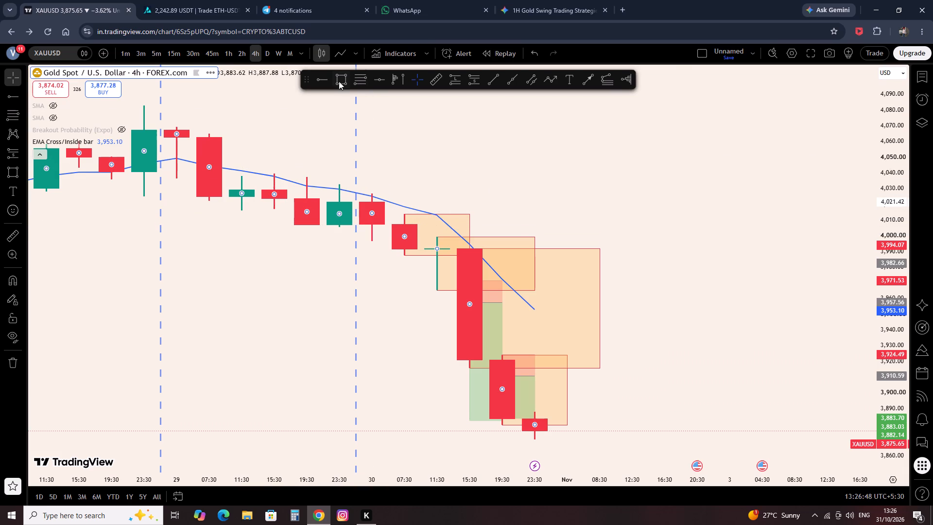
{"action": "left_click", "coordinate": [275, 172], "text": "ctrl"}
{"action": "left_click", "coordinate": [274, 214], "text": "ctrl"}
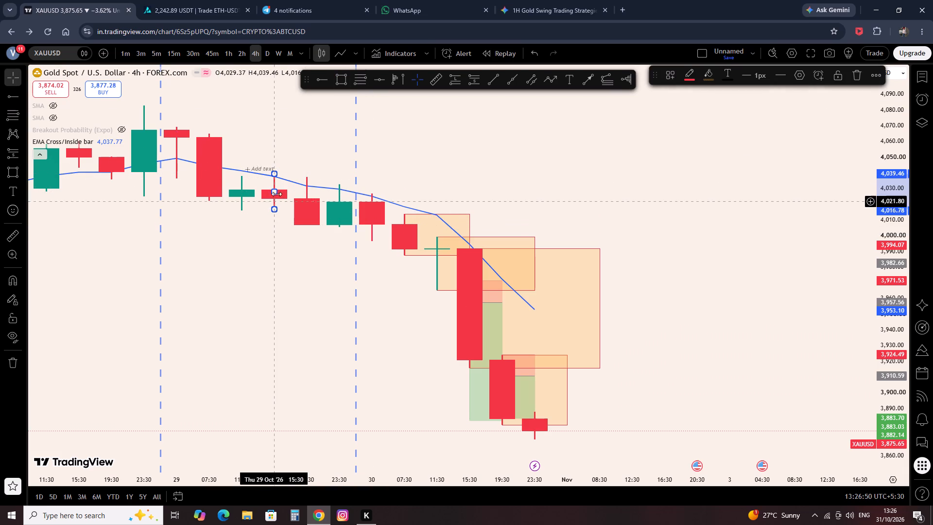
{"action": "left_click_drag", "start_coordinate": [277, 189], "coordinate": [321, 192]}
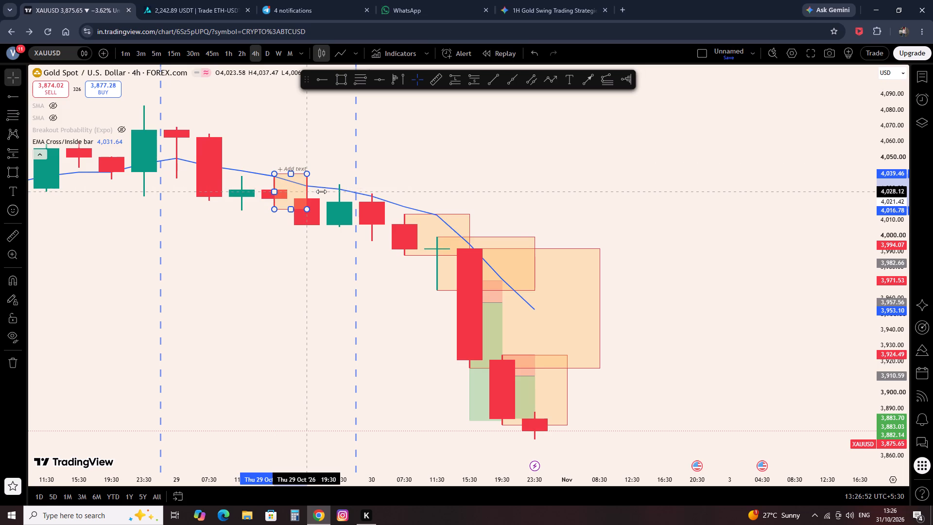
{"action": "left_click_drag", "start_coordinate": [321, 192], "coordinate": [332, 189]}
{"action": "left_click", "coordinate": [283, 150]}
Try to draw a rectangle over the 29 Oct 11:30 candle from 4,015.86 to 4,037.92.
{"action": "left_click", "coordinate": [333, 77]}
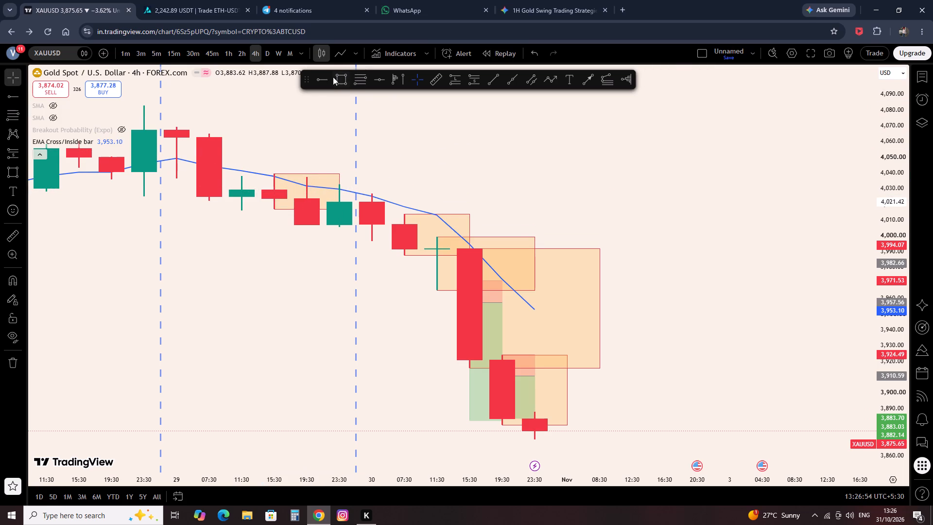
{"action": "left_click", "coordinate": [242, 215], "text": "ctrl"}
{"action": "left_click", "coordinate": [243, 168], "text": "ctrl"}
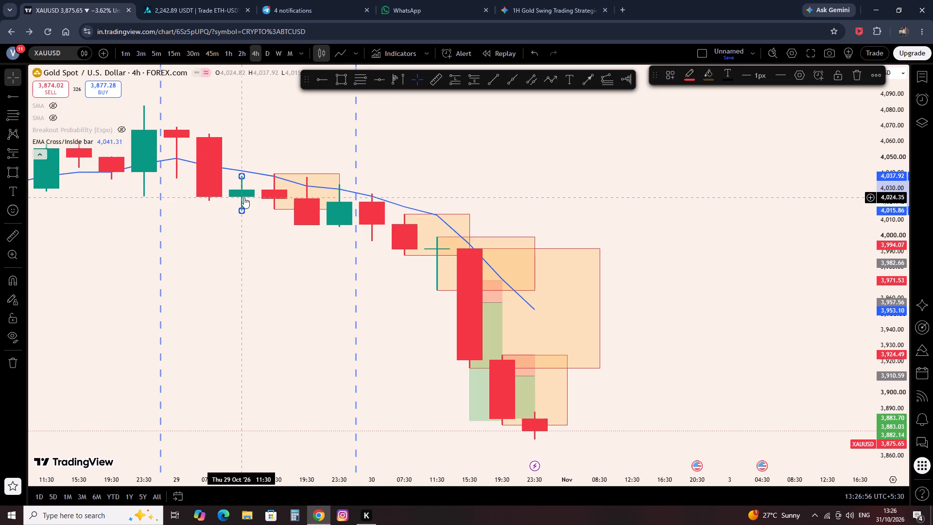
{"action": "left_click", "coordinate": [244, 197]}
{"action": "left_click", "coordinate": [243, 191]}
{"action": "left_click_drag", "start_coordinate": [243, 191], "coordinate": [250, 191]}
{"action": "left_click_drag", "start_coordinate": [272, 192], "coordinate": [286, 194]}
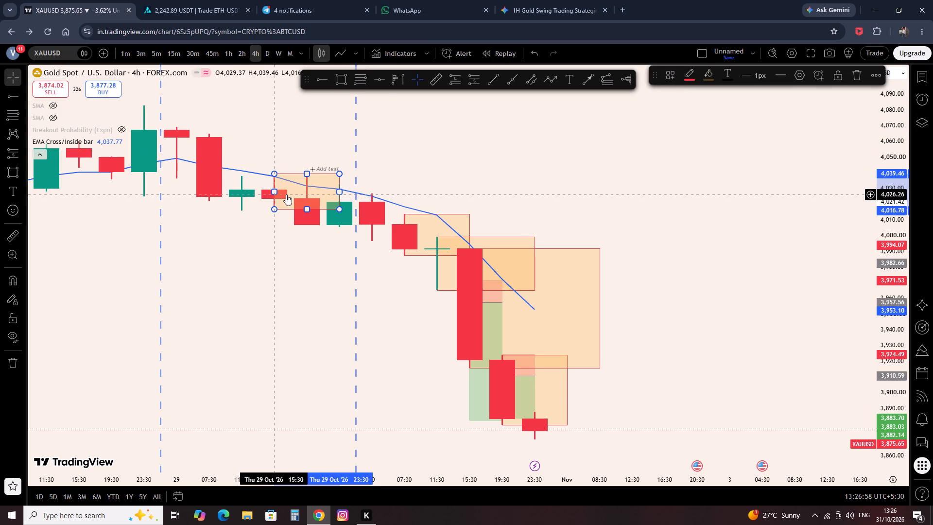
Stretch the 29 Oct 15:30 range rectangle so it starts at the 29 Oct 11:30 candle and ends at 30 Oct 03:30.
{"action": "left_click_drag", "start_coordinate": [273, 190], "coordinate": [234, 193]}
{"action": "left_click_drag", "start_coordinate": [338, 191], "coordinate": [279, 192]}
{"action": "left_click", "coordinate": [364, 170]}
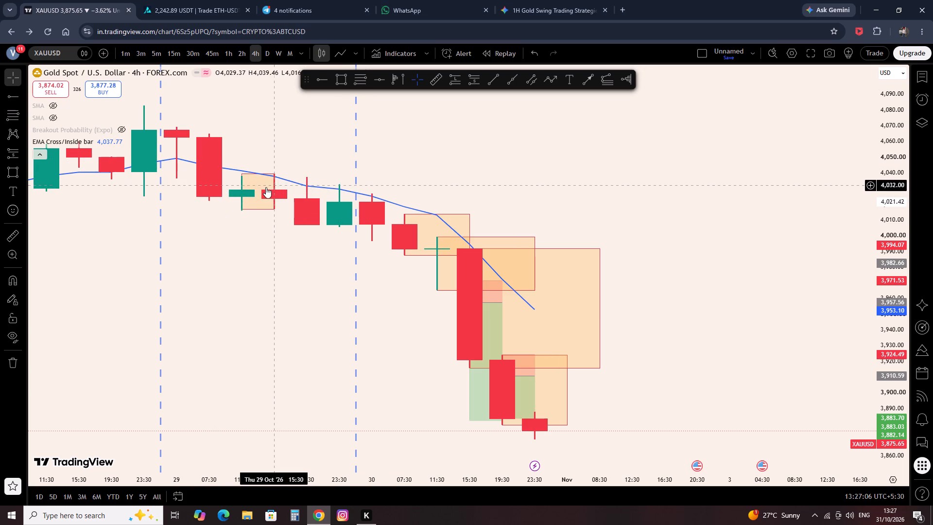
{"action": "left_click_drag", "start_coordinate": [273, 189], "coordinate": [367, 192]}
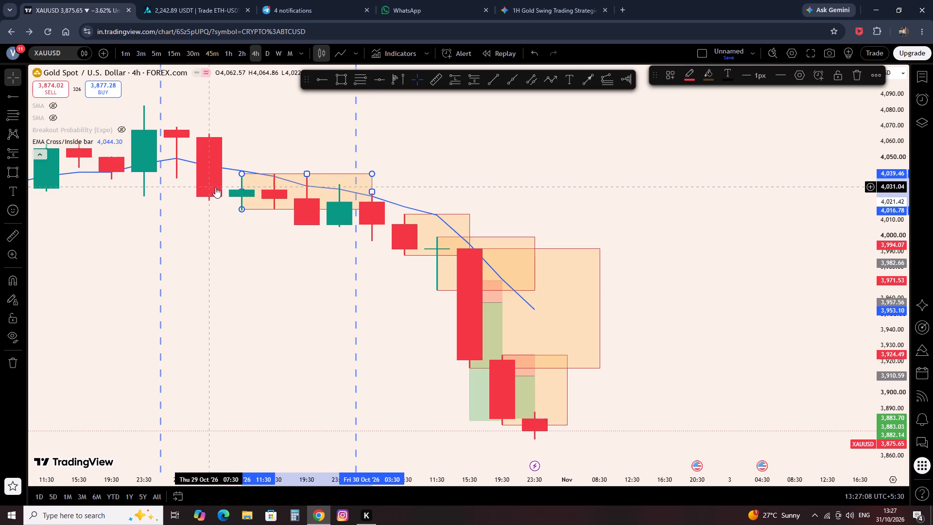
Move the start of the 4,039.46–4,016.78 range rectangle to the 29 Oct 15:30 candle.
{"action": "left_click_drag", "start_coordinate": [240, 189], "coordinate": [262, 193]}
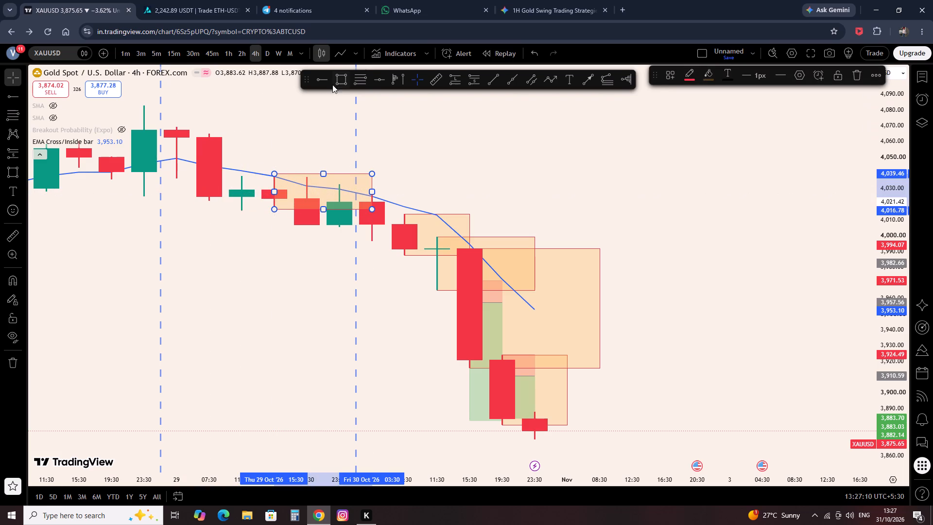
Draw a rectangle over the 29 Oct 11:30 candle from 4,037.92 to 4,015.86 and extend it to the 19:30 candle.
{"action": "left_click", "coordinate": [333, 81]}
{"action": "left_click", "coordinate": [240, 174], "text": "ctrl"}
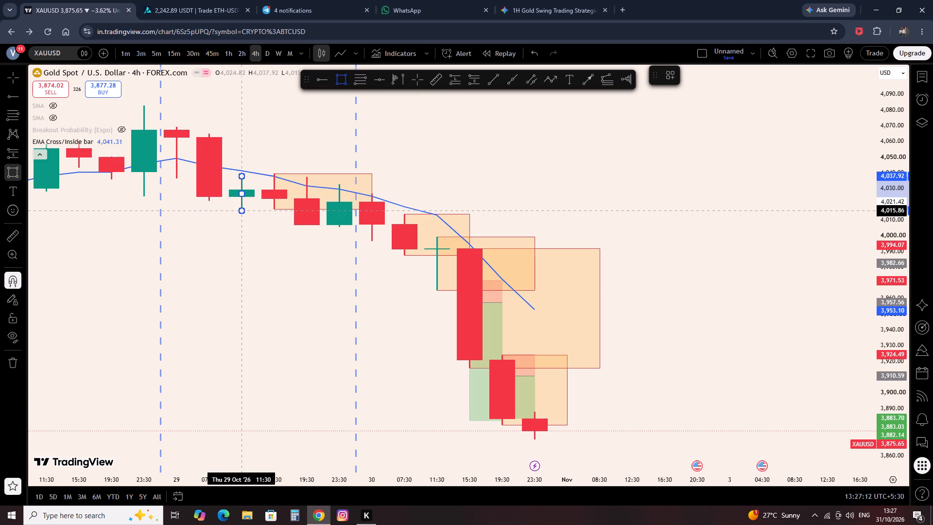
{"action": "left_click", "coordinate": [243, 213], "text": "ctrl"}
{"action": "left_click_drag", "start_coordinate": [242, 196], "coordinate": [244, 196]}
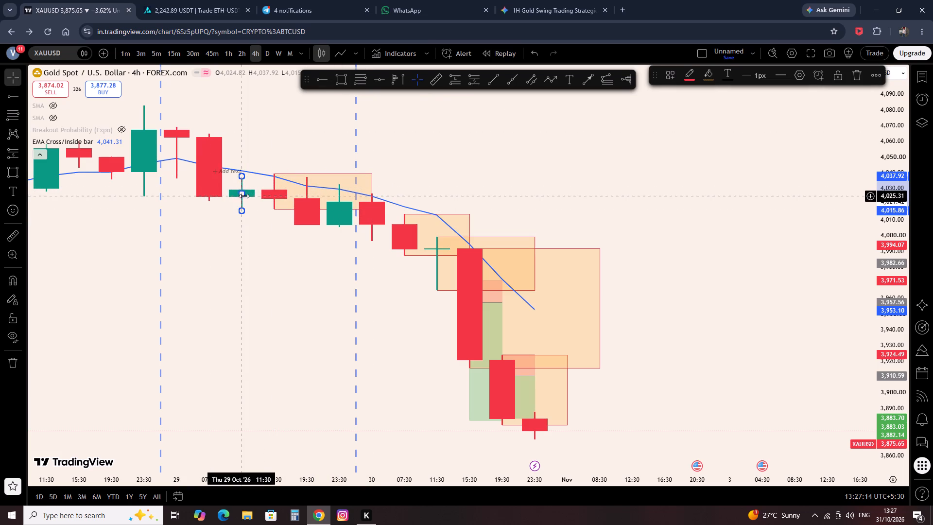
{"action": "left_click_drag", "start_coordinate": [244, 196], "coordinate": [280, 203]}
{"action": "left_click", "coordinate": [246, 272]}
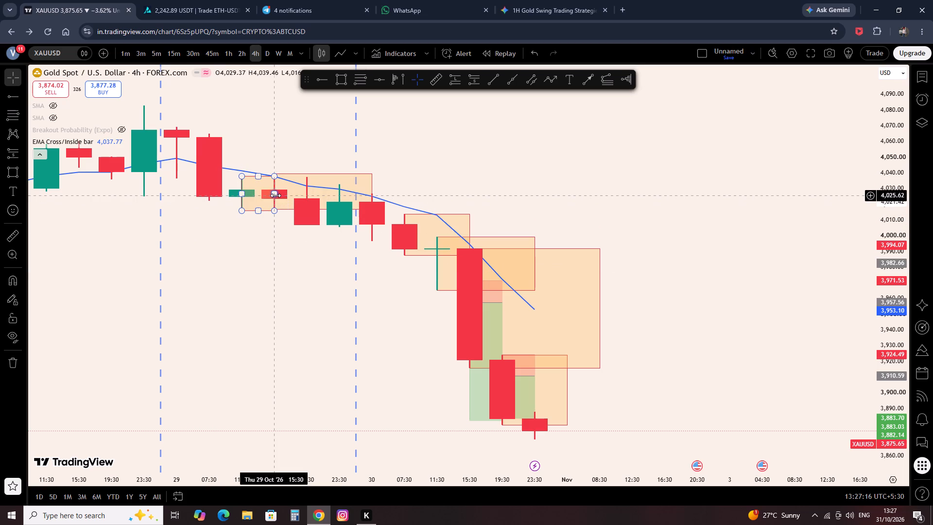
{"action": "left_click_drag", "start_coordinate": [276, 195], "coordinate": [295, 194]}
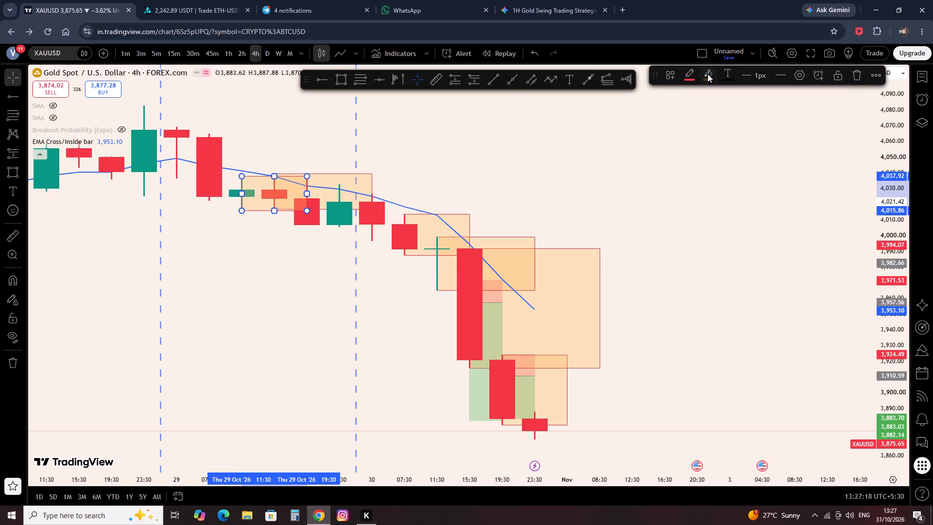
Change the fill of the 29 Oct 11:30 range rectangle to light green.
{"action": "left_click", "coordinate": [709, 74]}
{"action": "left_click", "coordinate": [766, 111]}
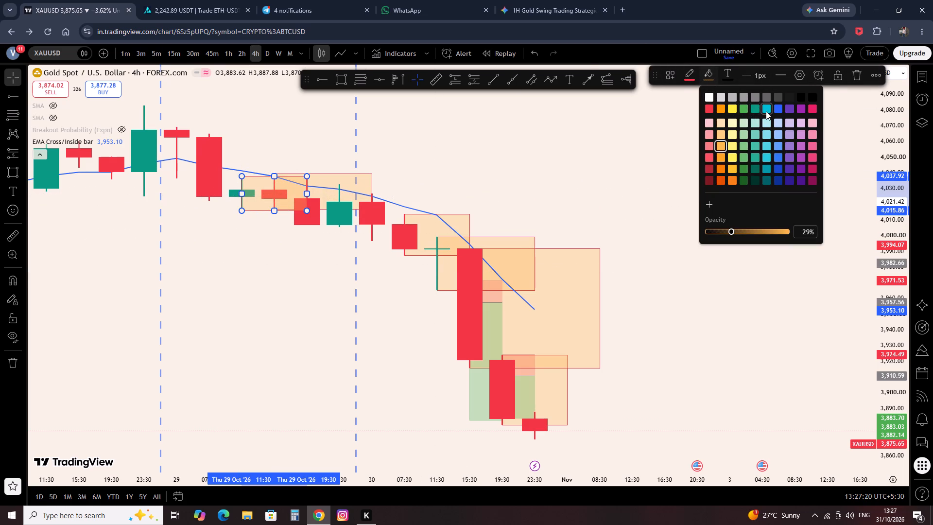
{"action": "left_click", "coordinate": [703, 72]}
{"action": "left_click", "coordinate": [744, 123]}
{"action": "left_click", "coordinate": [579, 153]}
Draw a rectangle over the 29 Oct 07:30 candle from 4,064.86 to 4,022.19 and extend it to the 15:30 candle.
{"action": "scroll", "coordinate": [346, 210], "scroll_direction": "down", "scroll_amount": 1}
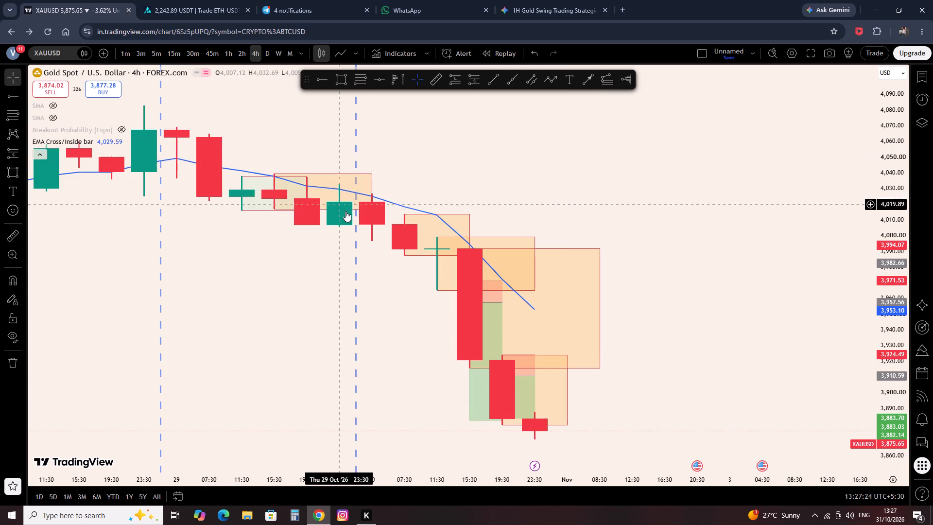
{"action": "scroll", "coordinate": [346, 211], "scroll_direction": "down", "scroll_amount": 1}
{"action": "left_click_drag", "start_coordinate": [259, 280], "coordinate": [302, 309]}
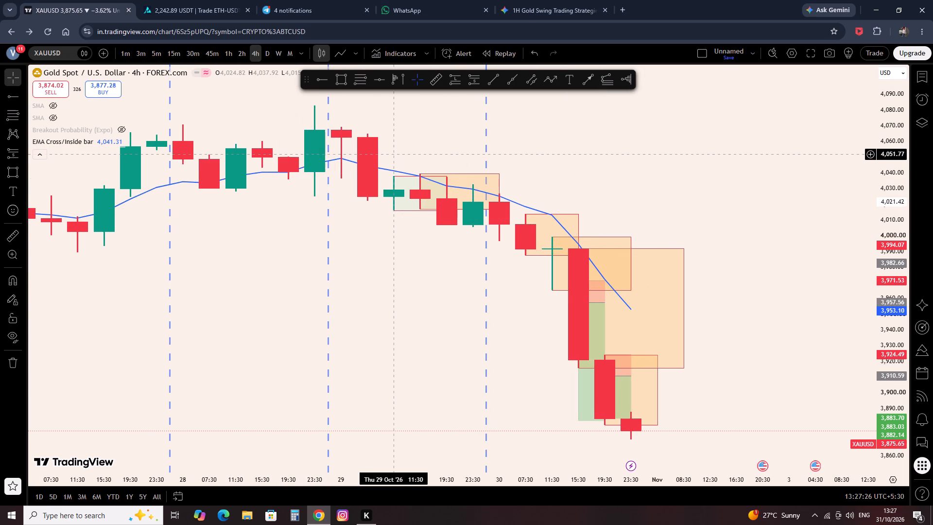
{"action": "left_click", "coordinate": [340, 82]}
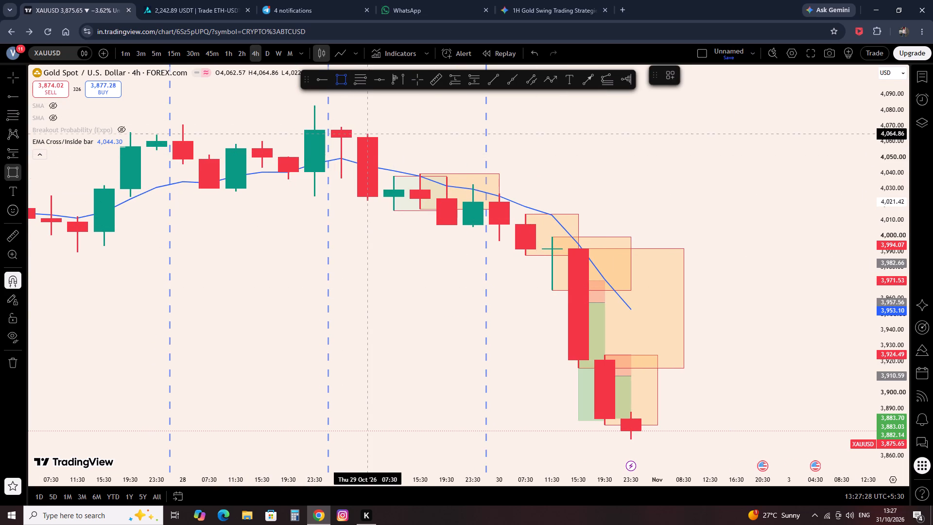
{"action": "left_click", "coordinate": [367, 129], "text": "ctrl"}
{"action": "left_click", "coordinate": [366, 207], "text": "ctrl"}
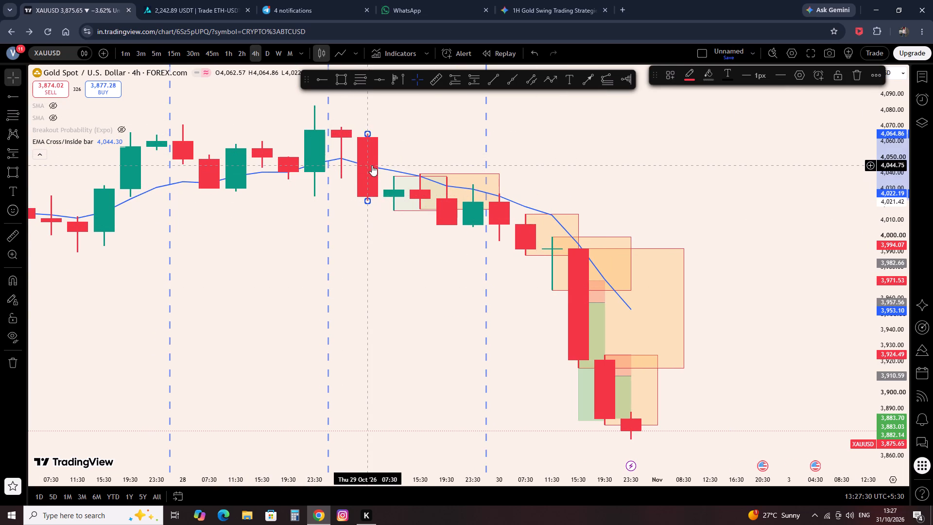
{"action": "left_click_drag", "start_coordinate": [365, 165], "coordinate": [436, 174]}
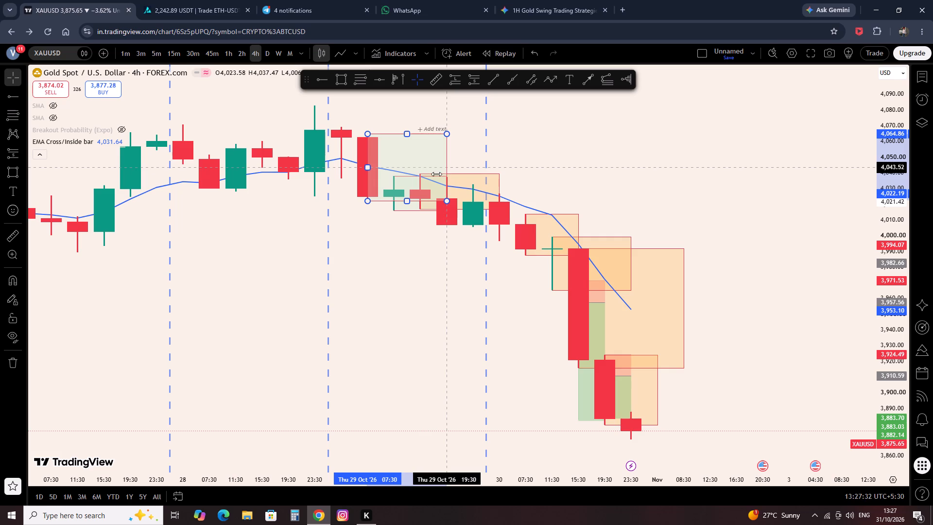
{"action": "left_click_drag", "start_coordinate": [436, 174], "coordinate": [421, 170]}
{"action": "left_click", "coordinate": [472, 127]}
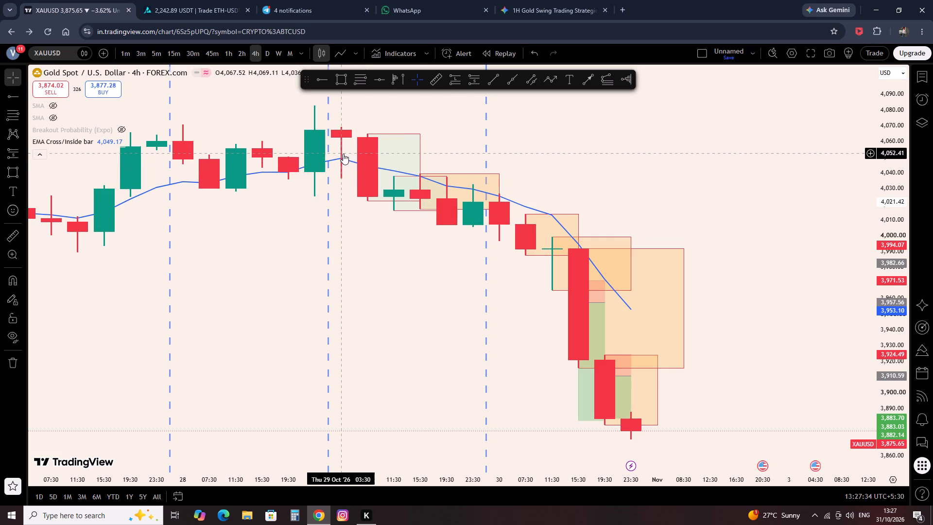
Switch to the 15-minute timeframe and examine price action around the marked 29 Oct ranges and the preceding day.
{"action": "left_click", "coordinate": [173, 56]}
{"action": "scroll", "coordinate": [249, 250], "scroll_direction": "down", "scroll_amount": 17}
{"action": "left_click_drag", "start_coordinate": [219, 315], "coordinate": [543, 353]}
{"action": "left_click_drag", "start_coordinate": [356, 375], "coordinate": [562, 413]}
{"action": "scroll", "coordinate": [572, 413], "scroll_direction": "up", "scroll_amount": 4}
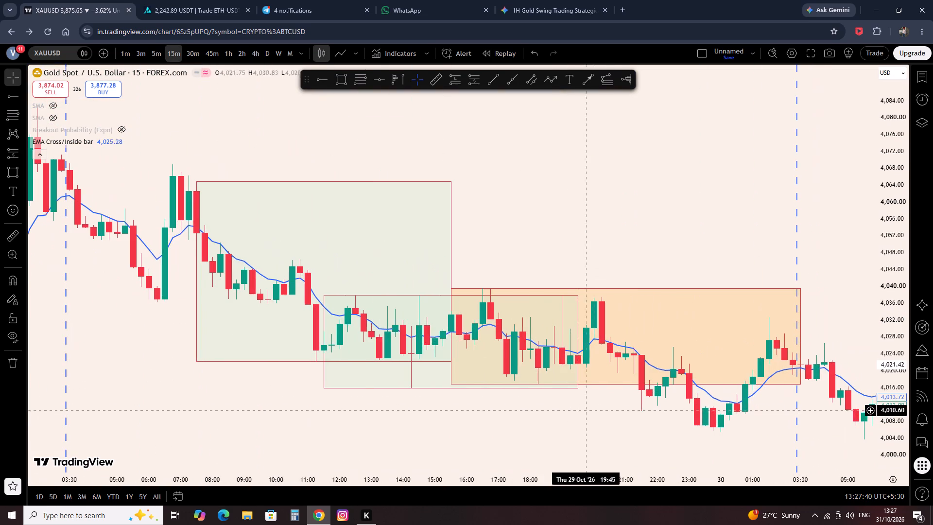
{"action": "left_click_drag", "start_coordinate": [611, 403], "coordinate": [414, 426]}
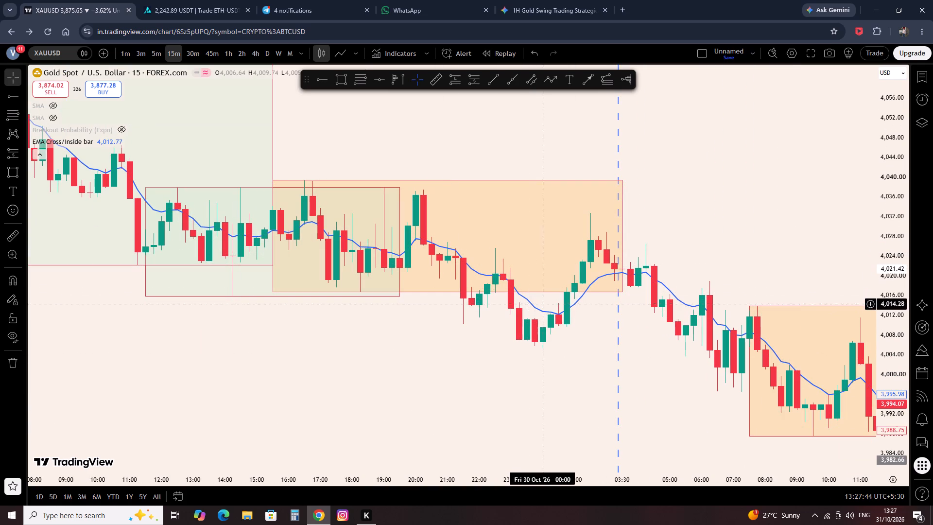
{"action": "left_click_drag", "start_coordinate": [309, 347], "coordinate": [553, 431]}
{"action": "scroll", "coordinate": [413, 409], "scroll_direction": "up", "scroll_amount": 2}
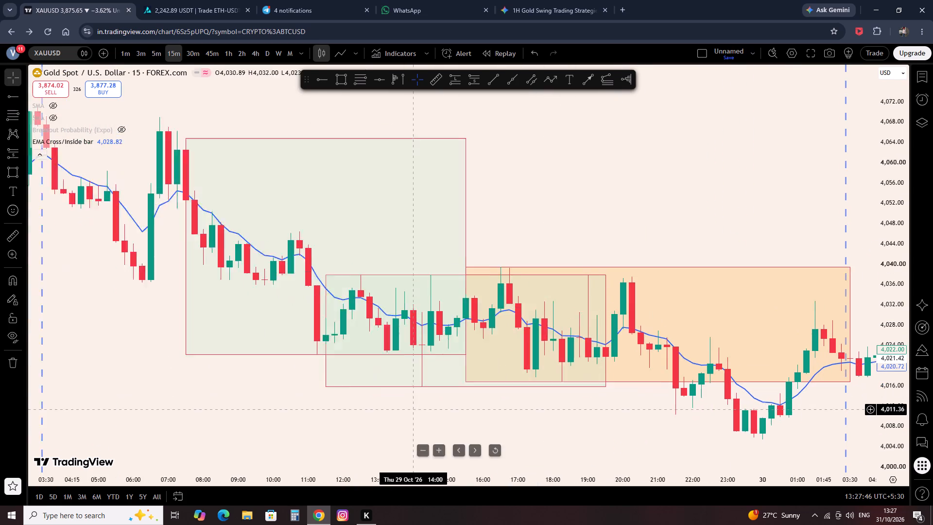
{"action": "scroll", "coordinate": [412, 410], "scroll_direction": "up", "scroll_amount": 1}
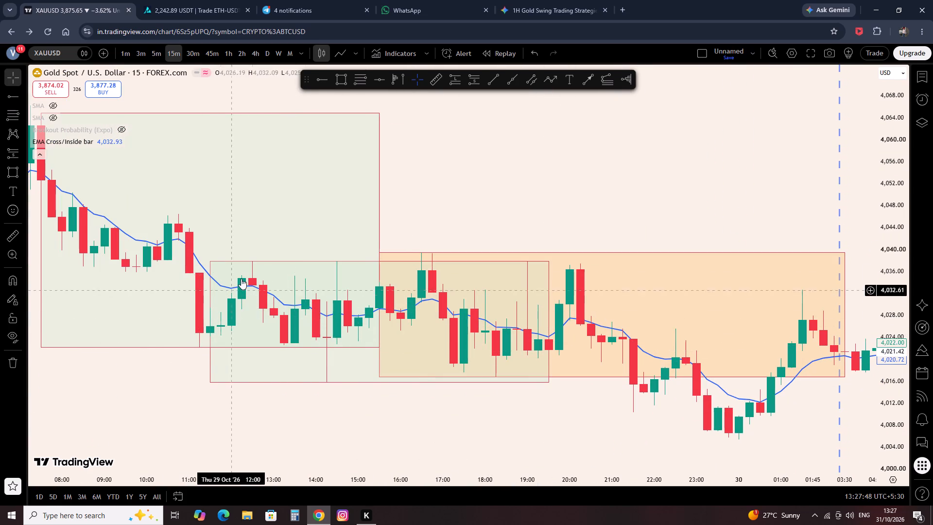
{"action": "left_click_drag", "start_coordinate": [140, 372], "coordinate": [374, 466]}
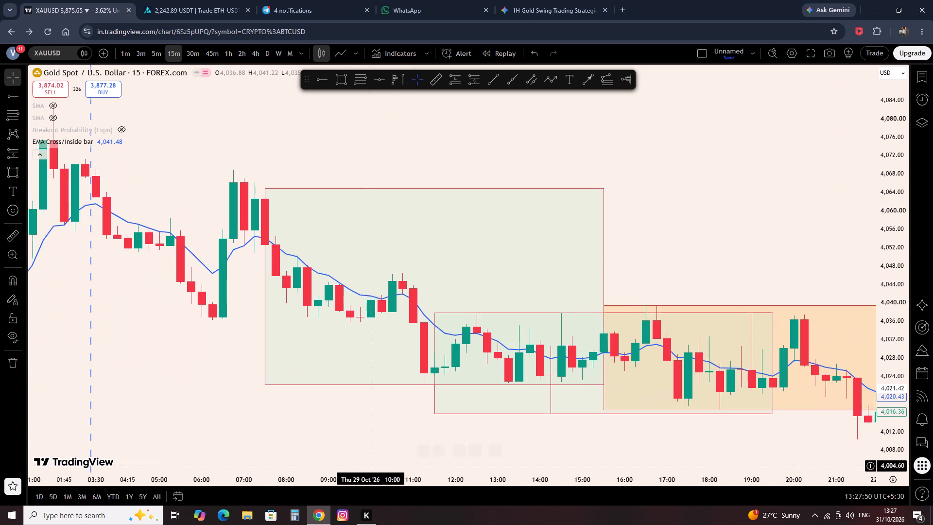
{"action": "left_click_drag", "start_coordinate": [378, 416], "coordinate": [335, 420]}
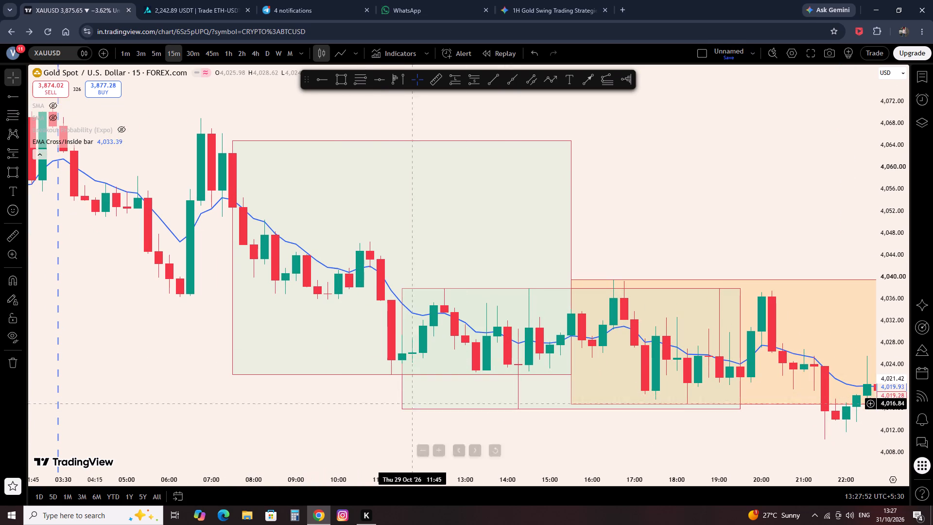
{"action": "left_click_drag", "start_coordinate": [188, 406], "coordinate": [451, 441]}
{"action": "scroll", "coordinate": [423, 414], "scroll_direction": "down", "scroll_amount": 4}
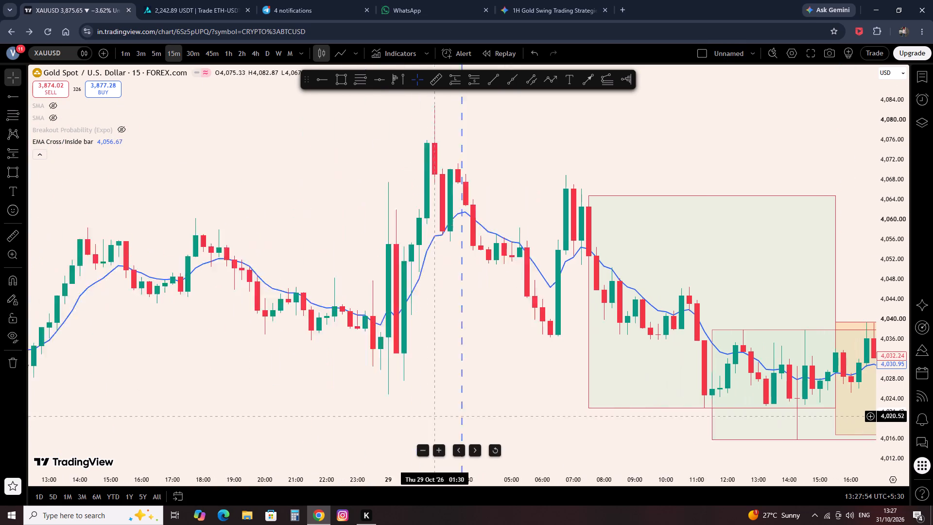
{"action": "scroll", "coordinate": [523, 261], "scroll_direction": "down", "scroll_amount": 3}
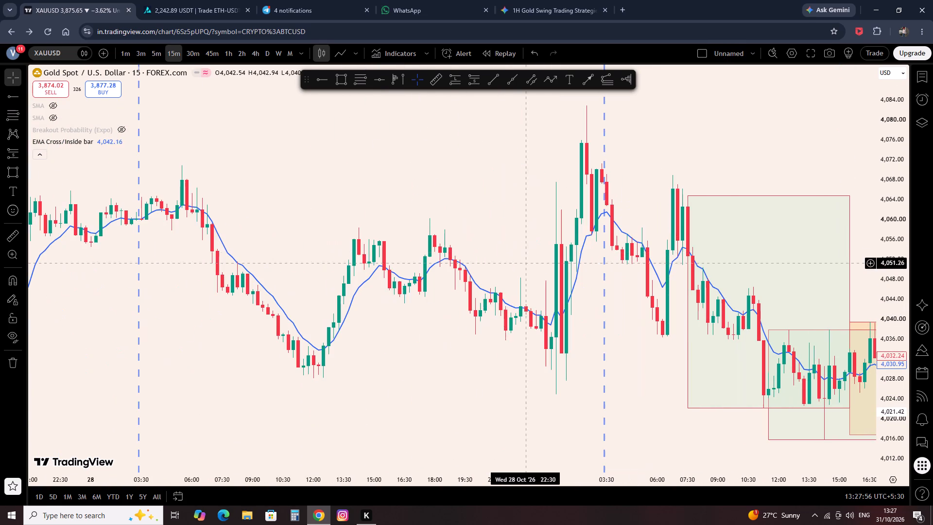
Switch back to the 4-hour timeframe, reset the chart view and frame the candles from 27 to 30 Oct.
{"action": "left_click", "coordinate": [255, 50]}
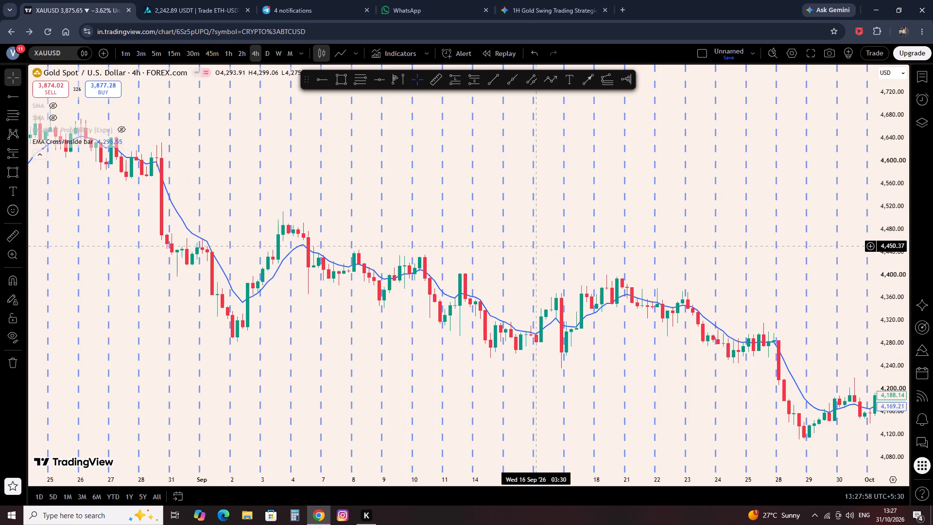
{"action": "scroll", "coordinate": [670, 248], "scroll_direction": "up", "scroll_amount": 3}
{"action": "right_click", "coordinate": [726, 196]}
{"action": "left_click", "coordinate": [740, 201]}
{"action": "scroll", "coordinate": [738, 204], "scroll_direction": "up", "scroll_amount": 5}
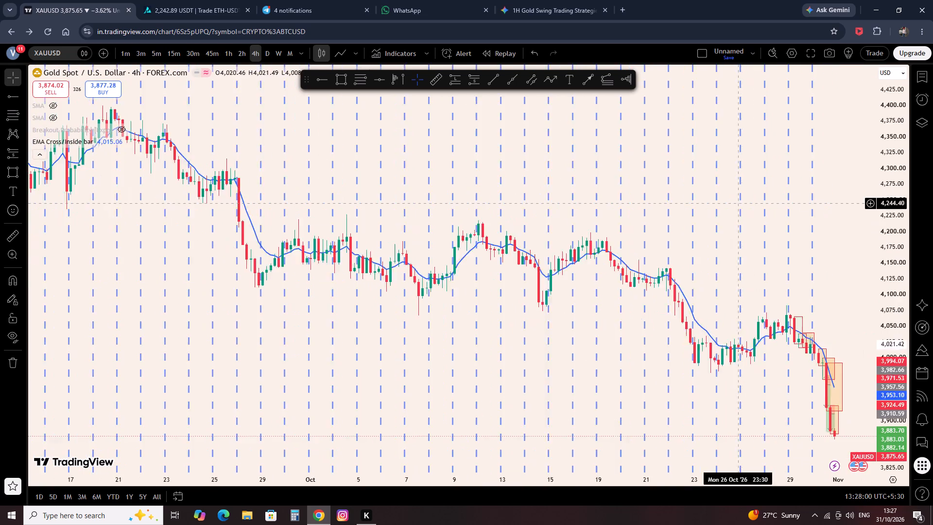
{"action": "scroll", "coordinate": [738, 204], "scroll_direction": "up", "scroll_amount": 20}
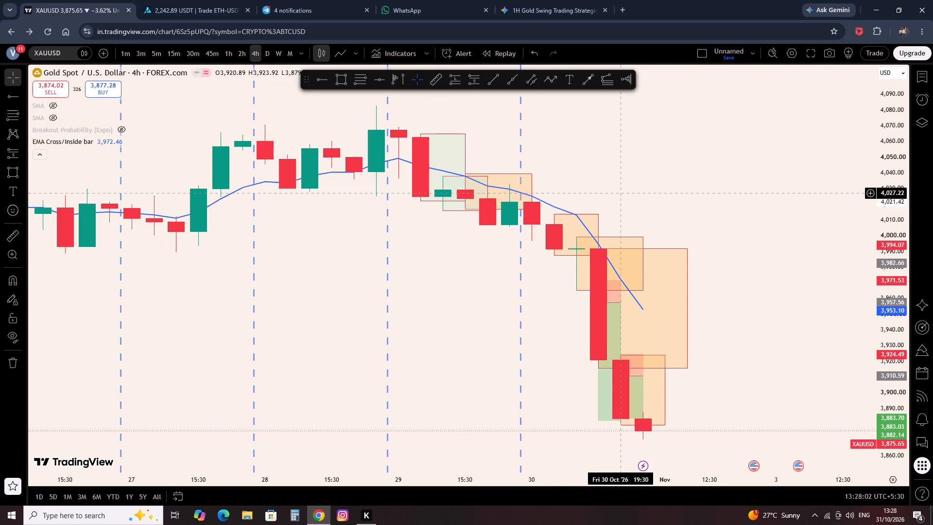
Delete the three 29 Oct range rectangles together and dismiss the advertisement.
{"action": "left_click_drag", "start_coordinate": [630, 193], "coordinate": [365, 124], "text": "ctrl"}
{"action": "key", "text": "Delete"}
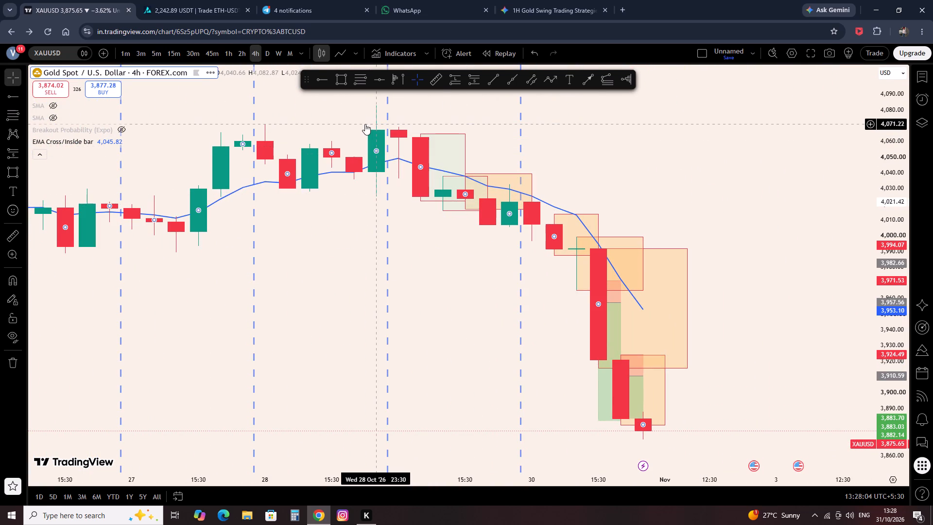
{"action": "left_click_drag", "start_coordinate": [525, 246], "coordinate": [355, 134], "text": "ctrl"}
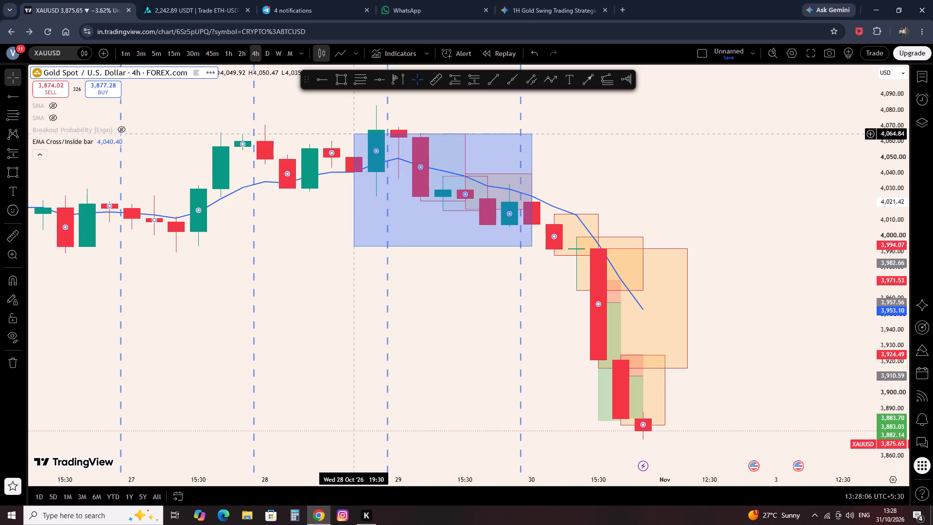
{"action": "left_click_drag", "start_coordinate": [355, 134], "coordinate": [355, 133], "text": "ctrl"}
{"action": "key", "text": "Delete"}
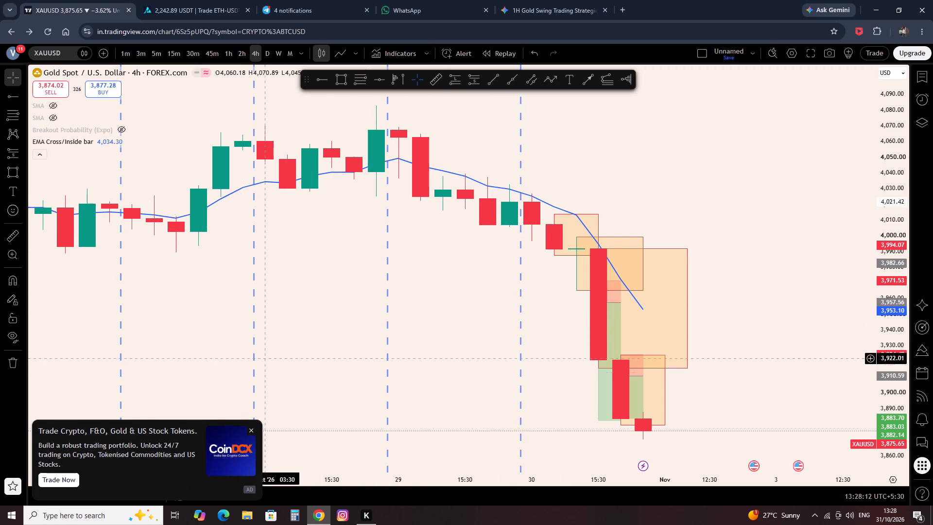
{"action": "left_click", "coordinate": [249, 429]}
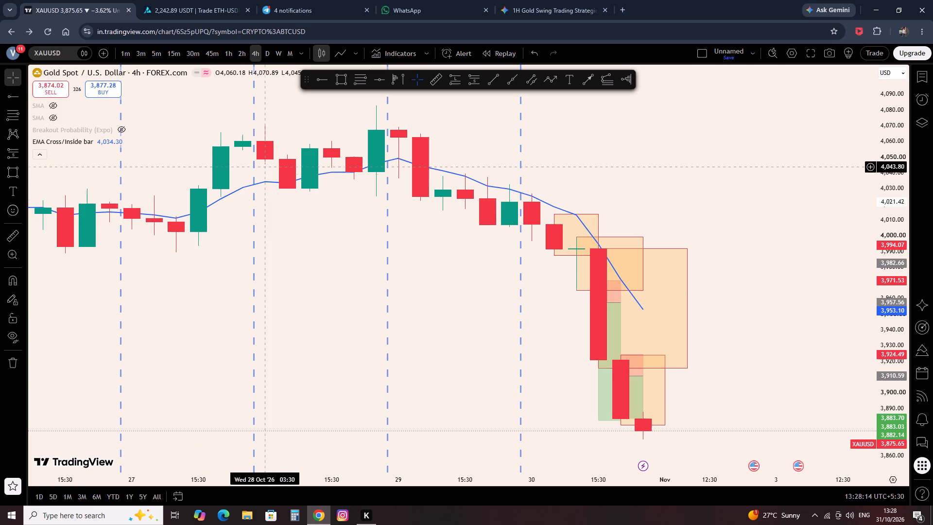
Draw a rectangle over the 28 Oct 07:30 candle from 4,051.53 to 4,030.23 and extend it to the 11:30 candle.
{"action": "left_click_drag", "start_coordinate": [277, 140], "coordinate": [565, 237]}
{"action": "scroll", "coordinate": [567, 237], "scroll_direction": "up", "scroll_amount": 6}
{"action": "left_click_drag", "start_coordinate": [387, 313], "coordinate": [567, 407]}
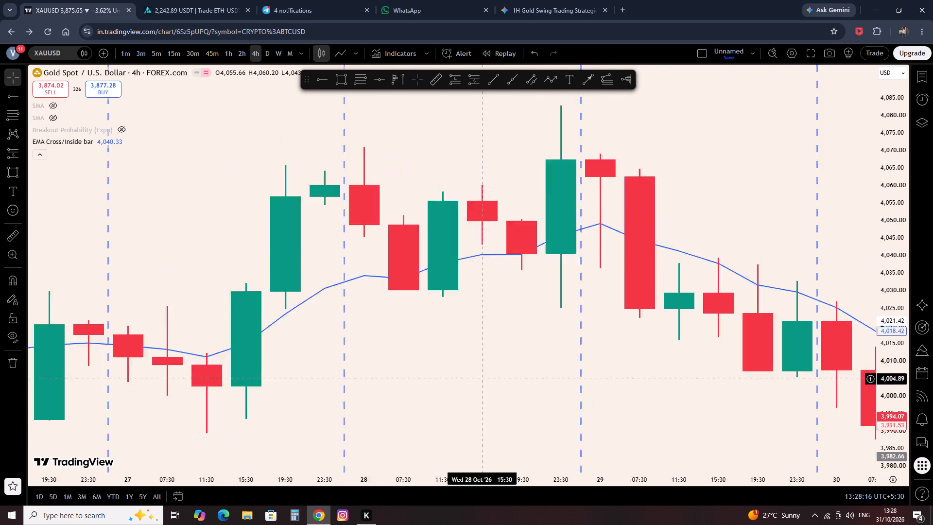
{"action": "left_click_drag", "start_coordinate": [567, 407], "coordinate": [590, 411]}
{"action": "left_click", "coordinate": [346, 76]}
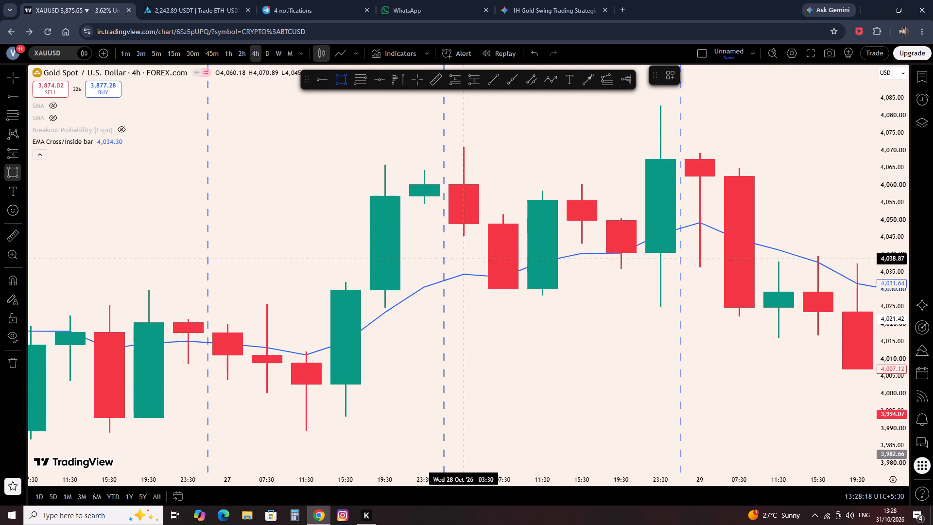
{"action": "left_click", "coordinate": [502, 213], "text": "ctrl"}
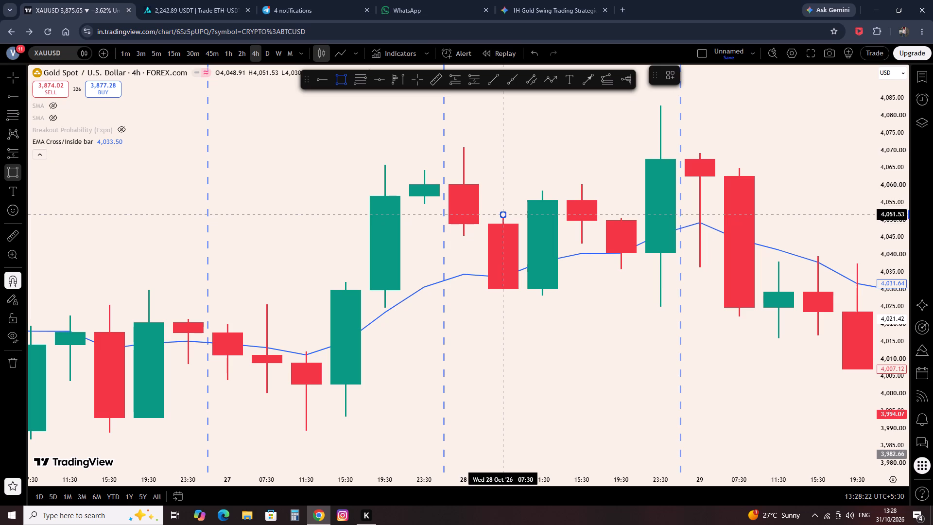
{"action": "left_click", "coordinate": [505, 304], "text": "ctrl"}
{"action": "left_click_drag", "start_coordinate": [503, 254], "coordinate": [529, 261]}
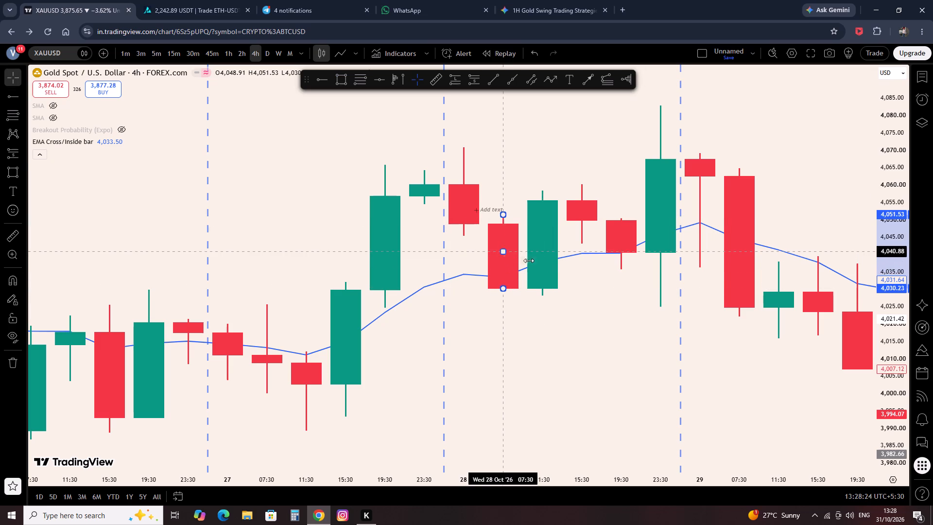
{"action": "left_click_drag", "start_coordinate": [529, 261], "coordinate": [538, 269]}
Draw a rectangle over the 28 Oct 11:30 candle from 4,058.36 to 4,028.17 and extend it to the 19:30 candle.
{"action": "left_click", "coordinate": [340, 72]}
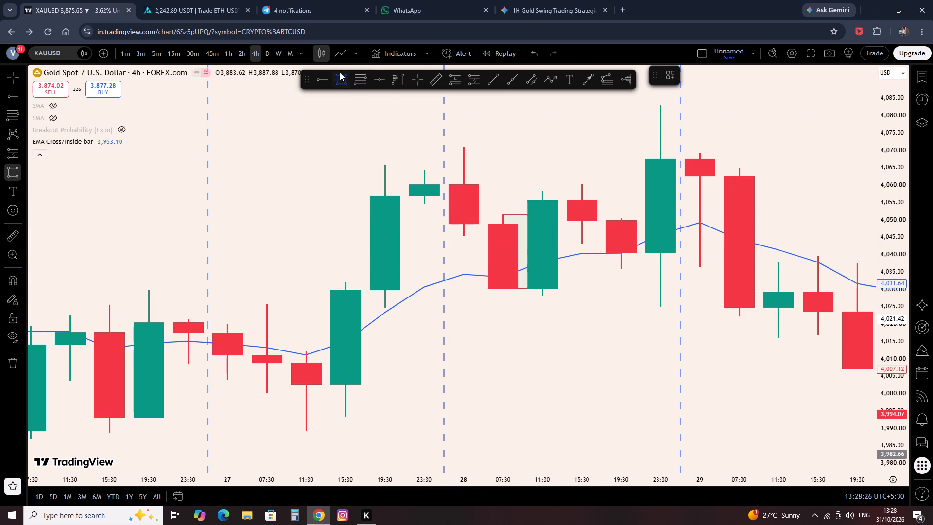
{"action": "left_click", "coordinate": [538, 181], "text": "ctrl"}
{"action": "left_click", "coordinate": [543, 334], "text": "ctrl"}
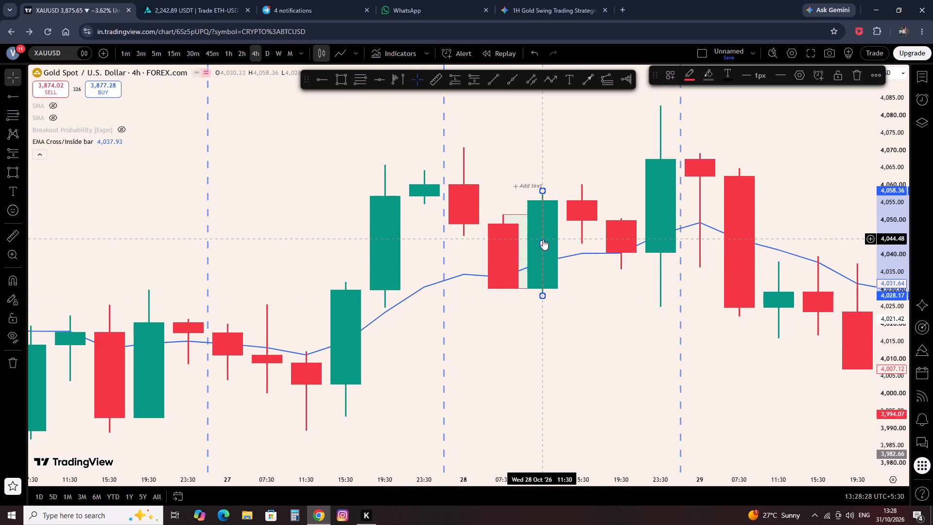
{"action": "left_click_drag", "start_coordinate": [544, 245], "coordinate": [588, 247]}
{"action": "left_click", "coordinate": [619, 292]}
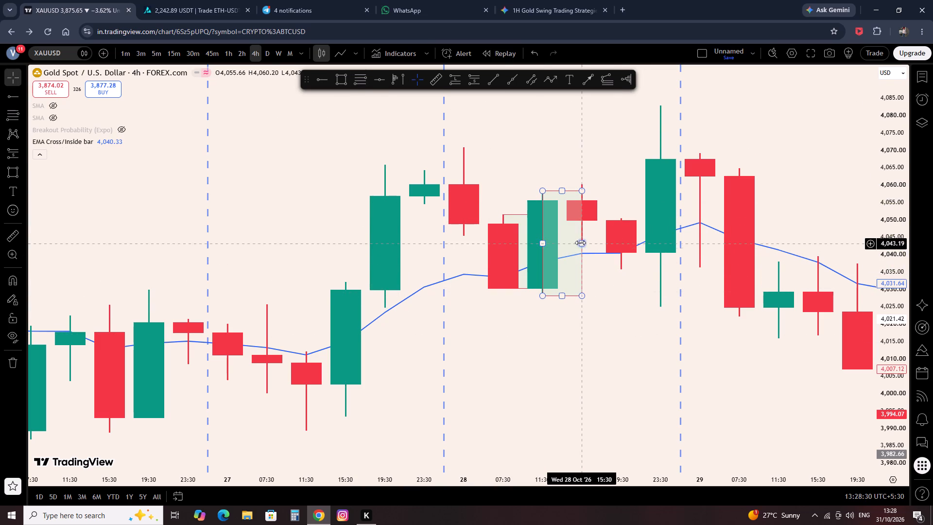
{"action": "left_click_drag", "start_coordinate": [581, 241], "coordinate": [609, 254]}
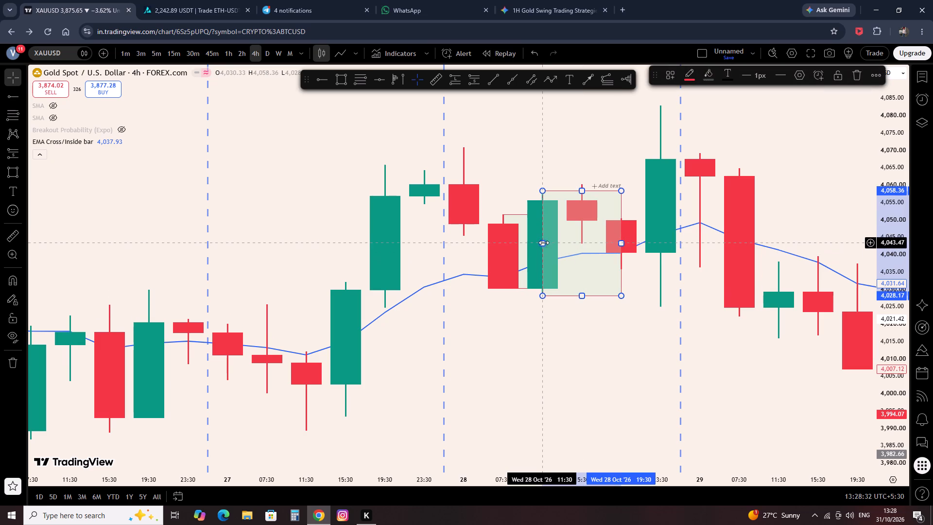
Extend the 28 Oct 07:30 range rectangle to the 15:30 candle.
{"action": "left_click", "coordinate": [505, 215]}
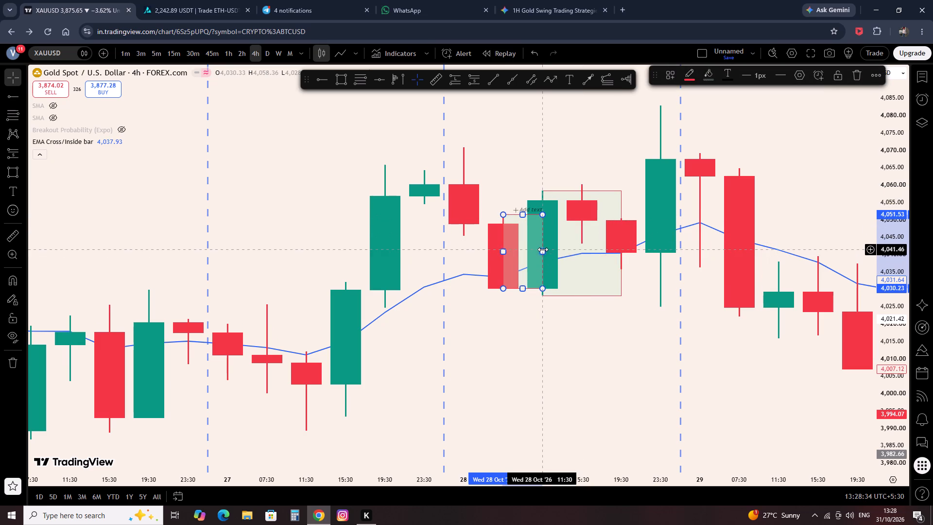
{"action": "left_click_drag", "start_coordinate": [543, 248], "coordinate": [565, 251]}
{"action": "left_click", "coordinate": [574, 329]}
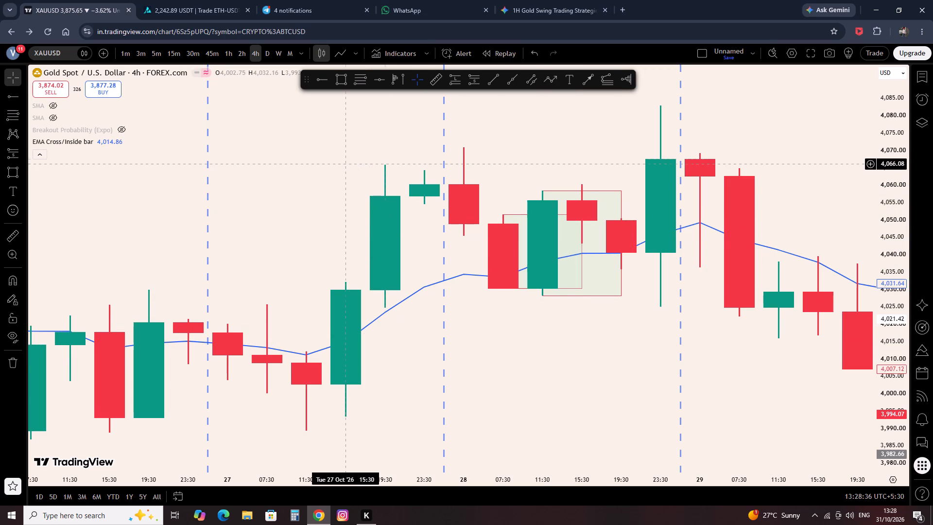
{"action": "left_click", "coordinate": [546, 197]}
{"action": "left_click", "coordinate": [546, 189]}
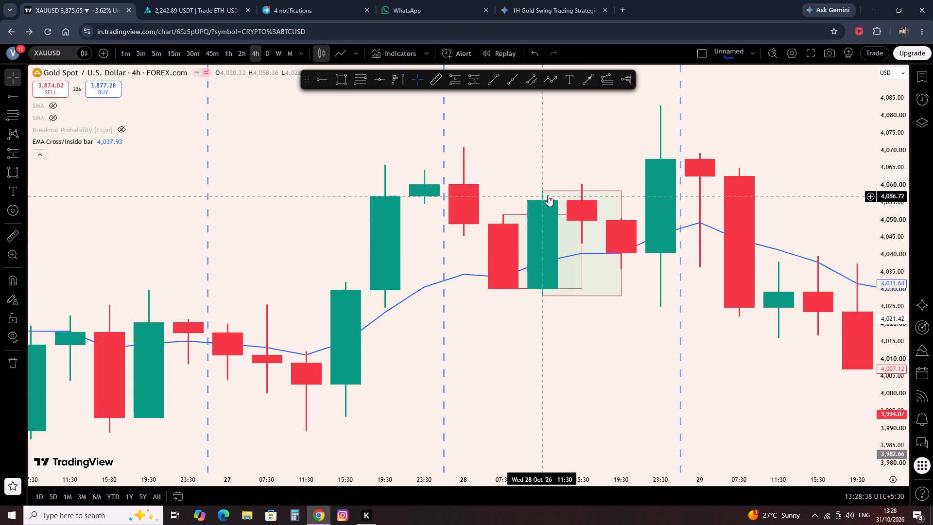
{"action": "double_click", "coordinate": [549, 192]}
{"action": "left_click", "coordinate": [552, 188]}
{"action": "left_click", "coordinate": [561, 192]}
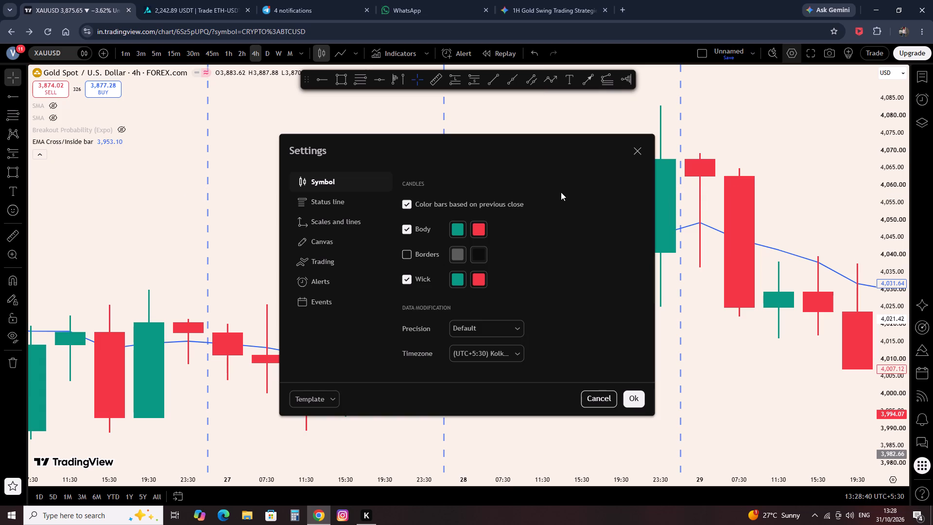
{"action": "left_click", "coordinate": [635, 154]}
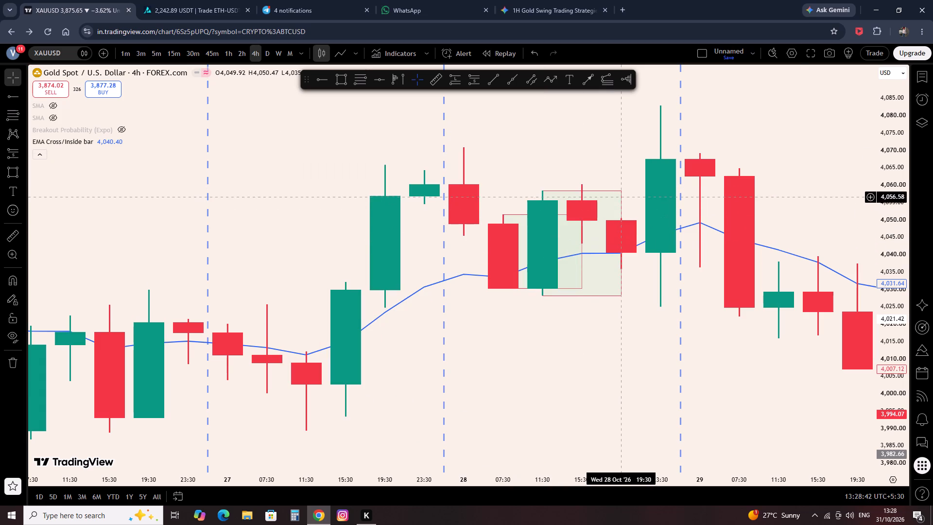
Change the fill of the 28 Oct 11:30 range rectangle to light orange.
{"action": "left_click", "coordinate": [622, 191]}
{"action": "left_click", "coordinate": [709, 83]}
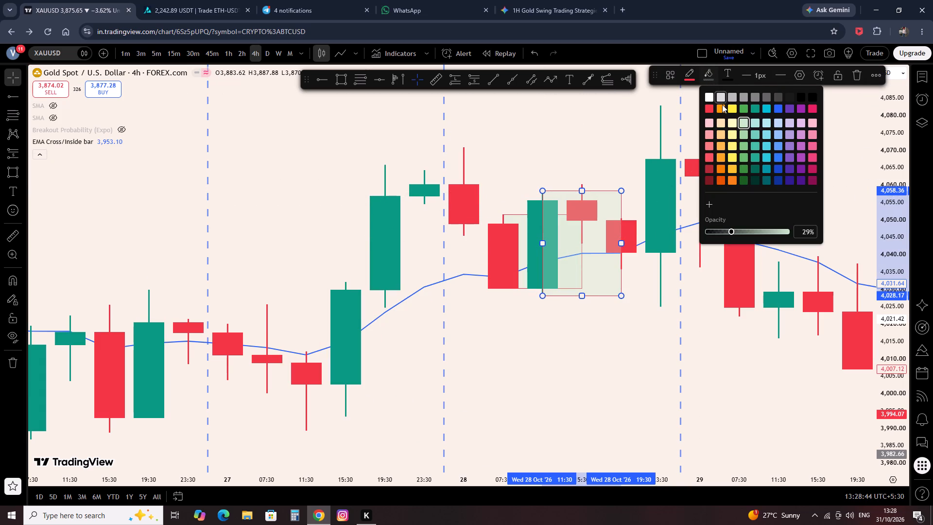
{"action": "left_click", "coordinate": [722, 107]}
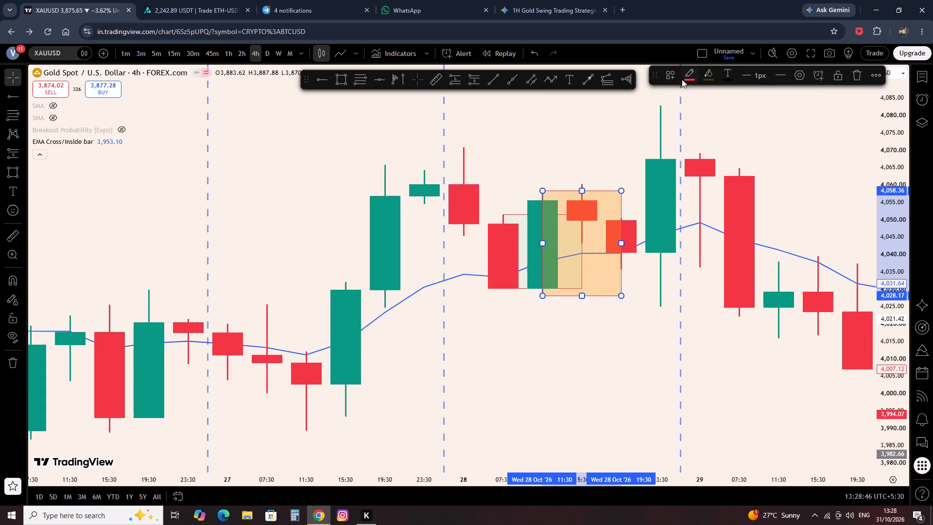
{"action": "left_click", "coordinate": [706, 83]}
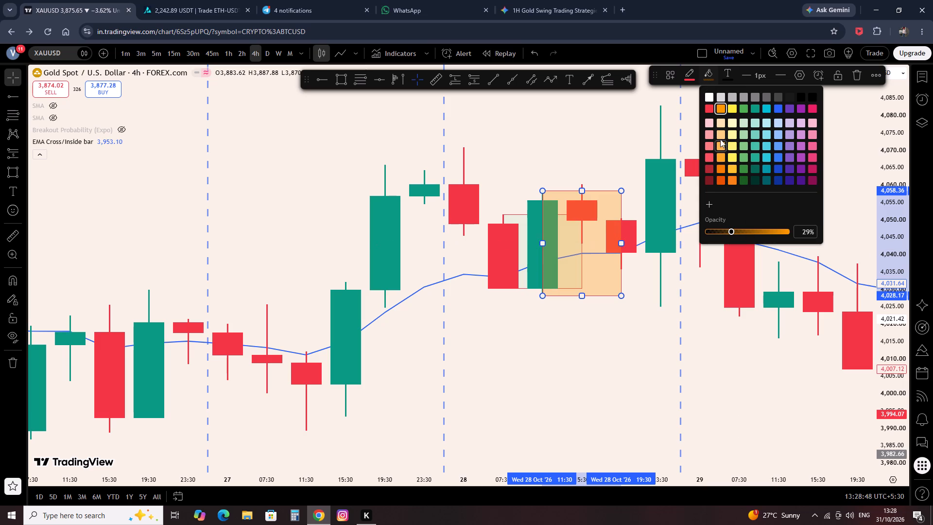
{"action": "left_click", "coordinate": [722, 124]}
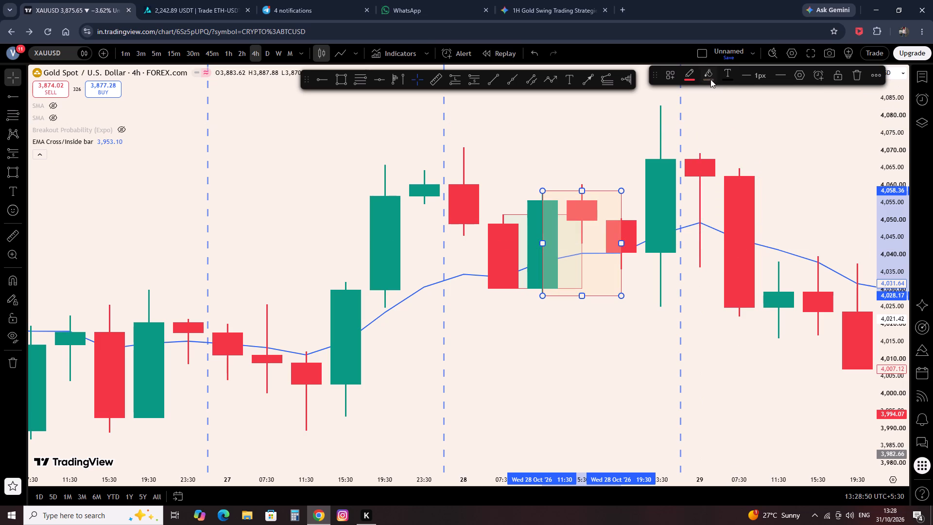
{"action": "left_click", "coordinate": [710, 79]}
{"action": "left_click", "coordinate": [723, 141]}
{"action": "left_click", "coordinate": [538, 132]}
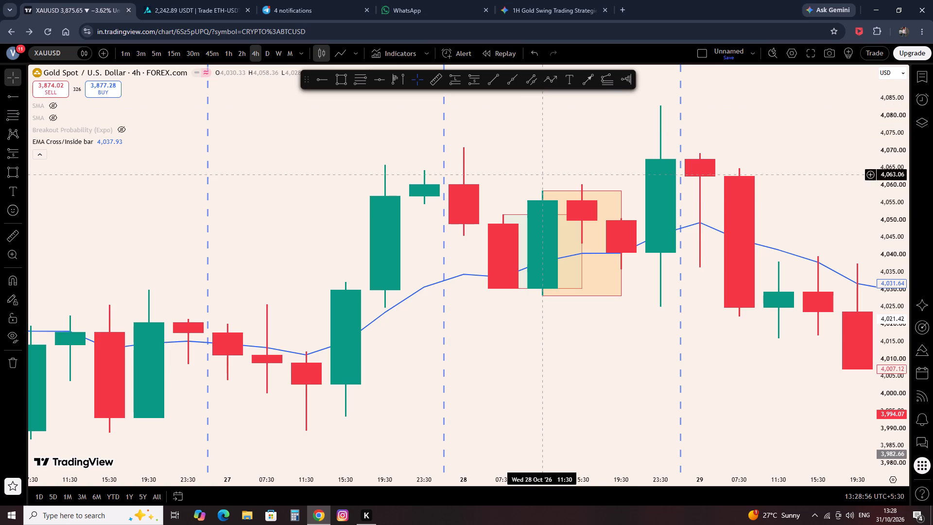
Draw a rectangle over the 28 Oct 15:30 candle from 4,060.20 to 4,043.14 and extend it to the 23:30 candle.
{"action": "scroll", "coordinate": [615, 205], "scroll_direction": "up", "scroll_amount": 3}
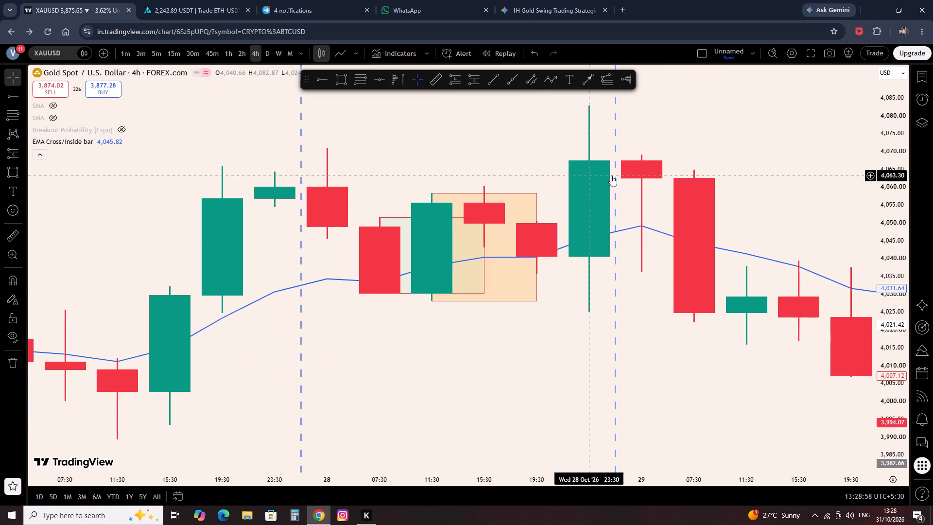
{"action": "left_click", "coordinate": [339, 78]}
{"action": "left_click", "coordinate": [485, 161], "text": "ctrl"}
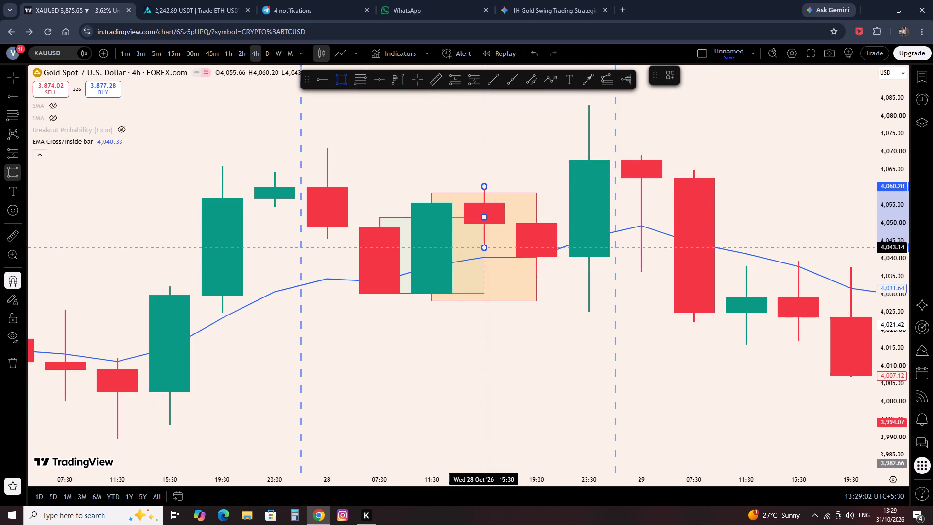
{"action": "left_click", "coordinate": [490, 265], "text": "ctrl"}
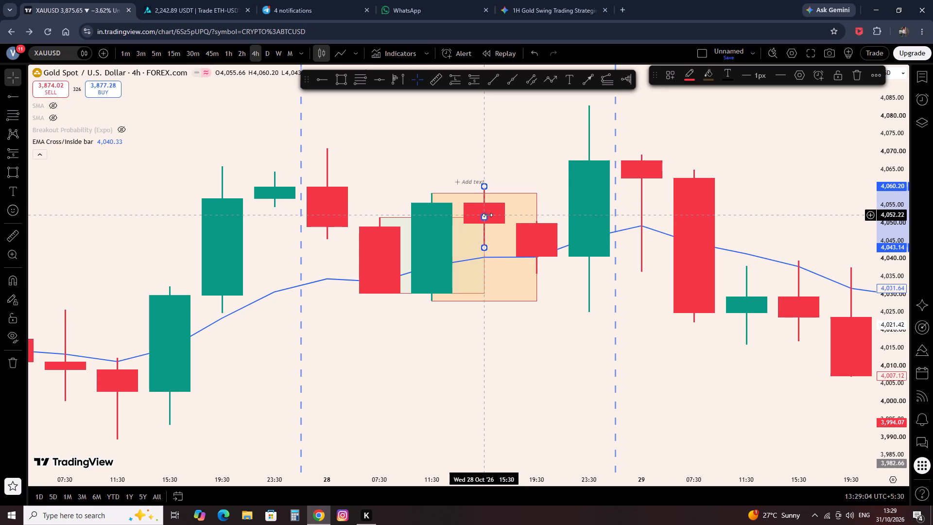
{"action": "left_click_drag", "start_coordinate": [487, 216], "coordinate": [571, 221]}
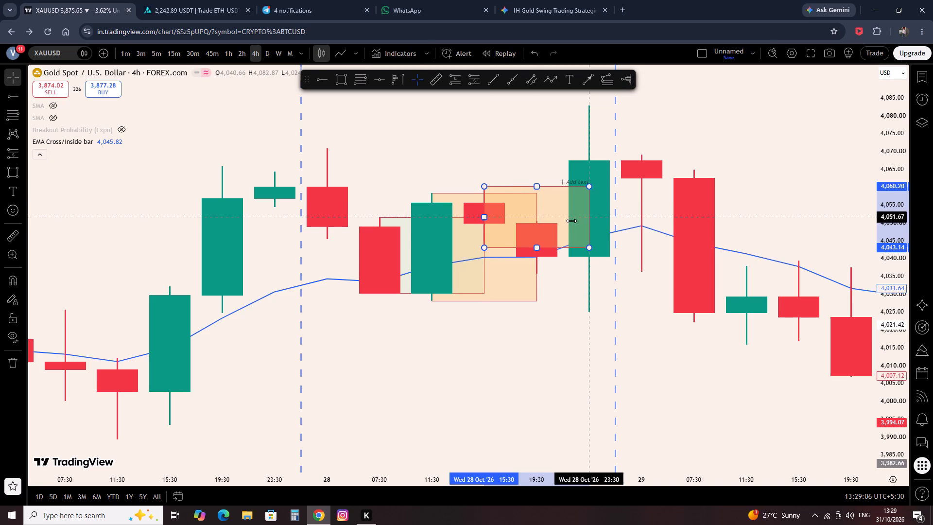
{"action": "left_click_drag", "start_coordinate": [571, 221], "coordinate": [565, 223]}
{"action": "left_click", "coordinate": [452, 138]}
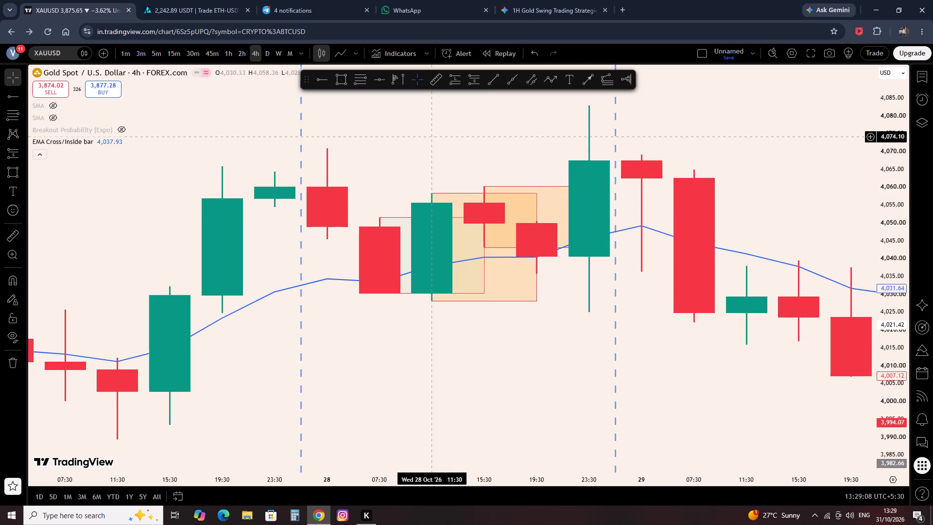
Switch to the 15-minute timeframe and examine the price action around the three 28 Oct range rectangles.
{"action": "left_click", "coordinate": [168, 53]}
{"action": "scroll", "coordinate": [312, 147], "scroll_direction": "down", "scroll_amount": 17}
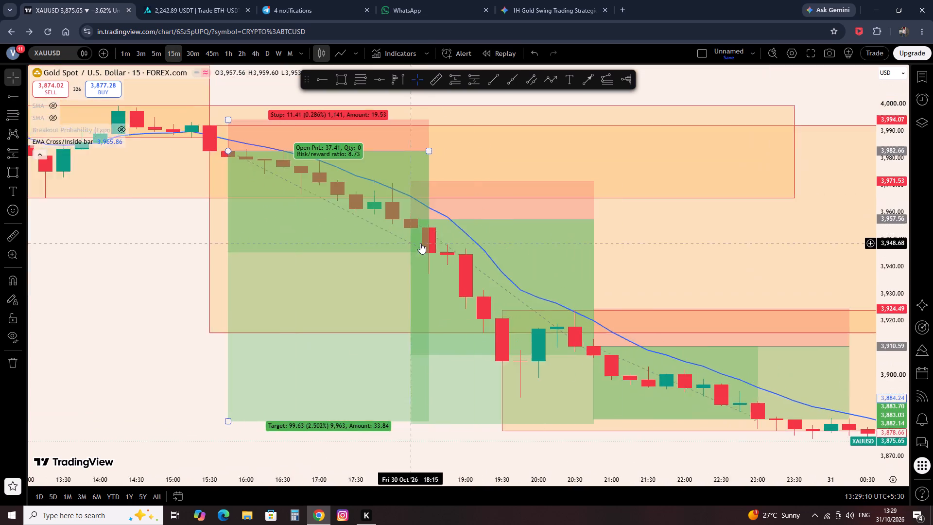
{"action": "scroll", "coordinate": [420, 243], "scroll_direction": "down", "scroll_amount": 10}
{"action": "left_click_drag", "start_coordinate": [210, 276], "coordinate": [608, 341]}
{"action": "left_click_drag", "start_coordinate": [257, 306], "coordinate": [694, 348]}
{"action": "left_click_drag", "start_coordinate": [301, 321], "coordinate": [683, 297]}
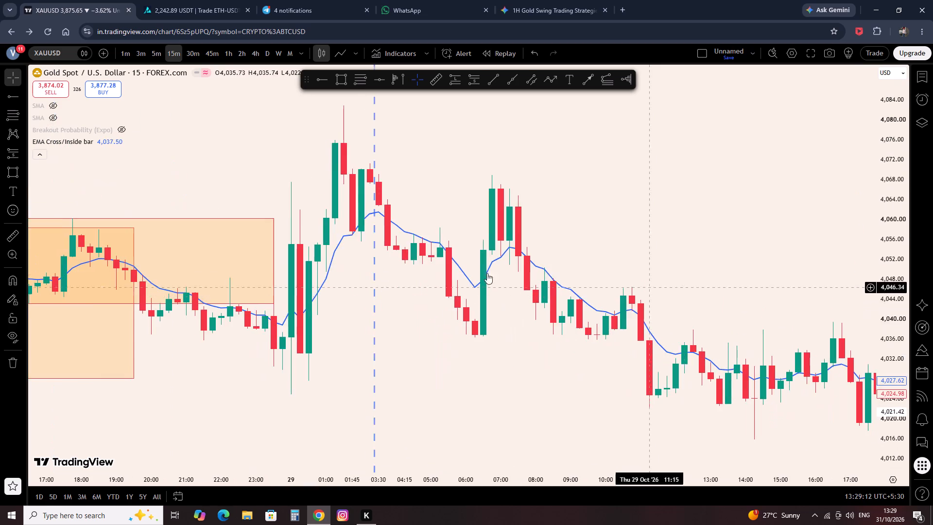
{"action": "left_click_drag", "start_coordinate": [312, 315], "coordinate": [661, 313]}
{"action": "scroll", "coordinate": [512, 383], "scroll_direction": "up", "scroll_amount": 1}
{"action": "left_click_drag", "start_coordinate": [419, 380], "coordinate": [509, 399]}
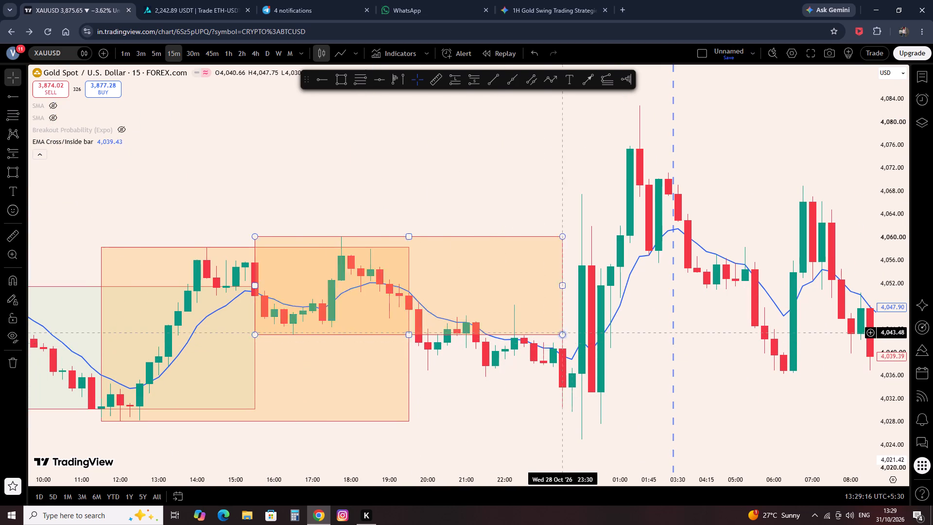
{"action": "scroll", "coordinate": [574, 332], "scroll_direction": "up", "scroll_amount": 3}
{"action": "left_click_drag", "start_coordinate": [270, 387], "coordinate": [616, 416]}
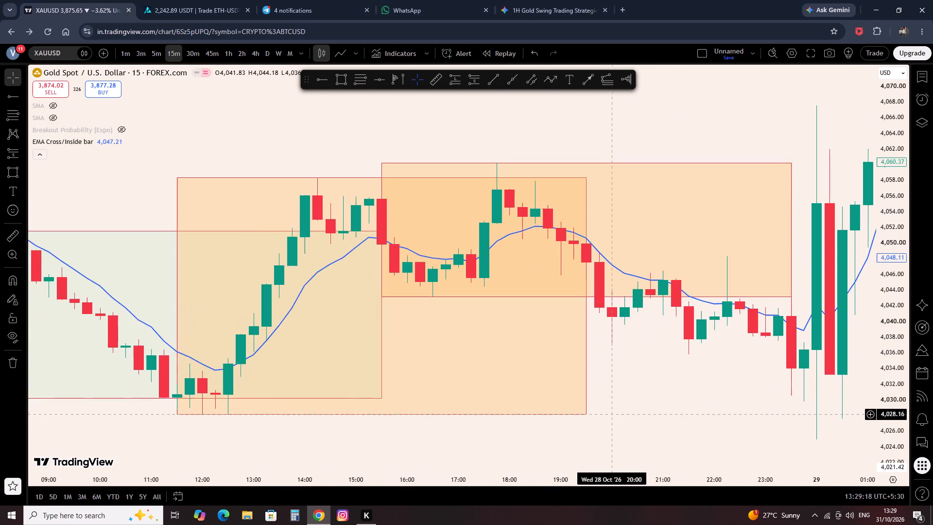
{"action": "scroll", "coordinate": [644, 374], "scroll_direction": "up", "scroll_amount": 4}
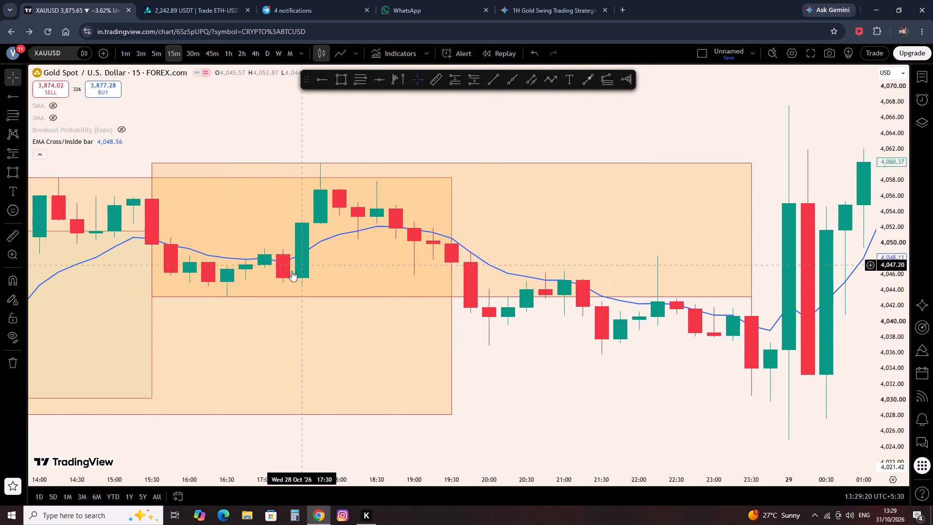
{"action": "scroll", "coordinate": [272, 311], "scroll_direction": "down", "scroll_amount": 3}
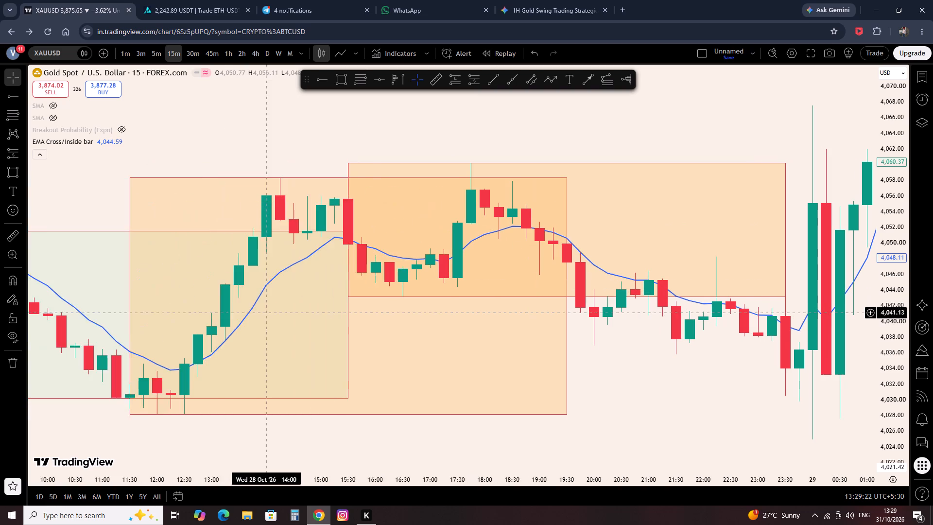
{"action": "scroll", "coordinate": [273, 313], "scroll_direction": "down", "scroll_amount": 4}
{"action": "left_click_drag", "start_coordinate": [278, 209], "coordinate": [309, 210]}
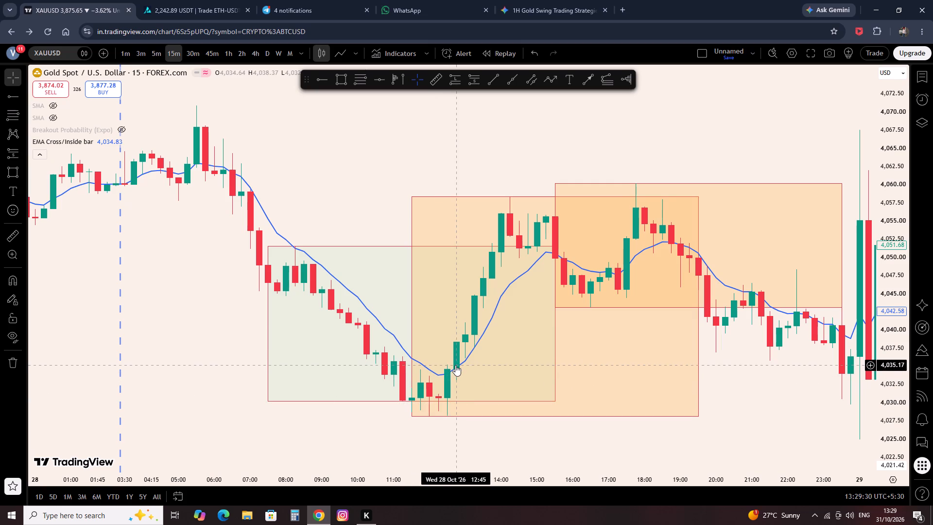
Place a long position at the 28 Oct 12:45 candle with entry 4,034.62, stop 4,028.00 and target 4,051.63, ending at 15:15.
{"action": "left_click", "coordinate": [454, 69]}
{"action": "left_click", "coordinate": [454, 72]}
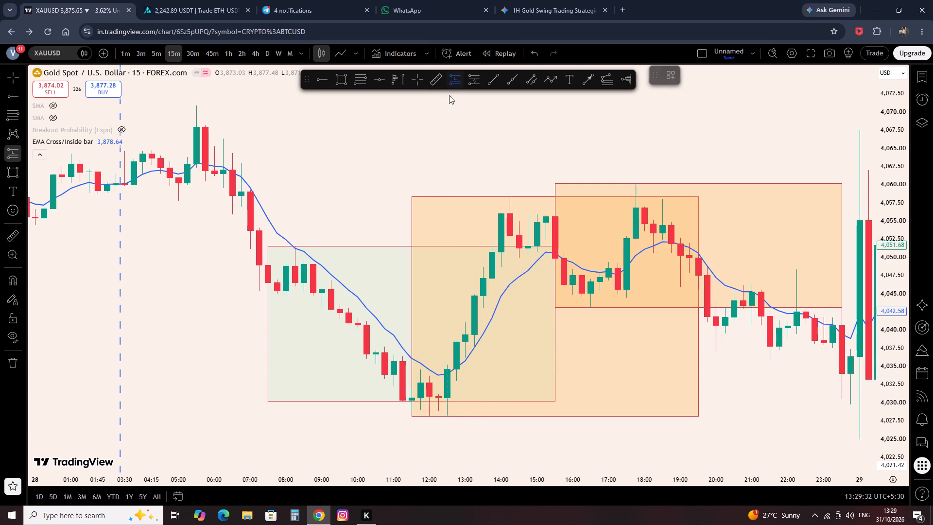
{"action": "left_click", "coordinate": [455, 363]}
{"action": "left_click_drag", "start_coordinate": [455, 428], "coordinate": [483, 388]}
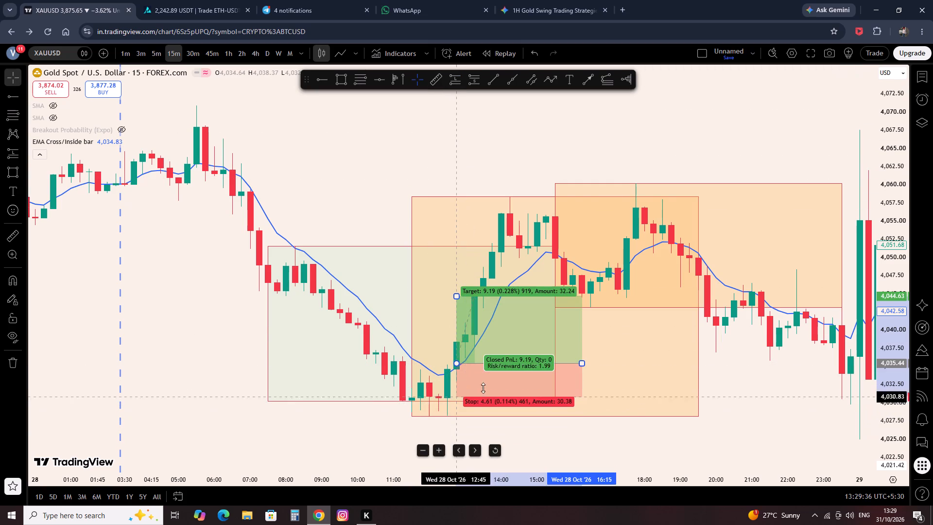
{"action": "left_click_drag", "start_coordinate": [483, 388], "coordinate": [487, 386]}
{"action": "left_click_drag", "start_coordinate": [455, 296], "coordinate": [449, 245]}
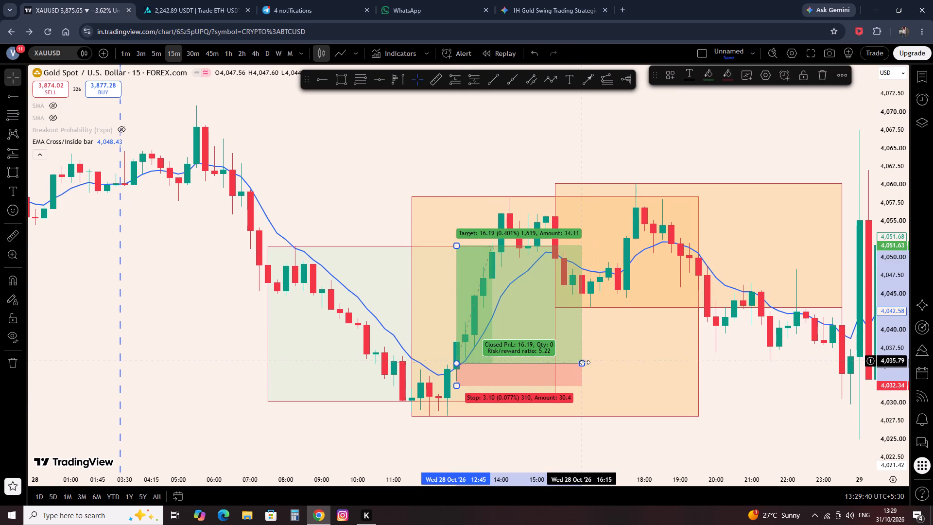
{"action": "left_click_drag", "start_coordinate": [585, 362], "coordinate": [550, 364]}
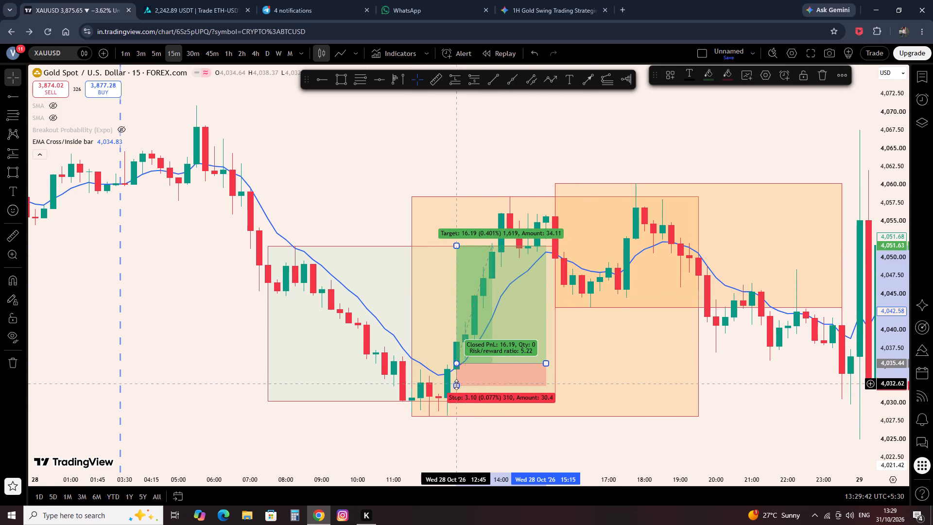
{"action": "left_click_drag", "start_coordinate": [455, 387], "coordinate": [458, 417]}
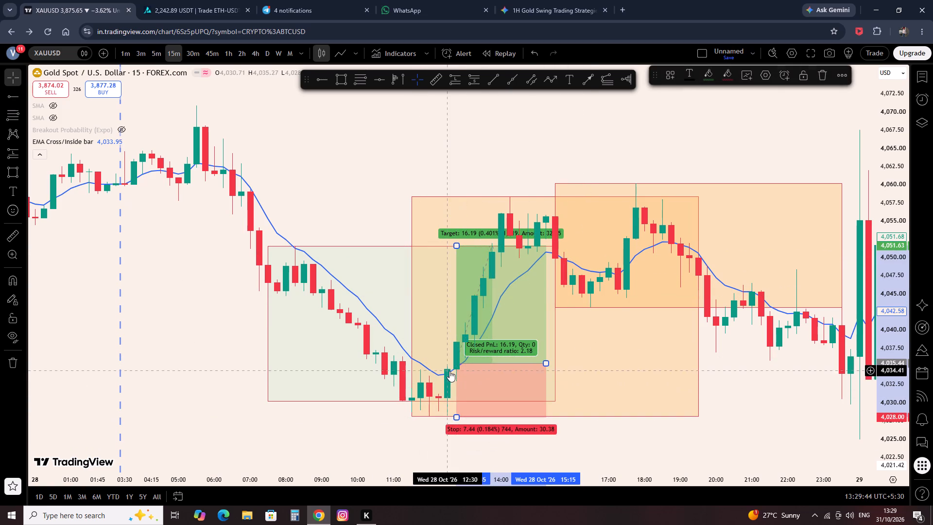
{"action": "left_click_drag", "start_coordinate": [455, 364], "coordinate": [455, 368]}
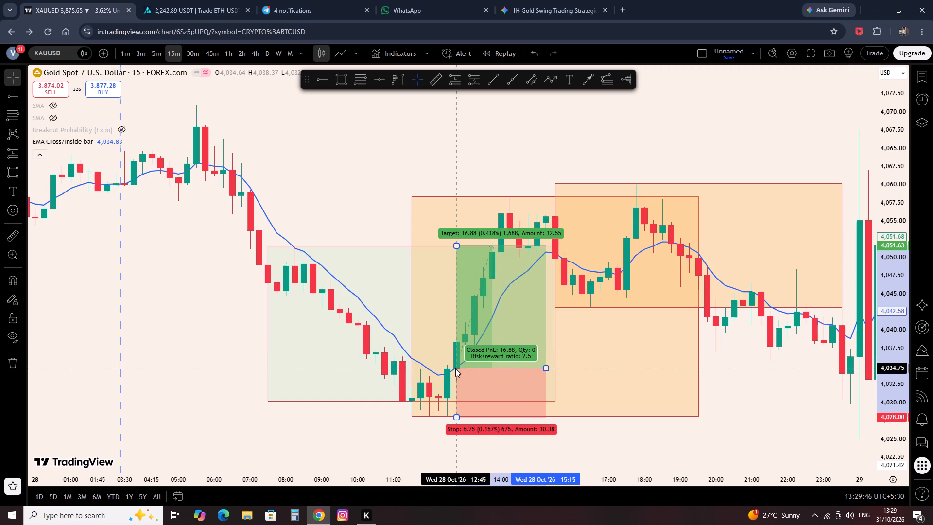
{"action": "left_click_drag", "start_coordinate": [455, 368], "coordinate": [456, 369]}
{"action": "left_click", "coordinate": [239, 427]}
{"action": "left_click_drag", "start_coordinate": [324, 427], "coordinate": [303, 428]}
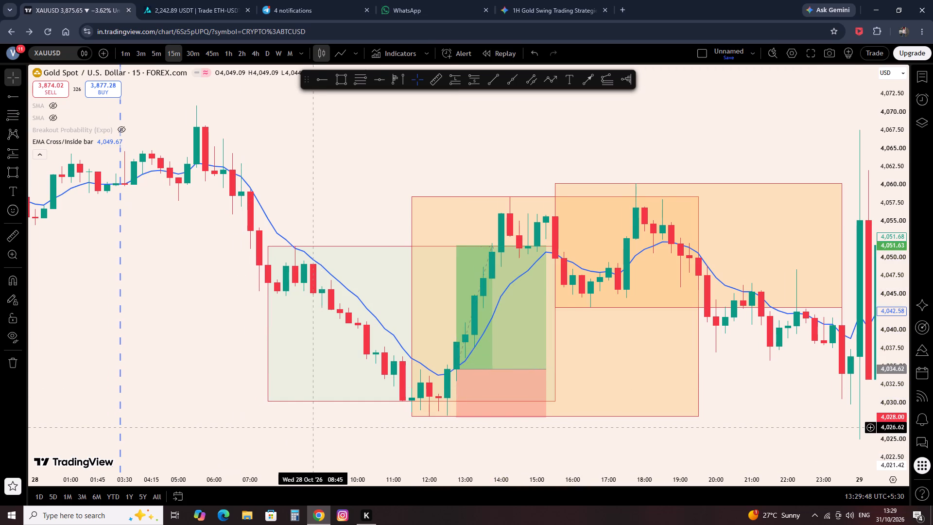
{"action": "left_click_drag", "start_coordinate": [303, 428], "coordinate": [247, 439]}
{"action": "left_click_drag", "start_coordinate": [387, 382], "coordinate": [395, 362]}
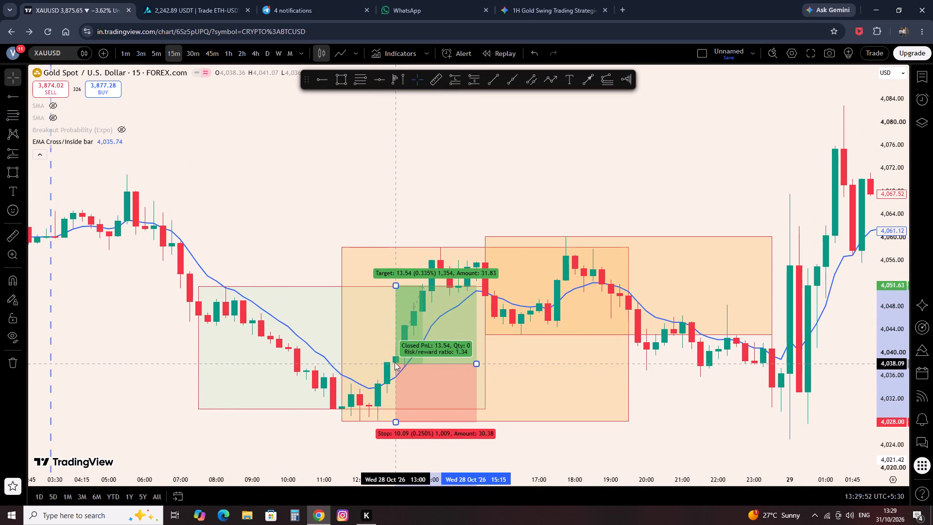
{"action": "left_click_drag", "start_coordinate": [395, 362], "coordinate": [396, 362]}
{"action": "left_click_drag", "start_coordinate": [396, 422], "coordinate": [411, 397]}
{"action": "left_click", "coordinate": [294, 222]}
{"action": "left_click_drag", "start_coordinate": [298, 220], "coordinate": [267, 228]}
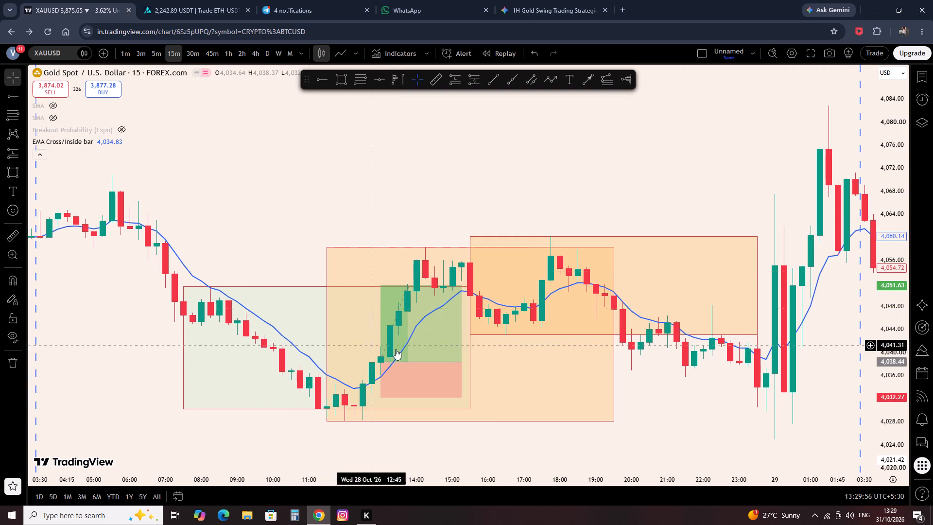
{"action": "left_click_drag", "start_coordinate": [462, 359], "coordinate": [440, 361]}
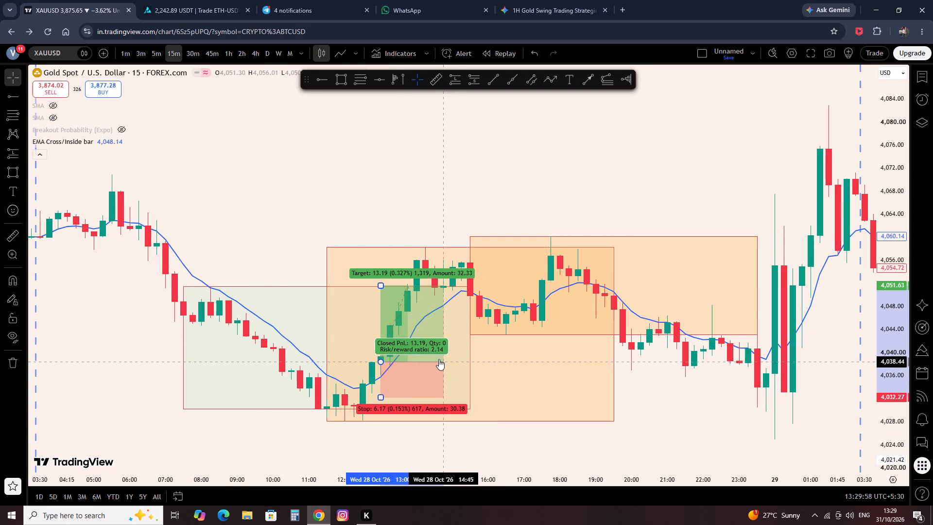
{"action": "left_click", "coordinate": [447, 173]}
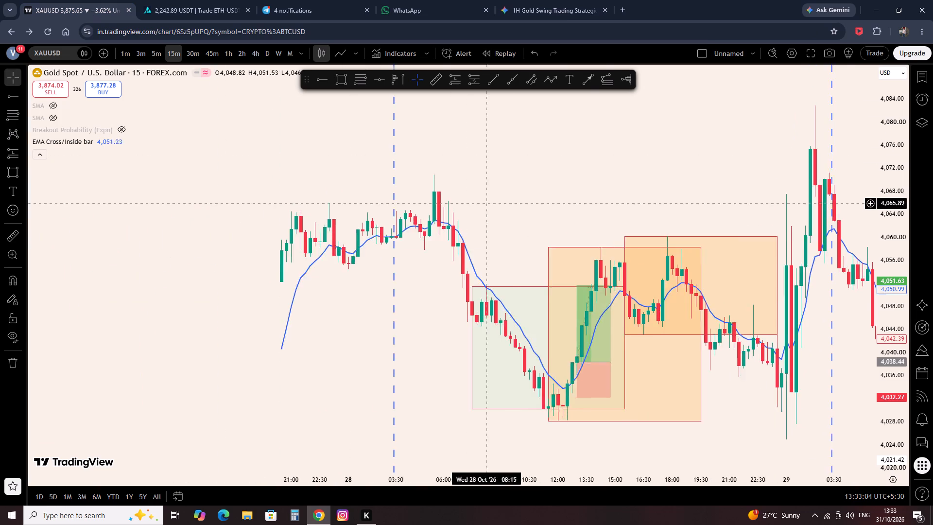
{"action": "scroll", "coordinate": [520, 205], "scroll_direction": "down", "scroll_amount": 6}
{"action": "left_click_drag", "start_coordinate": [721, 156], "coordinate": [453, 196]}
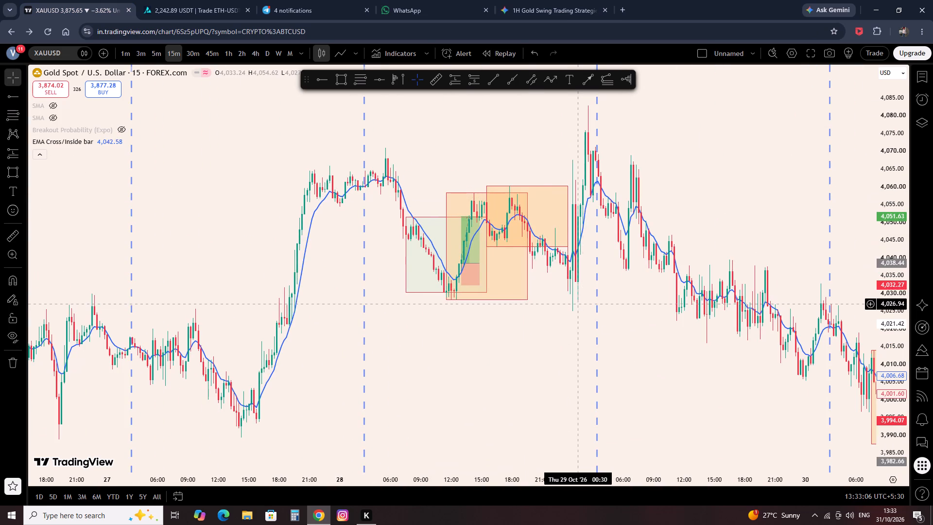
{"action": "left_click_drag", "start_coordinate": [585, 334], "coordinate": [388, 215], "text": "ctrl"}
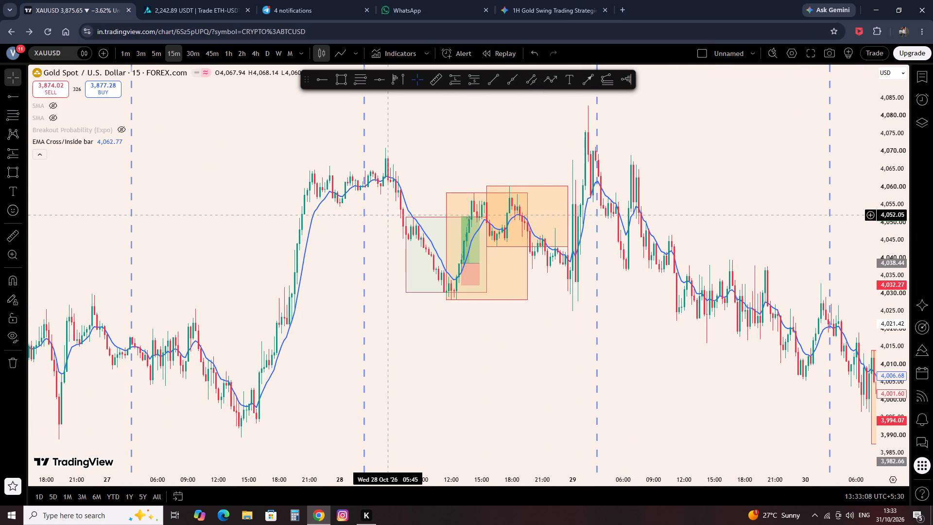
{"action": "left_click", "coordinate": [399, 132]}
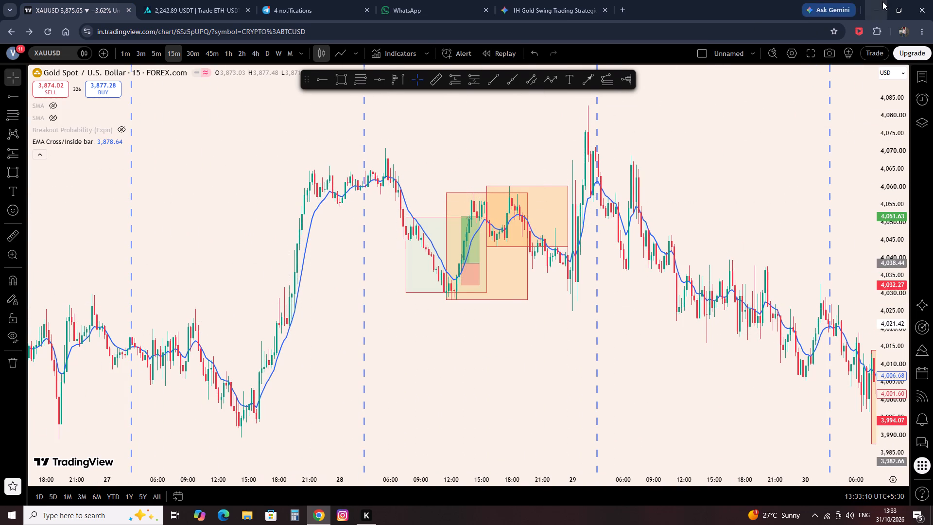